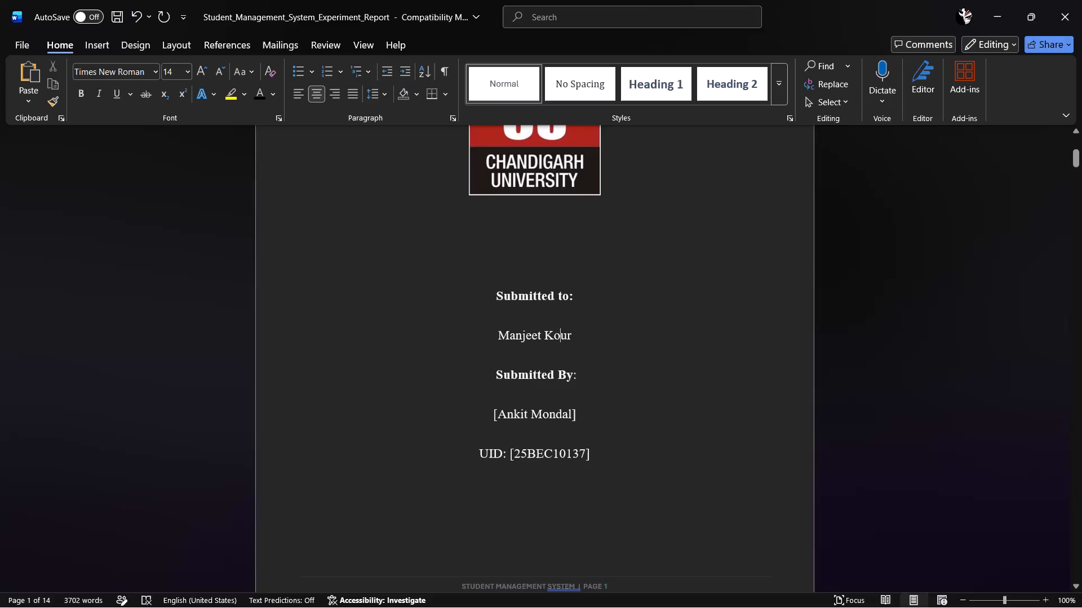
Look over the report's cover page and the blank page that follows it.
{"action": "left_click", "coordinate": [582, 344]}
{"action": "scroll", "coordinate": [598, 374], "scroll_direction": "down", "scroll_amount": 8}
{"action": "scroll", "coordinate": [585, 371], "scroll_direction": "up", "scroll_amount": 13}
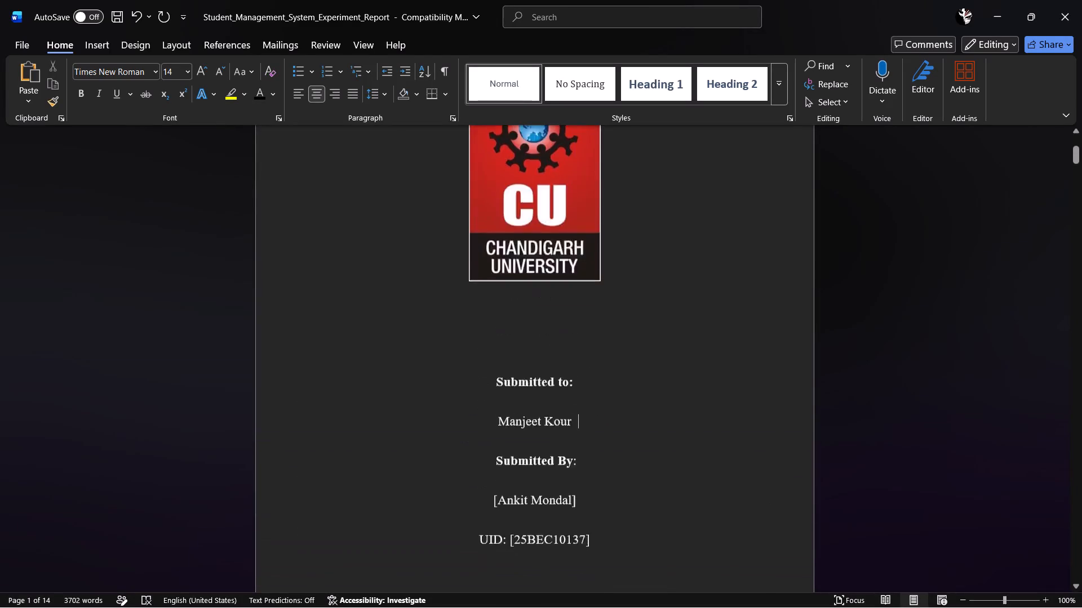
{"action": "scroll", "coordinate": [594, 362], "scroll_direction": "up", "scroll_amount": 12}
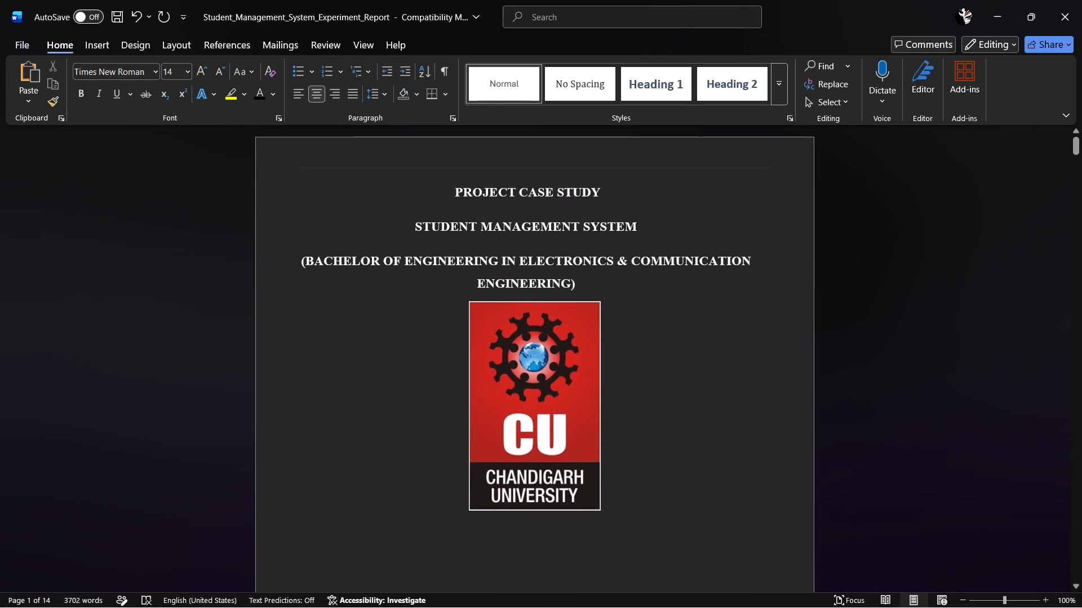
{"action": "scroll", "coordinate": [487, 252], "scroll_direction": "down", "scroll_amount": 14}
{"action": "scroll", "coordinate": [473, 271], "scroll_direction": "down", "scroll_amount": 20}
{"action": "scroll", "coordinate": [473, 271], "scroll_direction": "down", "scroll_amount": 5}
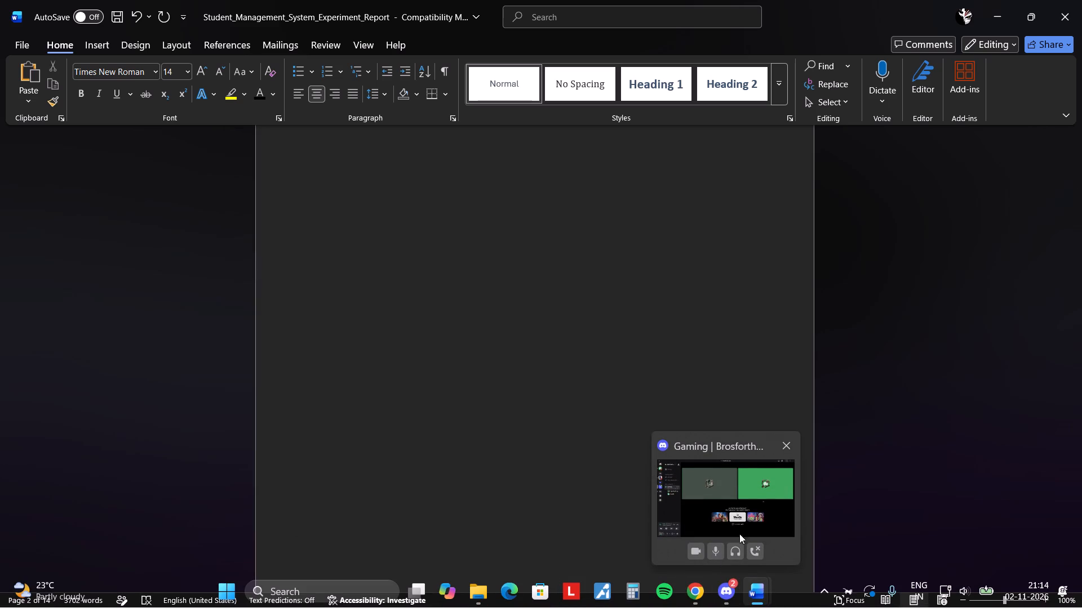
Switch to Chrome and open a new browser tab.
{"action": "left_click", "coordinate": [702, 592]}
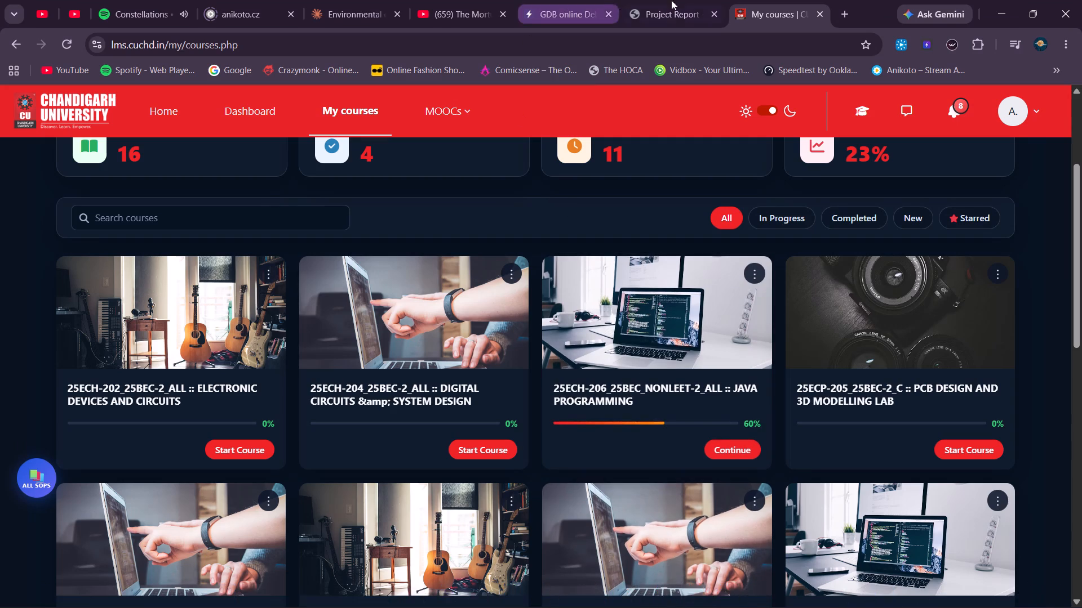
{"action": "left_click", "coordinate": [675, 0]}
{"action": "left_click", "coordinate": [749, 11]}
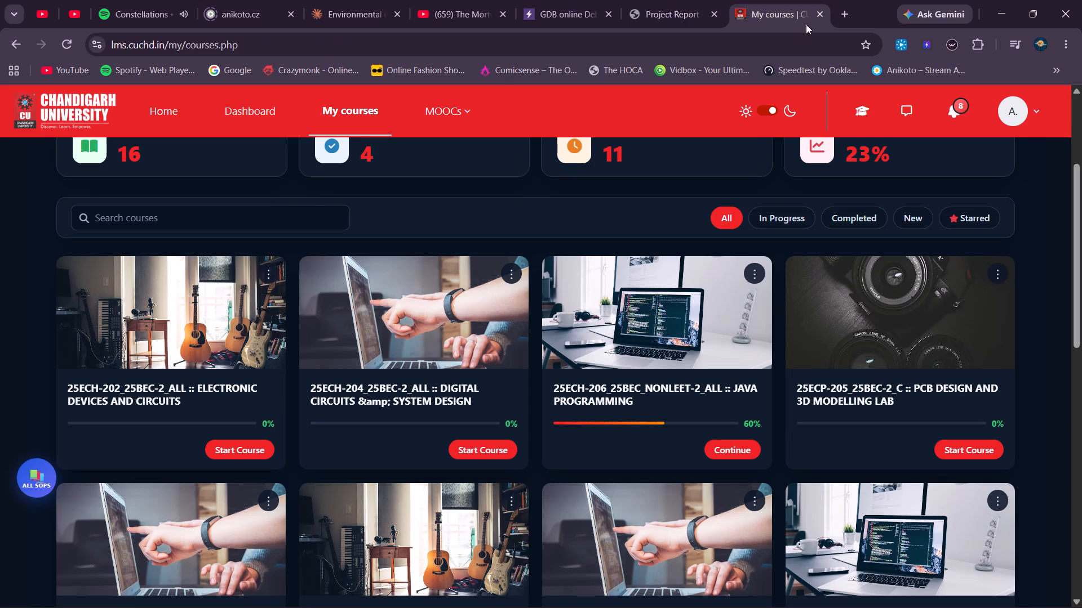
{"action": "left_click", "coordinate": [849, 14]}
{"action": "left_click", "coordinate": [707, 45]}
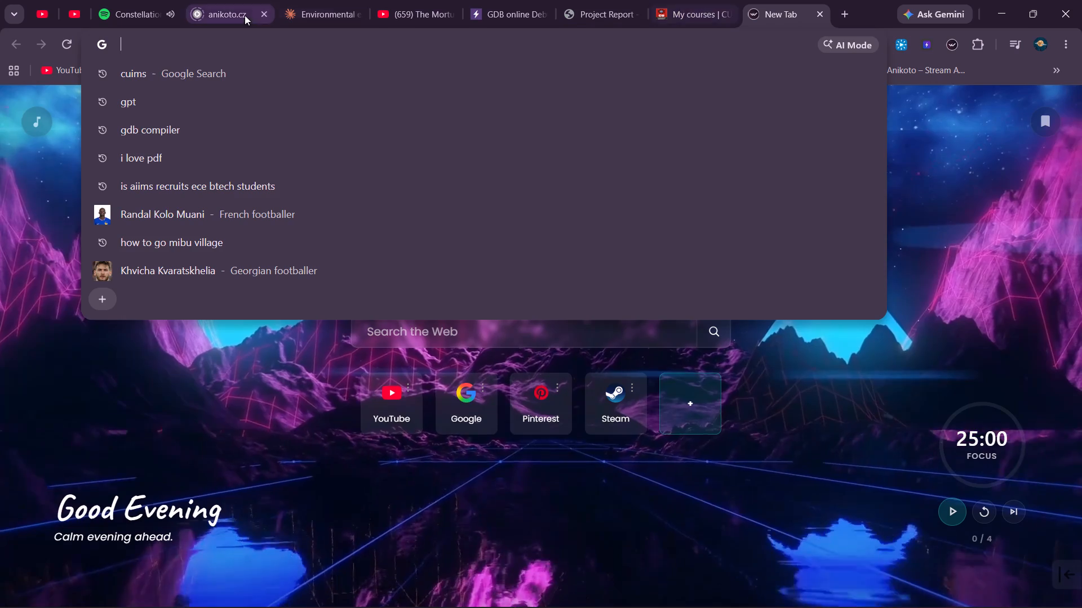
Look through the course list on the CU-LMS My courses page.
{"action": "left_click", "coordinate": [717, 0]}
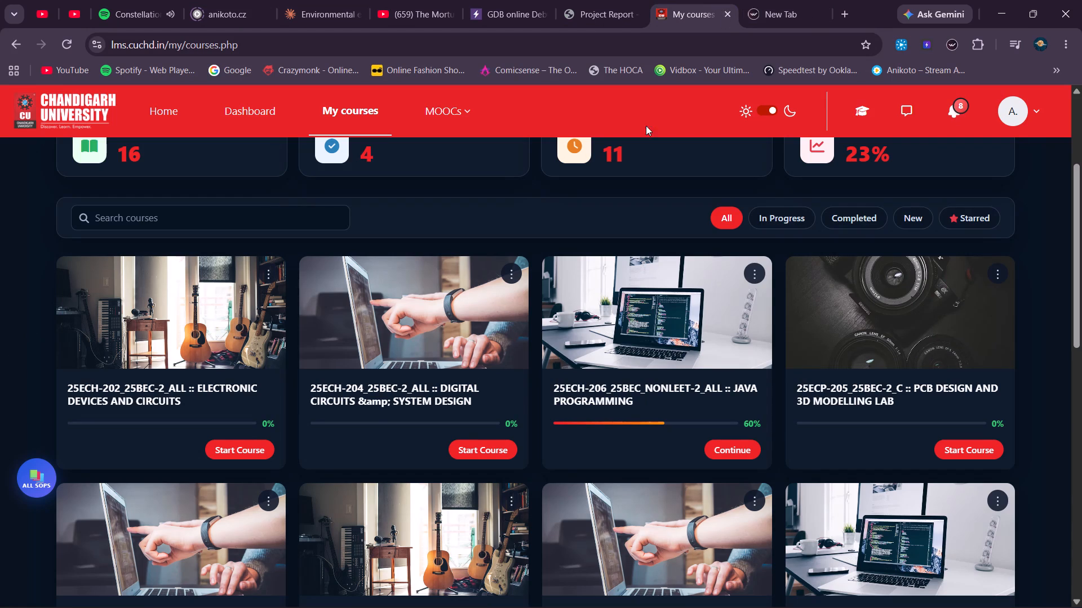
{"action": "scroll", "coordinate": [484, 372], "scroll_direction": "down", "scroll_amount": 2}
{"action": "scroll", "coordinate": [467, 410], "scroll_direction": "up", "scroll_amount": 11}
{"action": "scroll", "coordinate": [488, 470], "scroll_direction": "down", "scroll_amount": 9}
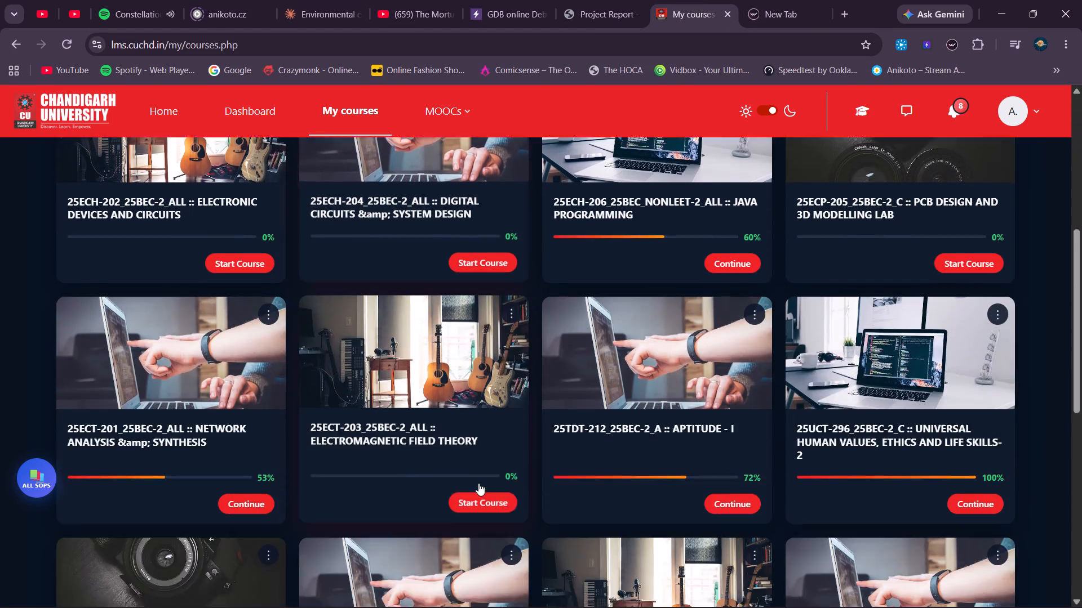
{"action": "scroll", "coordinate": [478, 483], "scroll_direction": "up", "scroll_amount": 9}
{"action": "scroll", "coordinate": [480, 484], "scroll_direction": "down", "scroll_amount": 4}
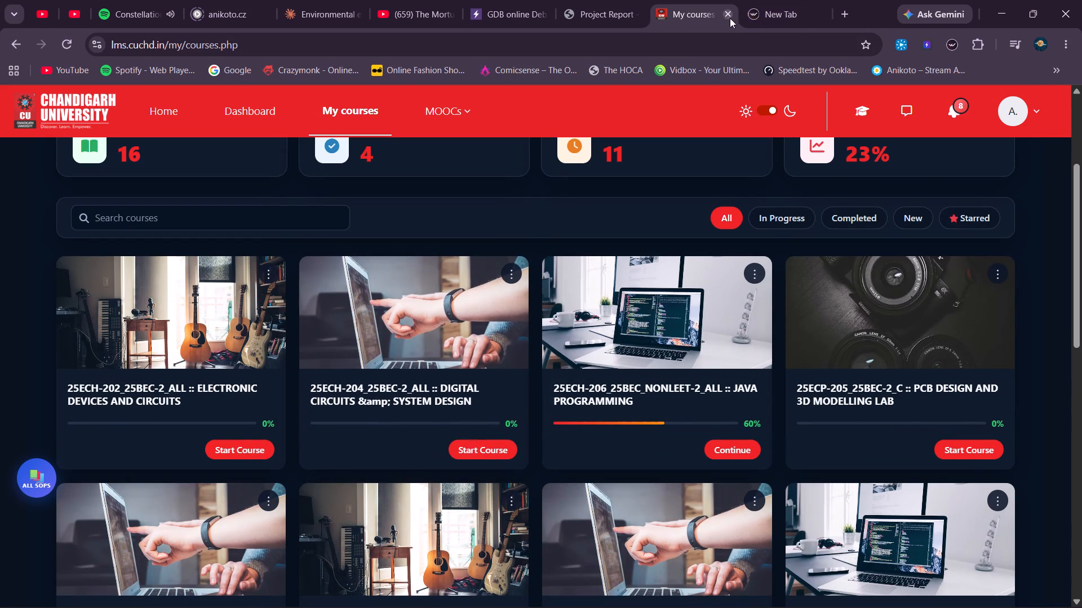
Search the web in the empty new tab for "how to delete page in word".
{"action": "left_click", "coordinate": [756, 6]}
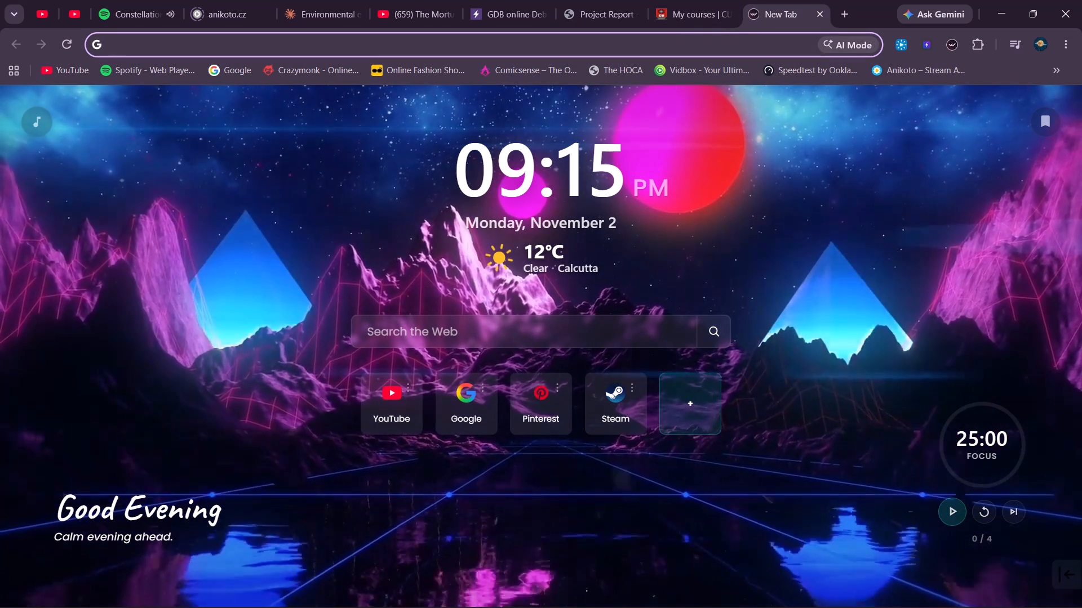
{"action": "left_click", "coordinate": [671, 46]}
{"action": "type", "text": "how to"}
{"action": "key", "text": "space"}
{"action": "key", "text": "Down"}
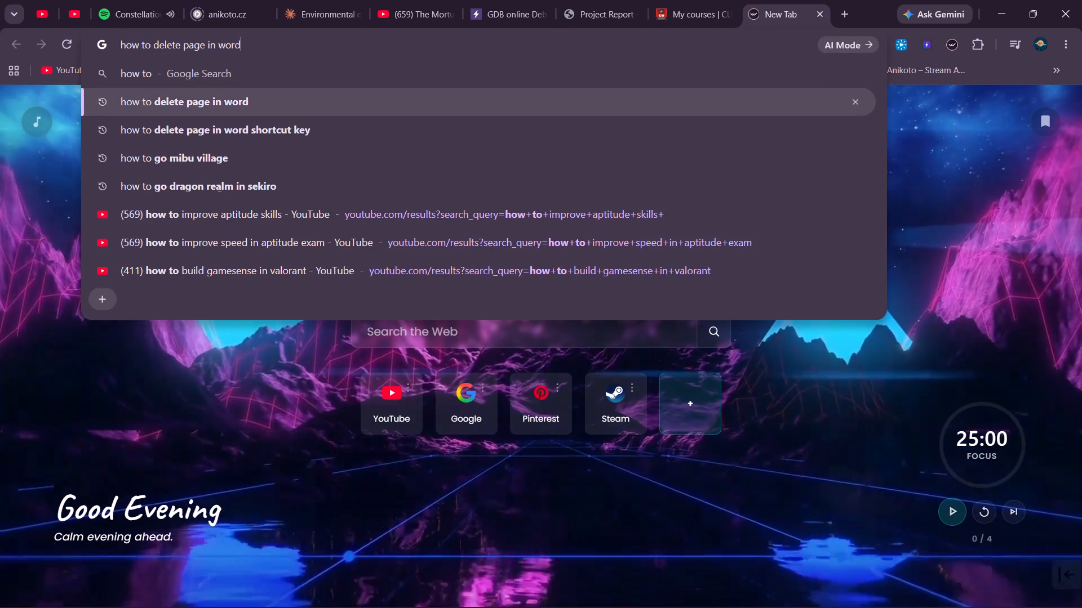
{"action": "key", "text": "Down"}
{"action": "key", "text": "Up"}
{"action": "key", "text": "Return"}
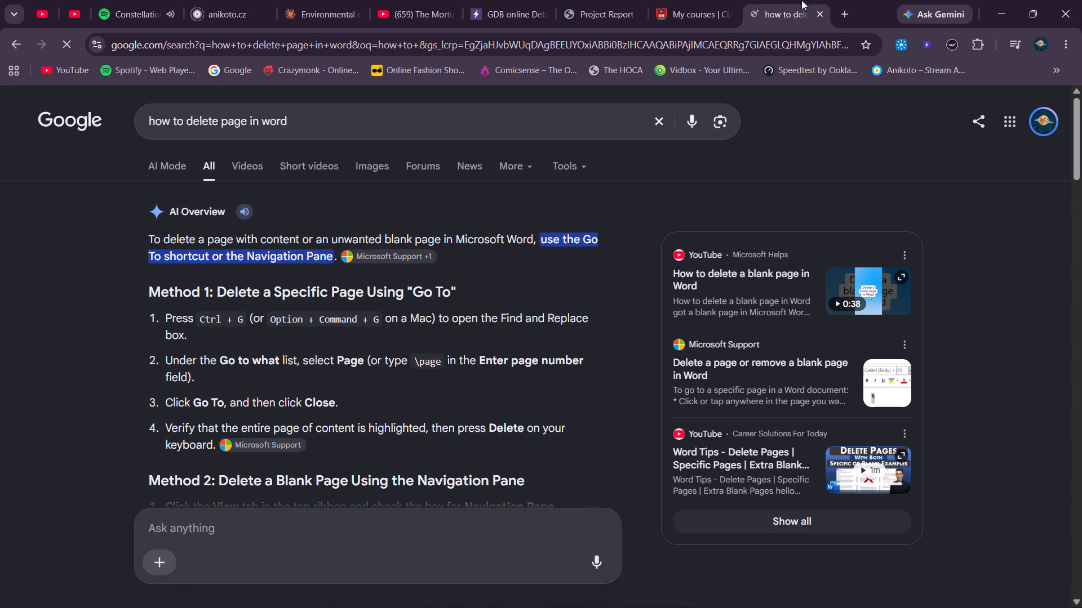
Close the search results tab and return to the experiment report in Word.
{"action": "left_click", "coordinate": [824, 15]}
{"action": "left_click", "coordinate": [1025, 3]}
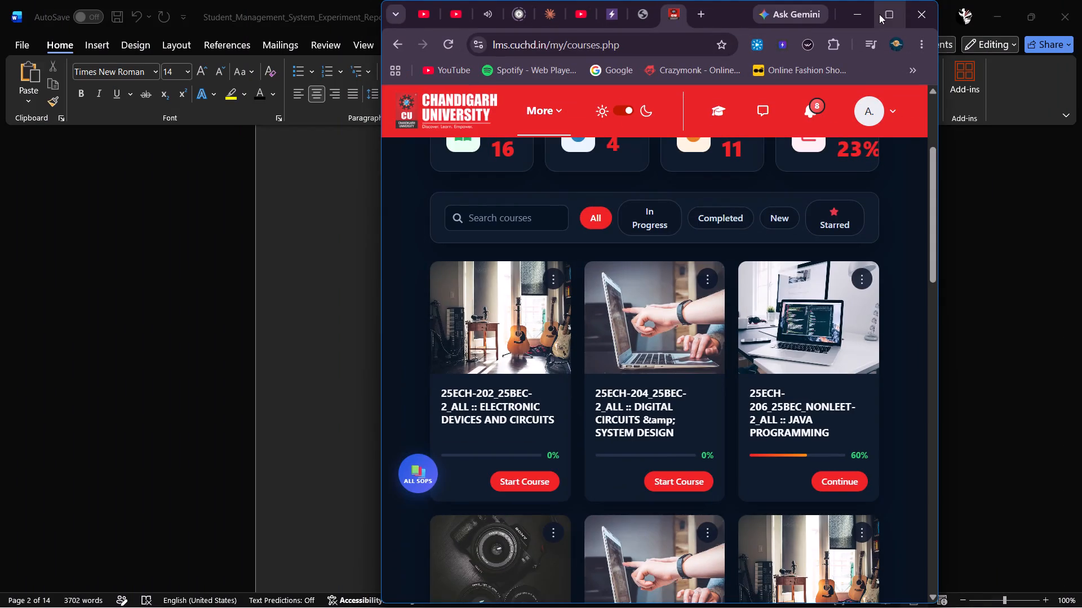
{"action": "left_click", "coordinate": [879, 14]}
{"action": "left_click", "coordinate": [841, 4]}
{"action": "left_click", "coordinate": [1015, 2]}
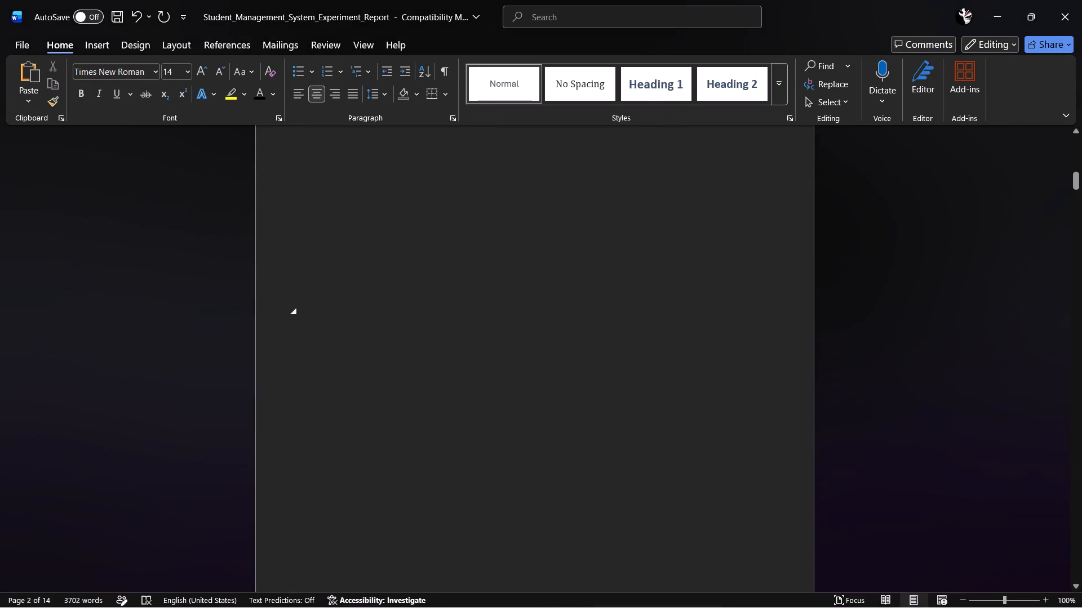
Go to page 2 of the report with Go To and try to delete the blank space there.
{"action": "key", "text": "ctrl+g"}
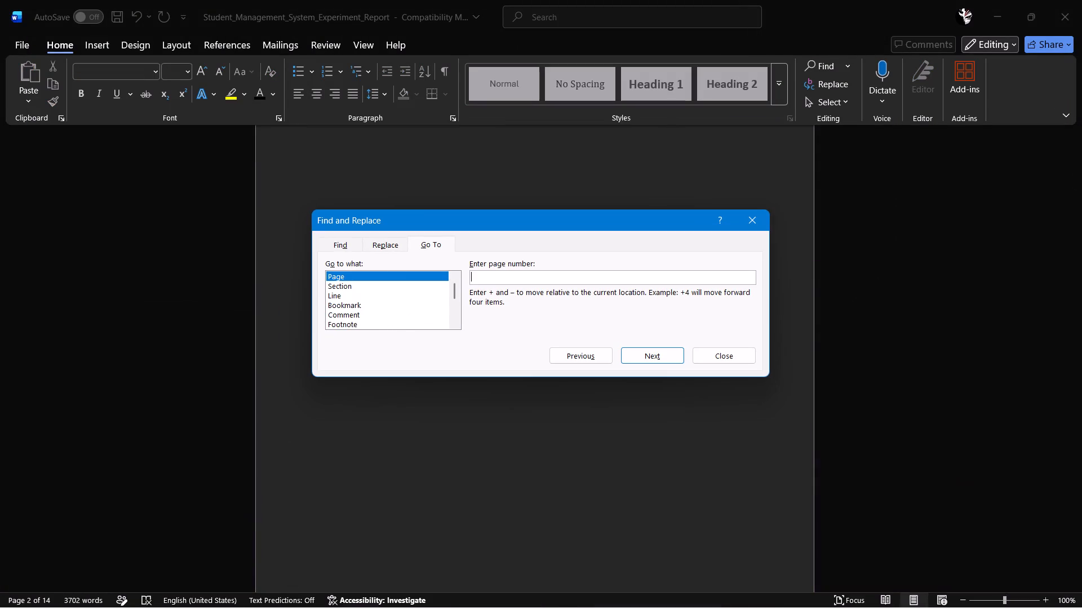
{"action": "key", "text": "2"}
{"action": "left_click", "coordinate": [642, 356]}
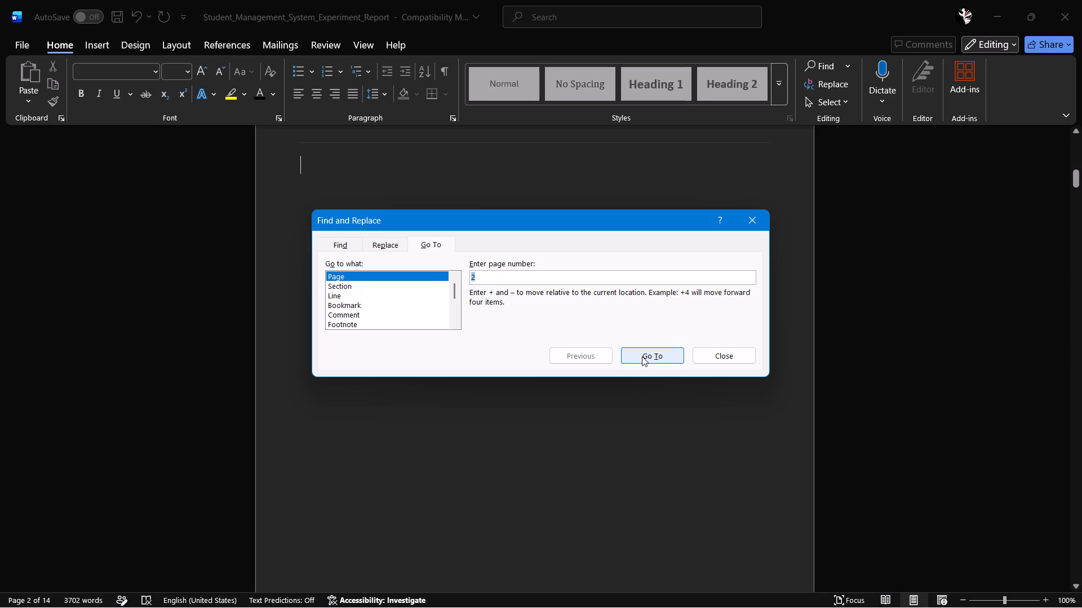
{"action": "left_click", "coordinate": [713, 353]}
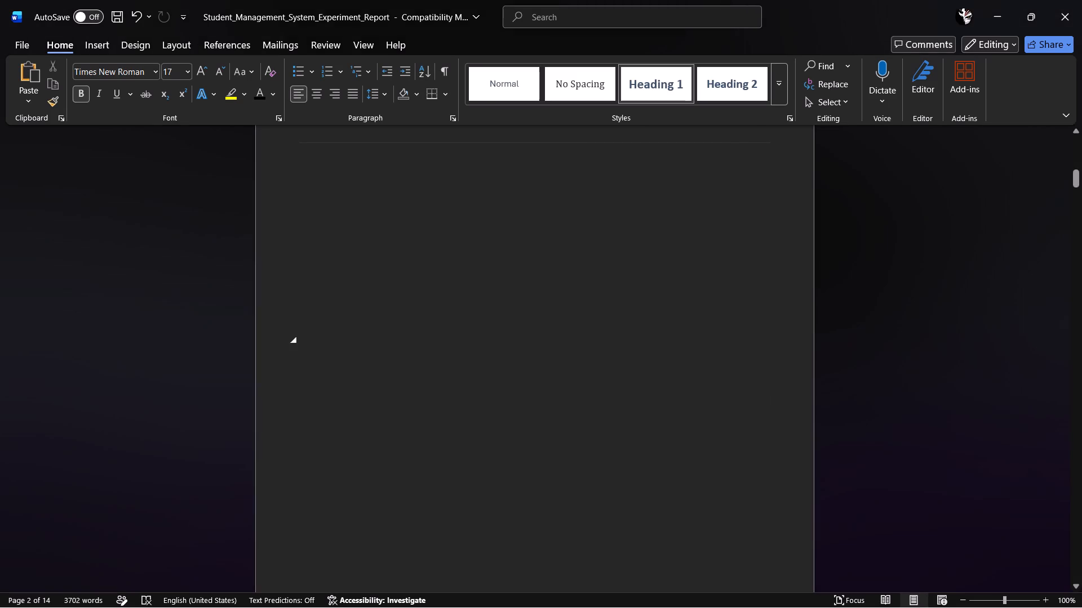
{"action": "key", "text": "shift+Delete"}
Try to delete the empty lines at the top of page 2, just after the cover page.
{"action": "scroll", "coordinate": [682, 344], "scroll_direction": "up", "scroll_amount": 12}
{"action": "left_click", "coordinate": [533, 472]}
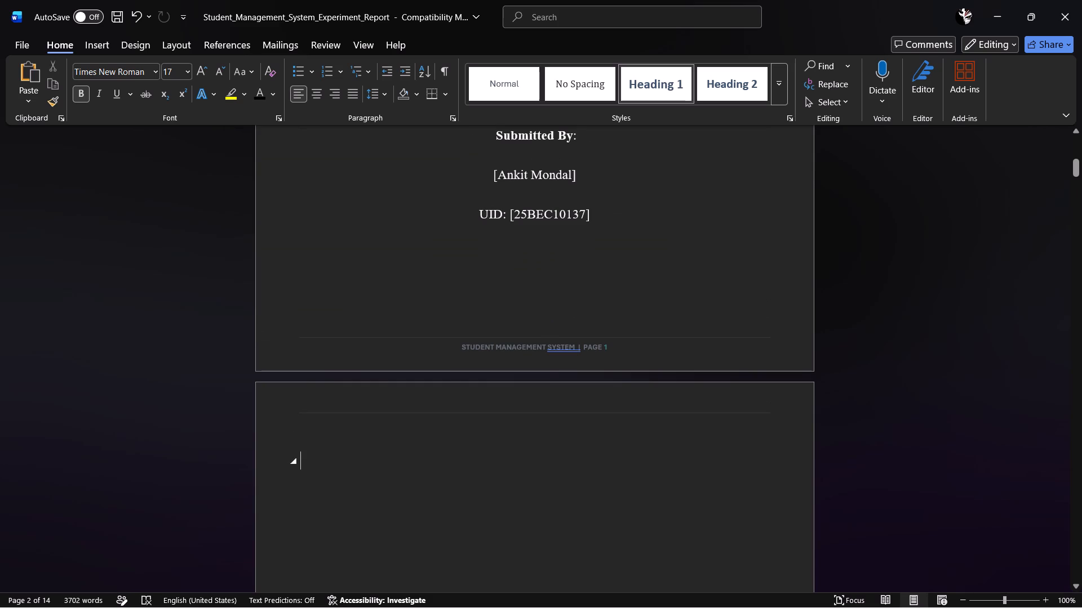
{"action": "key", "text": "shift+Delete"}
{"action": "key", "text": "ctrl+Delete"}
{"action": "key", "text": "ctrl+Delete"}
{"action": "key", "text": "ctrl+Delete"}
{"action": "key", "text": "ctrl+Delete"}
{"action": "key", "text": "ctrl+Delete"}
{"action": "key", "text": "ctrl+Delete"}
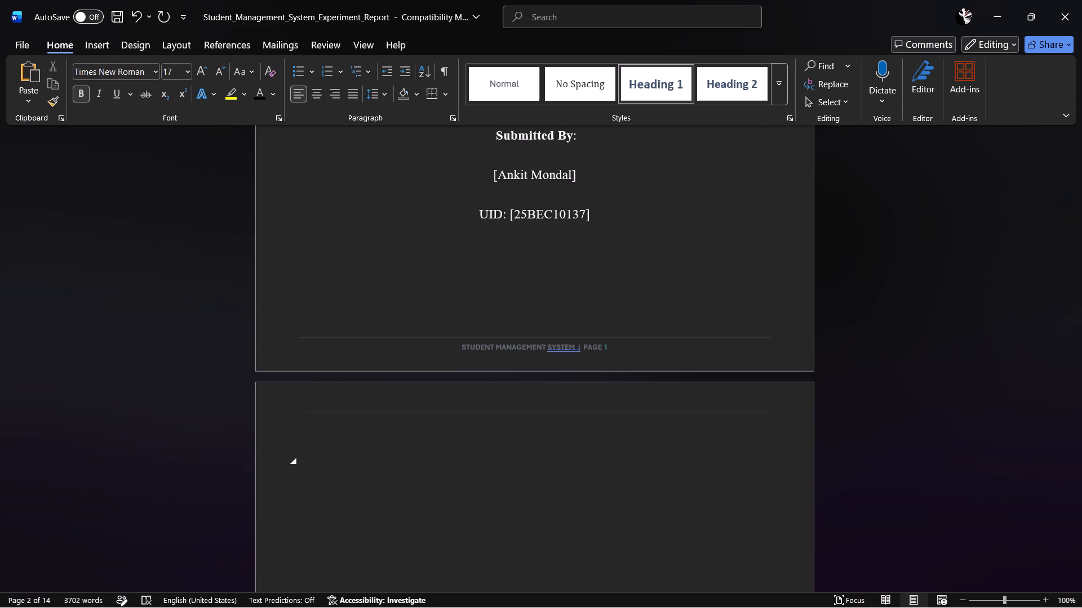
{"action": "key", "text": "alt+Delete"}
{"action": "left_click", "coordinate": [482, 319]}
{"action": "left_click", "coordinate": [482, 319]}
Insert six blank lines above the Table of Contents heading to push it onto the next page.
{"action": "scroll", "coordinate": [482, 319], "scroll_direction": "down", "scroll_amount": 12}
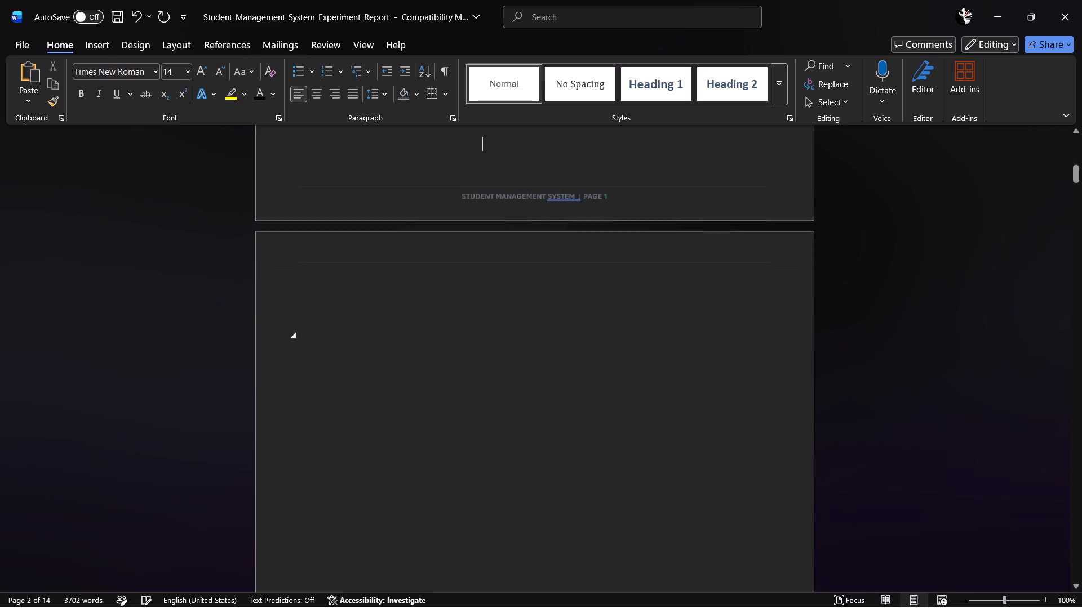
{"action": "scroll", "coordinate": [479, 323], "scroll_direction": "down", "scroll_amount": 19}
{"action": "left_click", "coordinate": [302, 278]}
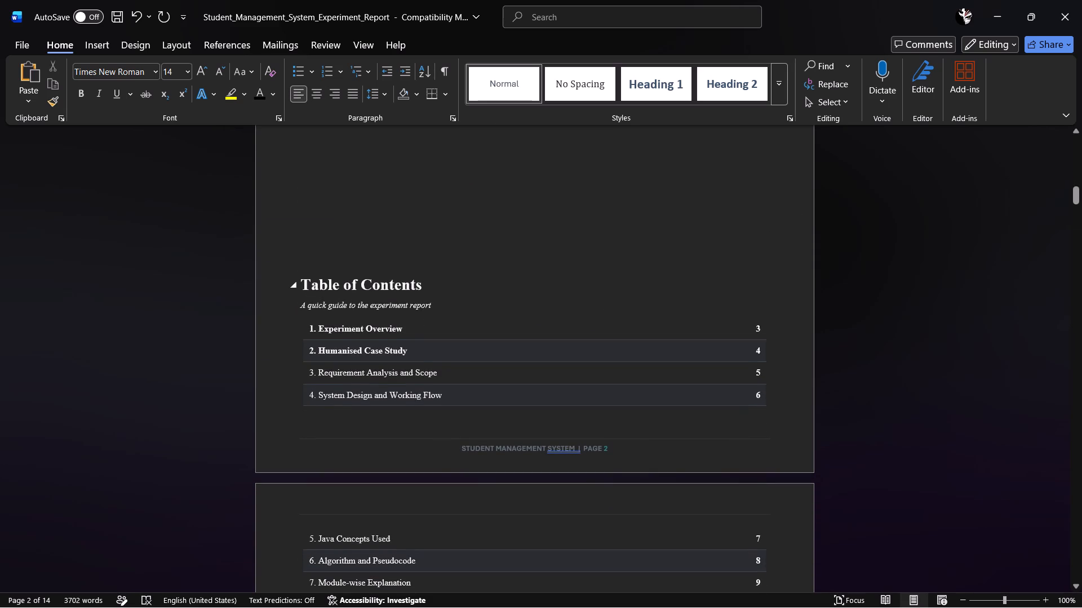
{"action": "key", "text": "Return"}
{"action": "key", "text": "Return"}
{"action": "key", "text": "Return"}
{"action": "key", "text": "Return"}
{"action": "key", "text": "Return"}
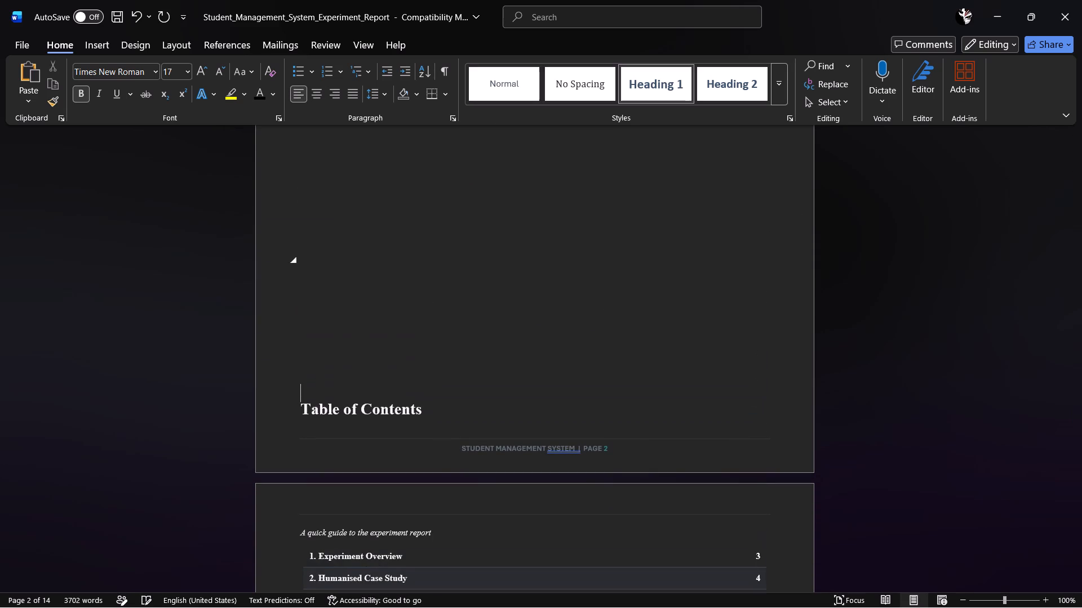
{"action": "key", "text": "Return"}
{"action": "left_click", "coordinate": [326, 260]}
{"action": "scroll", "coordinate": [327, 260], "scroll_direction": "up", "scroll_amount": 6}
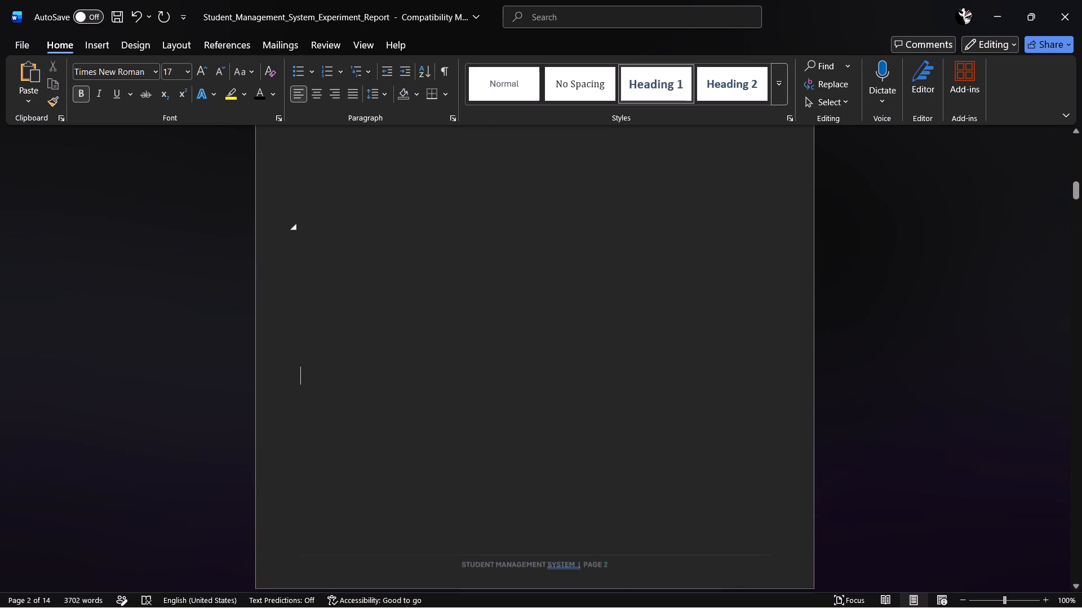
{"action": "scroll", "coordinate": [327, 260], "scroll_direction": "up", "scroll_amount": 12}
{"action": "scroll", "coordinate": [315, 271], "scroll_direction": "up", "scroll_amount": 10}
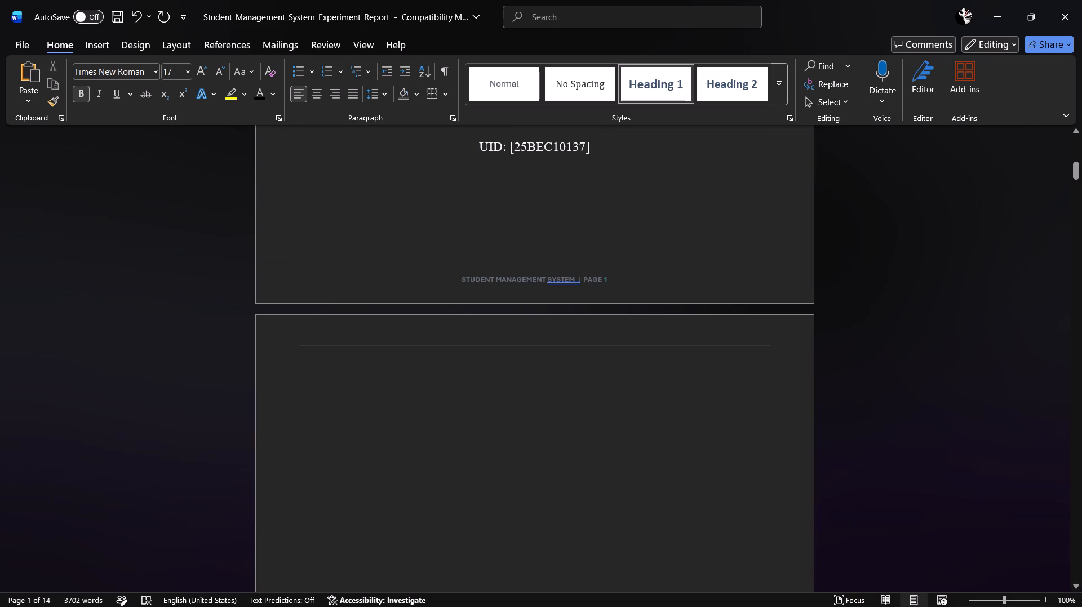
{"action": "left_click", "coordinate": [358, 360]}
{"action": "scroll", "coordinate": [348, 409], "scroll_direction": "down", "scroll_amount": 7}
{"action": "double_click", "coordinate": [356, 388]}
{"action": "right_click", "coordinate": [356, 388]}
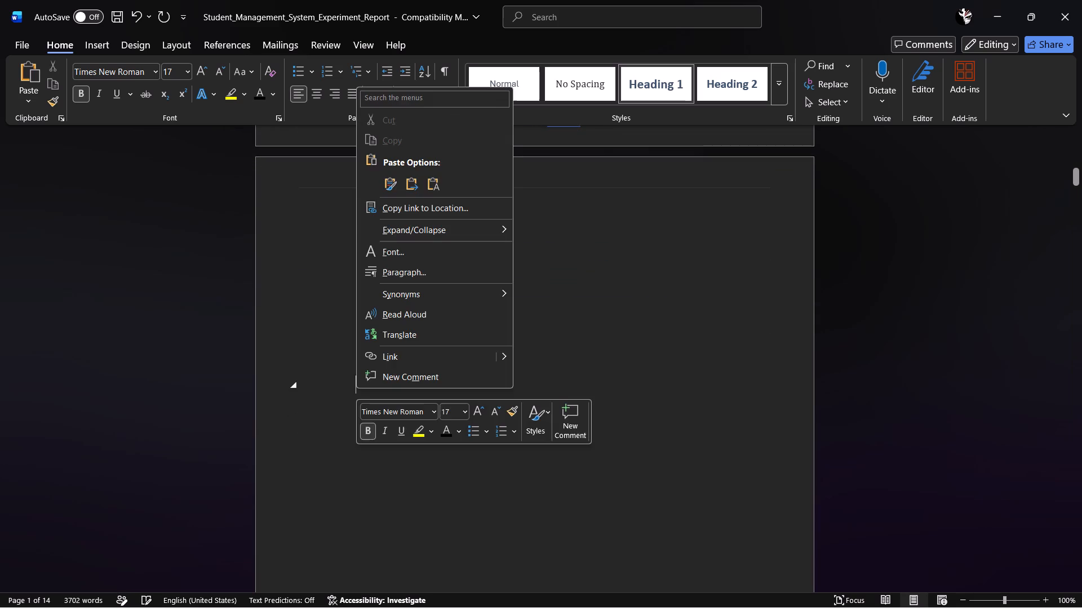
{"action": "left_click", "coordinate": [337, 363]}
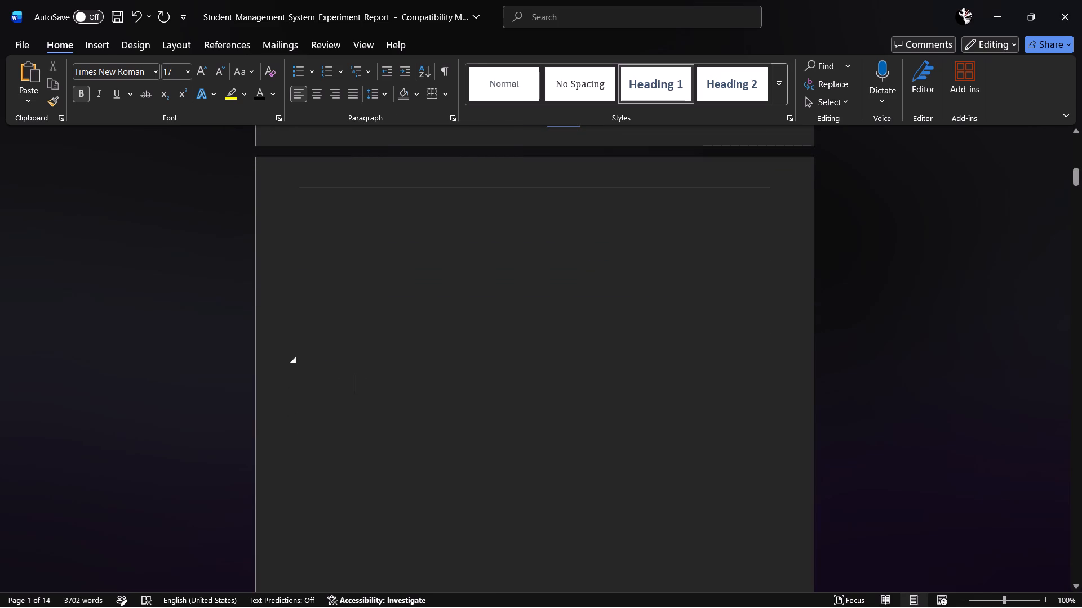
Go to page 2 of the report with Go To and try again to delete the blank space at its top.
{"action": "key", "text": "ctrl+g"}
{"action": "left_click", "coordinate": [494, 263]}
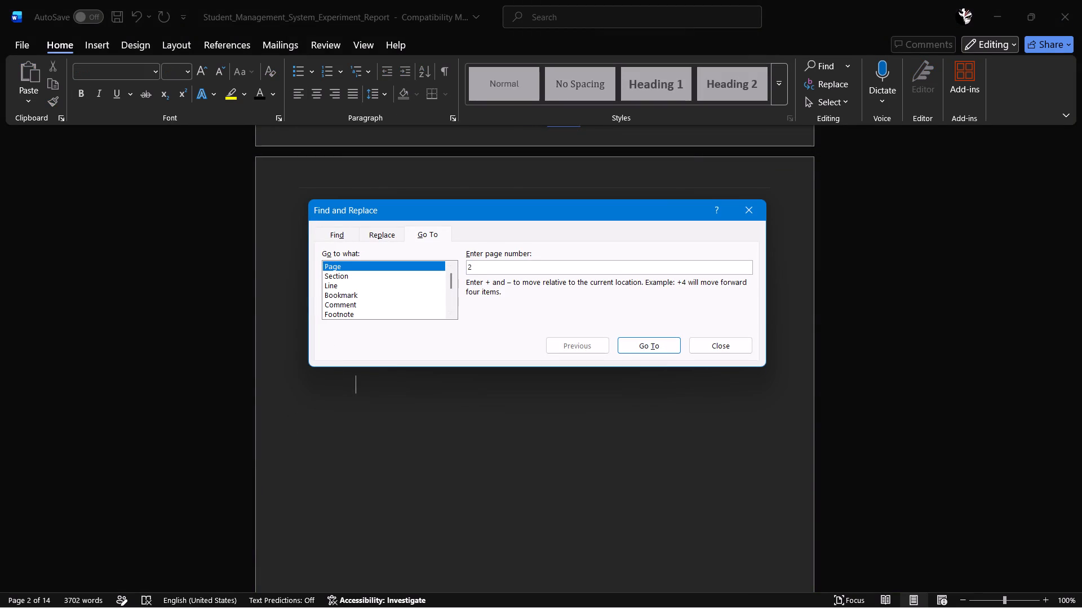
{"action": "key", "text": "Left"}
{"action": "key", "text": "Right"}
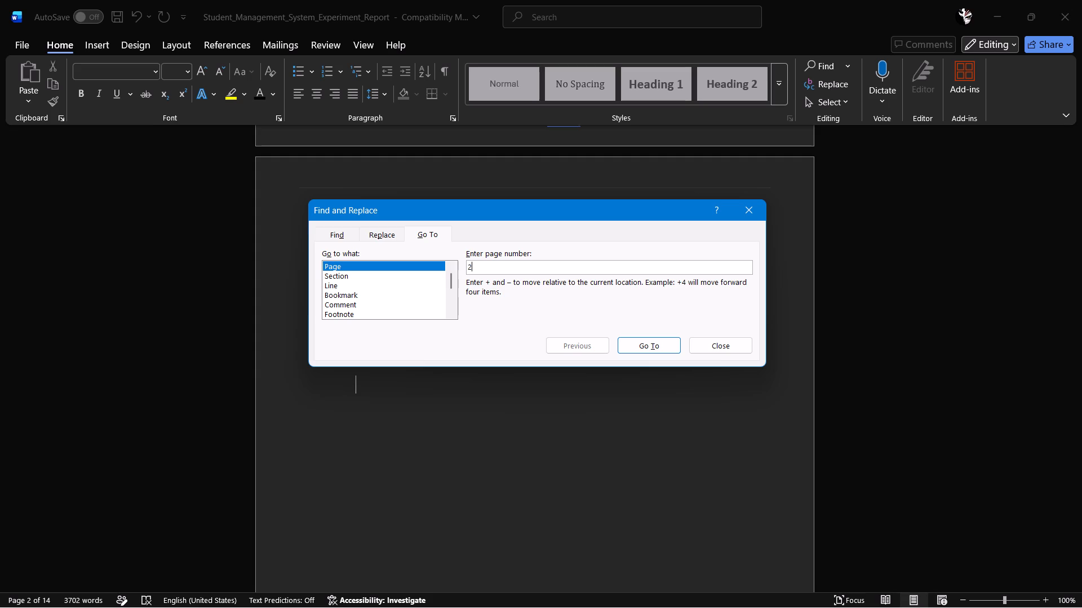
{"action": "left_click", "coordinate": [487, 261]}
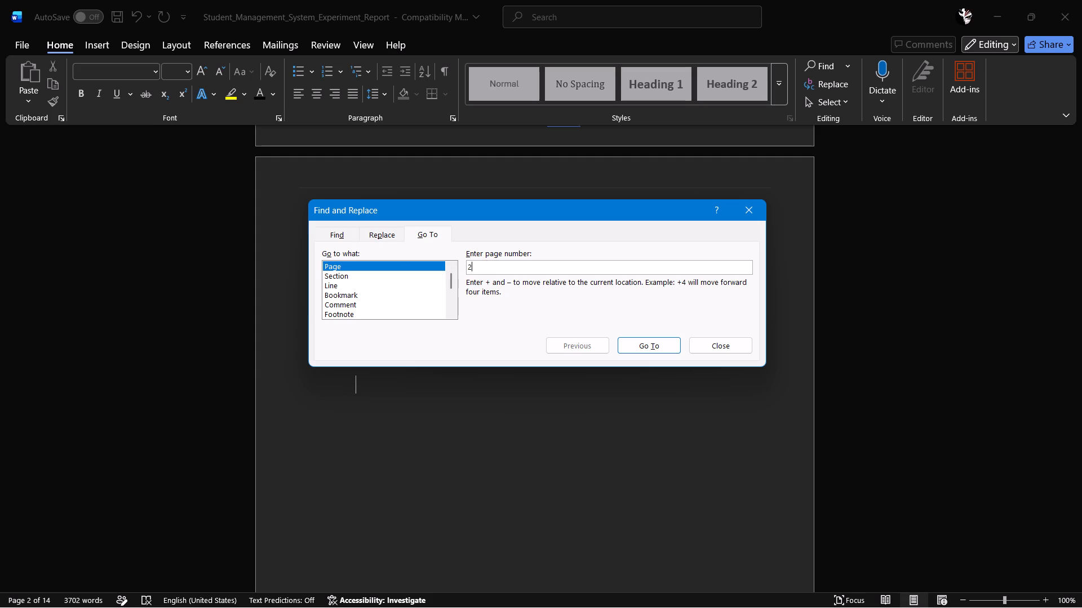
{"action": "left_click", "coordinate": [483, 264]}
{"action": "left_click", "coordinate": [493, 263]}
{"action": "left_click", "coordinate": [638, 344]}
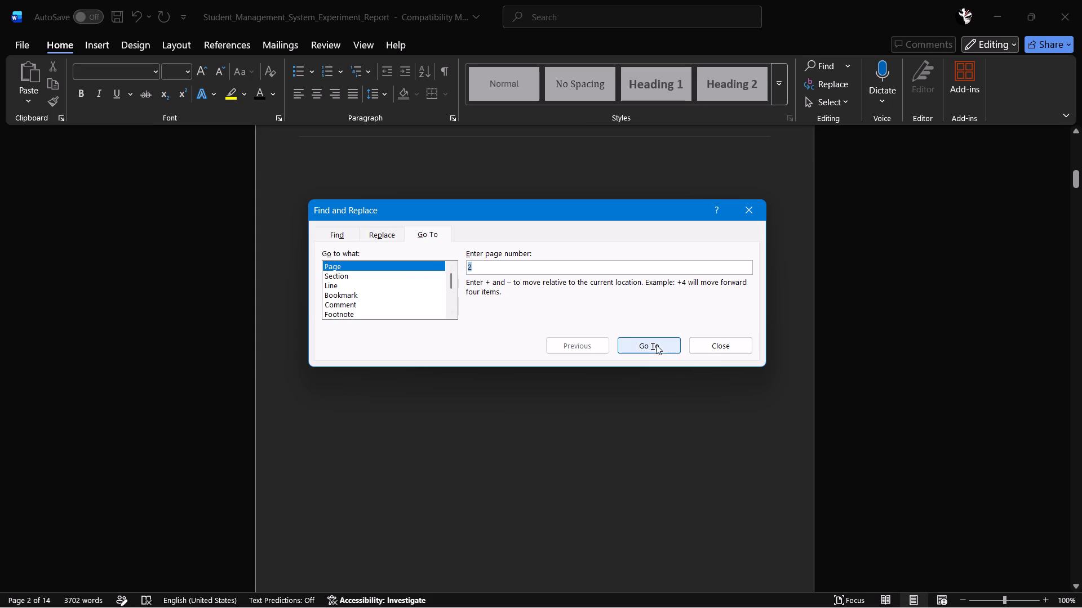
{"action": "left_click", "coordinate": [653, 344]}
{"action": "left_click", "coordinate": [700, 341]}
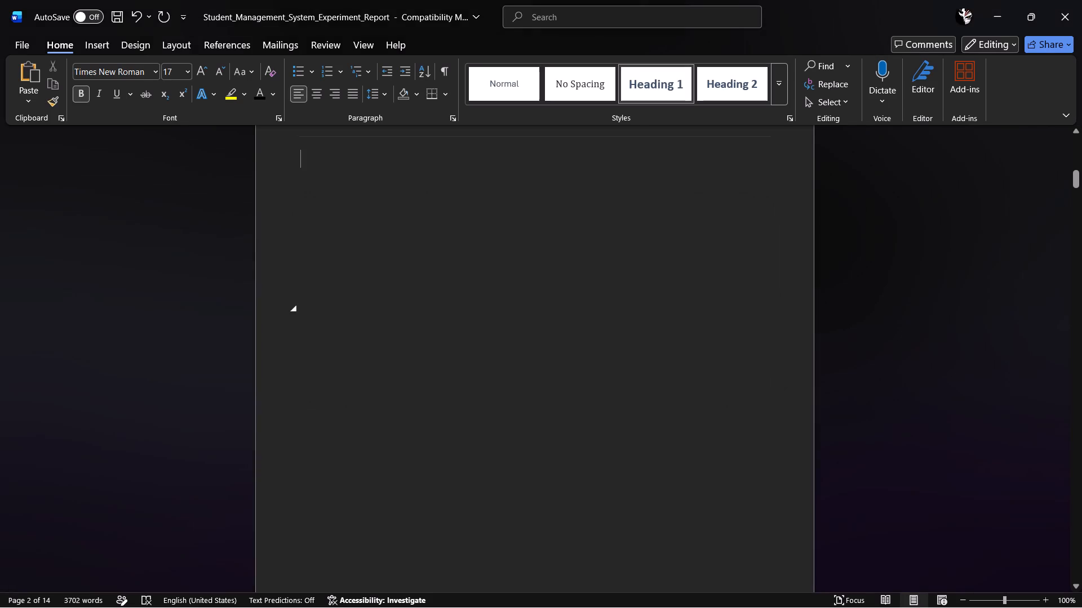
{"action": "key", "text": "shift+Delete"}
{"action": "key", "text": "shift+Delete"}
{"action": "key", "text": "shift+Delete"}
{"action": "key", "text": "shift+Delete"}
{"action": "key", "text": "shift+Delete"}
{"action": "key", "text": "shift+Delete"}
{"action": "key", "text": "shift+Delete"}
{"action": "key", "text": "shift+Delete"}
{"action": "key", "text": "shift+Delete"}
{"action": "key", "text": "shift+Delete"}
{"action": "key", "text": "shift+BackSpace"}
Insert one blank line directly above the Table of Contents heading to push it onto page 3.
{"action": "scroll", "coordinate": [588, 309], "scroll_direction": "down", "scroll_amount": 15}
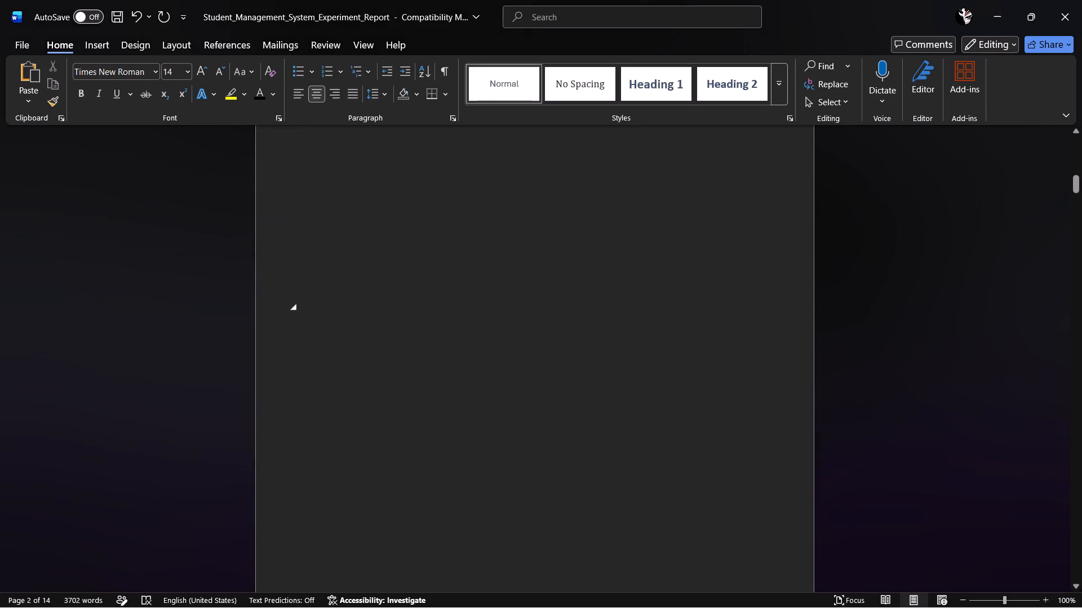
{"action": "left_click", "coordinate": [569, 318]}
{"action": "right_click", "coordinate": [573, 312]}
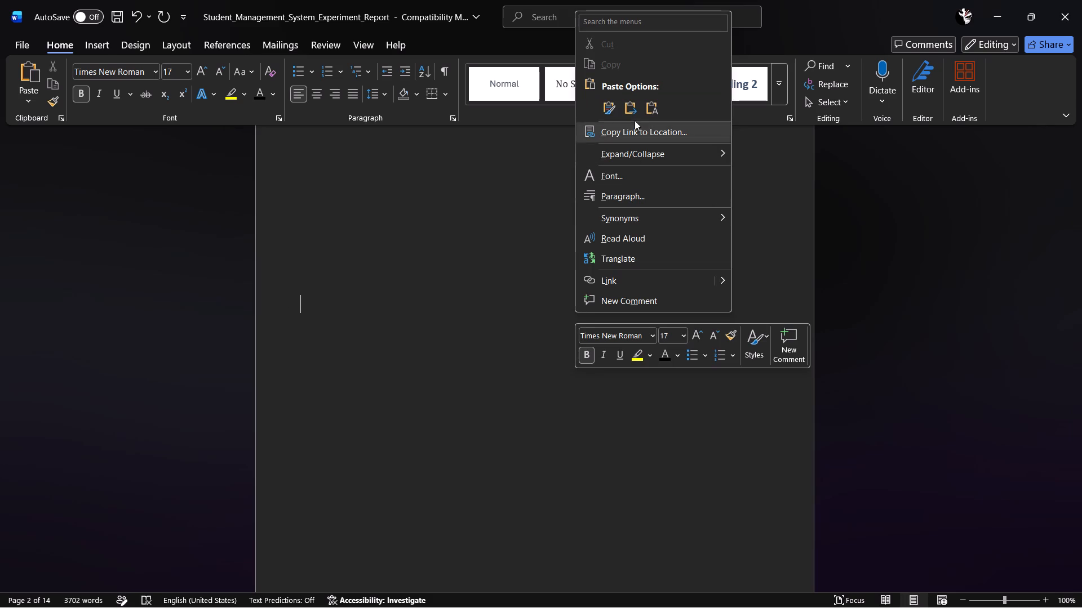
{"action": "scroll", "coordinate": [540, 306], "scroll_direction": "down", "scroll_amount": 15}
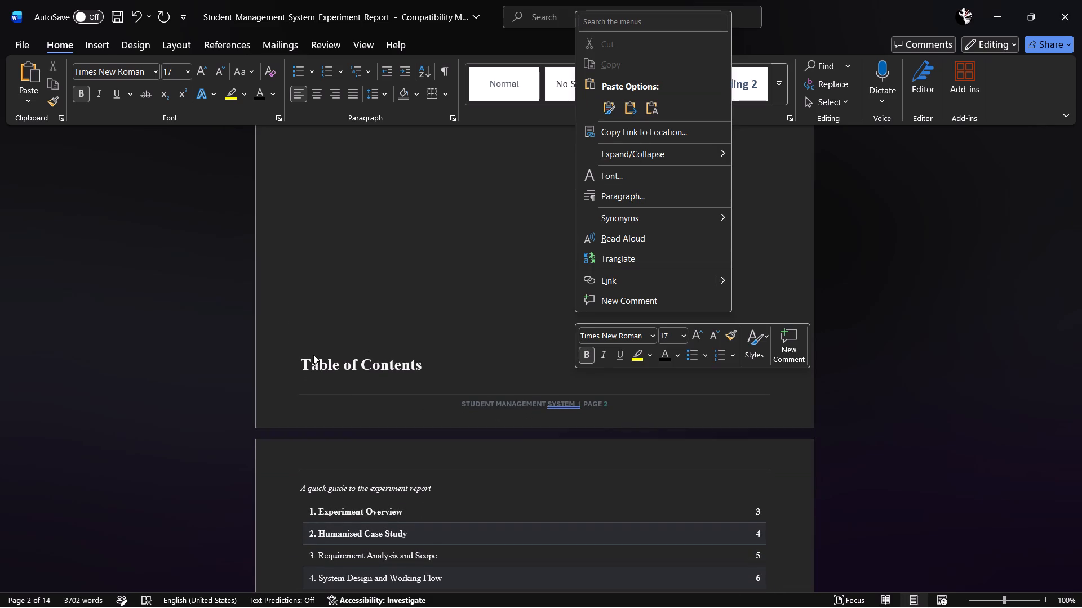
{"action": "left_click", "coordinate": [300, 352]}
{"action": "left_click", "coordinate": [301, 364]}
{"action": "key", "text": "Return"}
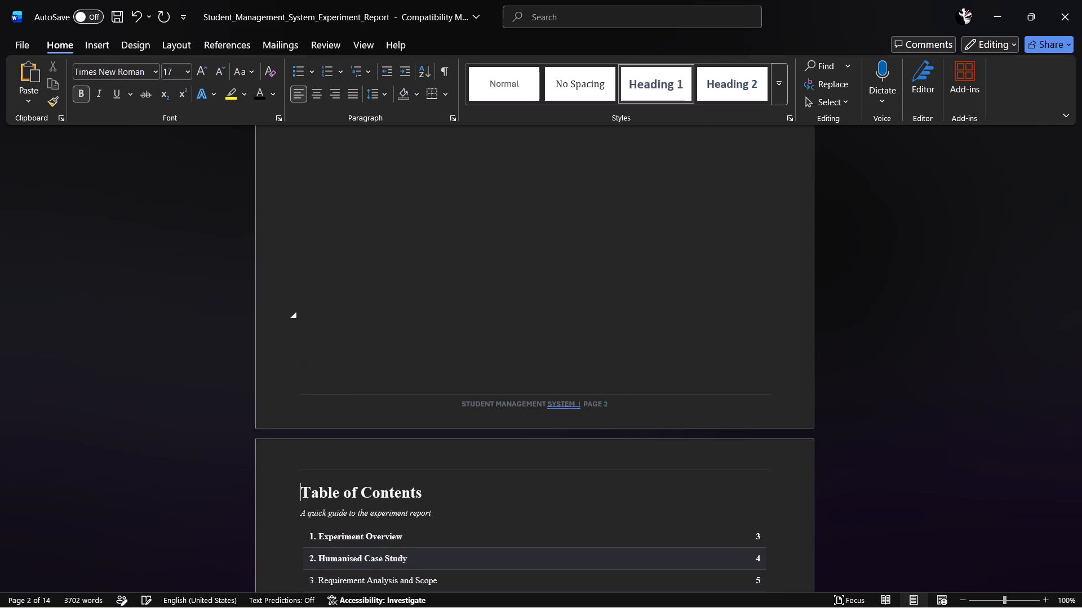
Look through the pages around the Table of Contents and the Experiment Overview section to check the layout.
{"action": "scroll", "coordinate": [305, 315], "scroll_direction": "down", "scroll_amount": 15}
{"action": "scroll", "coordinate": [334, 330], "scroll_direction": "up", "scroll_amount": 20}
{"action": "scroll", "coordinate": [334, 330], "scroll_direction": "up", "scroll_amount": 13}
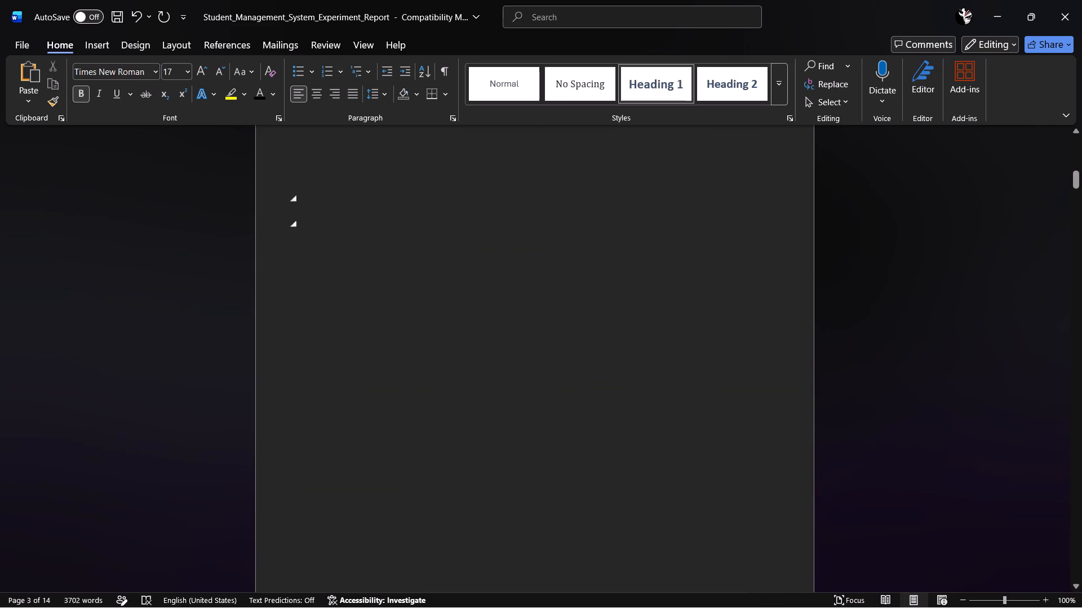
{"action": "scroll", "coordinate": [322, 330], "scroll_direction": "up", "scroll_amount": 16}
{"action": "scroll", "coordinate": [314, 333], "scroll_direction": "down", "scroll_amount": 20}
{"action": "scroll", "coordinate": [314, 333], "scroll_direction": "down", "scroll_amount": 20}
{"action": "scroll", "coordinate": [362, 339], "scroll_direction": "up", "scroll_amount": 3}
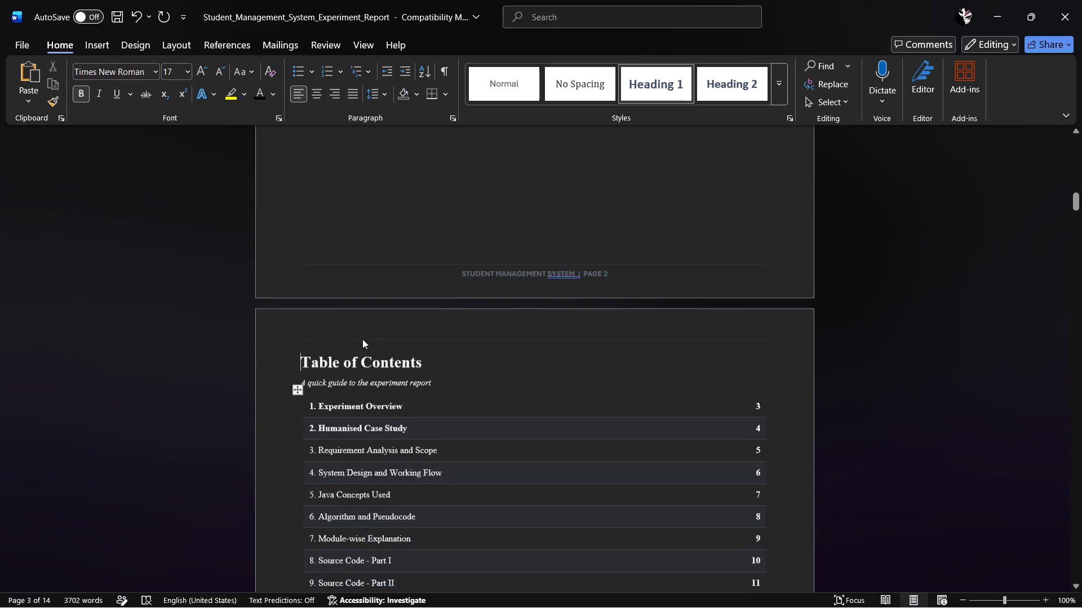
{"action": "left_click", "coordinate": [475, 337]}
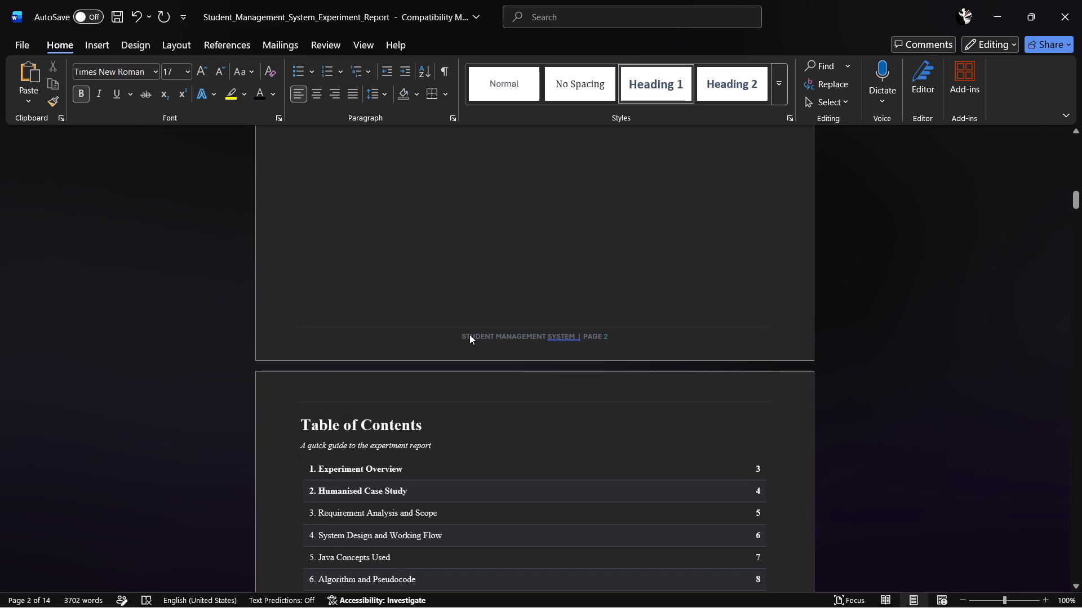
{"action": "left_click", "coordinate": [466, 334]}
{"action": "scroll", "coordinate": [305, 412], "scroll_direction": "down", "scroll_amount": 20}
{"action": "scroll", "coordinate": [305, 412], "scroll_direction": "down", "scroll_amount": 20}
{"action": "scroll", "coordinate": [305, 412], "scroll_direction": "down", "scroll_amount": 18}
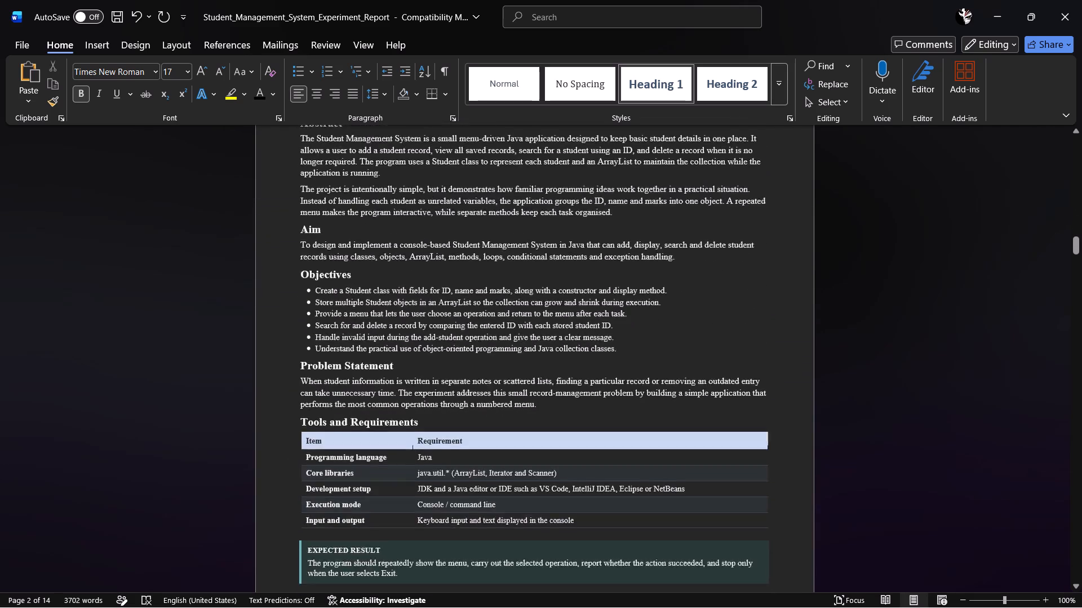
{"action": "scroll", "coordinate": [322, 407], "scroll_direction": "down", "scroll_amount": 7}
{"action": "scroll", "coordinate": [322, 406], "scroll_direction": "up", "scroll_amount": 20}
{"action": "scroll", "coordinate": [322, 406], "scroll_direction": "up", "scroll_amount": 6}
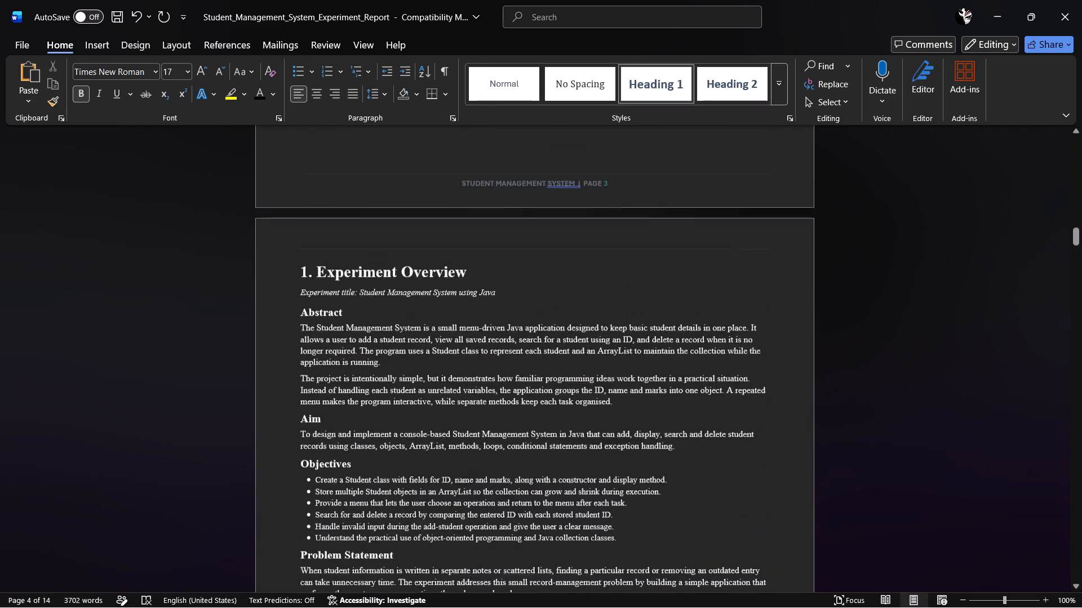
{"action": "scroll", "coordinate": [353, 429], "scroll_direction": "up", "scroll_amount": 20}
{"action": "scroll", "coordinate": [353, 429], "scroll_direction": "up", "scroll_amount": 18}
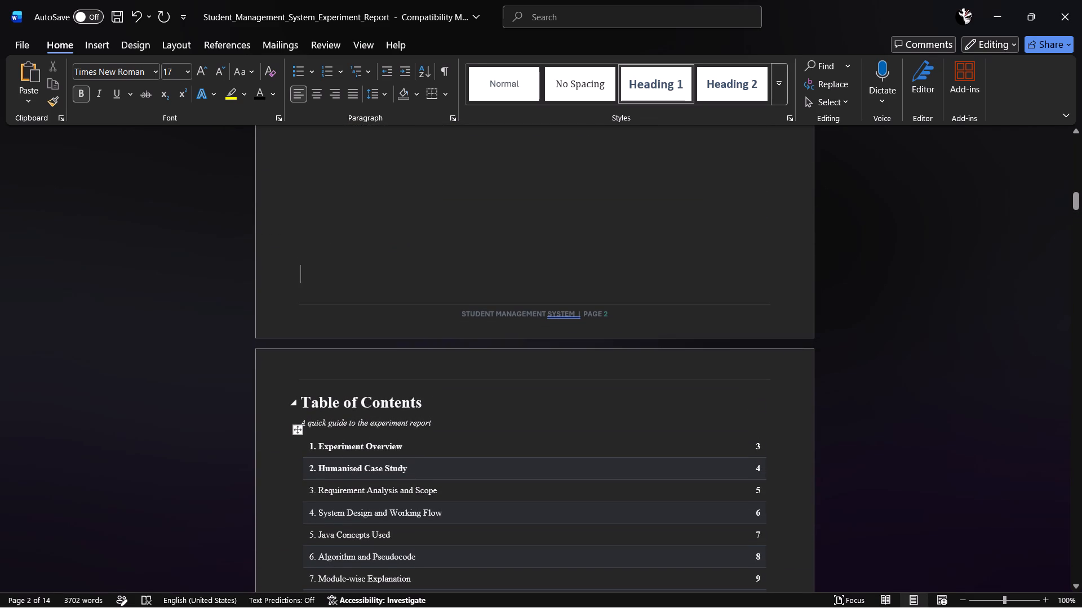
Delete the blank lines above the Table of Contents heading, keeping the heading near the top of page 2, off the cover page.
{"action": "left_click", "coordinate": [304, 396]}
{"action": "key", "text": "BackSpace"}
{"action": "key", "text": "BackSpace"}
{"action": "key", "text": "BackSpace"}
{"action": "key", "text": "BackSpace"}
{"action": "key", "text": "BackSpace"}
{"action": "key", "text": "BackSpace"}
{"action": "key", "text": "BackSpace"}
{"action": "key", "text": "BackSpace"}
{"action": "key", "text": "BackSpace"}
{"action": "key", "text": "BackSpace"}
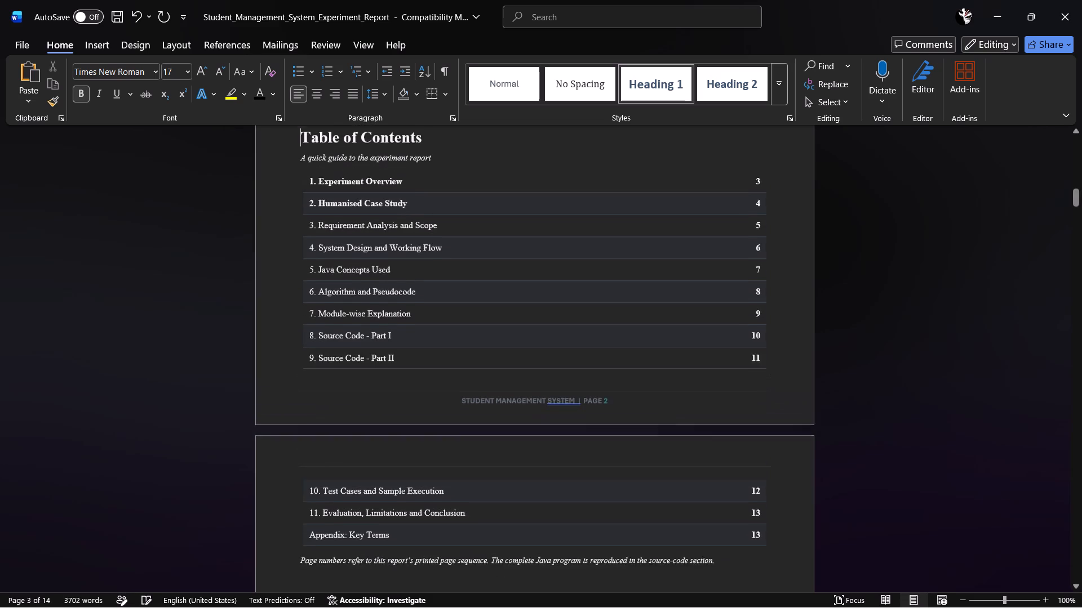
{"action": "key", "text": "BackSpace"}
{"action": "key", "text": "BackSpace"}
{"action": "key", "text": "BackSpace"}
{"action": "key", "text": "BackSpace"}
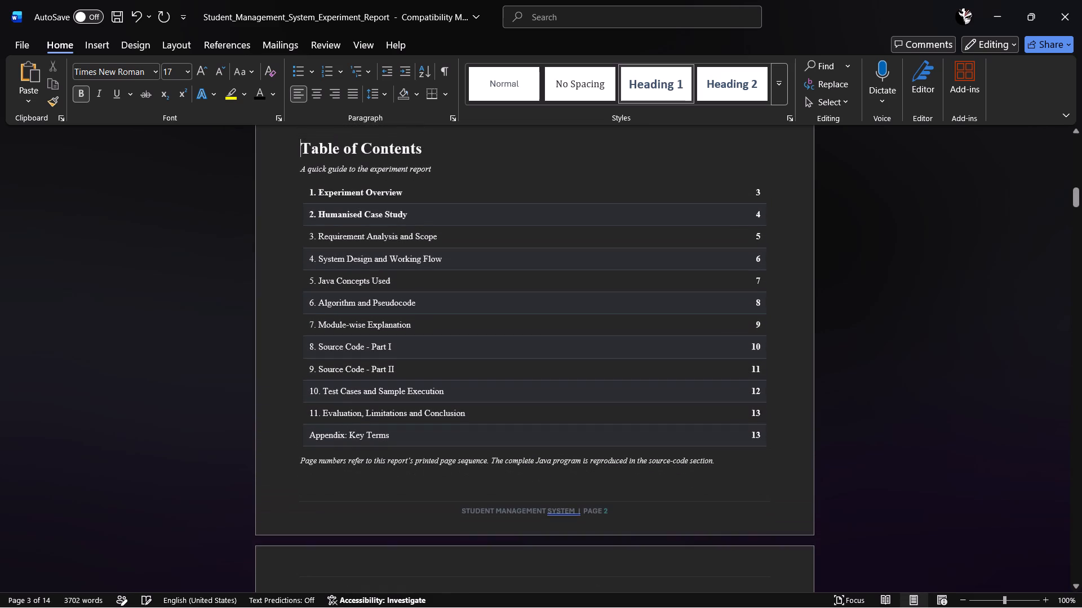
{"action": "key", "text": "BackSpace"}
{"action": "key", "text": "BackSpace"}
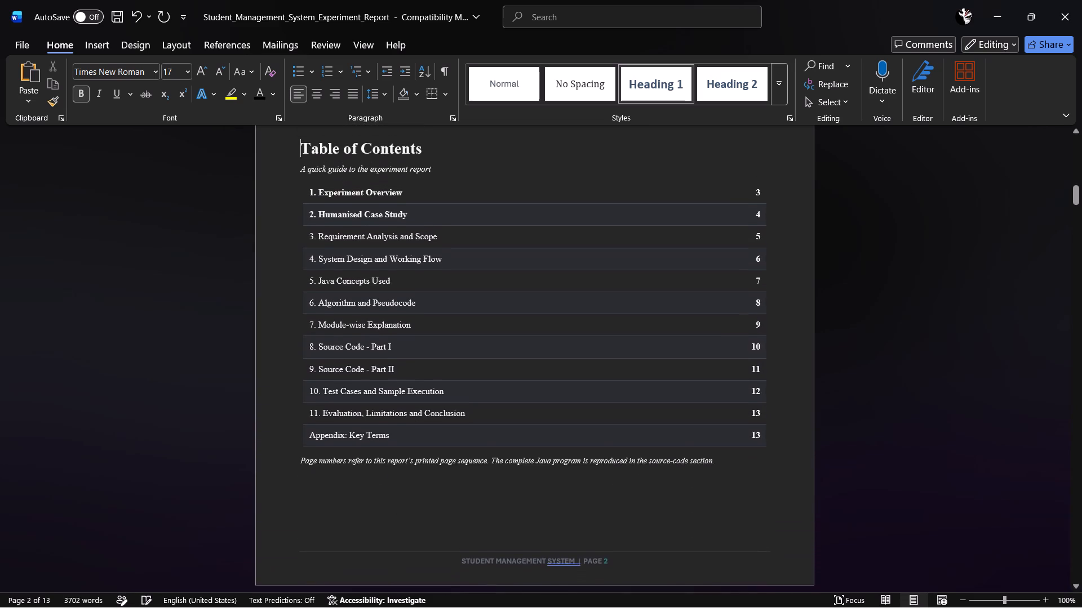
{"action": "key", "text": "BackSpace"}
{"action": "key", "text": "BackSpace"}
{"action": "scroll", "coordinate": [308, 367], "scroll_direction": "up", "scroll_amount": 13}
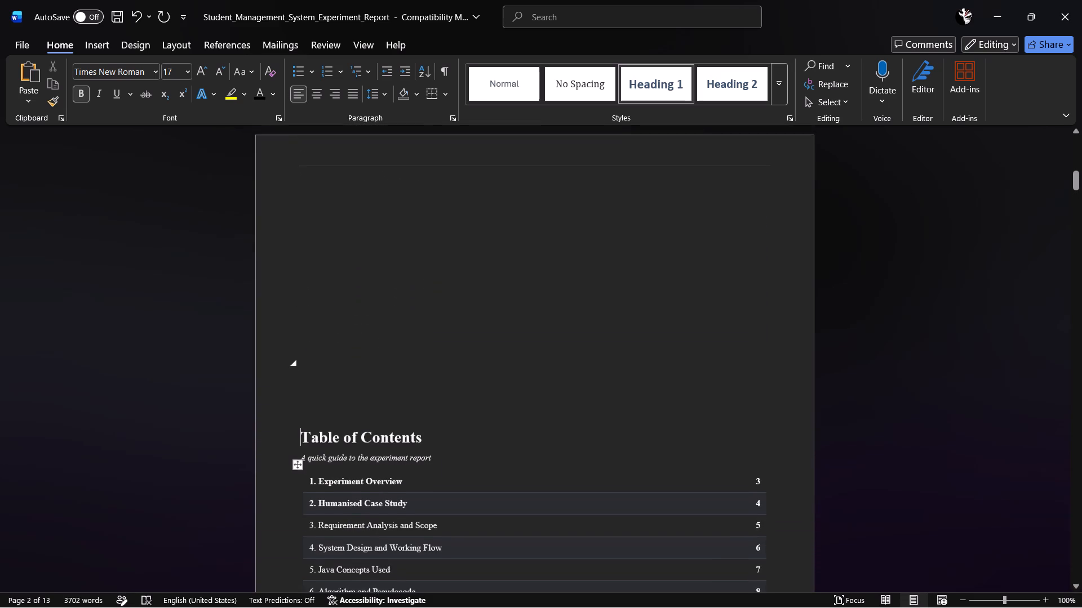
{"action": "key", "text": "BackSpace"}
{"action": "key", "text": "BackSpace"}
{"action": "key", "text": "BackSpace"}
{"action": "key", "text": "BackSpace"}
{"action": "key", "text": "BackSpace"}
{"action": "key", "text": "BackSpace"}
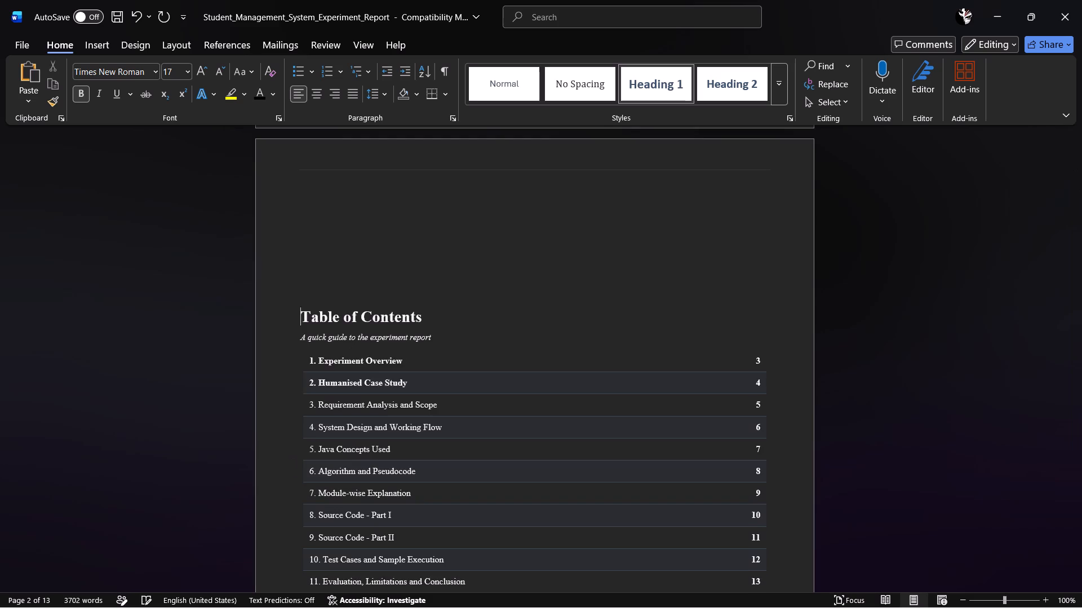
{"action": "key", "text": "BackSpace"}
{"action": "key", "text": "BackSpace"}
{"action": "key", "text": "BackSpace"}
{"action": "key", "text": "BackSpace"}
{"action": "key", "text": "Return"}
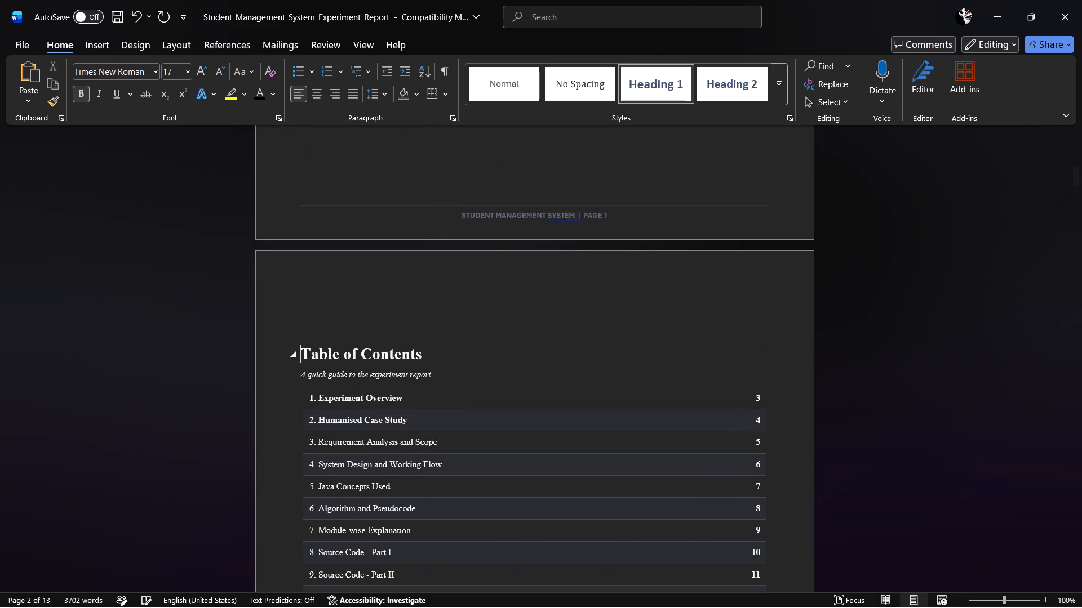
Delete the subtitle "A quick guide to the experiment report" beneath the Table of Contents heading.
{"action": "scroll", "coordinate": [328, 339], "scroll_direction": "up", "scroll_amount": 14}
{"action": "scroll", "coordinate": [379, 357], "scroll_direction": "up", "scroll_amount": 8}
{"action": "scroll", "coordinate": [379, 357], "scroll_direction": "down", "scroll_amount": 3}
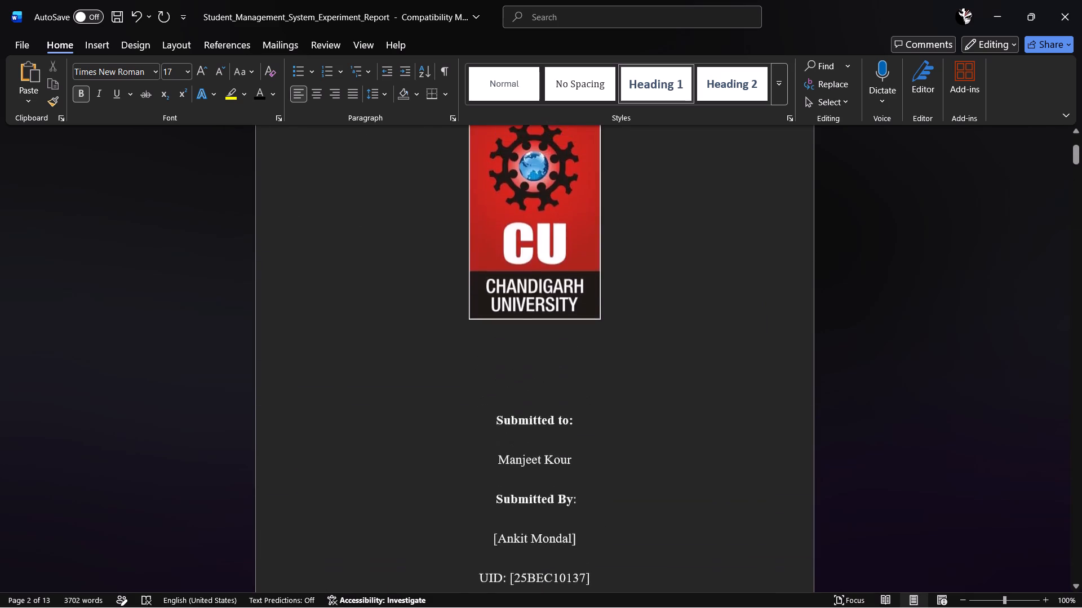
{"action": "scroll", "coordinate": [379, 357], "scroll_direction": "down", "scroll_amount": 17}
{"action": "scroll", "coordinate": [373, 354], "scroll_direction": "down", "scroll_amount": 6}
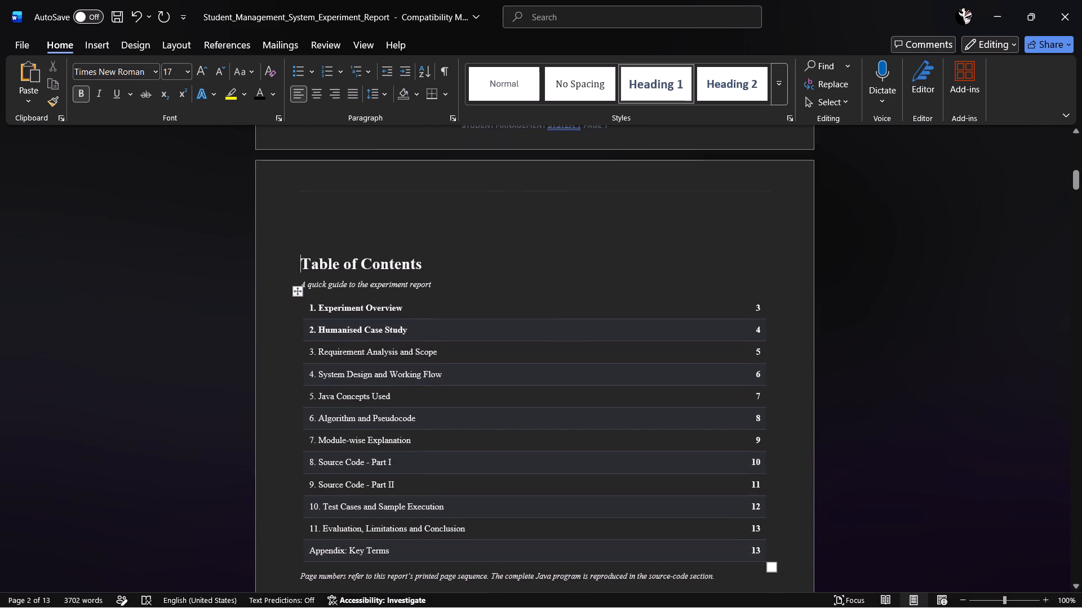
{"action": "left_click_drag", "start_coordinate": [430, 289], "coordinate": [301, 287]}
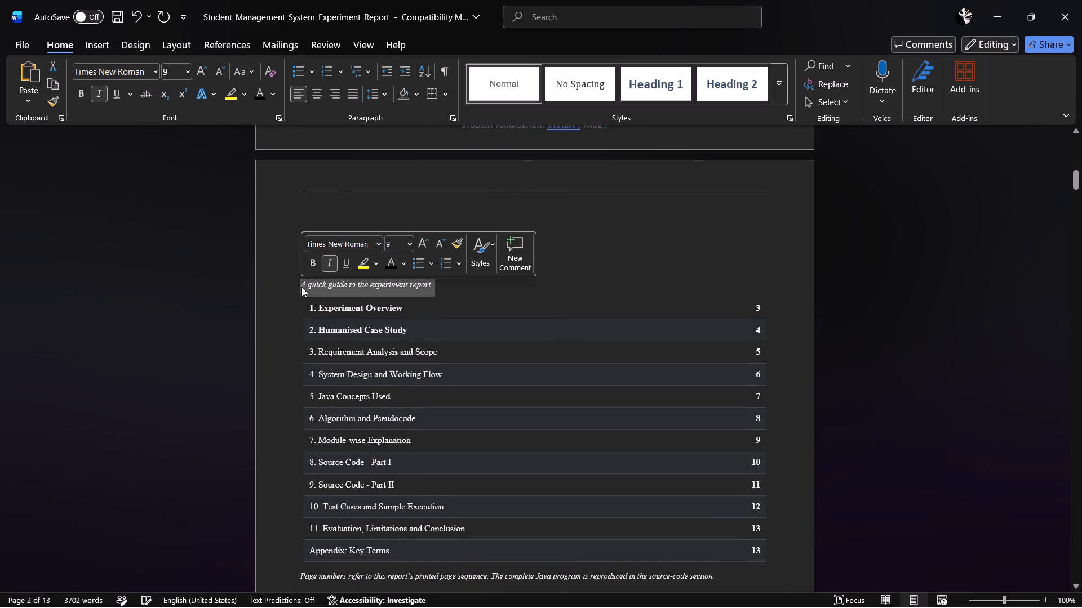
{"action": "key", "text": "BackSpace"}
Set the font size of the Table of Contents heading to 14.
{"action": "left_click_drag", "start_coordinate": [302, 262], "coordinate": [405, 263]}
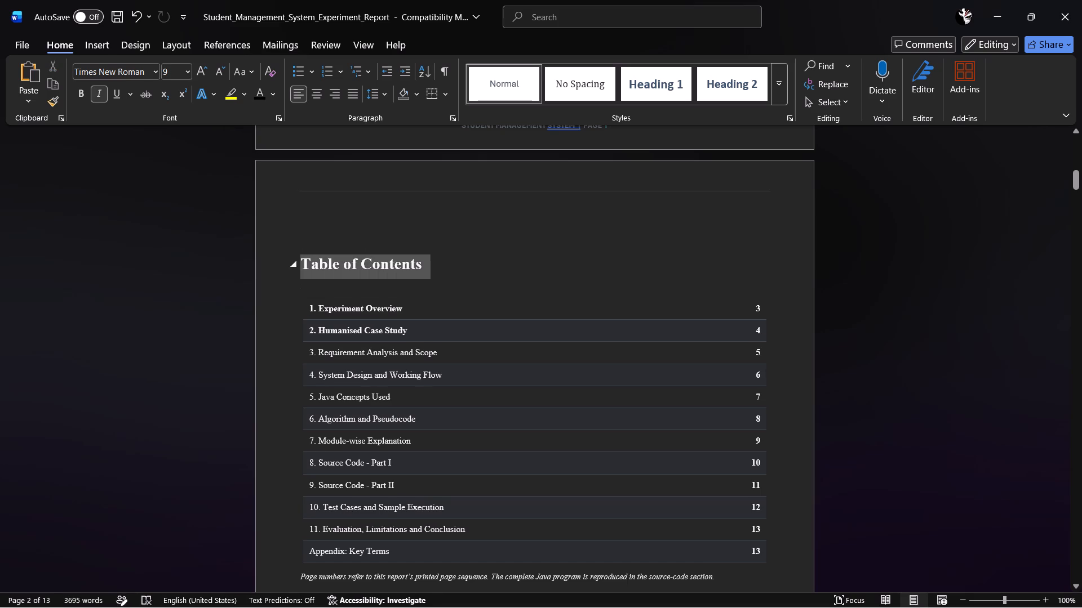
{"action": "left_click_drag", "start_coordinate": [405, 263], "coordinate": [405, 264]}
{"action": "left_click", "coordinate": [513, 221]}
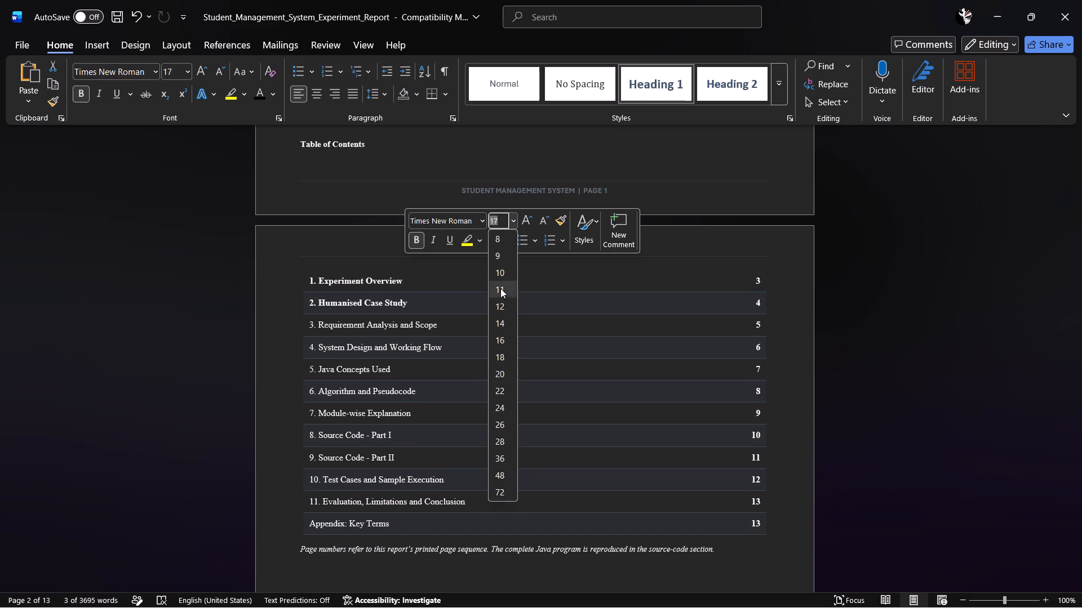
{"action": "left_click", "coordinate": [502, 321]}
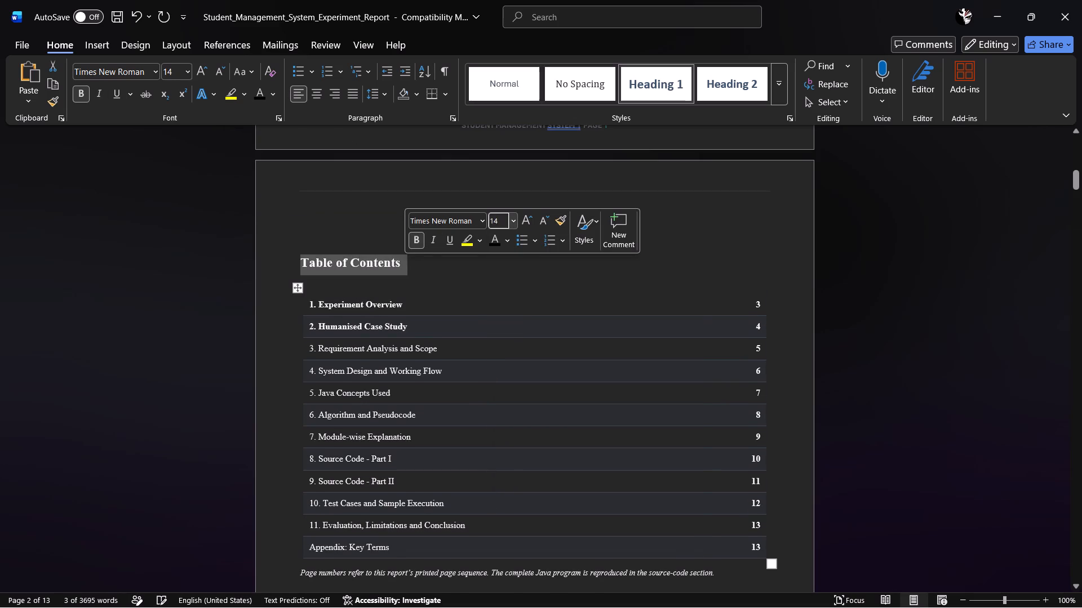
Add a colon at the end of the Table of Contents heading.
{"action": "left_click", "coordinate": [416, 294]}
{"action": "left_click", "coordinate": [405, 266]}
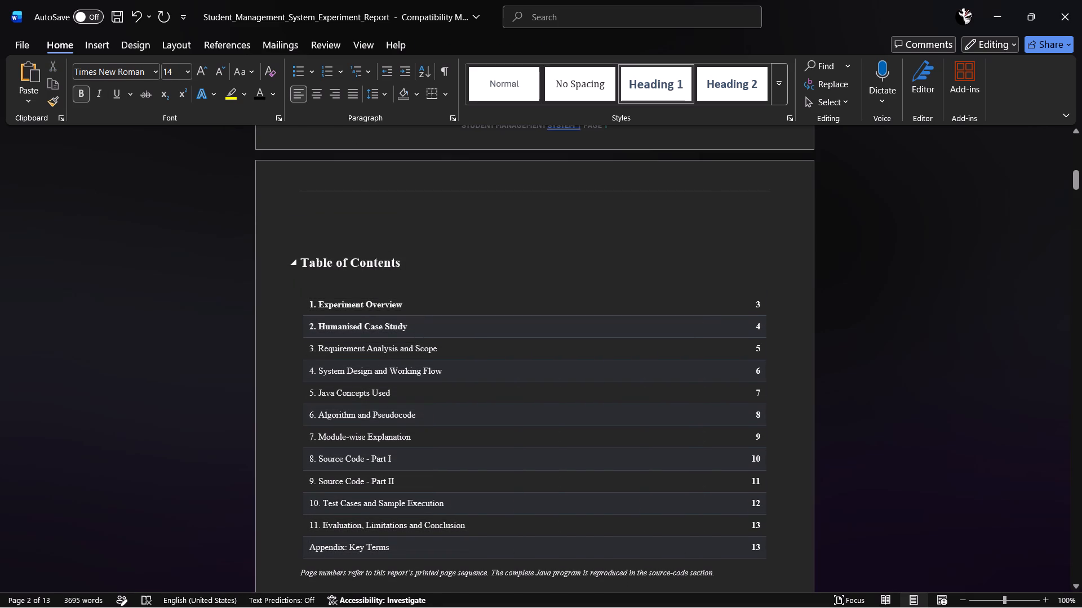
{"action": "key", "text": "shift+colon"}
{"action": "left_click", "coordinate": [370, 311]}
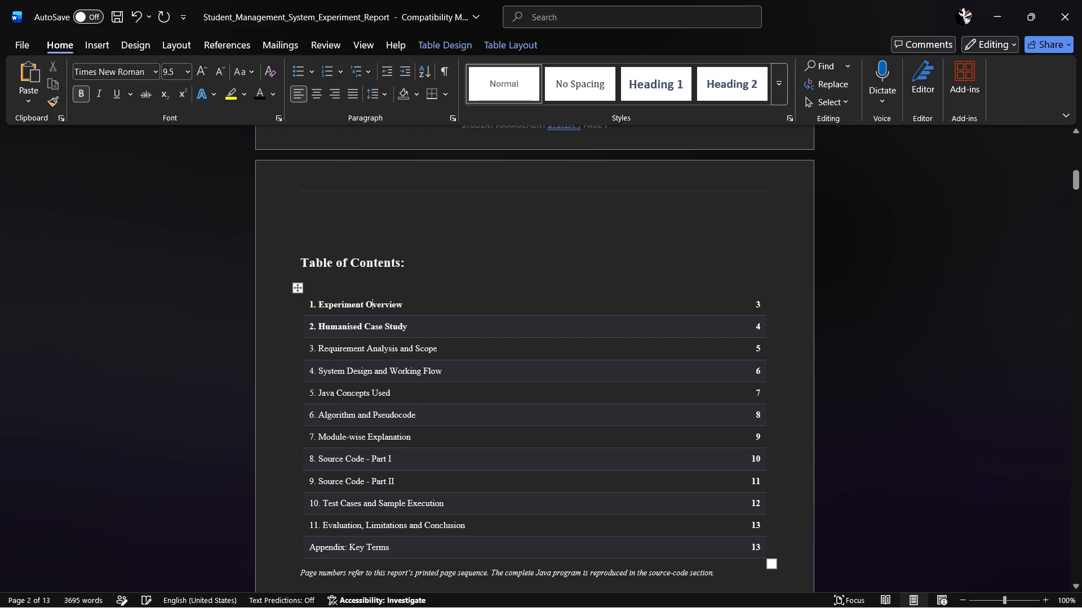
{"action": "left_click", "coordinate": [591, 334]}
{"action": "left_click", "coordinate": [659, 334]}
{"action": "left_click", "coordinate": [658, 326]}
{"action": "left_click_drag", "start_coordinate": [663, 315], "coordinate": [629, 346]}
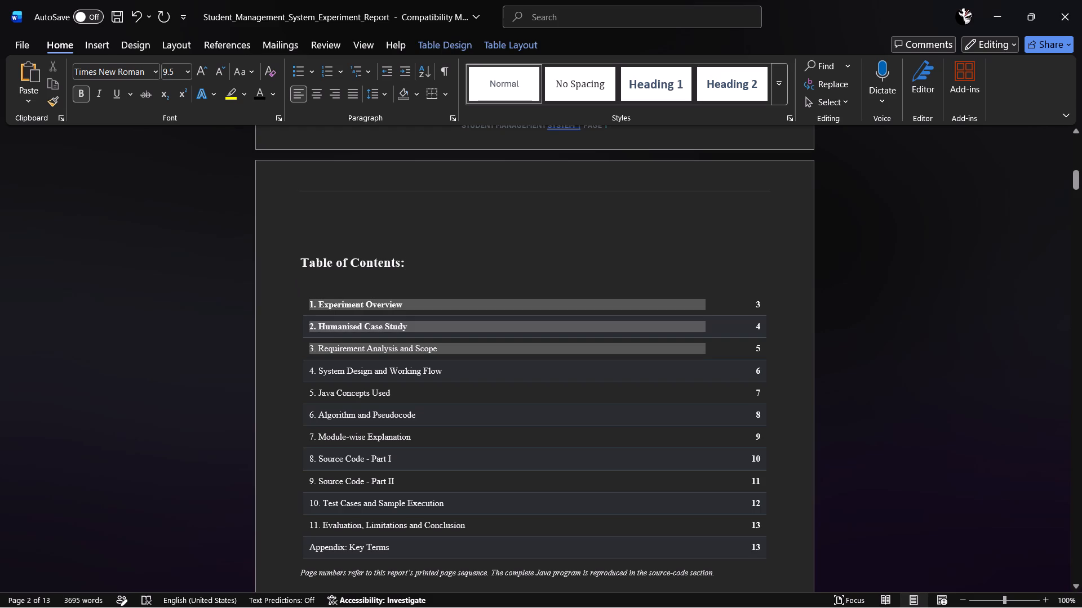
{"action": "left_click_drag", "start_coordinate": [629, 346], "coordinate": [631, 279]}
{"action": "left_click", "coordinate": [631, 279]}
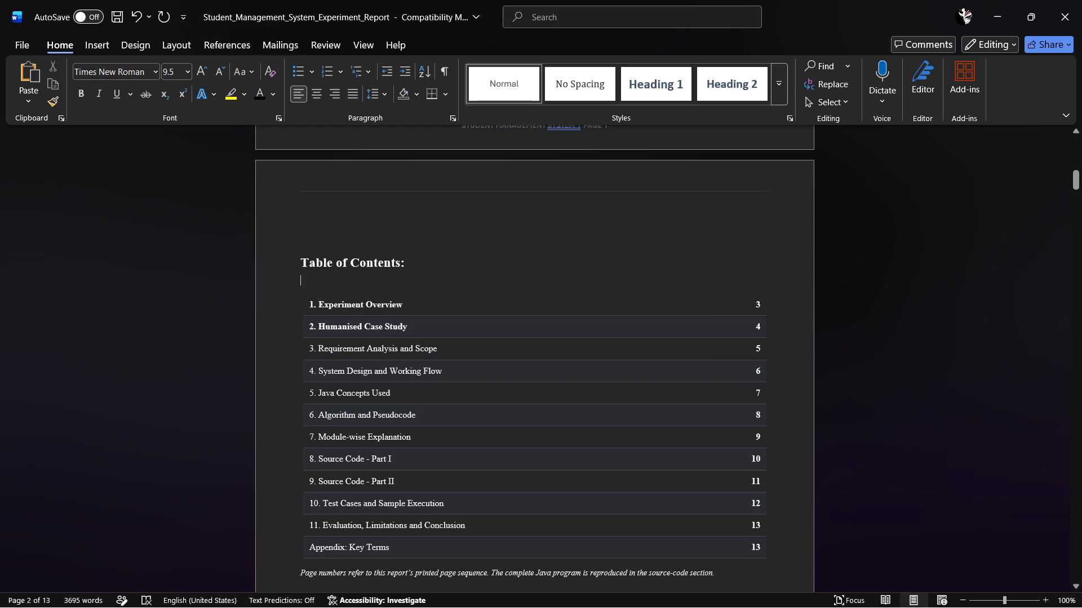
Delete the italic page-number note beneath the contents table, together with the break that follows it.
{"action": "scroll", "coordinate": [475, 404], "scroll_direction": "down", "scroll_amount": 6}
{"action": "left_click_drag", "start_coordinate": [721, 443], "coordinate": [719, 443]}
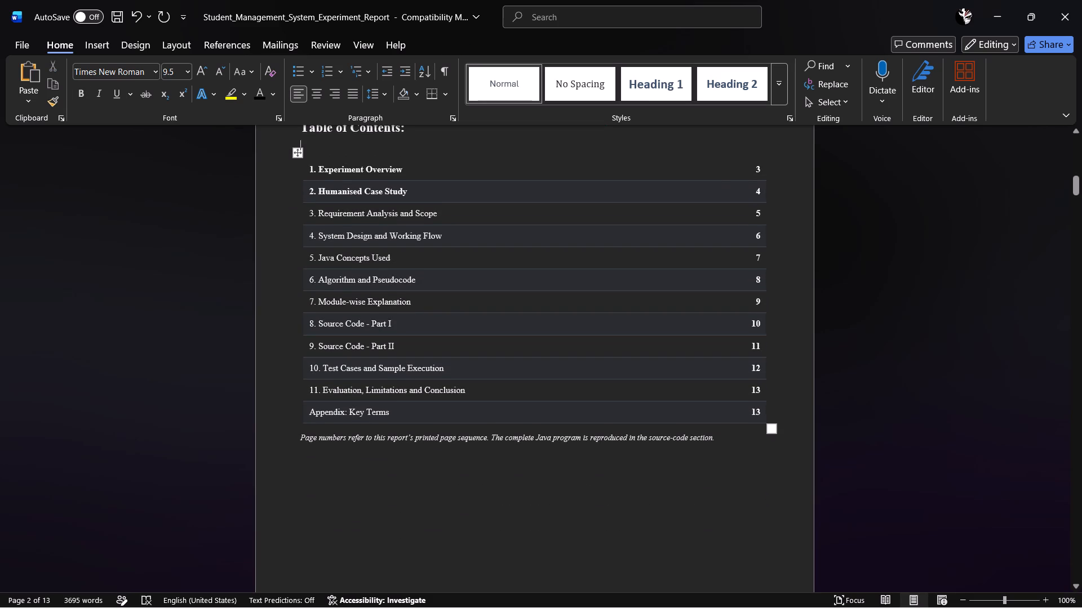
{"action": "left_click_drag", "start_coordinate": [719, 443], "coordinate": [302, 436]}
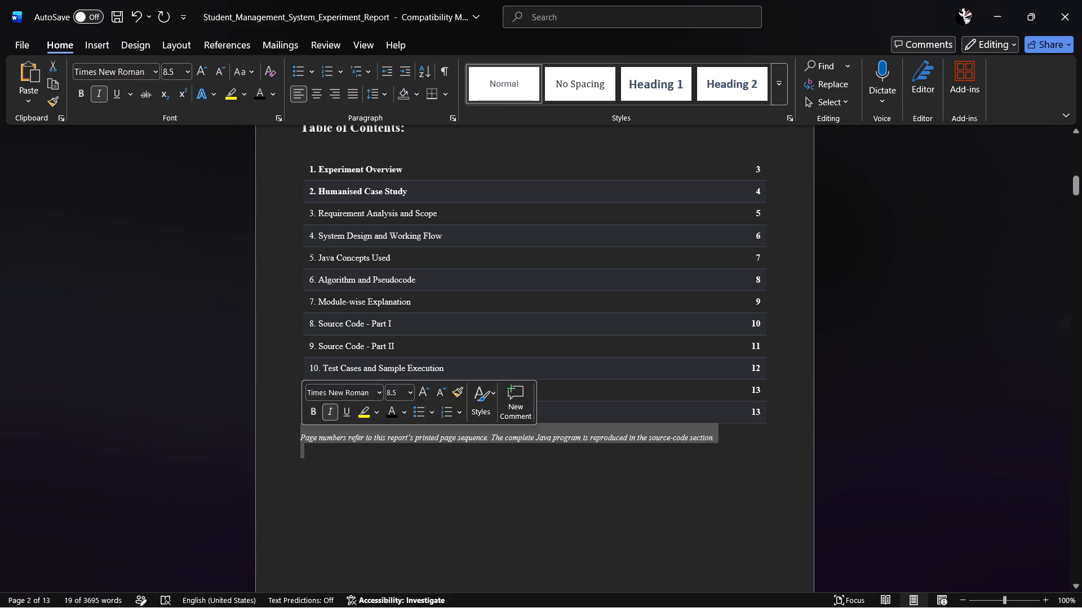
{"action": "key", "text": "BackSpace"}
Insert blank lines above the "1. Experiment Overview" heading to push it from page 2 onto page 3.
{"action": "key", "text": "Return"}
{"action": "key", "text": "Return"}
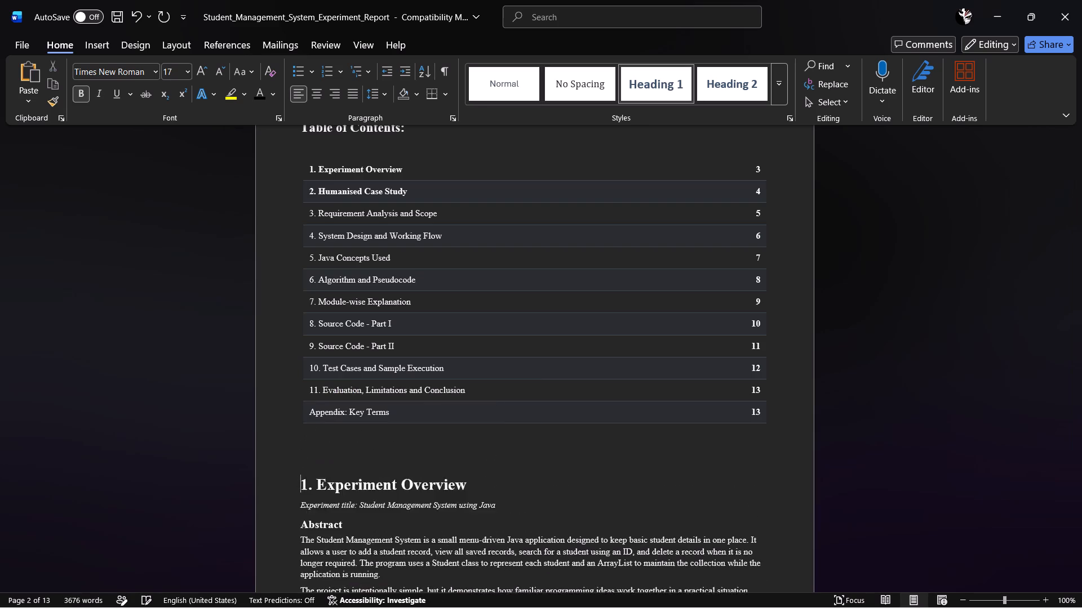
{"action": "key", "text": "Return"}
{"action": "key", "text": "Return"}
{"action": "key", "text": "Return"}
{"action": "key", "text": "Return"}
{"action": "key", "text": "Return"}
{"action": "key", "text": "Return"}
{"action": "key", "text": "Return"}
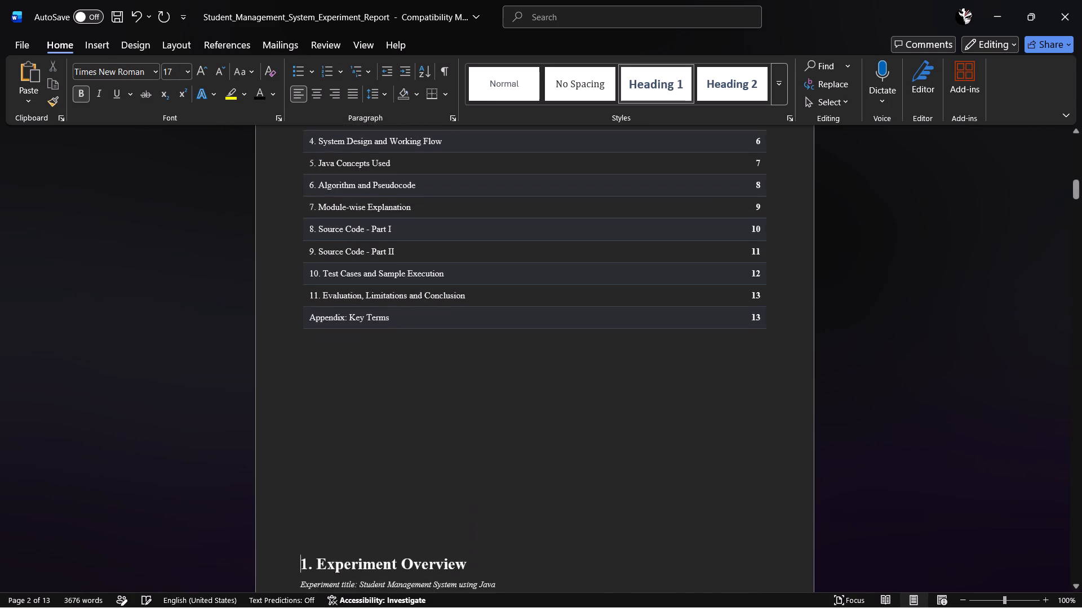
{"action": "key", "text": "Return"}
{"action": "key", "text": "Return"}
{"action": "key", "text": "Return"}
{"action": "key", "text": "Return"}
{"action": "key", "text": "Return"}
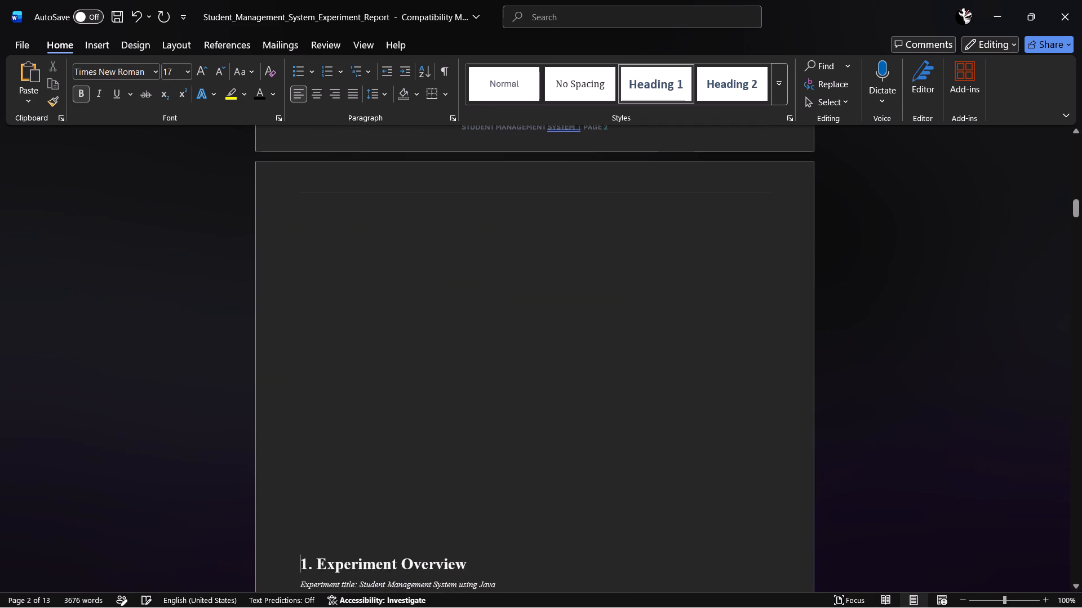
{"action": "key", "text": "BackSpace"}
{"action": "key", "text": "BackSpace"}
{"action": "key", "text": "BackSpace"}
{"action": "key", "text": "Return"}
{"action": "key", "text": "Return"}
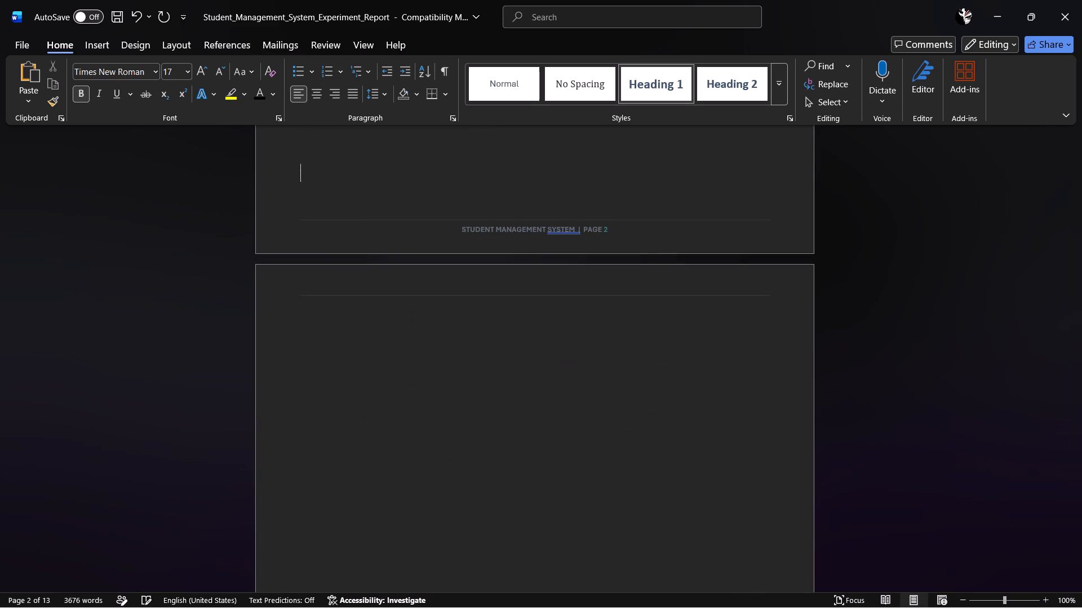
Insert one blank line directly above the Table of Contents heading on page 2.
{"action": "scroll", "coordinate": [354, 336], "scroll_direction": "up", "scroll_amount": 20}
{"action": "scroll", "coordinate": [354, 336], "scroll_direction": "up", "scroll_amount": 5}
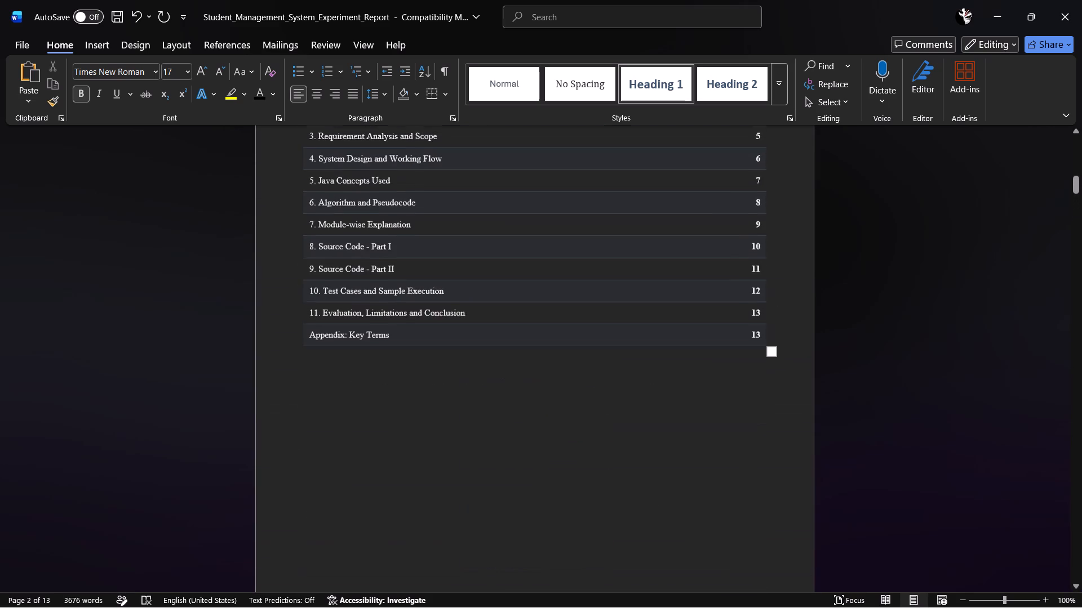
{"action": "scroll", "coordinate": [385, 353], "scroll_direction": "up", "scroll_amount": 11}
{"action": "left_click", "coordinate": [310, 286]}
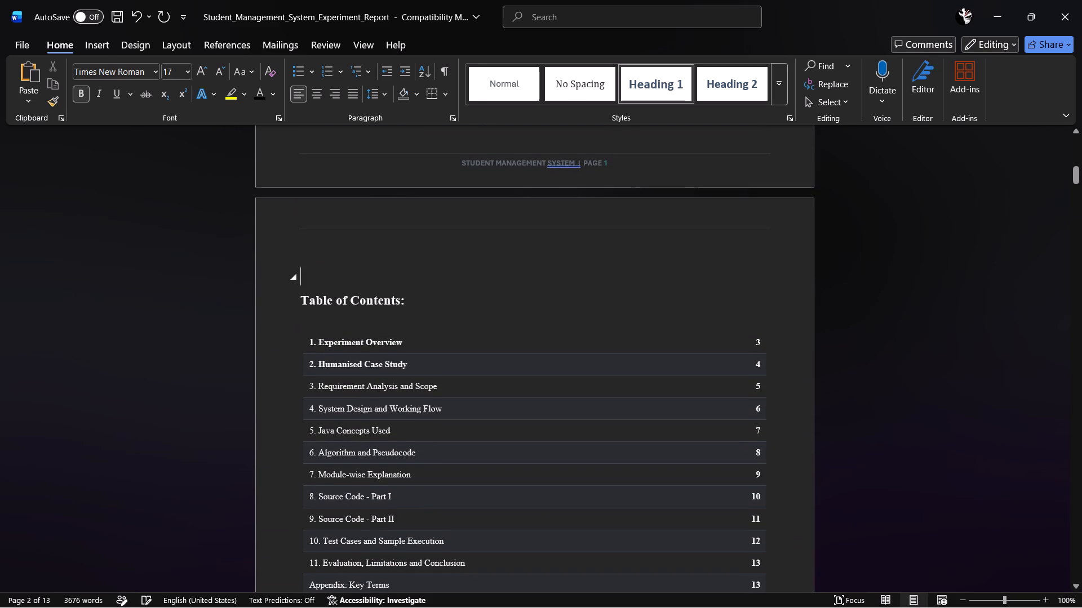
{"action": "left_click", "coordinate": [306, 301]}
{"action": "left_click", "coordinate": [301, 301]}
{"action": "key", "text": "Return"}
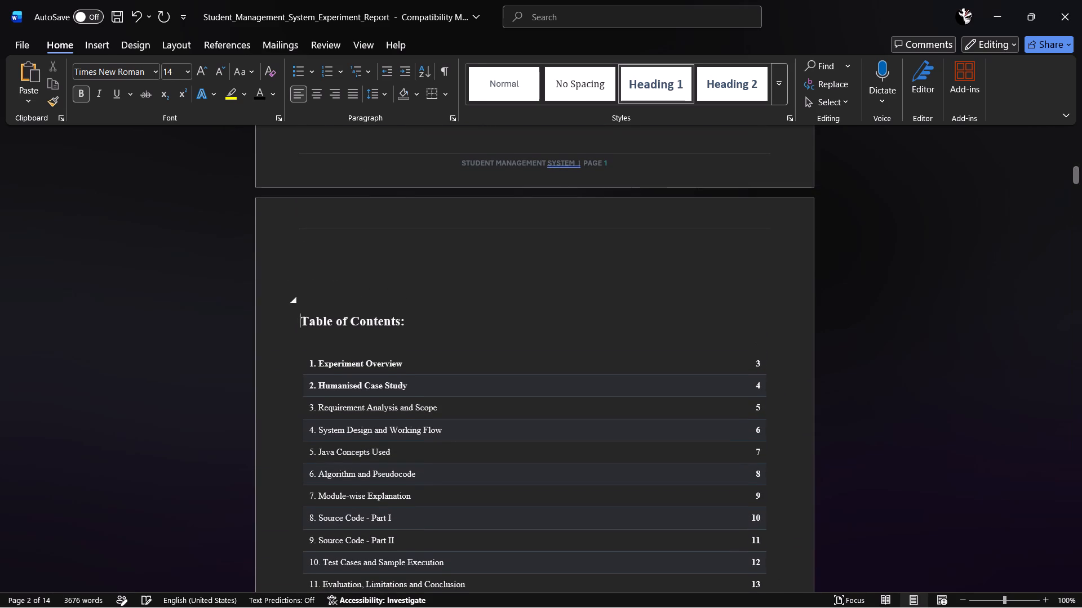
Adjust the spacing above the "1. Experiment Overview" heading by removing three blank lines and adding two.
{"action": "scroll", "coordinate": [263, 276], "scroll_direction": "down", "scroll_amount": 20}
{"action": "scroll", "coordinate": [263, 276], "scroll_direction": "down", "scroll_amount": 10}
{"action": "scroll", "coordinate": [314, 354], "scroll_direction": "down", "scroll_amount": 8}
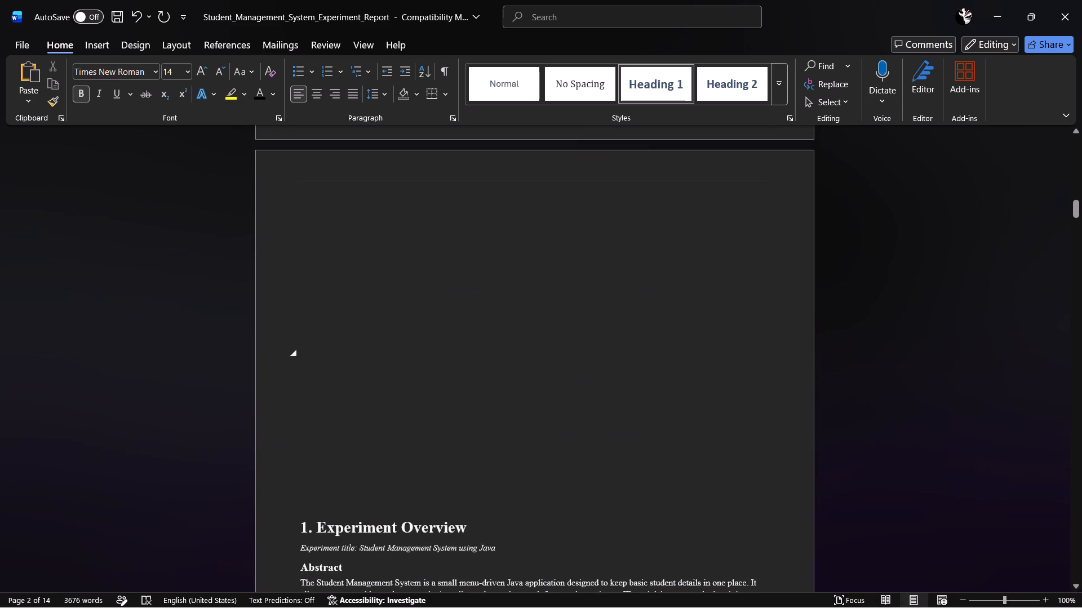
{"action": "left_click", "coordinate": [298, 511]}
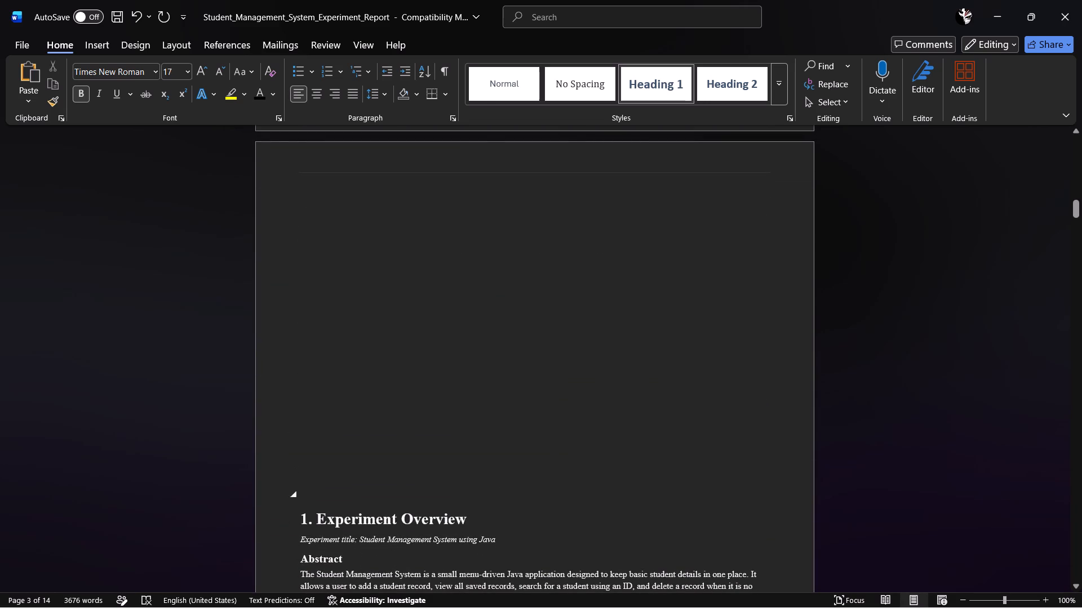
{"action": "key", "text": "BackSpace"}
{"action": "key", "text": "BackSpace"}
{"action": "key", "text": "BackSpace"}
{"action": "key", "text": "Return"}
{"action": "key", "text": "Return"}
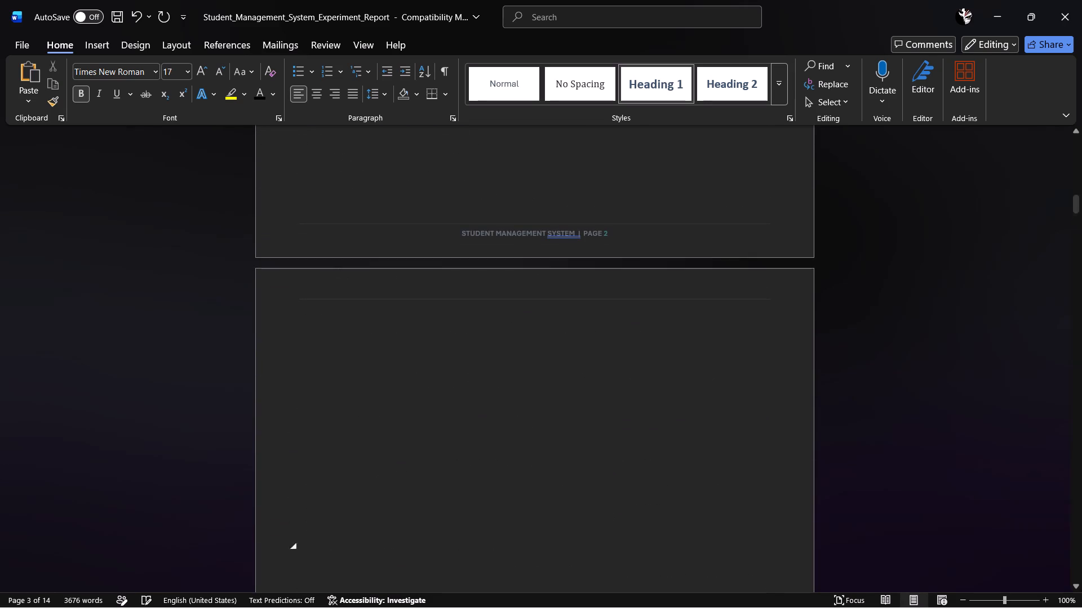
Create a new blank document.
{"action": "scroll", "coordinate": [296, 515], "scroll_direction": "down", "scroll_amount": 6}
{"action": "scroll", "coordinate": [295, 545], "scroll_direction": "up", "scroll_amount": 20}
{"action": "scroll", "coordinate": [295, 545], "scroll_direction": "up", "scroll_amount": 5}
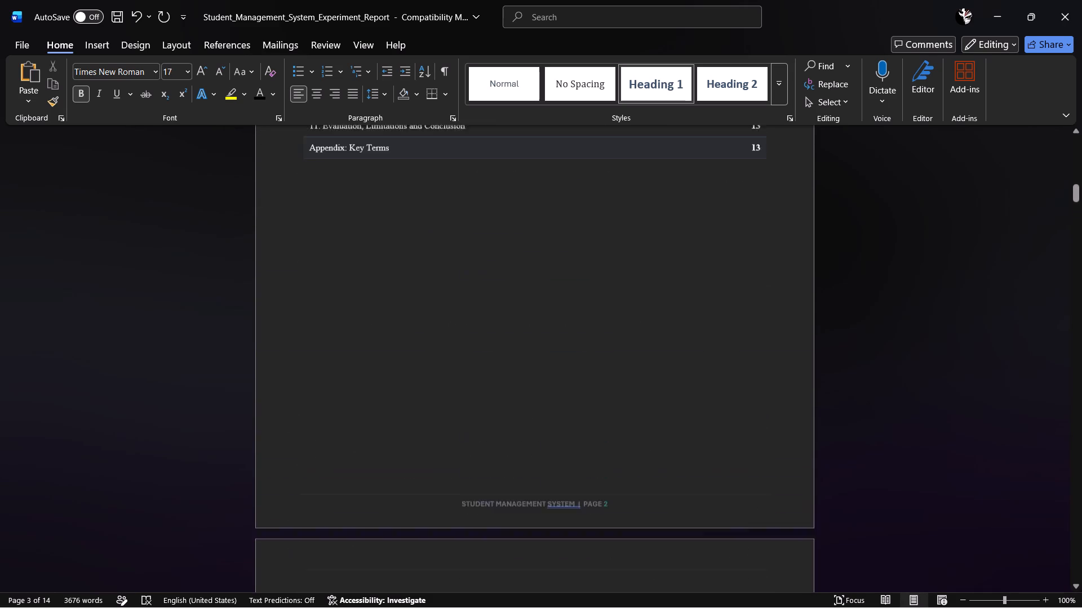
{"action": "scroll", "coordinate": [282, 547], "scroll_direction": "up", "scroll_amount": 20}
{"action": "scroll", "coordinate": [282, 547], "scroll_direction": "up", "scroll_amount": 20}
{"action": "scroll", "coordinate": [282, 547], "scroll_direction": "up", "scroll_amount": 20}
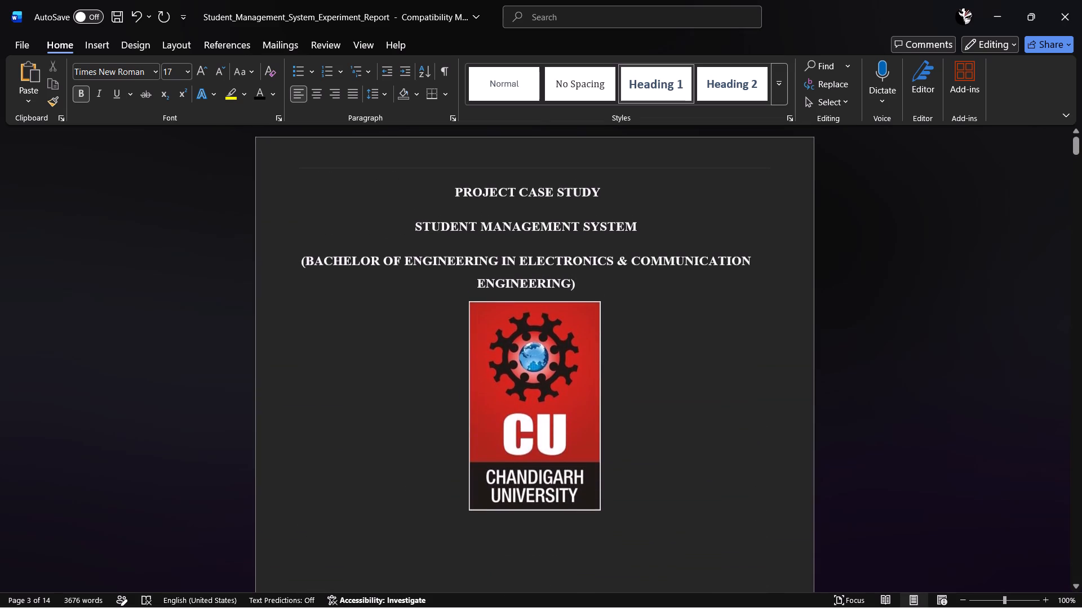
{"action": "scroll", "coordinate": [225, 534], "scroll_direction": "up", "scroll_amount": 5}
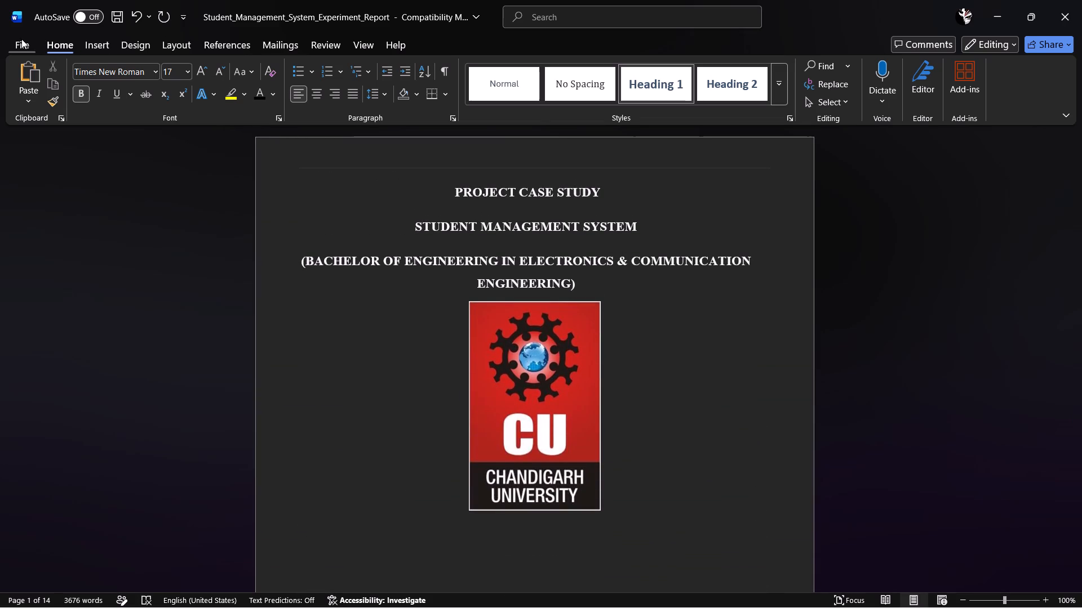
{"action": "left_click", "coordinate": [18, 41]}
{"action": "left_click", "coordinate": [199, 136]}
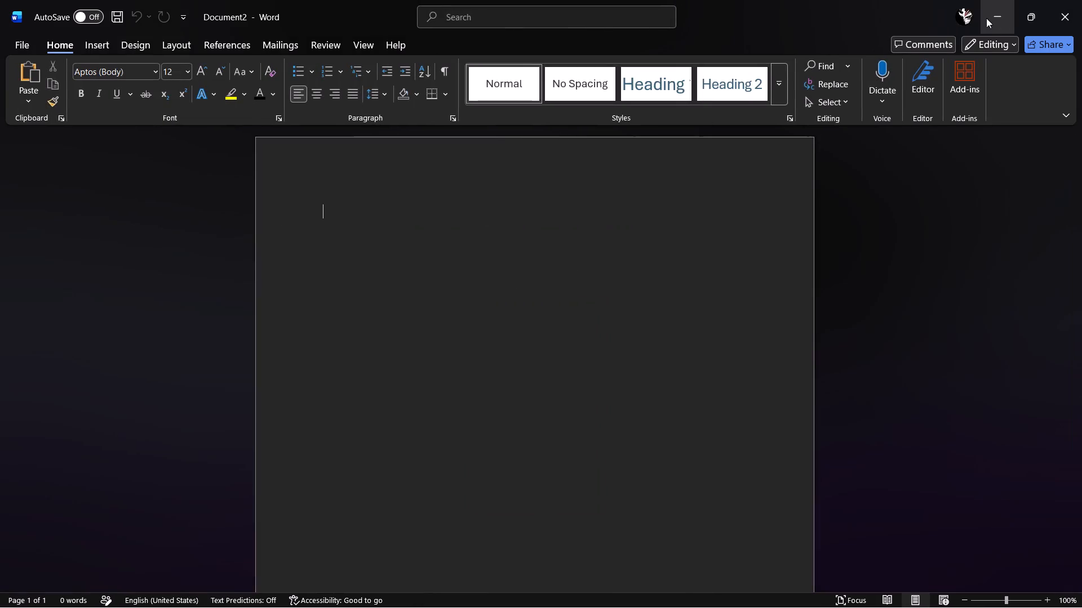
Turn on AutoSave for the blank document, uploading it to OneDrive - Personal under the name "Java project Case study".
{"action": "left_click", "coordinate": [95, 15]}
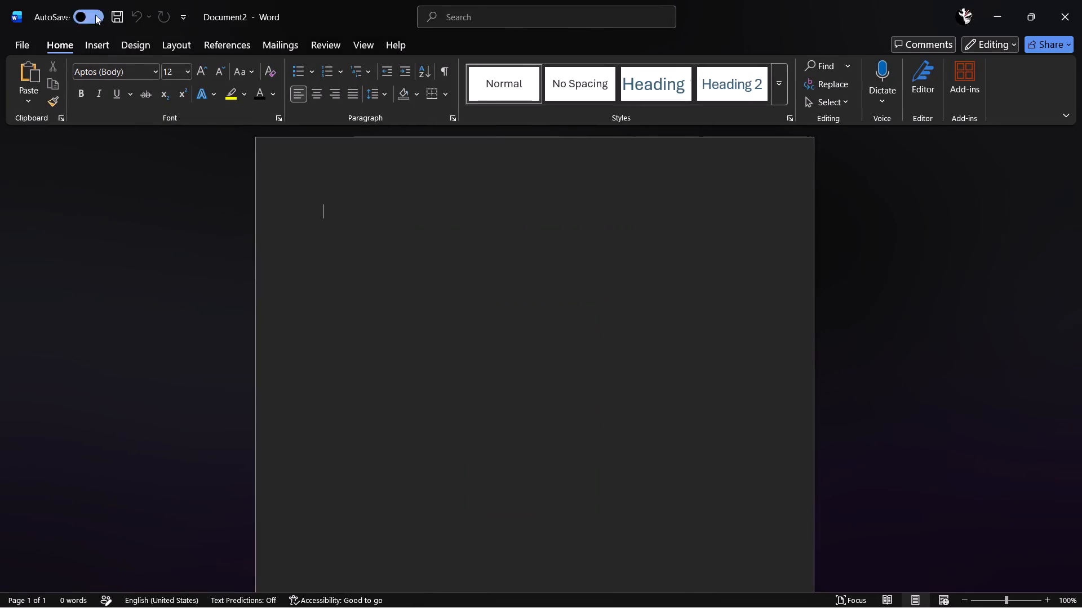
{"action": "left_click", "coordinate": [517, 246]}
{"action": "left_click", "coordinate": [524, 293]}
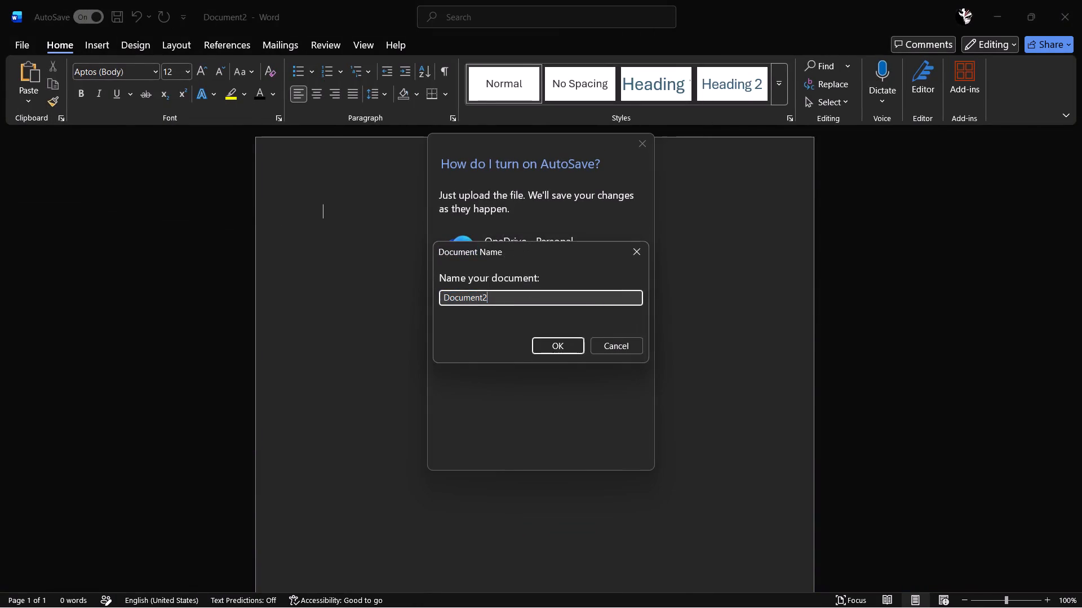
{"action": "left_click_drag", "start_coordinate": [522, 293], "coordinate": [426, 300]}
{"action": "key", "text": "BackSpace"}
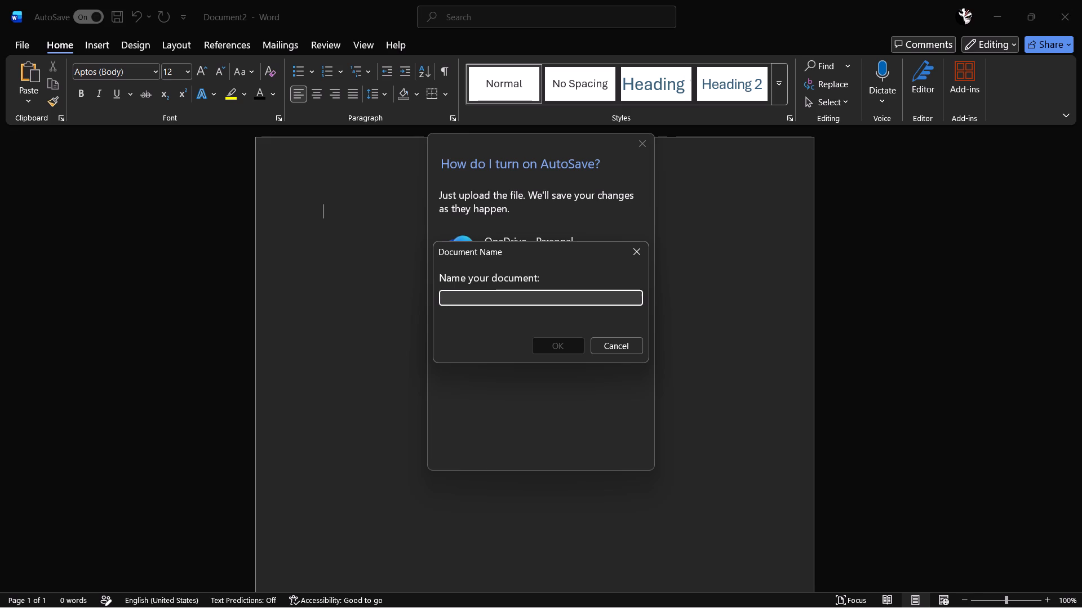
{"action": "type", "text": "JAVA PROJECT"}
{"action": "key", "text": "space"}
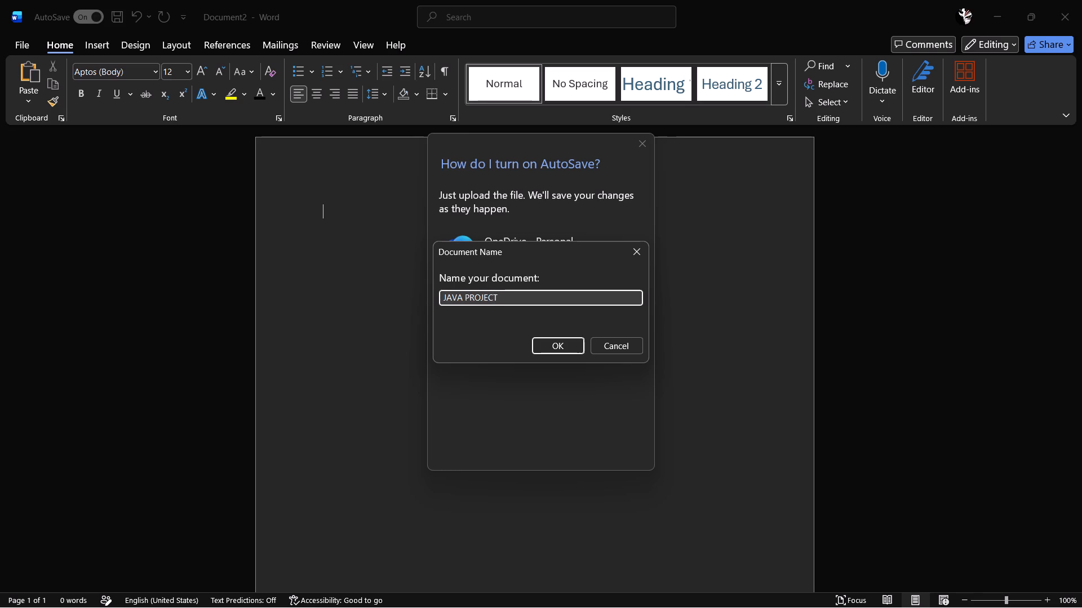
{"action": "type", "text": "CASS"}
{"action": "key", "text": "BackSpace"}
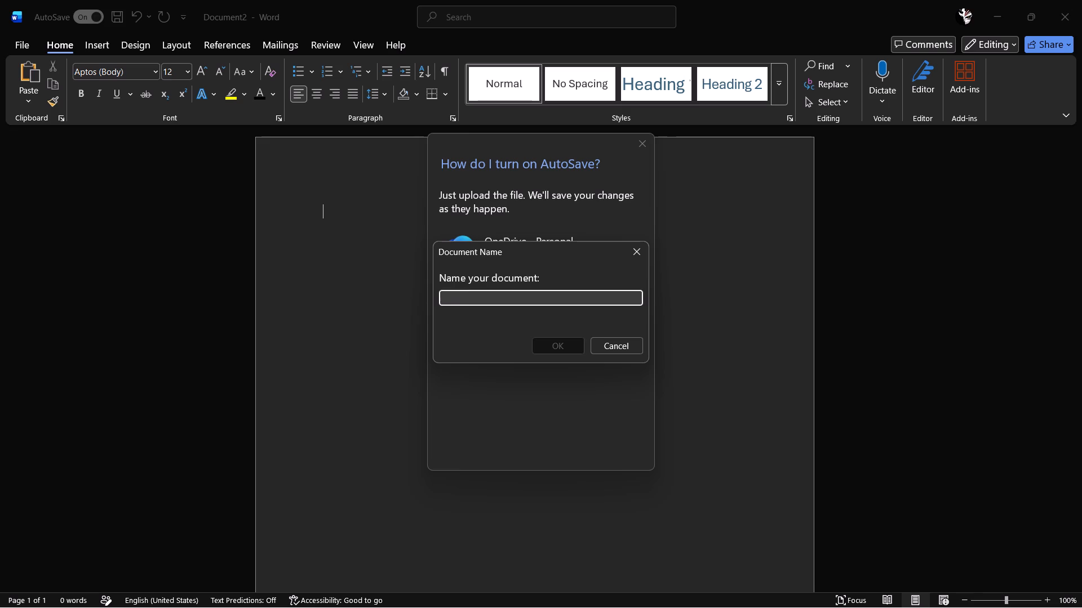
{"action": "type", "text": "ab"}
{"action": "key", "text": "BackSpace"}
{"action": "type", "text": "va"}
{"action": "key", "text": "space"}
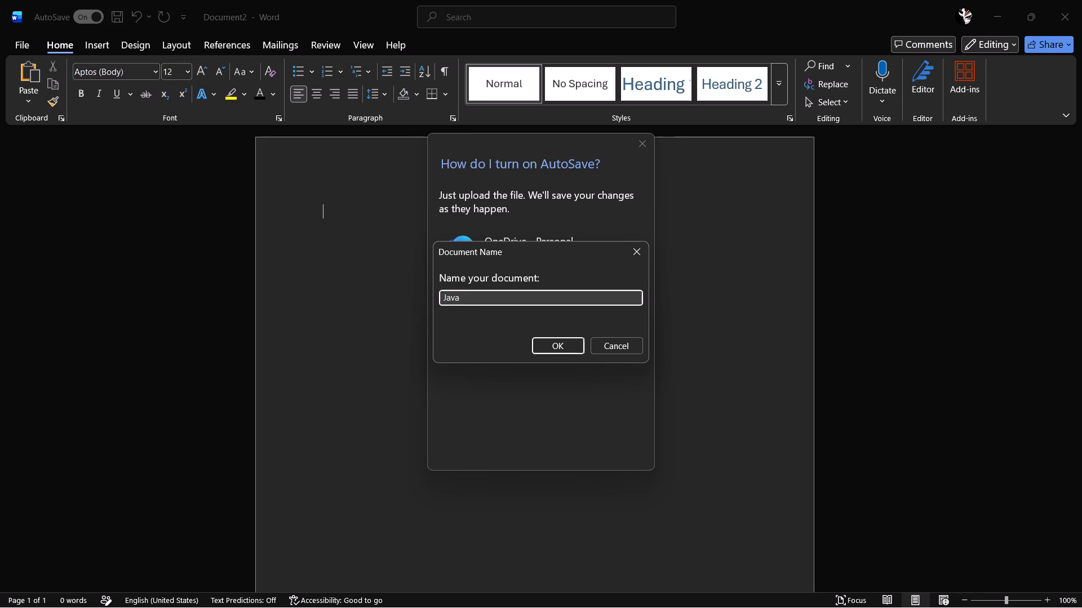
{"action": "type", "text": "project"}
{"action": "key", "text": "space"}
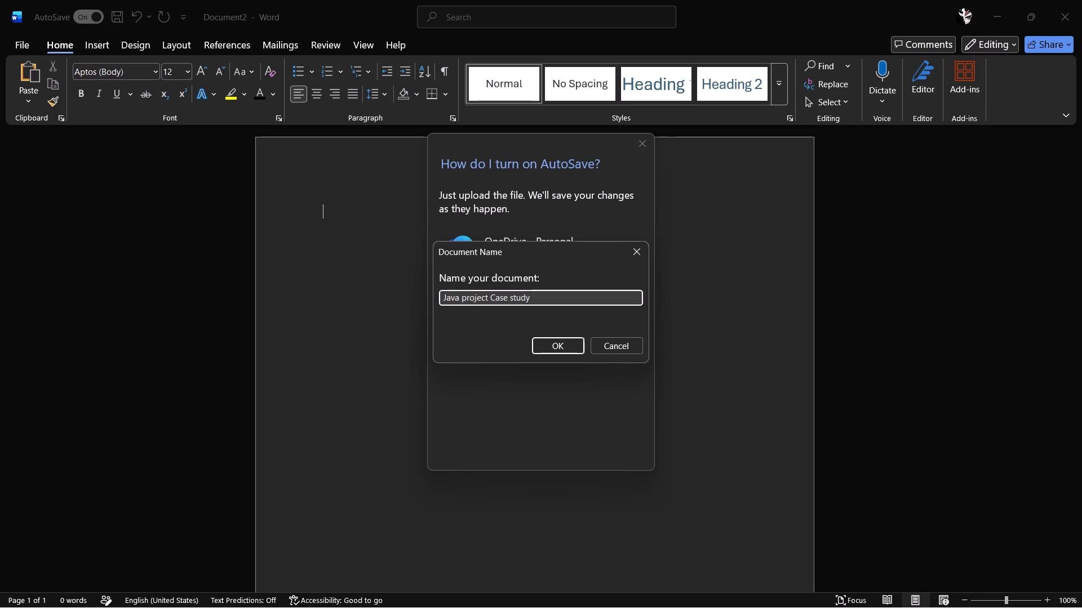
{"action": "key", "text": "Return"}
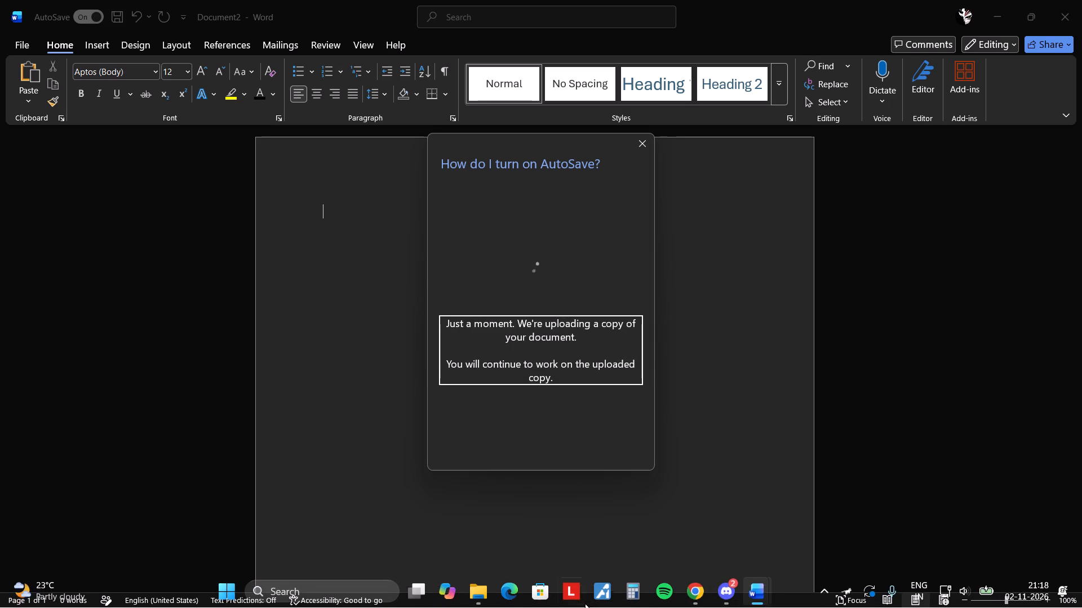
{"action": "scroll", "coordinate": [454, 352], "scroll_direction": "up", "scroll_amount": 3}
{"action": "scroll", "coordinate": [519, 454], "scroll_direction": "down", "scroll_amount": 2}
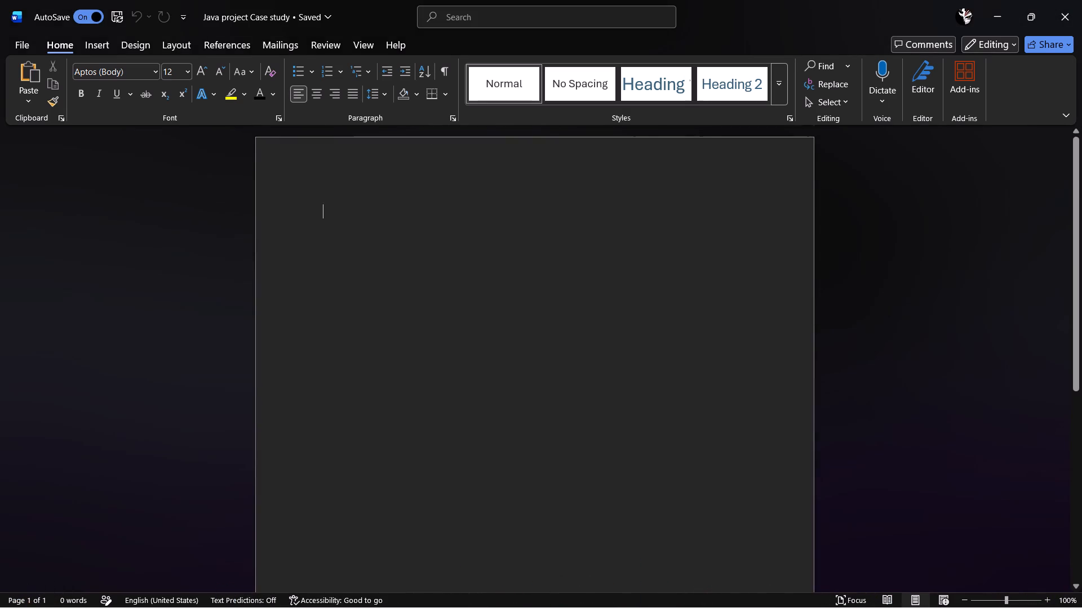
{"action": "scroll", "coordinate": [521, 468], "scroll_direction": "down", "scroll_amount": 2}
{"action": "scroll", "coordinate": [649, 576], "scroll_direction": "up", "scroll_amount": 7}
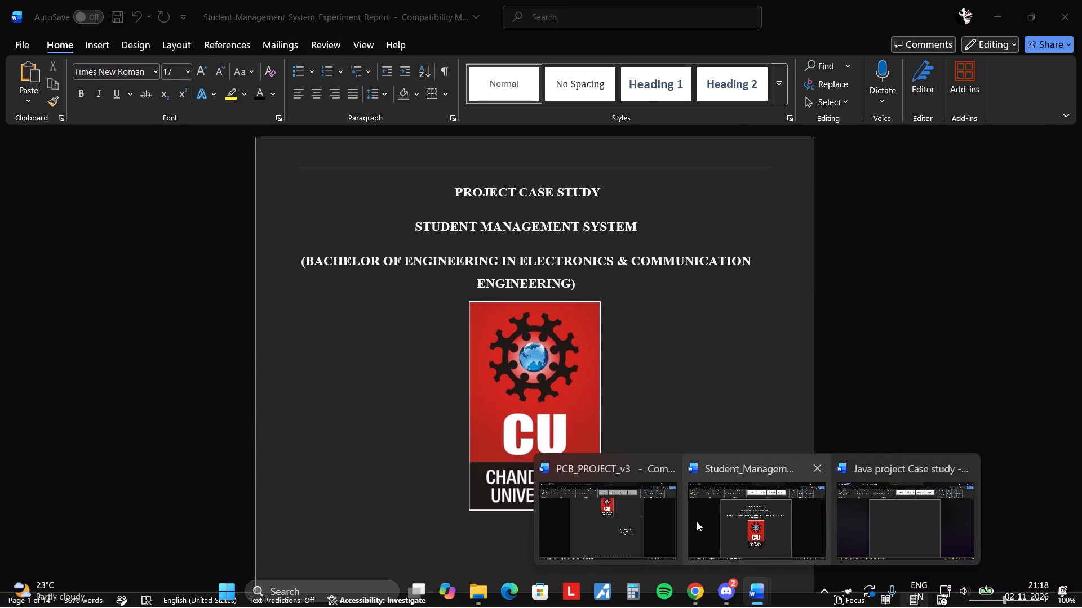
Copy the Student Management System report's cover page content, from the PROJECT CASE STUDY title through the UID line.
{"action": "left_click", "coordinate": [734, 504]}
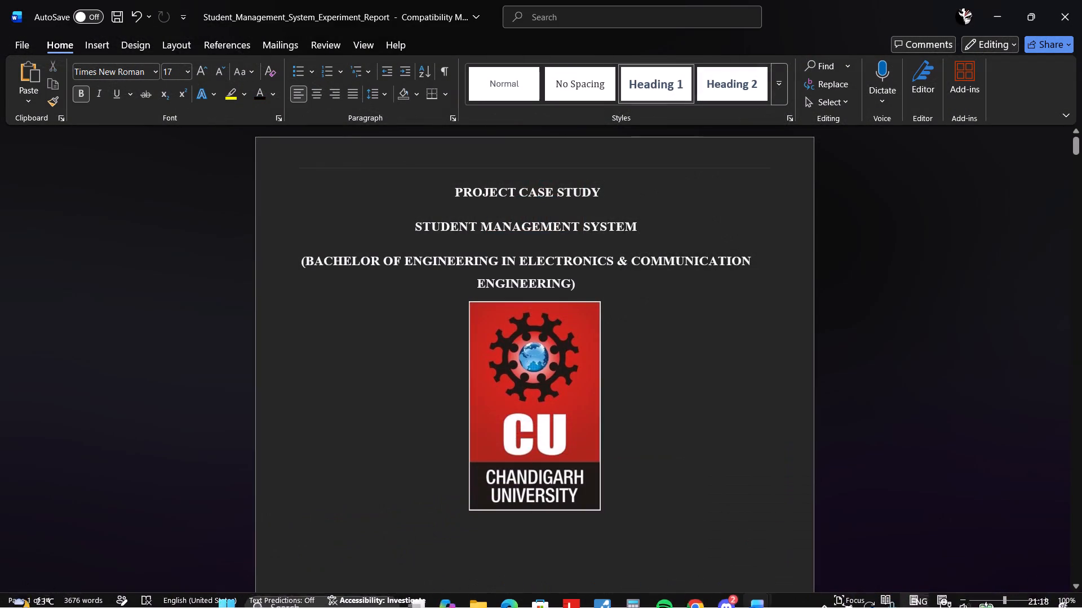
{"action": "left_click_drag", "start_coordinate": [449, 175], "coordinate": [622, 414]}
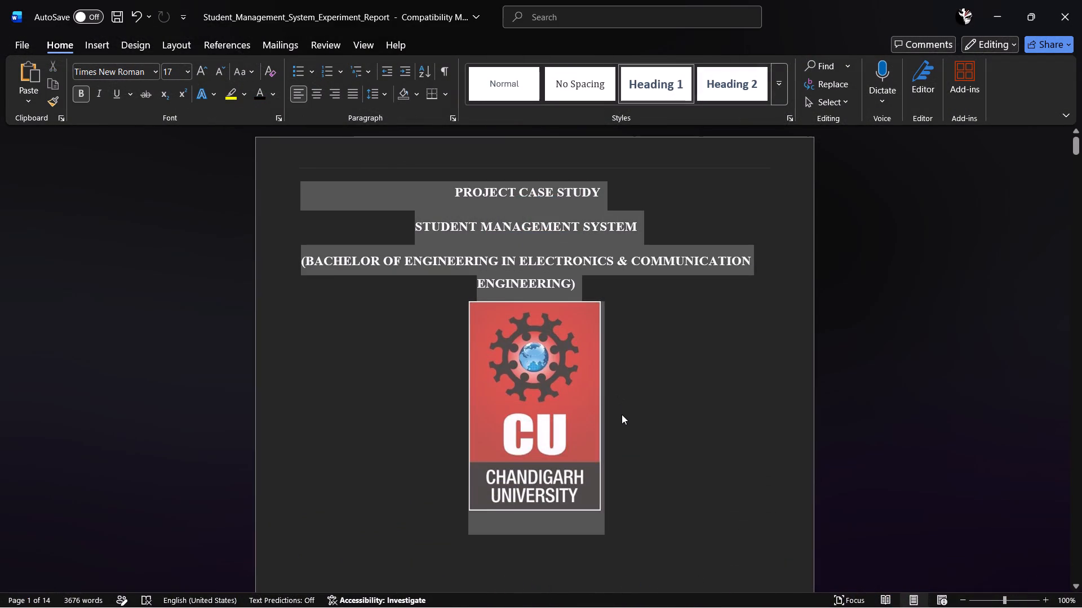
{"action": "left_click_drag", "start_coordinate": [622, 414], "coordinate": [600, 468]}
{"action": "scroll", "coordinate": [626, 421], "scroll_direction": "down", "scroll_amount": 11}
{"action": "scroll", "coordinate": [562, 493], "scroll_direction": "down", "scroll_amount": 2}
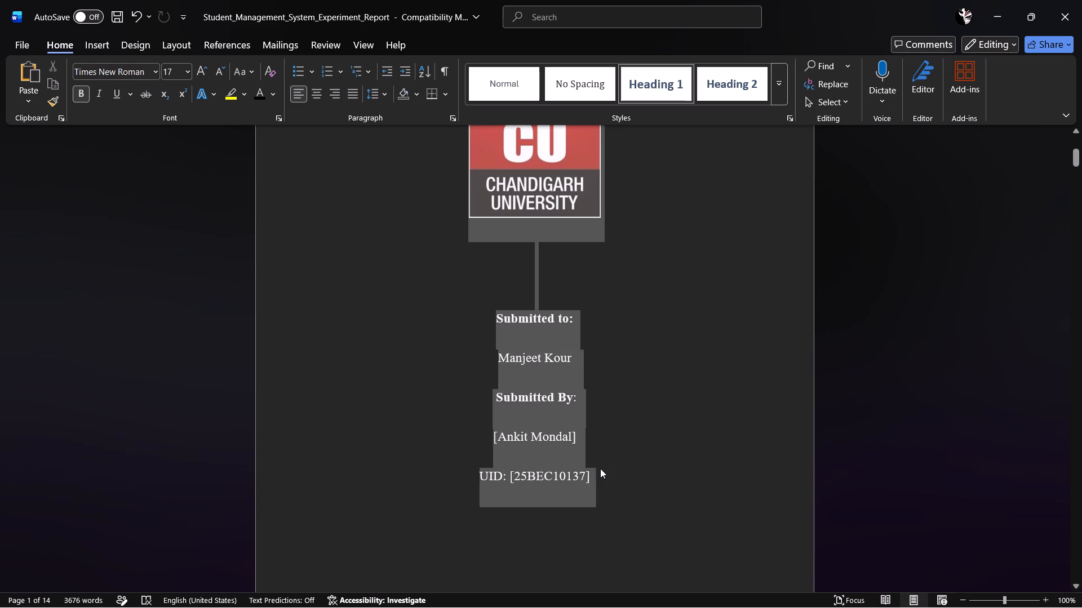
{"action": "left_click_drag", "start_coordinate": [600, 468], "coordinate": [602, 468]}
{"action": "right_click", "coordinate": [544, 429]}
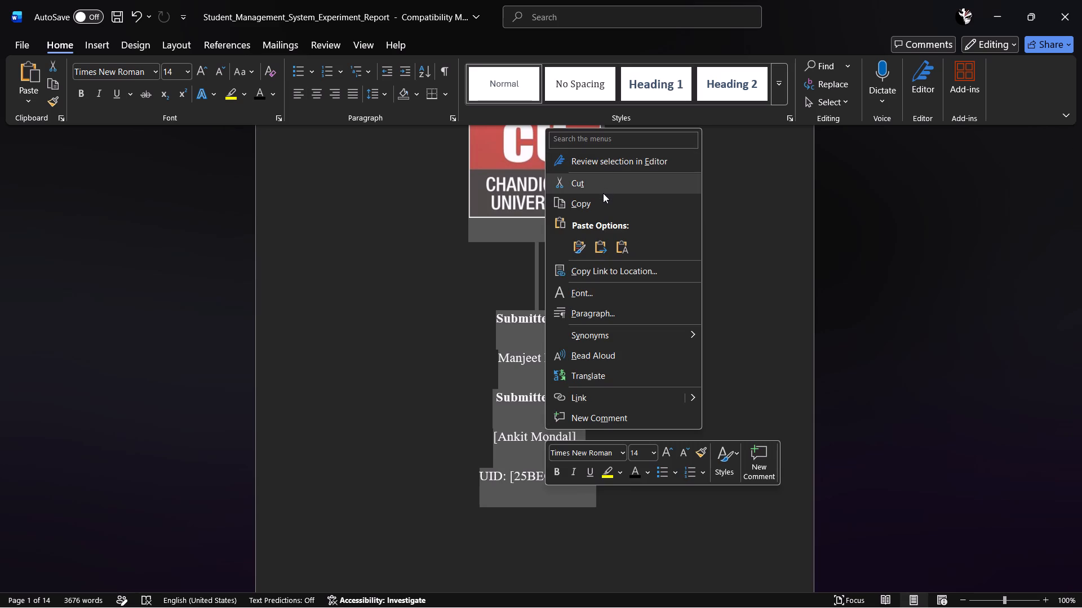
{"action": "left_click", "coordinate": [603, 190]}
In the blank Java project Case study document, set the font to Times New Roman, size 14.
{"action": "left_click", "coordinate": [991, 0]}
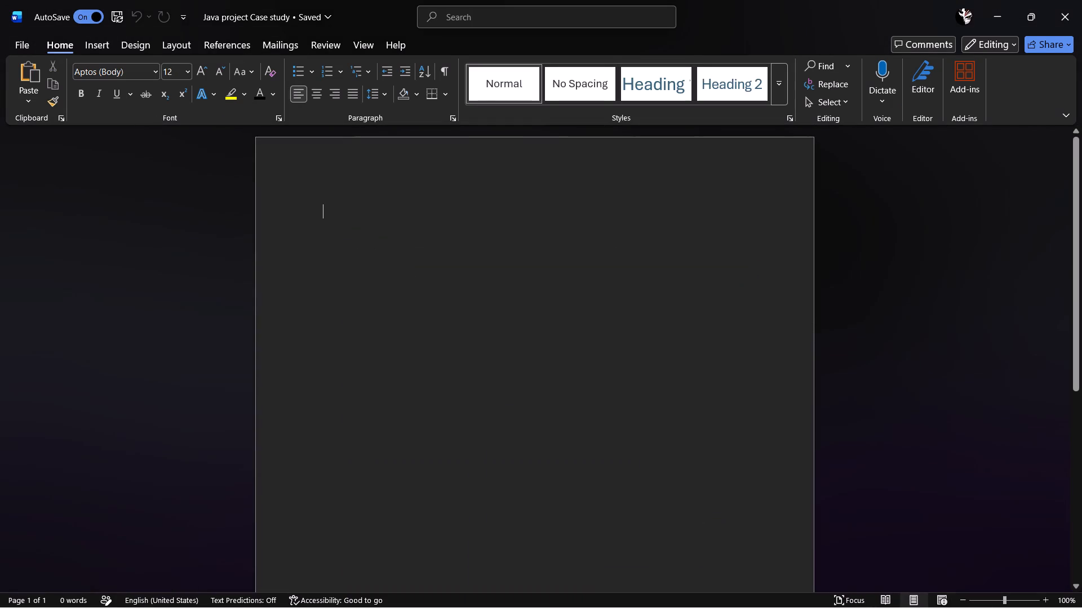
{"action": "left_click", "coordinate": [468, 213]}
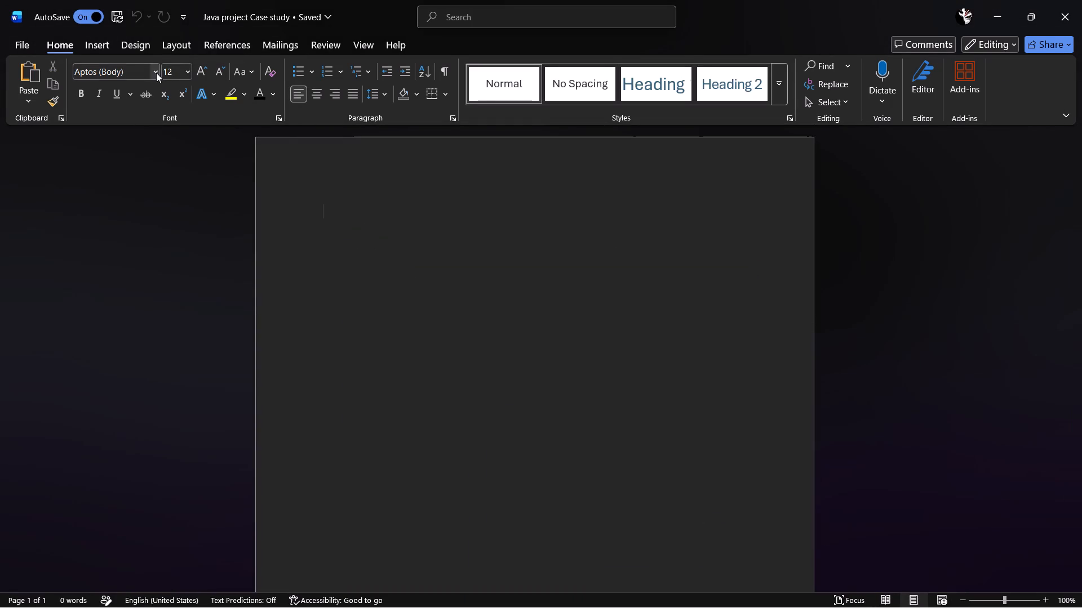
{"action": "left_click", "coordinate": [156, 73]}
{"action": "left_click", "coordinate": [133, 159]}
{"action": "left_click", "coordinate": [138, 166]}
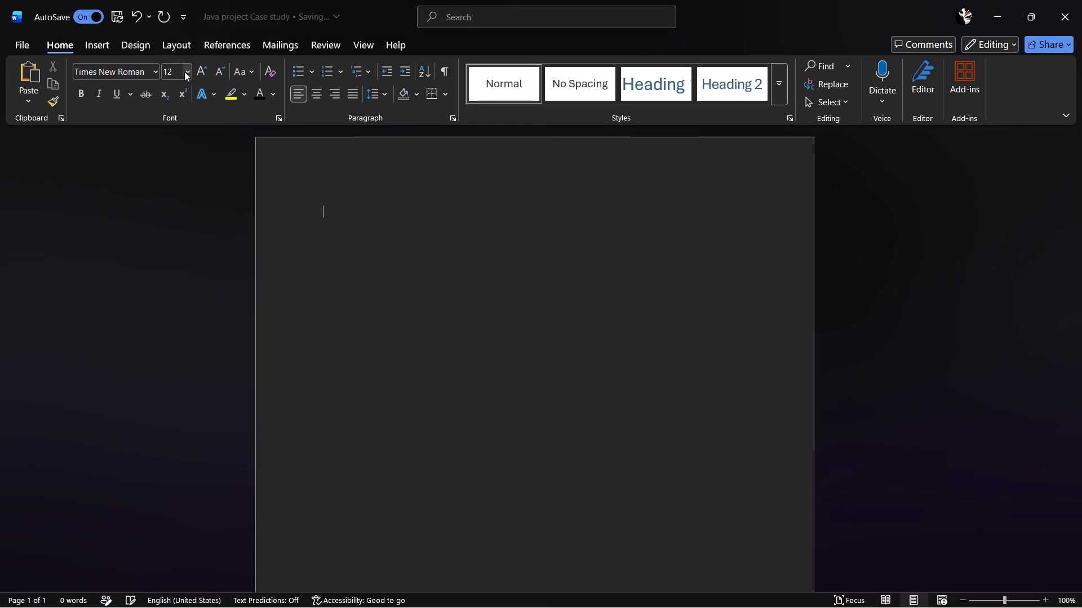
{"action": "left_click", "coordinate": [188, 69]}
{"action": "left_click", "coordinate": [170, 176]}
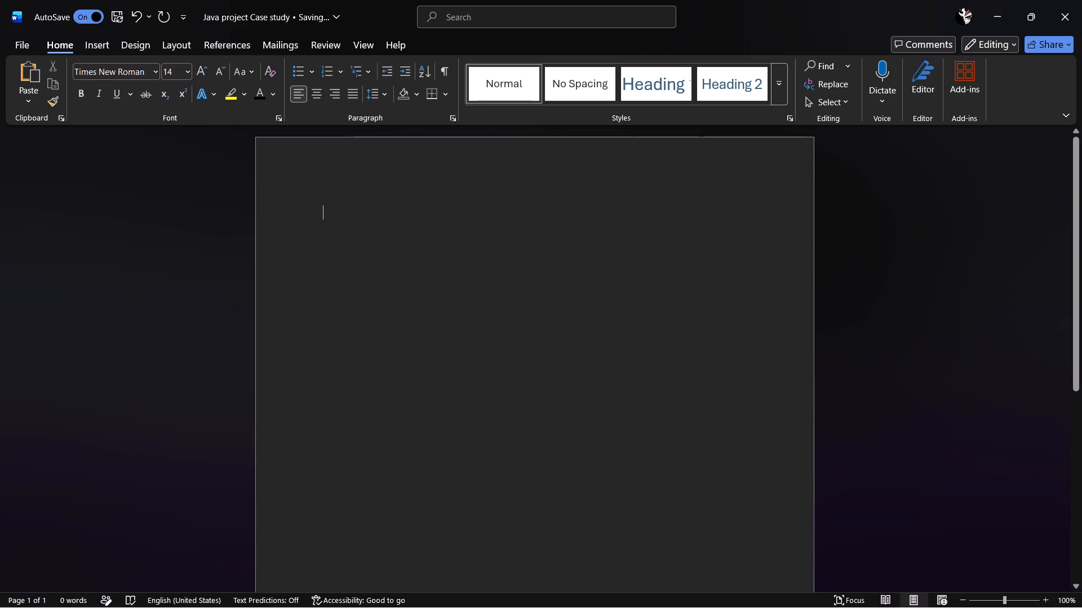
Paste the copied cover page content into the blank document.
{"action": "key", "text": "ctrl+v"}
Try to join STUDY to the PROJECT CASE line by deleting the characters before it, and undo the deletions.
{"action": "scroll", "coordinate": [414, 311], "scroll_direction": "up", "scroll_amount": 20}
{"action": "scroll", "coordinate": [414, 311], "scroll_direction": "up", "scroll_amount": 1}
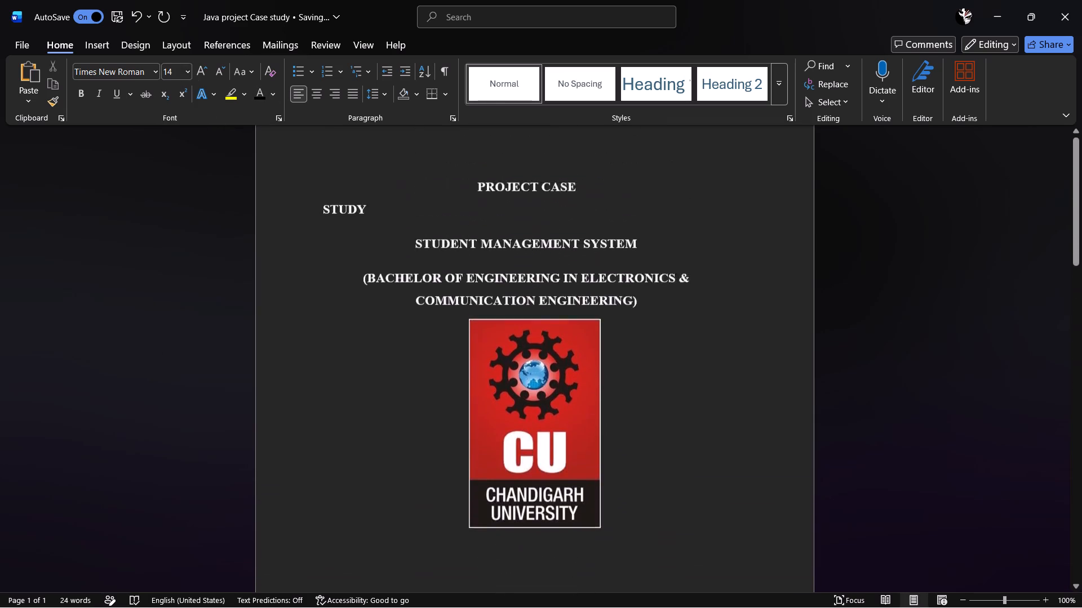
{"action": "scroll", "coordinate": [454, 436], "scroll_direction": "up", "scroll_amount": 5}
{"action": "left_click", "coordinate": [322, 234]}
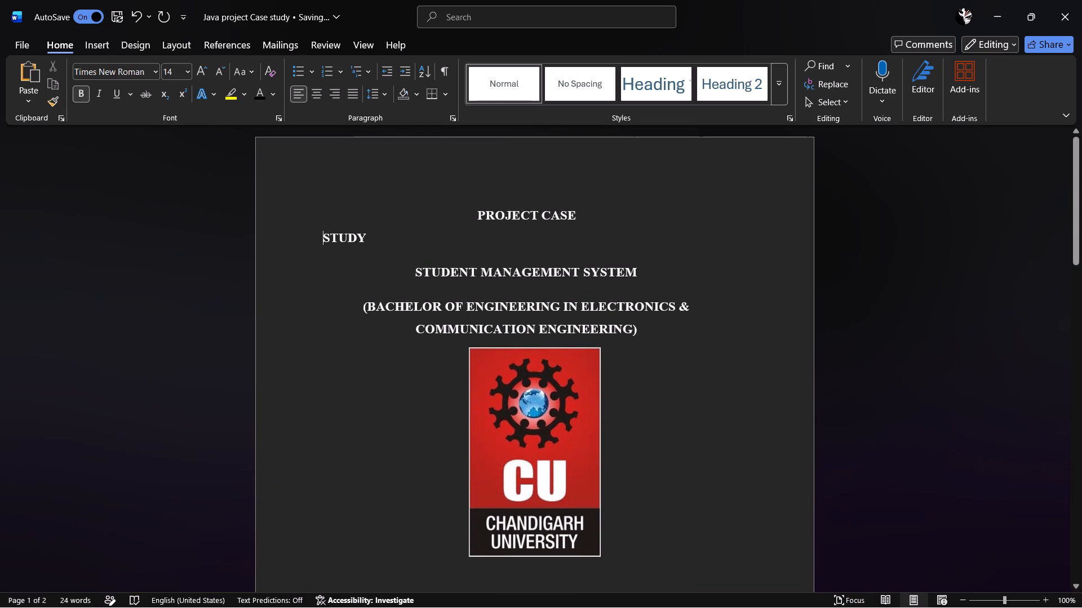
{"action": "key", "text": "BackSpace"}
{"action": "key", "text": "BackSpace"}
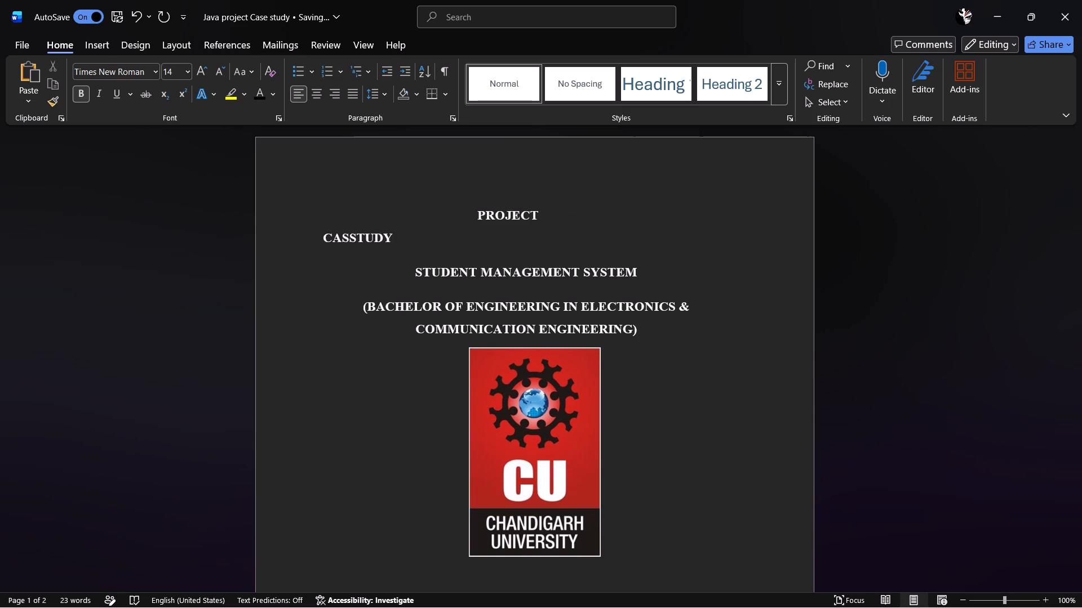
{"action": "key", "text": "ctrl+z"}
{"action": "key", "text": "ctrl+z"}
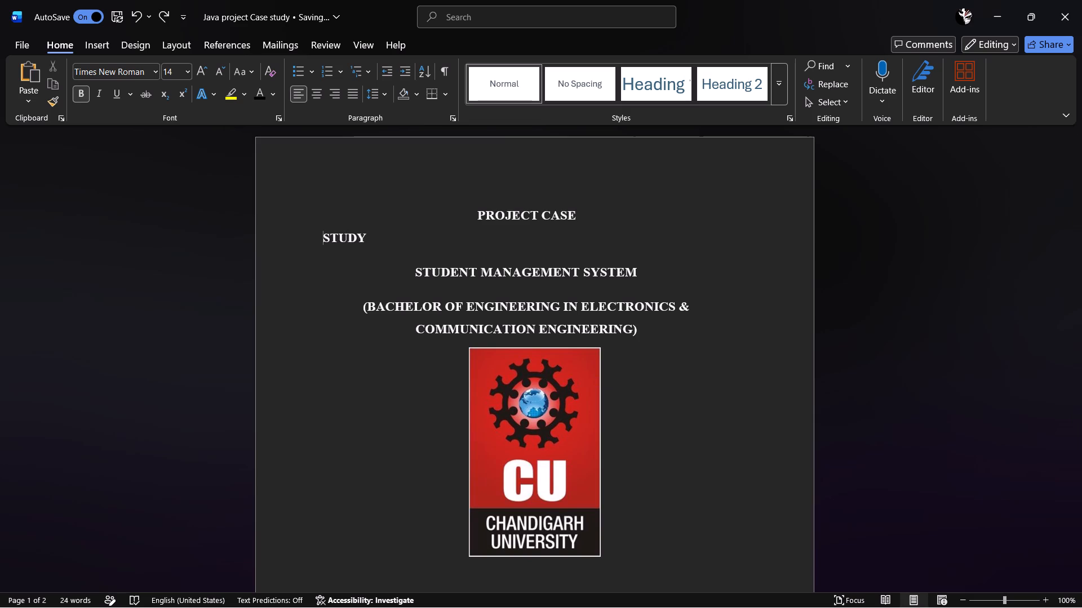
Add two spaces before STUDY and center-align the PROJECT CASE STUDY title.
{"action": "key", "text": "space"}
{"action": "key", "text": "space"}
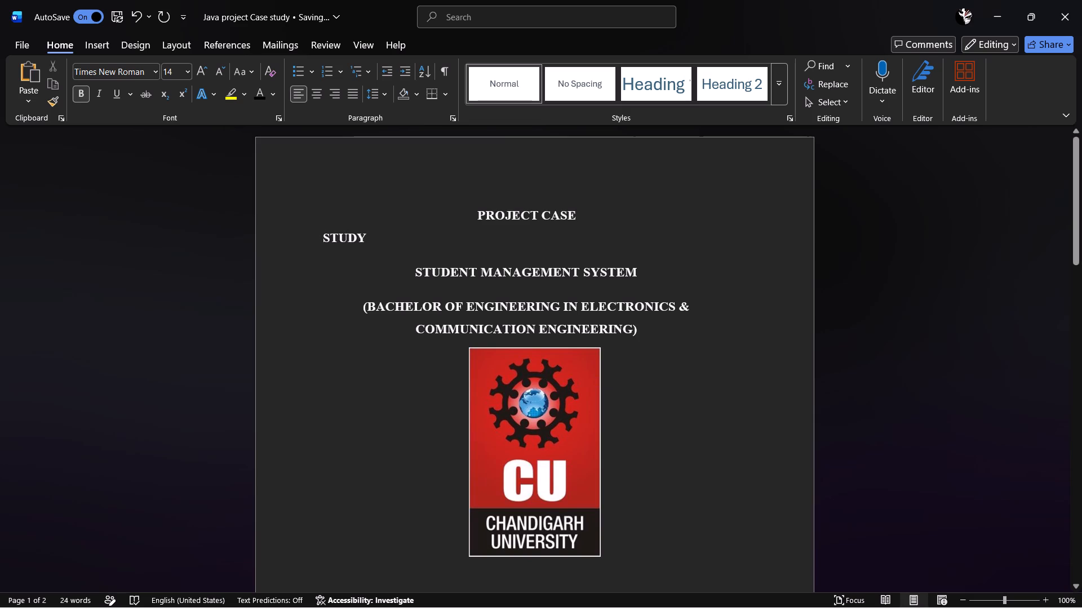
{"action": "left_click_drag", "start_coordinate": [368, 239], "coordinate": [283, 203]}
{"action": "left_click", "coordinate": [313, 93]}
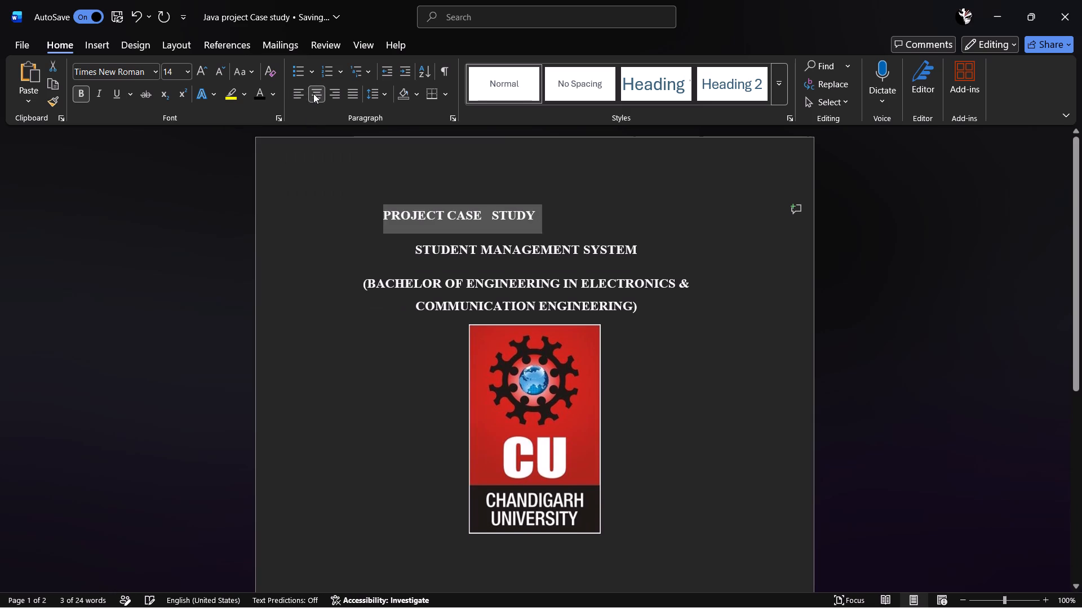
Shift the title toward the middle of the page by adding a net 20 spaces before PROJECT.
{"action": "left_click", "coordinate": [382, 209]}
{"action": "key", "text": "space"}
{"action": "key", "text": "space"}
{"action": "key", "text": "space"}
{"action": "key", "text": "space"}
{"action": "key", "text": "space"}
{"action": "key", "text": "space"}
{"action": "key", "text": "space"}
{"action": "key", "text": "space"}
{"action": "key", "text": "space"}
{"action": "key", "text": "space"}
{"action": "key", "text": "space"}
{"action": "key", "text": "space"}
{"action": "key", "text": "space"}
{"action": "key", "text": "space"}
{"action": "key", "text": "space"}
{"action": "key", "text": "space"}
{"action": "key", "text": "space"}
{"action": "key", "text": "space"}
{"action": "key", "text": "space"}
{"action": "key", "text": "space"}
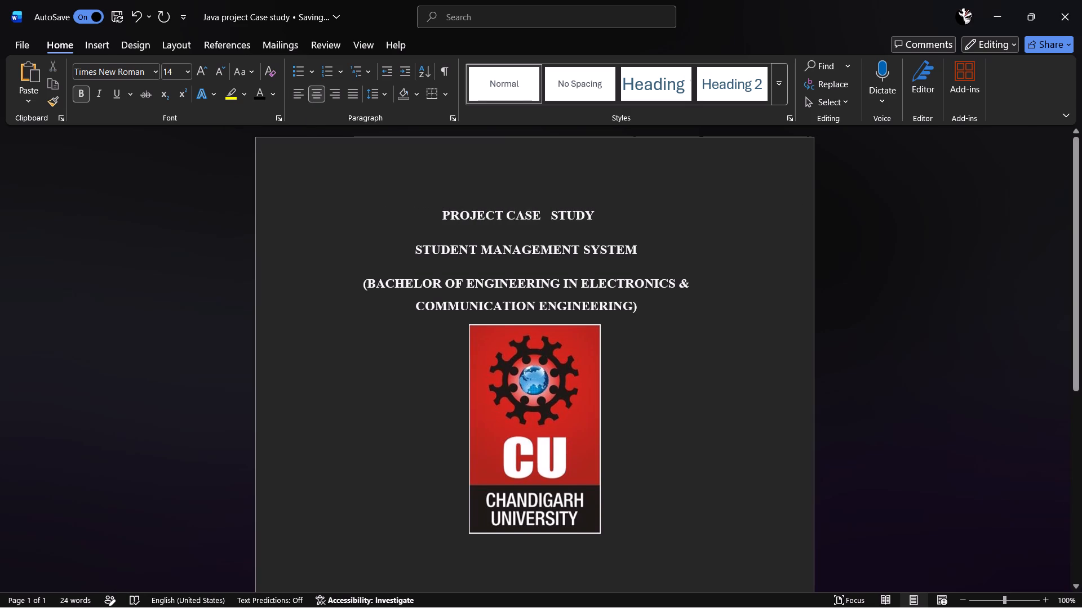
{"action": "key", "text": "space"}
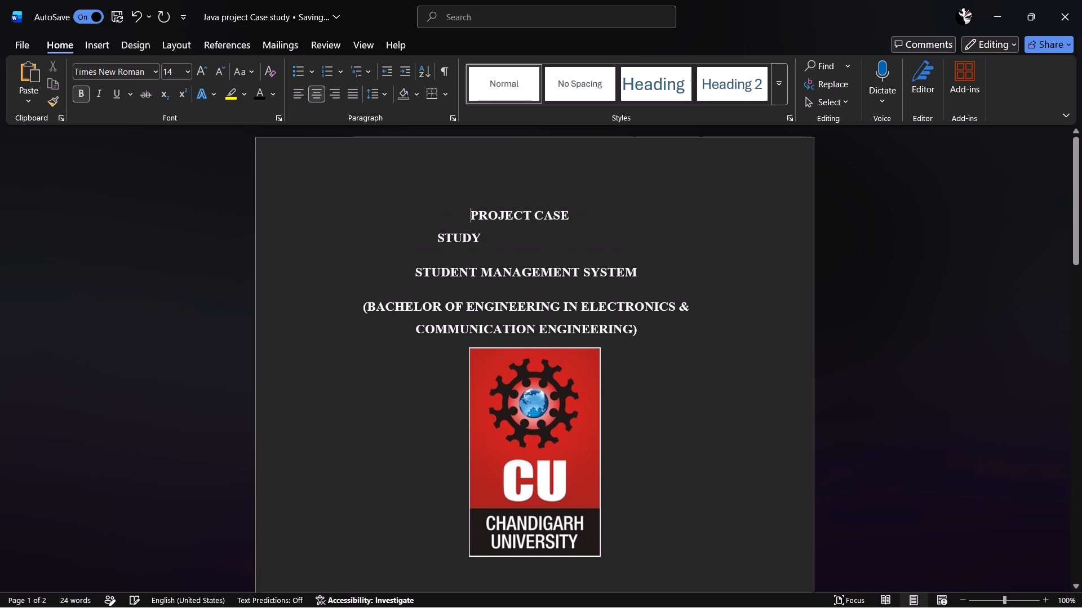
{"action": "key", "text": "space"}
{"action": "key", "text": "BackSpace"}
{"action": "key", "text": "BackSpace"}
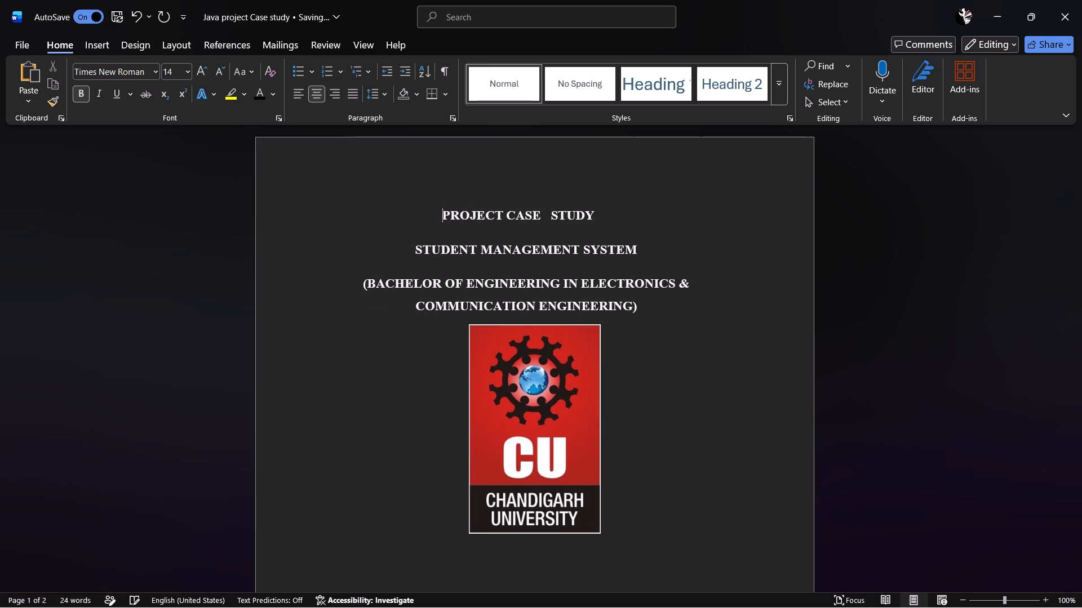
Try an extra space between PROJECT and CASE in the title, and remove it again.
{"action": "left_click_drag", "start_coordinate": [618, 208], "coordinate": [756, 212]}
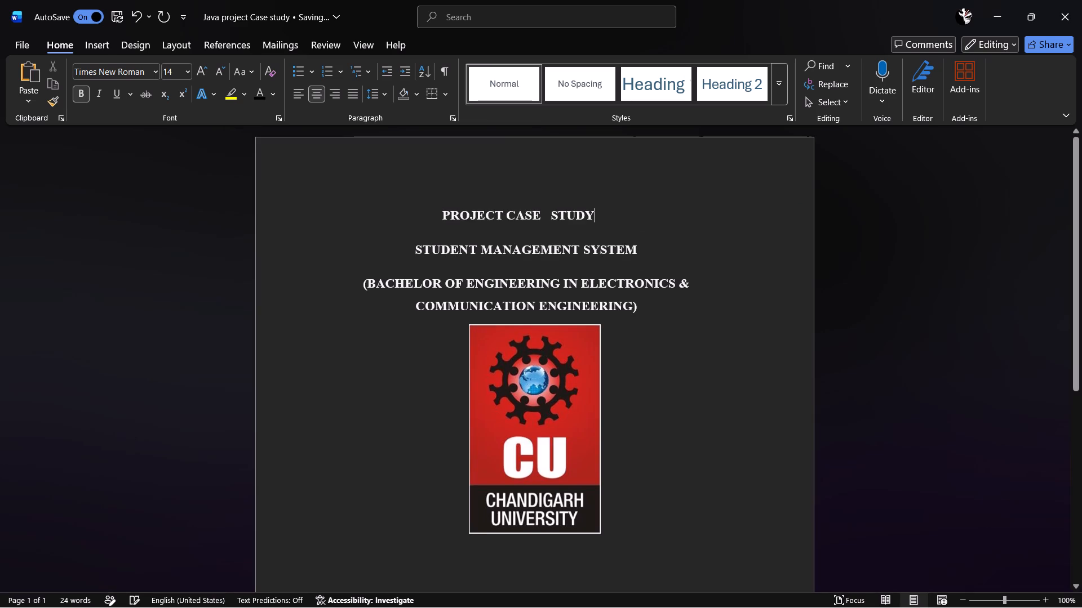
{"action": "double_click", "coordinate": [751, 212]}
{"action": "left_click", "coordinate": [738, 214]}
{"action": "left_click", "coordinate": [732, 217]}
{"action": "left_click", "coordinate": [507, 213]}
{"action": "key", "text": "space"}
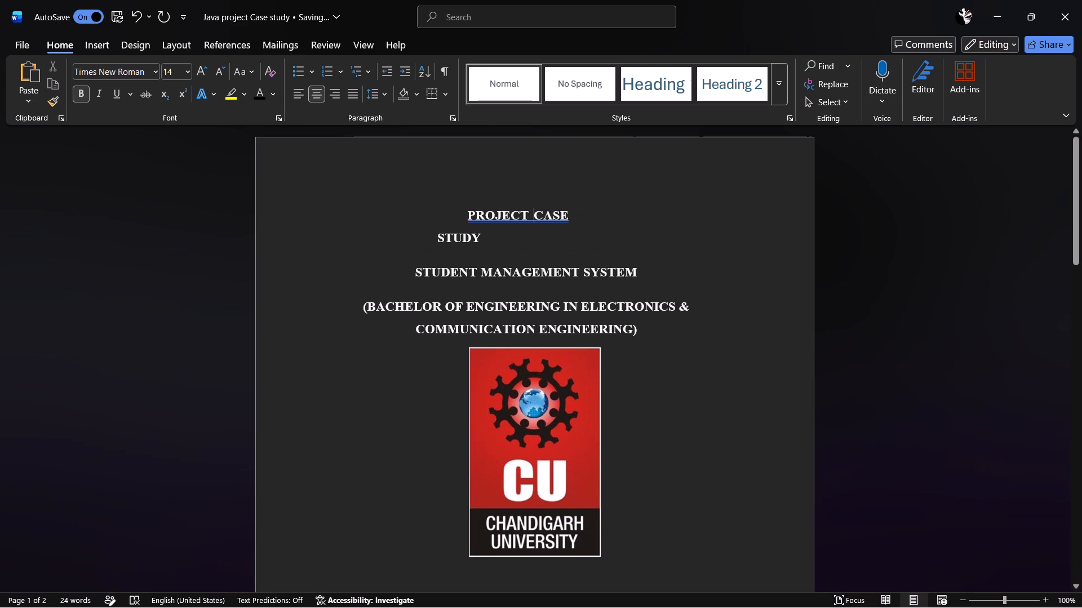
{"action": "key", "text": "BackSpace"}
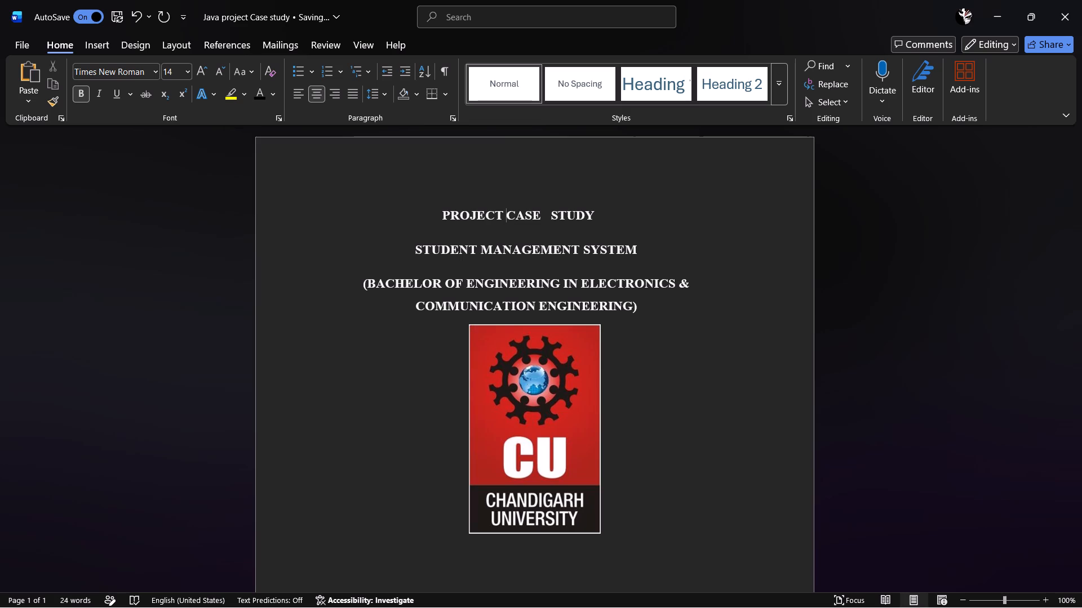
Reduce the gap between CASE and STUDY in the title to a single space.
{"action": "left_click", "coordinate": [554, 221]}
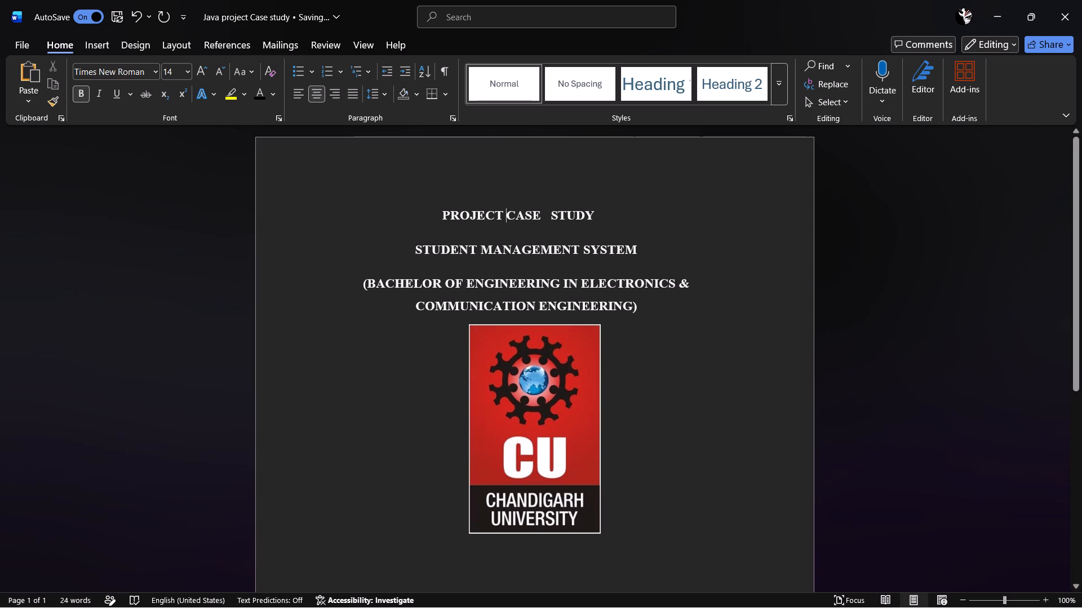
{"action": "key", "text": "BackSpace"}
{"action": "key", "text": "BackSpace"}
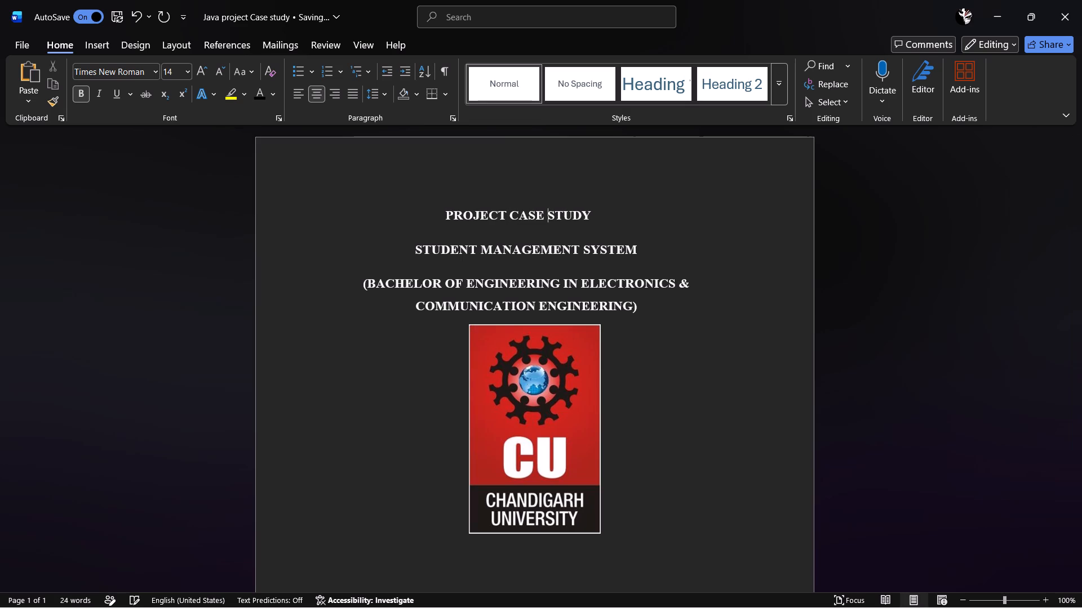
{"action": "key", "text": "BackSpace"}
{"action": "key", "text": "space"}
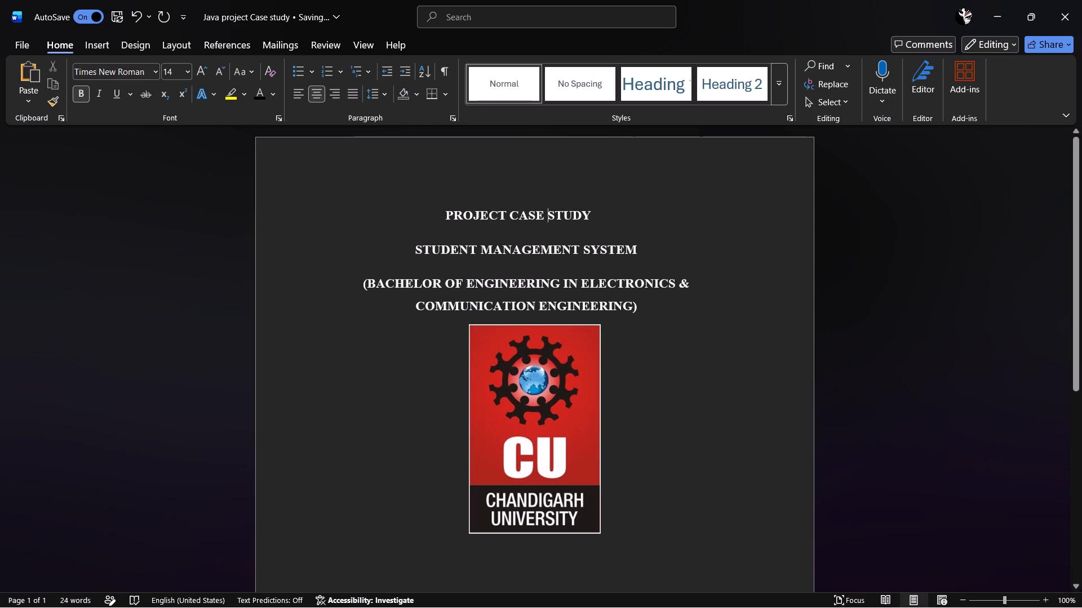
Nudge the title slightly further by adding a net two spaces before PROJECT.
{"action": "left_click", "coordinate": [441, 214]}
{"action": "left_click", "coordinate": [442, 207]}
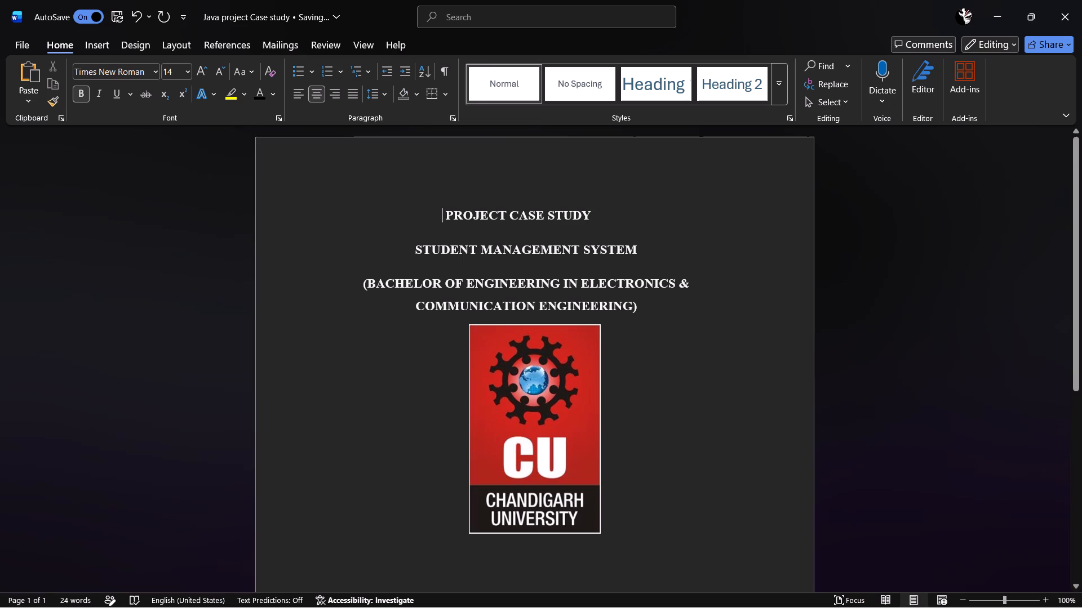
{"action": "left_click", "coordinate": [444, 207]}
{"action": "left_click", "coordinate": [446, 207]}
{"action": "key", "text": "space"}
{"action": "key", "text": "space"}
{"action": "key", "text": "space"}
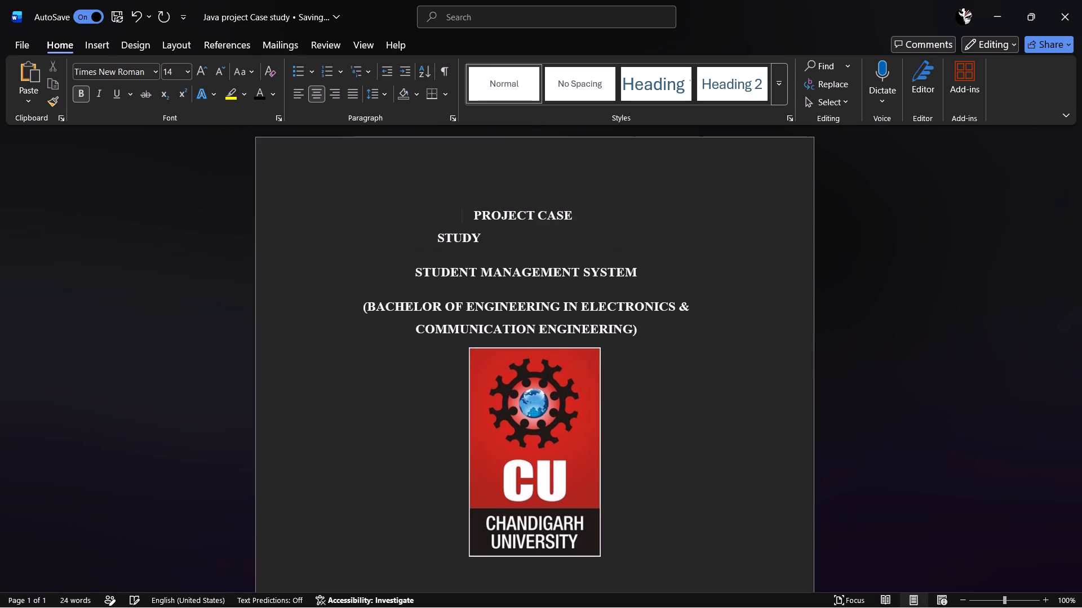
{"action": "key", "text": "BackSpace"}
{"action": "left_click", "coordinate": [748, 372]}
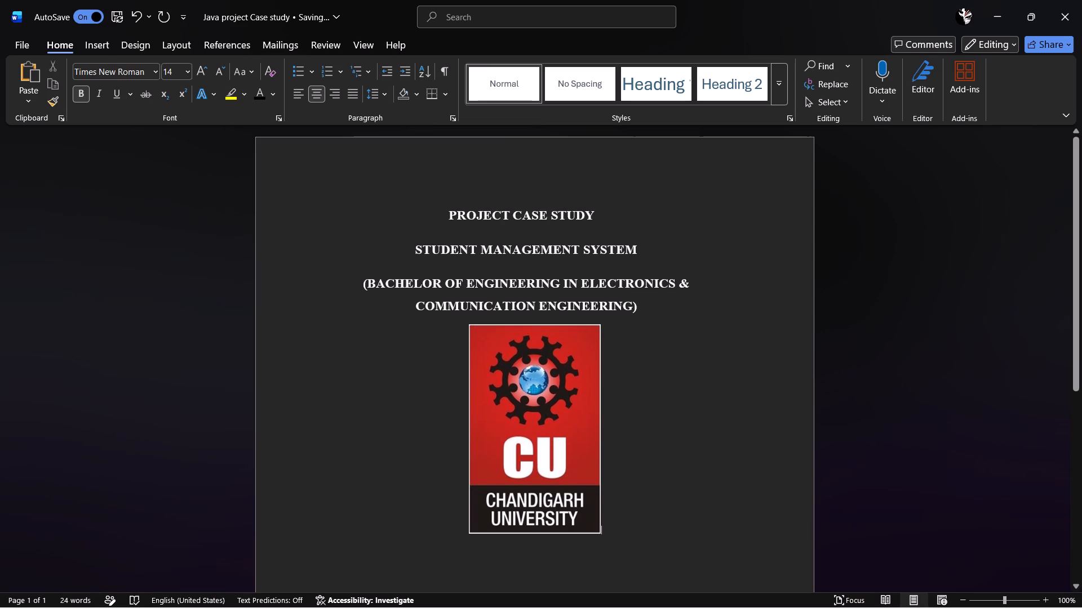
Insert two new lines below the UID line at the end of the cover page to start page 2.
{"action": "scroll", "coordinate": [674, 365], "scroll_direction": "down", "scroll_amount": 15}
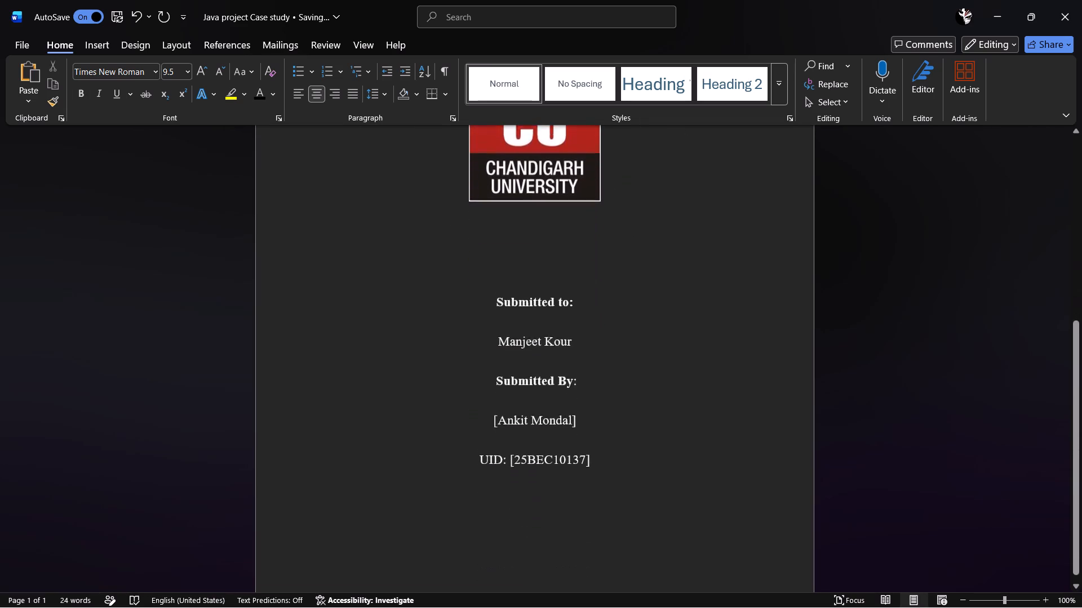
{"action": "scroll", "coordinate": [670, 366], "scroll_direction": "down", "scroll_amount": 12}
{"action": "left_click", "coordinate": [651, 481]}
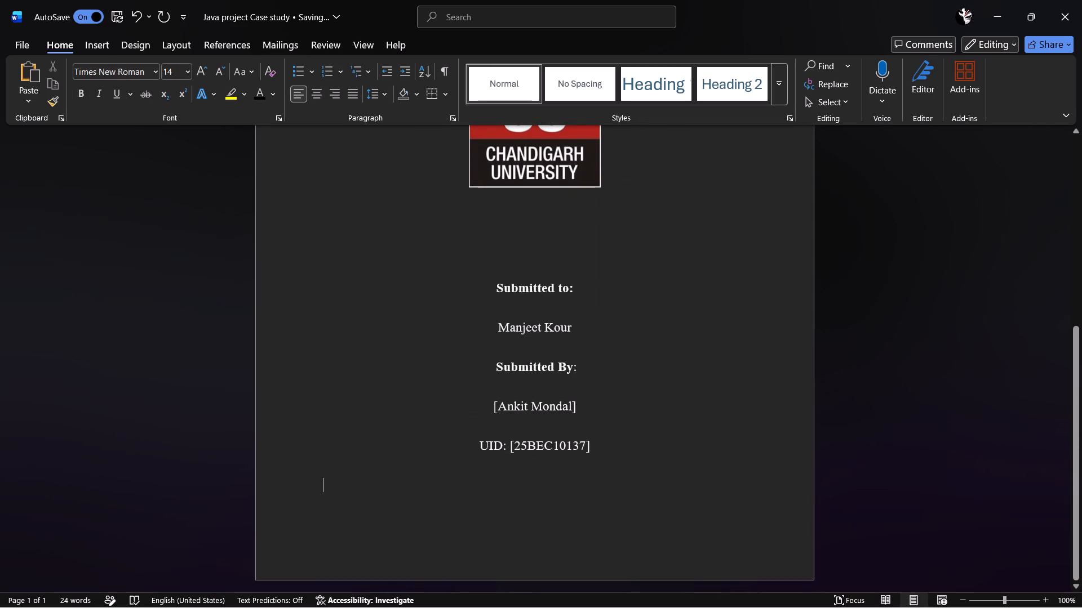
{"action": "key", "text": "Return"}
{"action": "key", "text": "Return"}
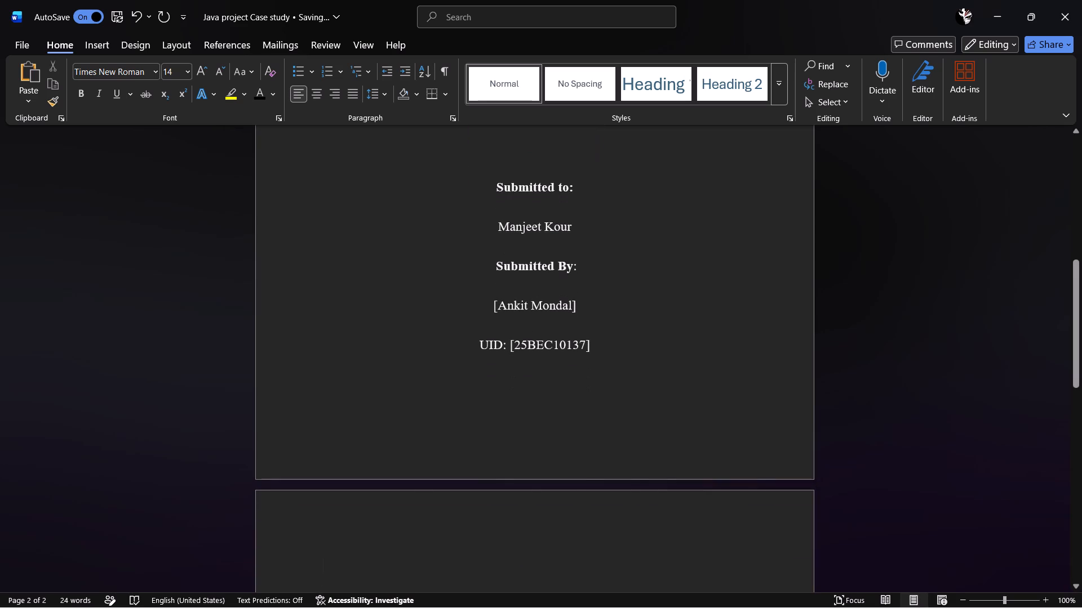
Enter the bold heading "TABLE OF CONTENT:" at the top of page 2 and start a new line beneath it.
{"action": "key", "text": "t"}
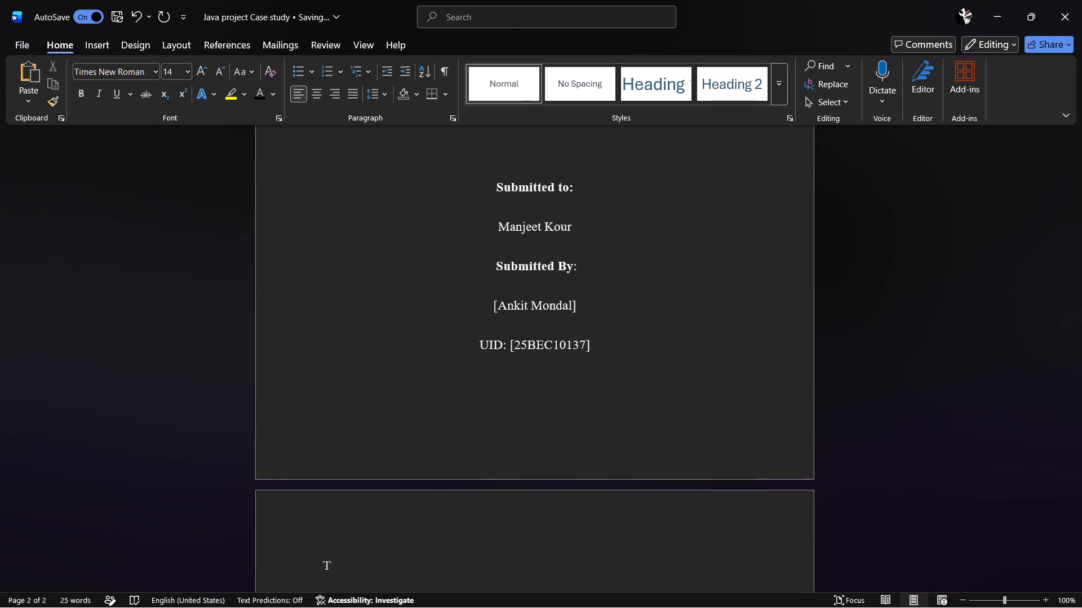
{"action": "key", "text": "BackSpace"}
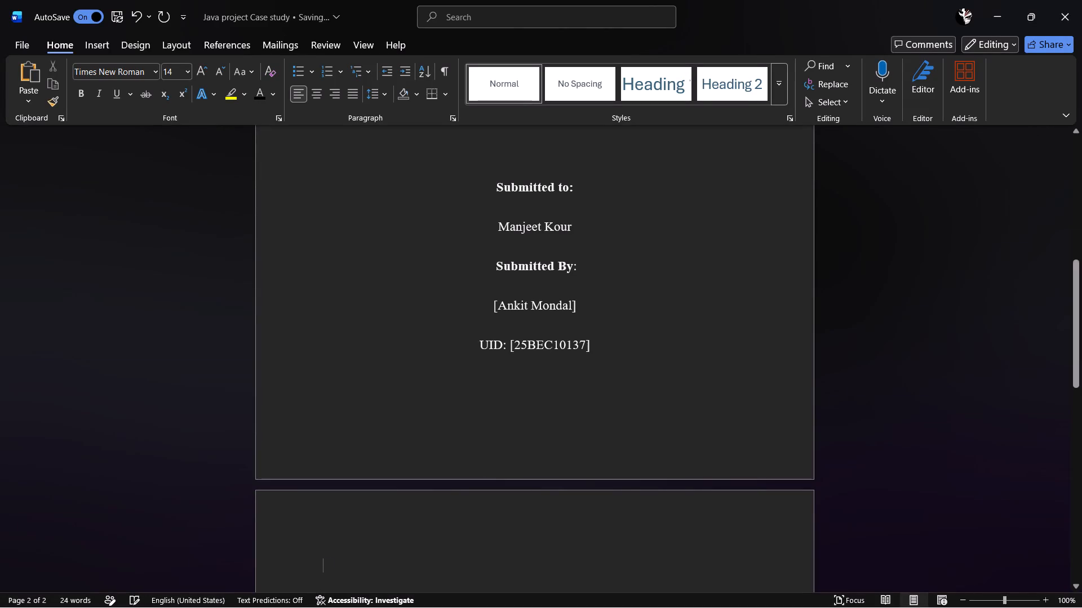
{"action": "left_click", "coordinate": [81, 93]}
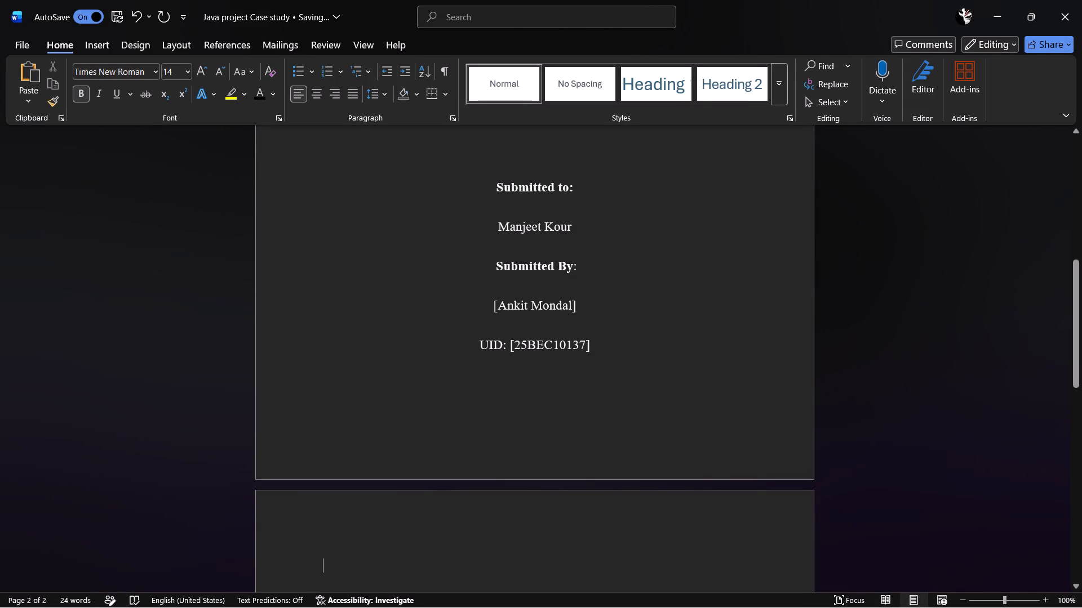
{"action": "type", "text": "ABLE"}
{"action": "key", "text": "space"}
{"action": "type", "text": "OF CONTENT"}
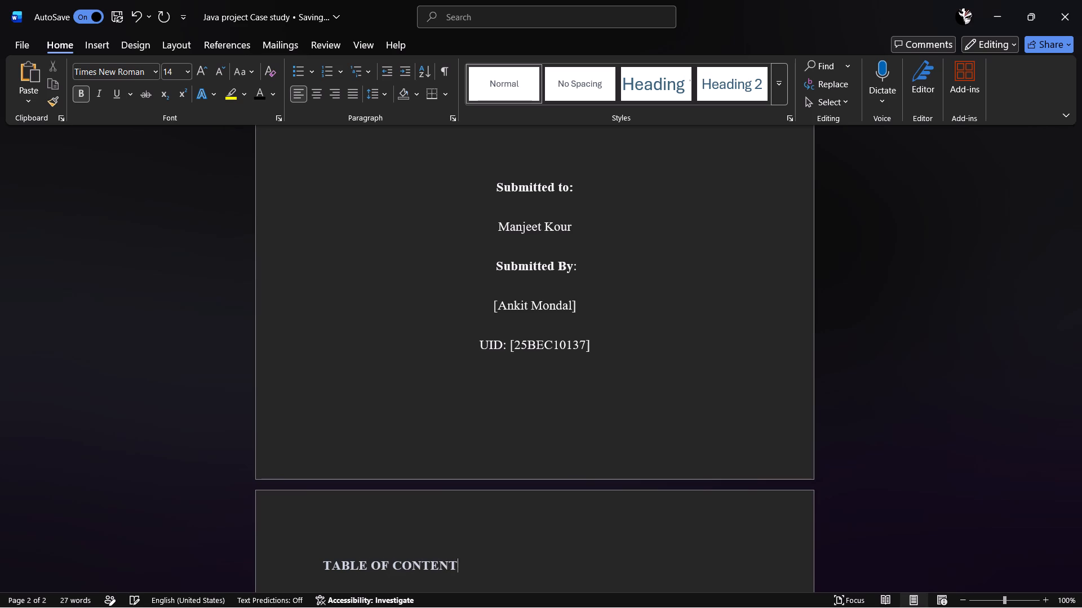
{"action": "key", "text": "shift+colon"}
{"action": "key", "text": "Return"}
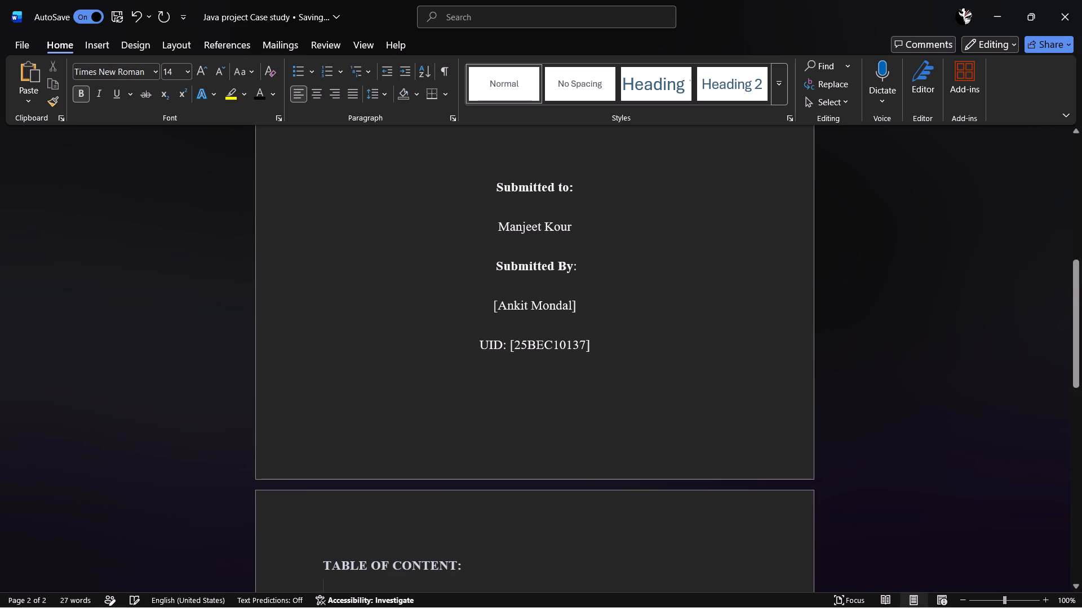
Copy the full contents table from Student_Management_System_Experiment_Report and paste it on a new line below the TABLE OF CONTENT heading.
{"action": "scroll", "coordinate": [475, 479], "scroll_direction": "down", "scroll_amount": 14}
{"action": "key", "text": "Return"}
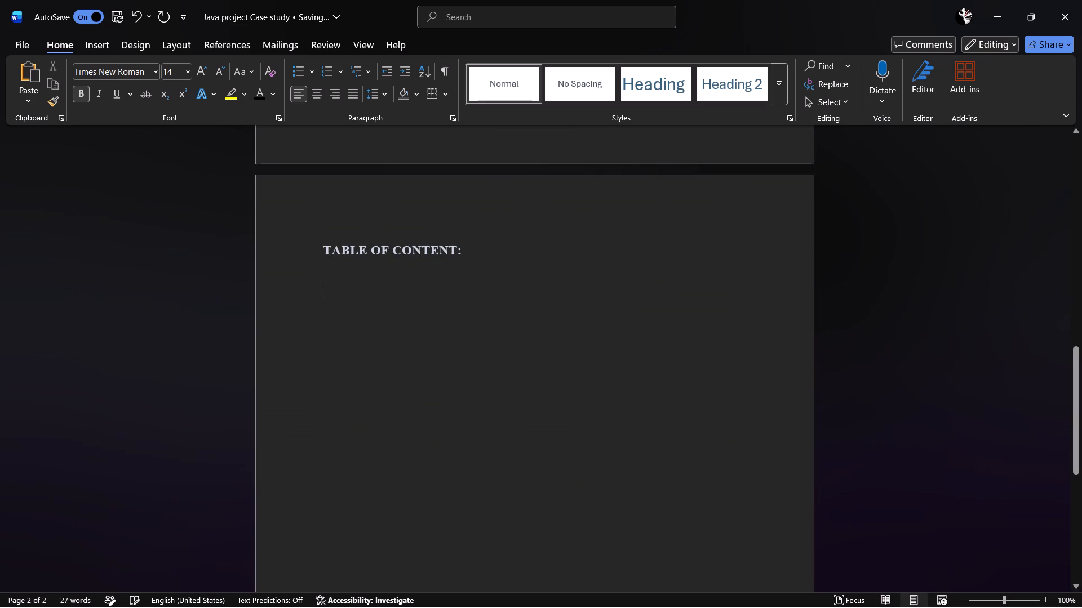
{"action": "scroll", "coordinate": [441, 452], "scroll_direction": "down", "scroll_amount": 5}
{"action": "scroll", "coordinate": [481, 579], "scroll_direction": "up", "scroll_amount": 7}
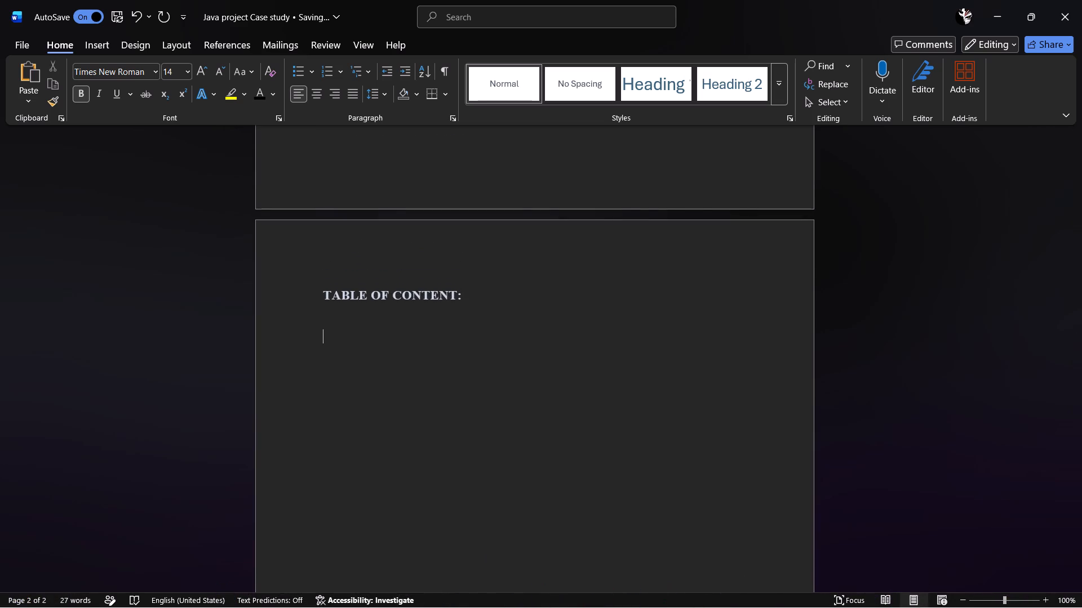
{"action": "left_click", "coordinate": [756, 535]}
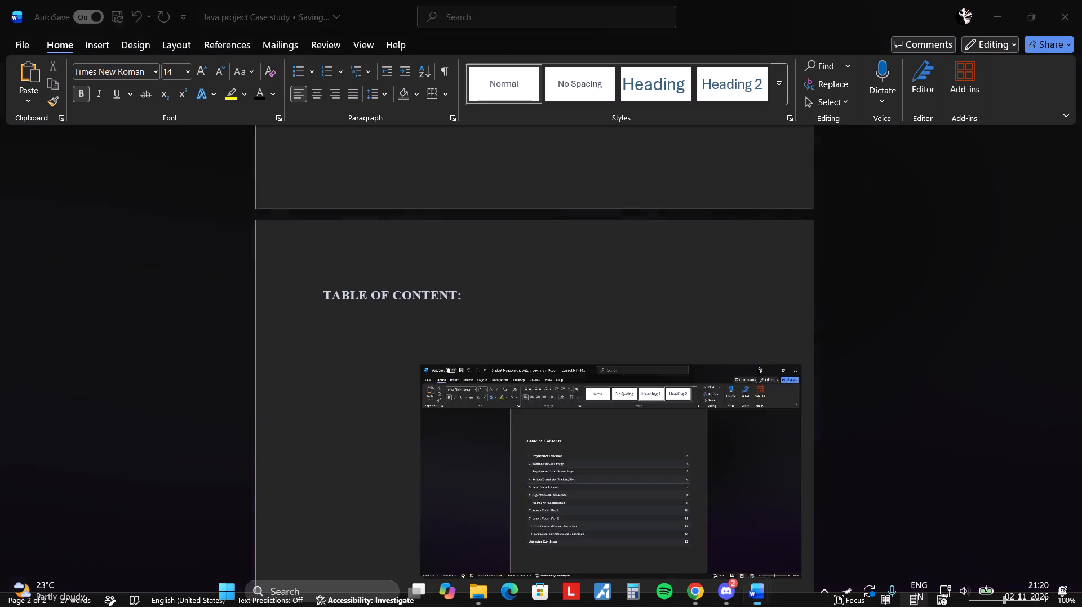
{"action": "scroll", "coordinate": [594, 423], "scroll_direction": "up", "scroll_amount": 18}
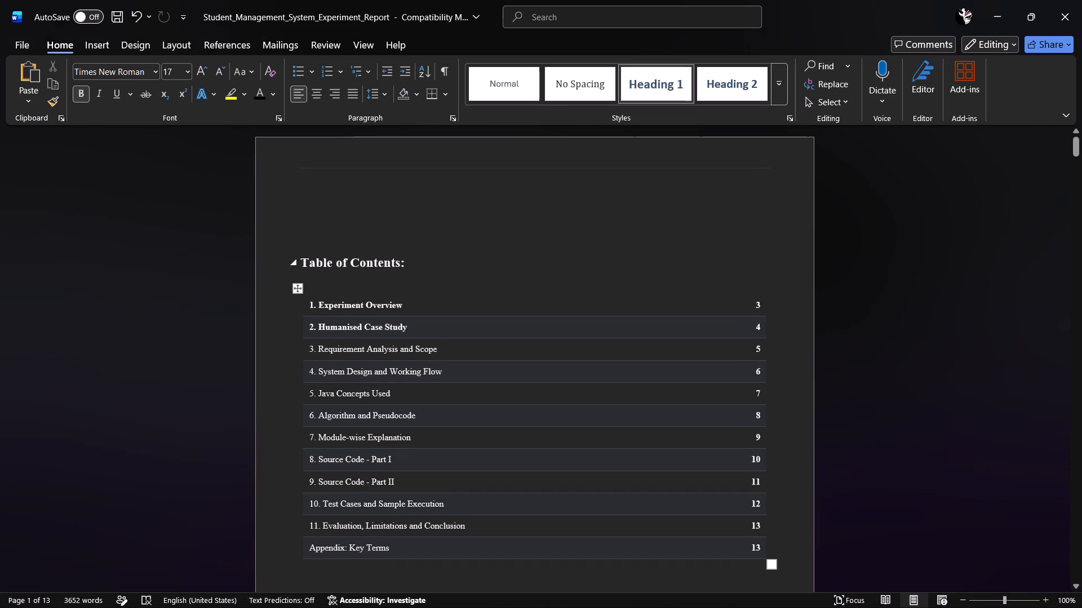
{"action": "left_click_drag", "start_coordinate": [311, 305], "coordinate": [415, 355]}
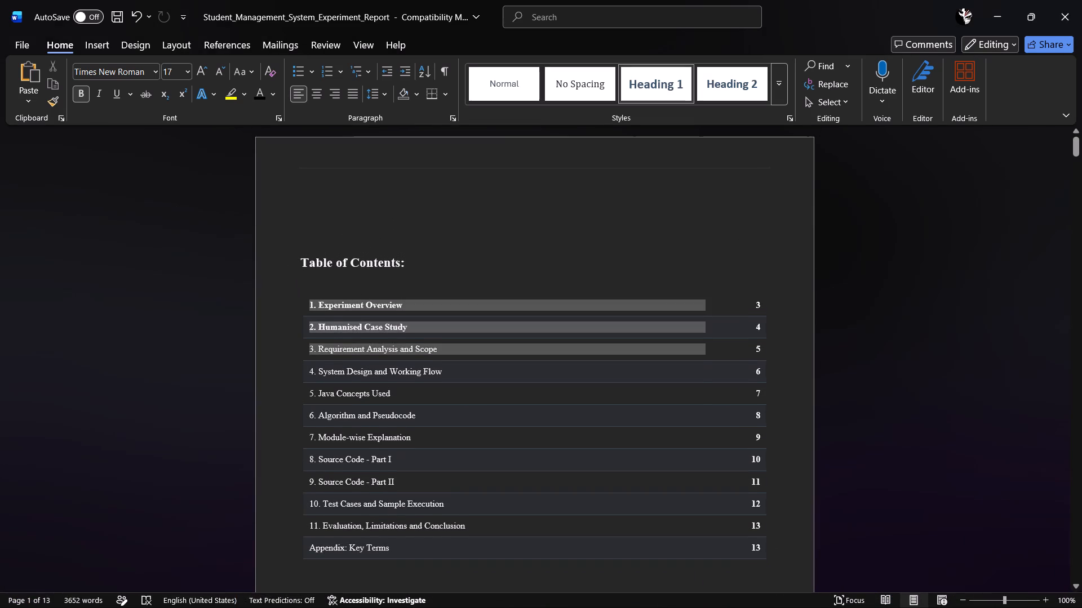
{"action": "left_click_drag", "start_coordinate": [415, 355], "coordinate": [769, 480]}
{"action": "scroll", "coordinate": [552, 425], "scroll_direction": "down", "scroll_amount": 3}
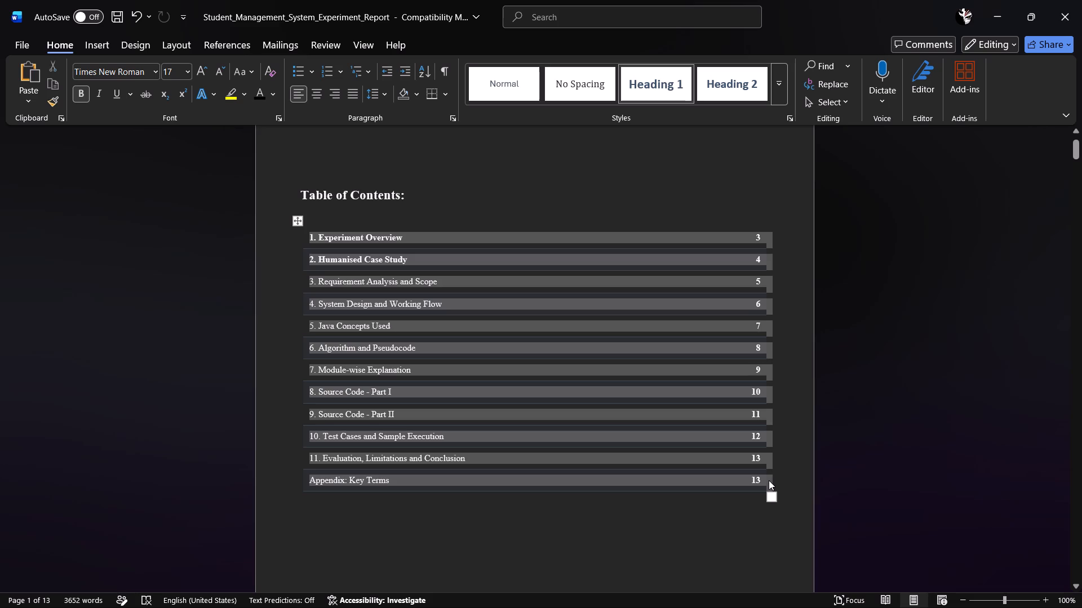
{"action": "key", "text": "ctrl+c"}
{"action": "key", "text": "ctrl+c"}
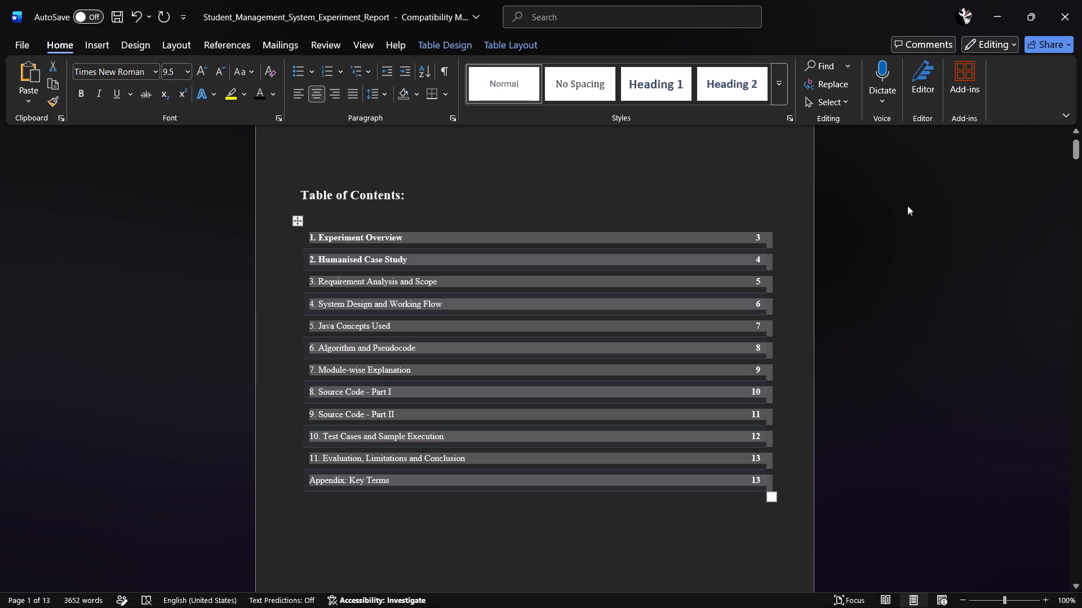
{"action": "left_click", "coordinate": [1001, 10]}
{"action": "key", "text": "ctrl+v"}
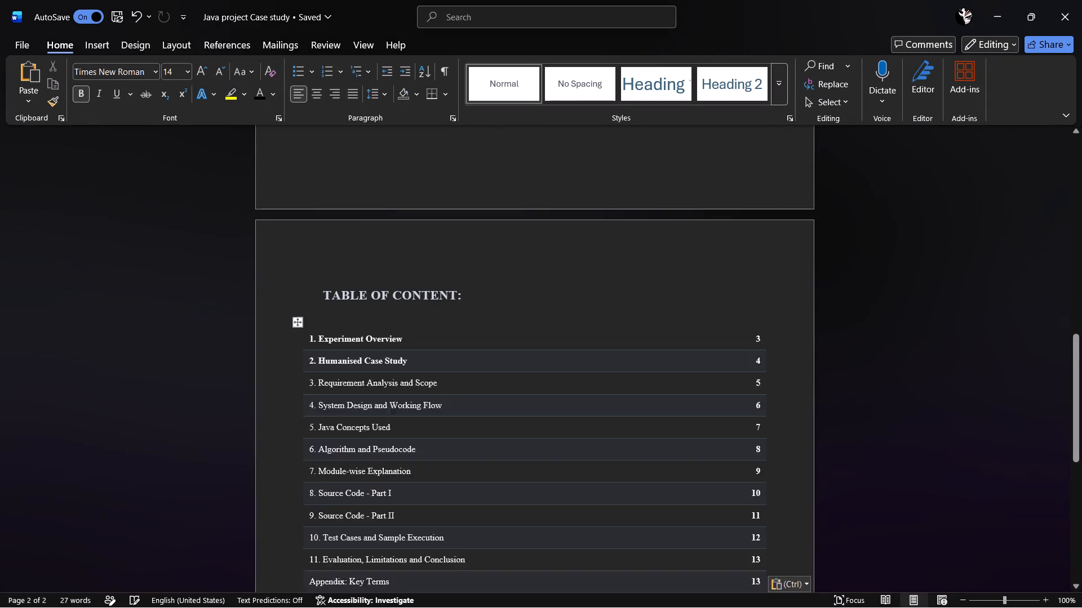
{"action": "scroll", "coordinate": [406, 346], "scroll_direction": "down", "scroll_amount": 3}
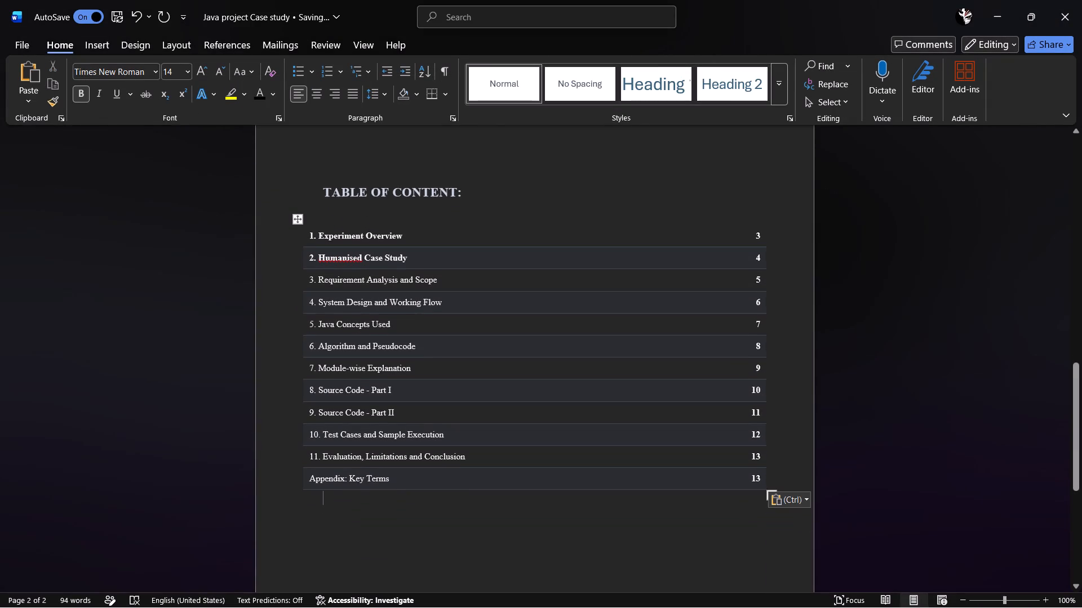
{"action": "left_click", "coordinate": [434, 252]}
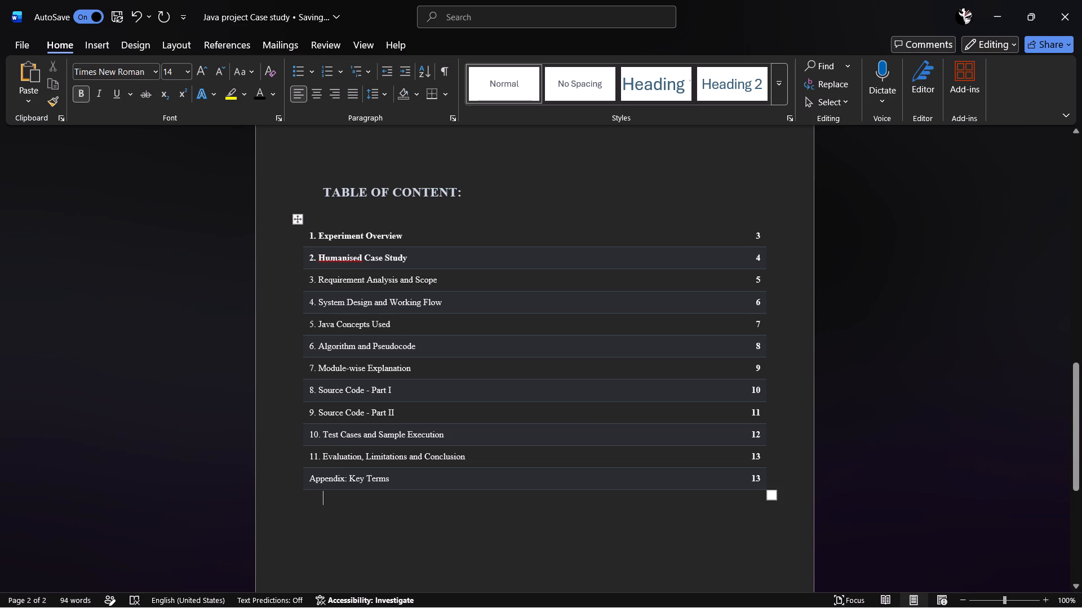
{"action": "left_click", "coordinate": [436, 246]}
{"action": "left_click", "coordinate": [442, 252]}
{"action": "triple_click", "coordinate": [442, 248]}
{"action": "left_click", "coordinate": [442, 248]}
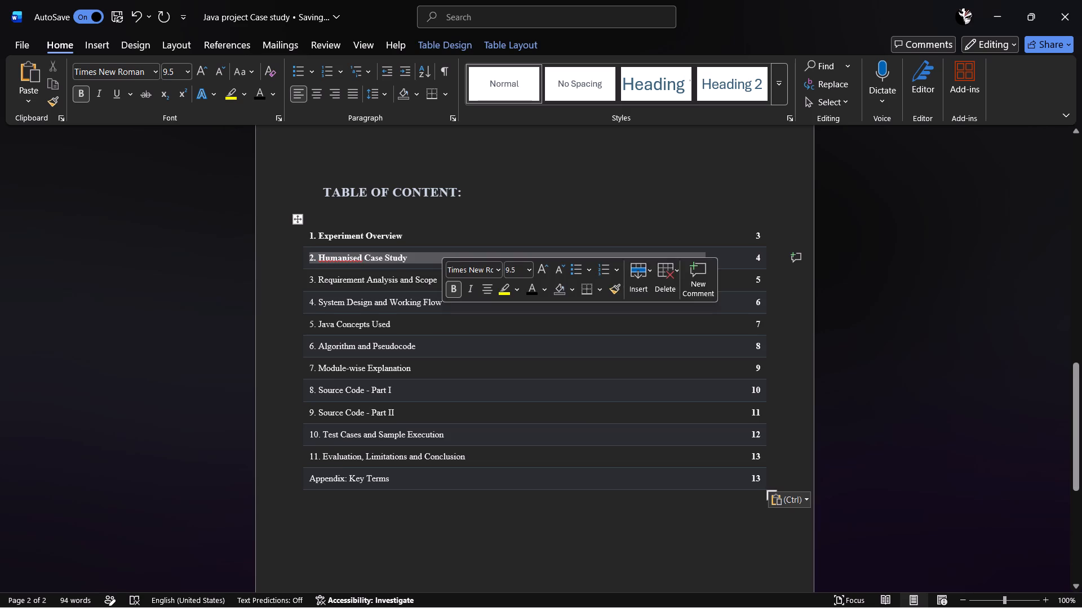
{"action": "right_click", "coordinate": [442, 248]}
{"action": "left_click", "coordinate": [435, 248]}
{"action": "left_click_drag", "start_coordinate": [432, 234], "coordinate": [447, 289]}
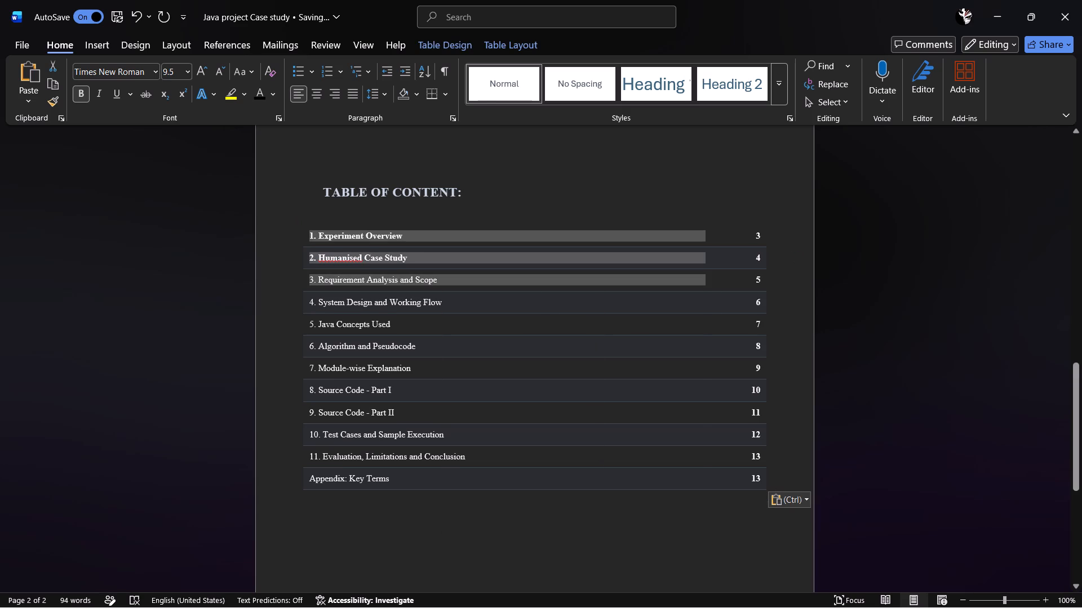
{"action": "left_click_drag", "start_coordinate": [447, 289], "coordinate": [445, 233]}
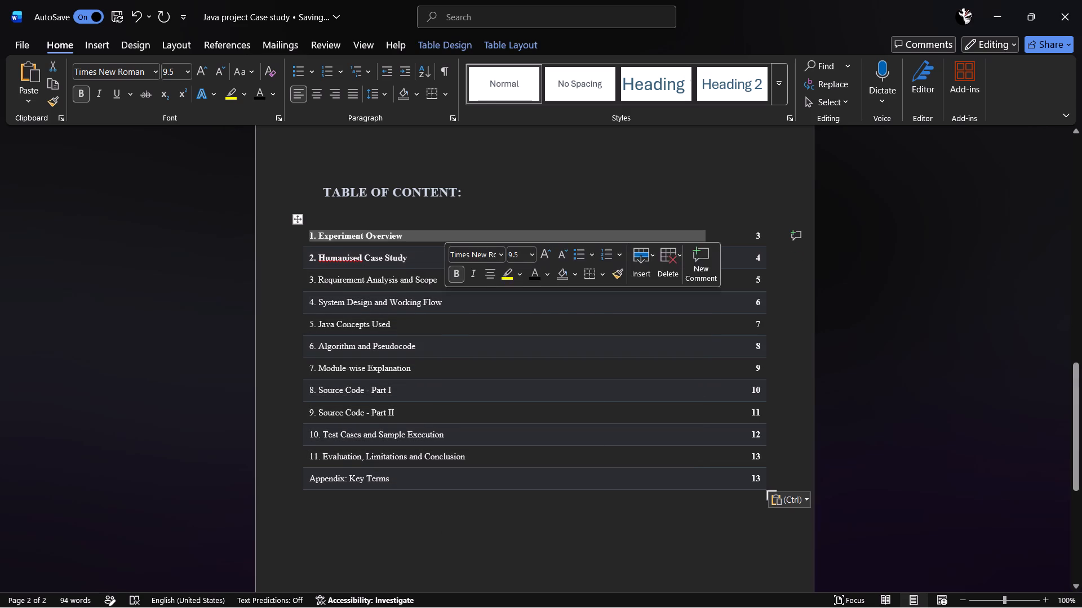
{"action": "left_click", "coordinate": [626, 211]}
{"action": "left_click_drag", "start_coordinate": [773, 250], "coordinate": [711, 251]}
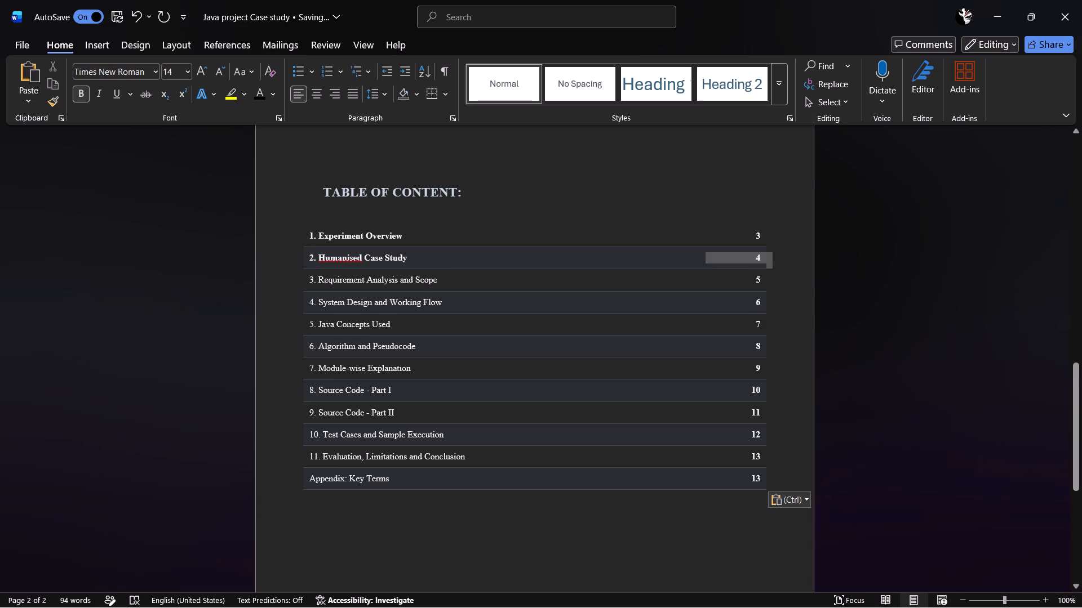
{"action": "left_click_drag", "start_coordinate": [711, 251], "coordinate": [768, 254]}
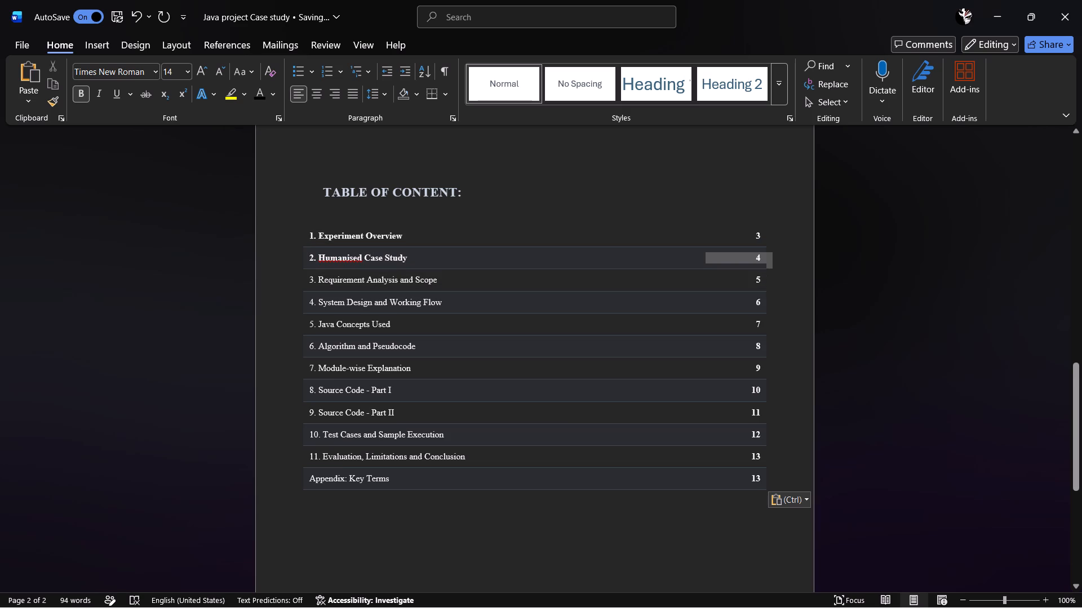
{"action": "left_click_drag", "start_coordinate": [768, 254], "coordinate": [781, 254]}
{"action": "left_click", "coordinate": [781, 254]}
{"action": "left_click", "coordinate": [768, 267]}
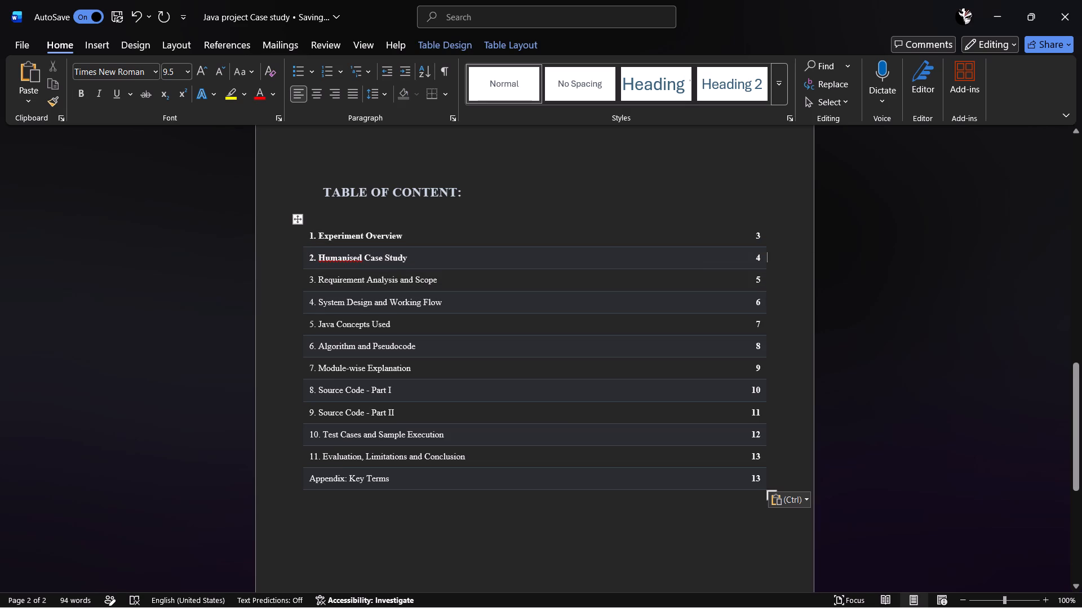
Set the font size of all rows in the pasted contents table to 12.
{"action": "left_click_drag", "start_coordinate": [314, 233], "coordinate": [785, 484]}
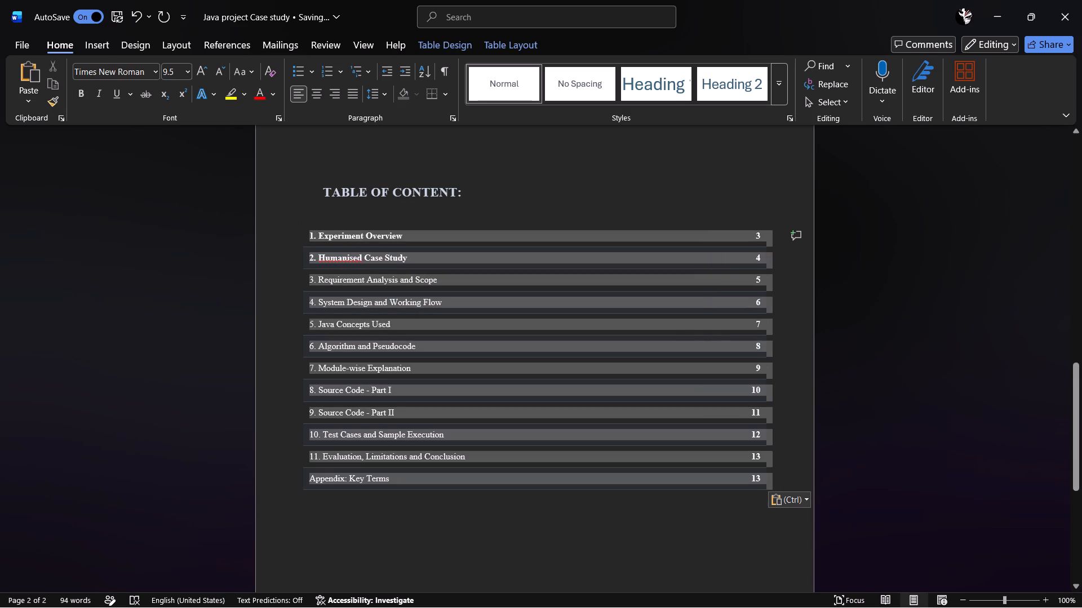
{"action": "left_click_drag", "start_coordinate": [785, 484], "coordinate": [784, 486]}
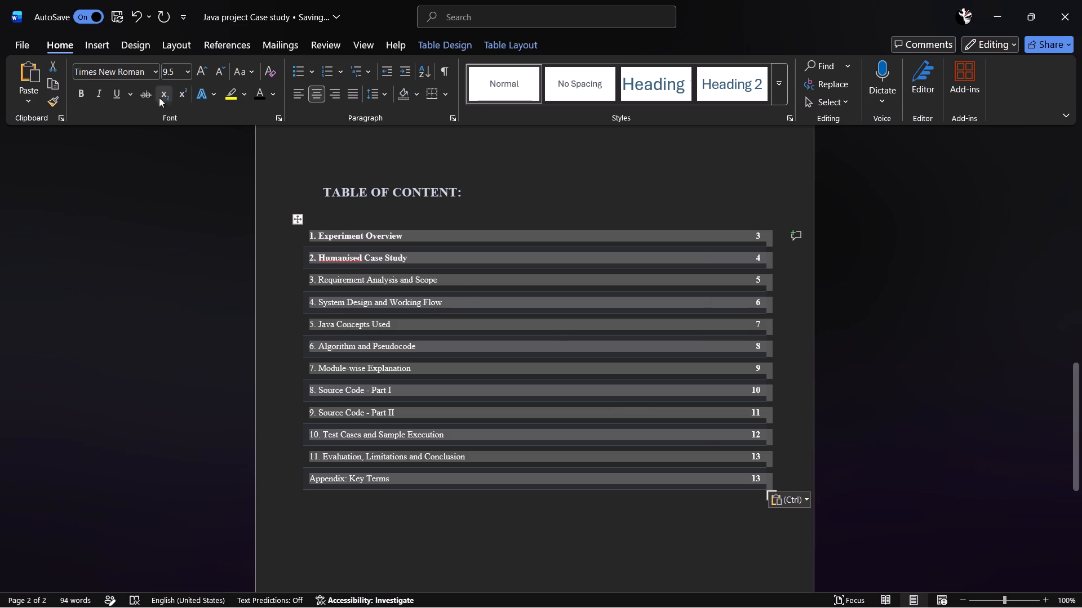
{"action": "left_click", "coordinate": [184, 72]}
{"action": "left_click", "coordinate": [170, 158]}
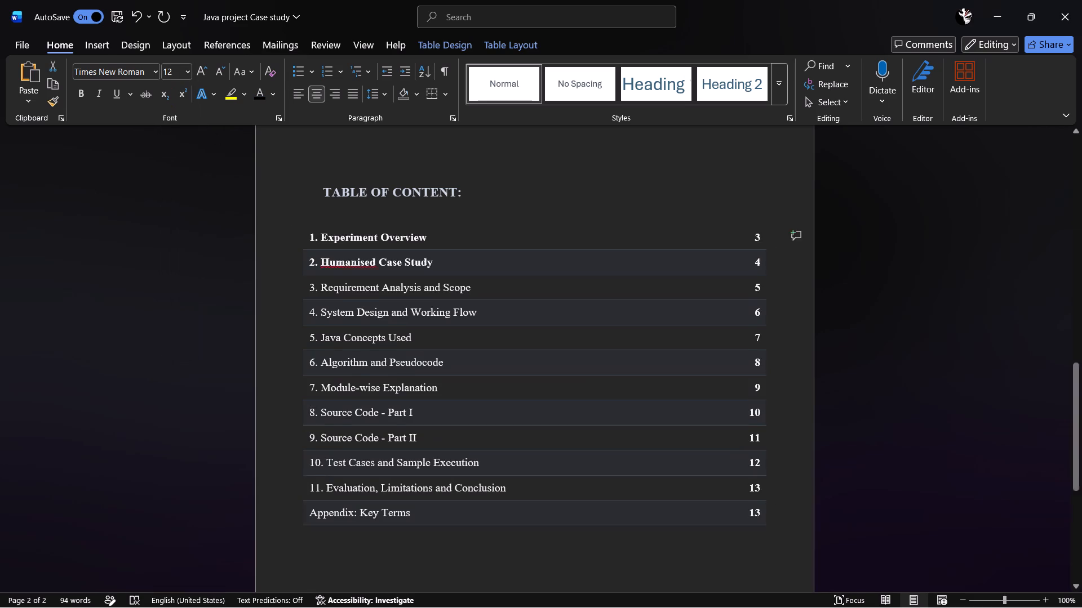
{"action": "left_click", "coordinate": [498, 218]}
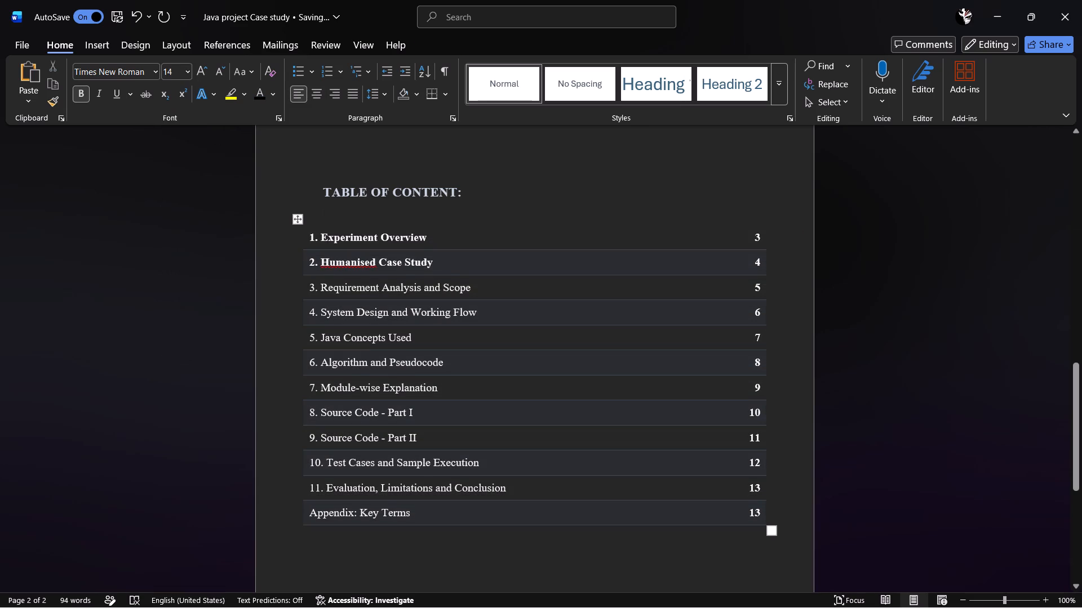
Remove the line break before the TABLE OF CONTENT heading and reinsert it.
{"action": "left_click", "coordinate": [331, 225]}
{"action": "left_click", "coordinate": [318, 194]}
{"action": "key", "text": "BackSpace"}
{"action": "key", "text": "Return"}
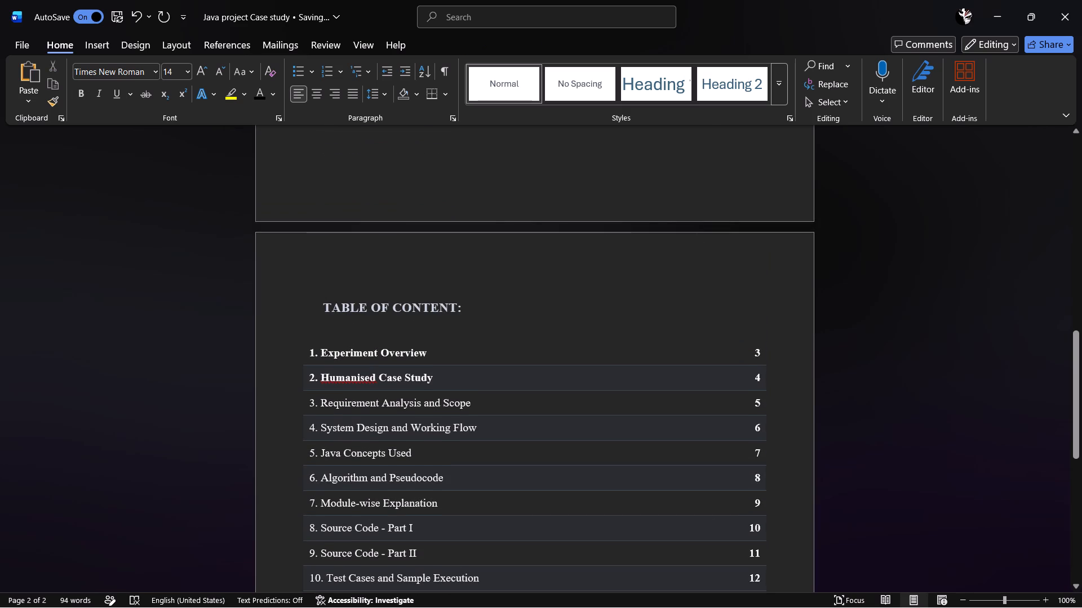
Set the font colour of the entire document's text to black.
{"action": "left_click", "coordinate": [327, 330]}
{"action": "left_click", "coordinate": [318, 304]}
{"action": "left_click", "coordinate": [271, 94]}
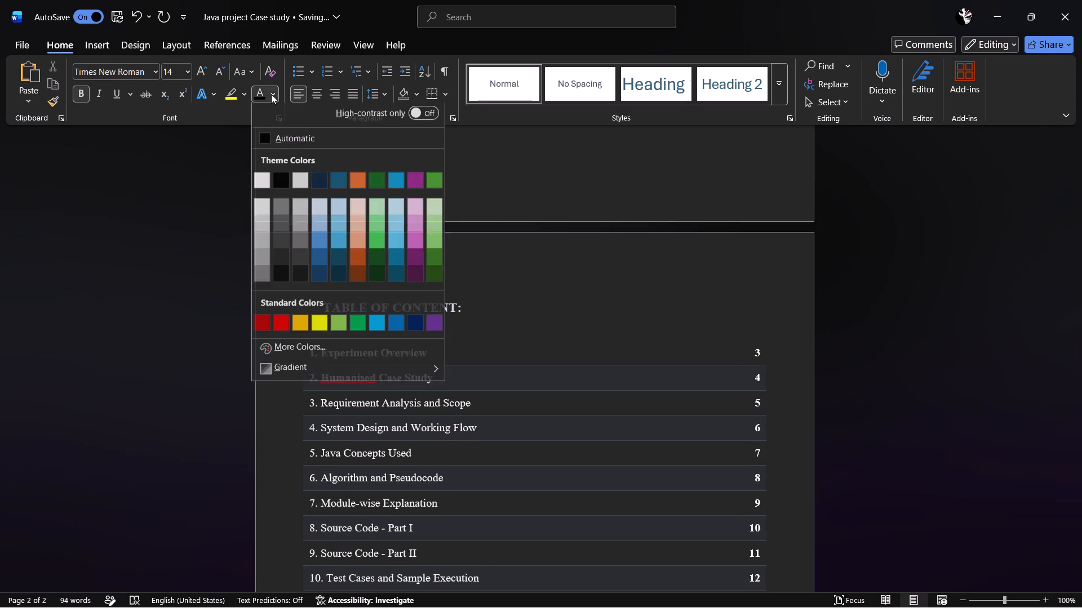
{"action": "left_click", "coordinate": [533, 289]}
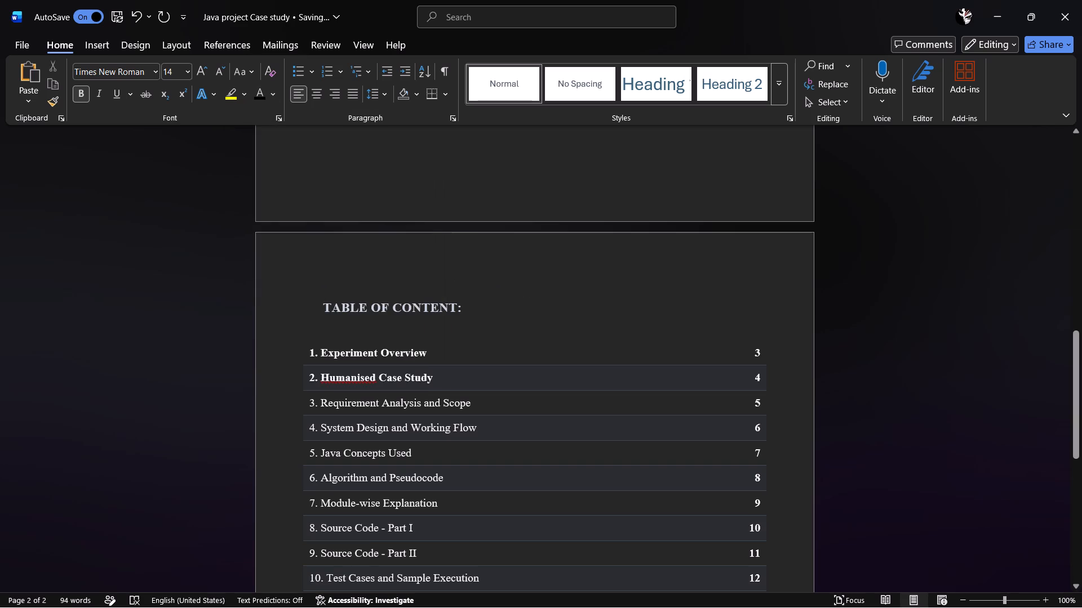
{"action": "key", "text": "ctrl+a"}
{"action": "left_click", "coordinate": [272, 94]}
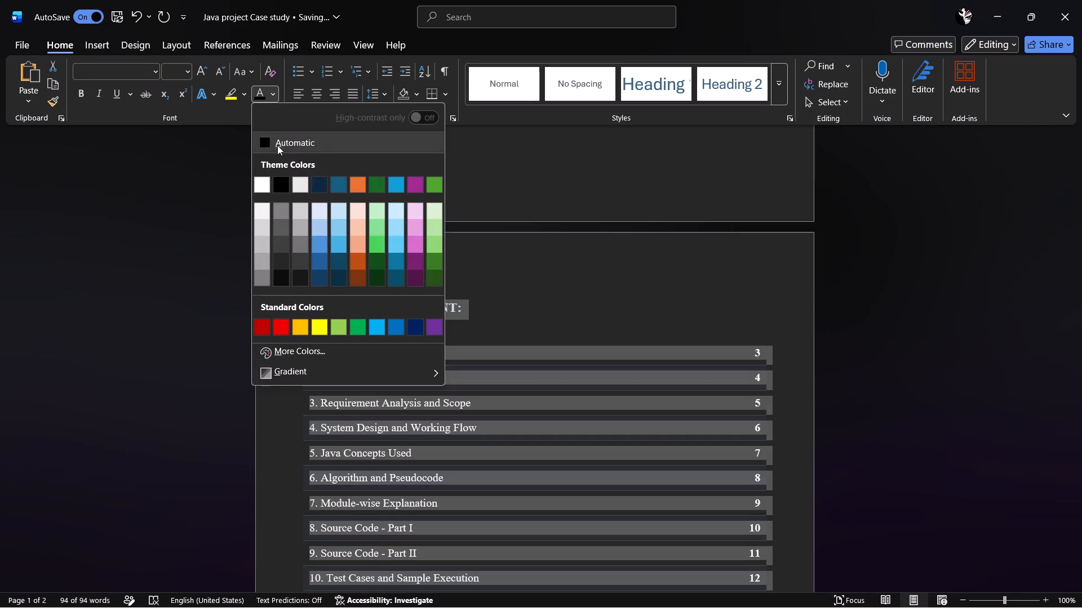
{"action": "left_click", "coordinate": [280, 181]}
{"action": "left_click", "coordinate": [576, 292]}
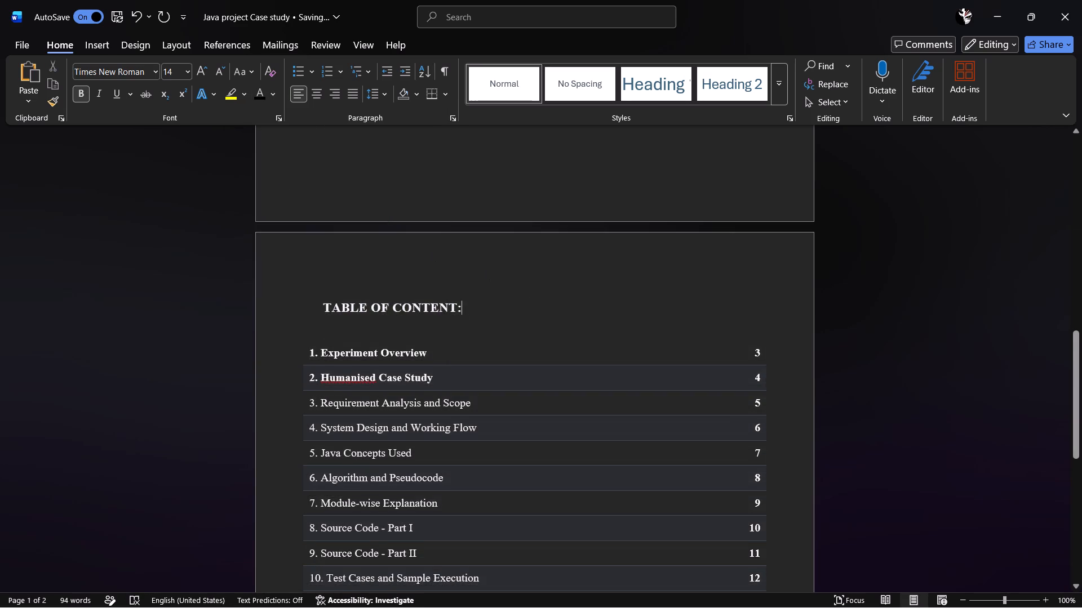
Insert 15 new lines below the contents table to move on to page 3.
{"action": "scroll", "coordinate": [575, 292], "scroll_direction": "down", "scroll_amount": 12}
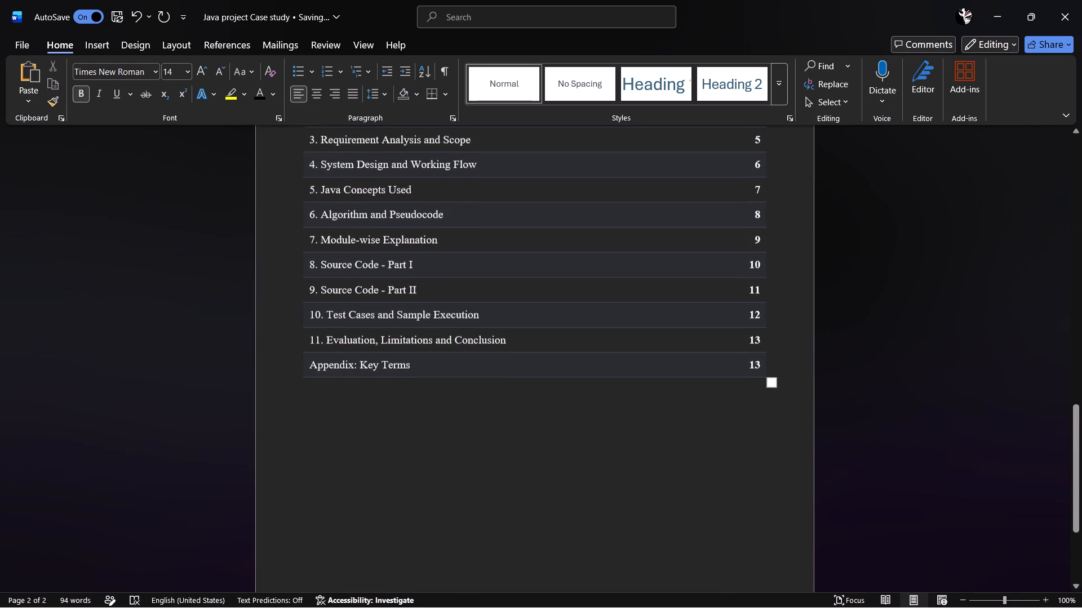
{"action": "left_click", "coordinate": [482, 412]}
{"action": "scroll", "coordinate": [601, 403], "scroll_direction": "down", "scroll_amount": 13}
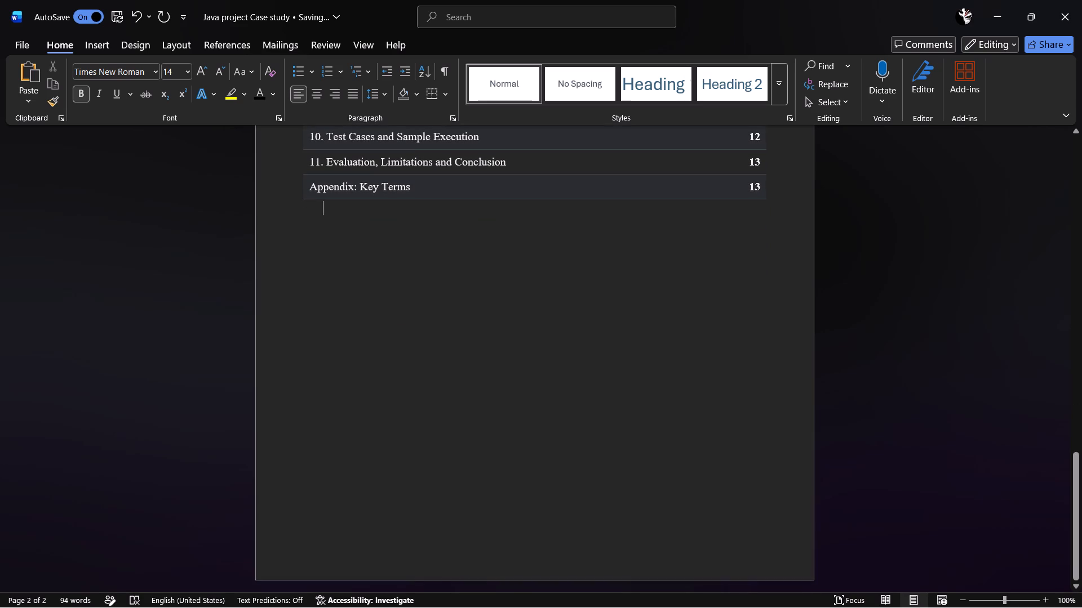
{"action": "key", "text": "Return"}
{"action": "key", "text": "Return"}
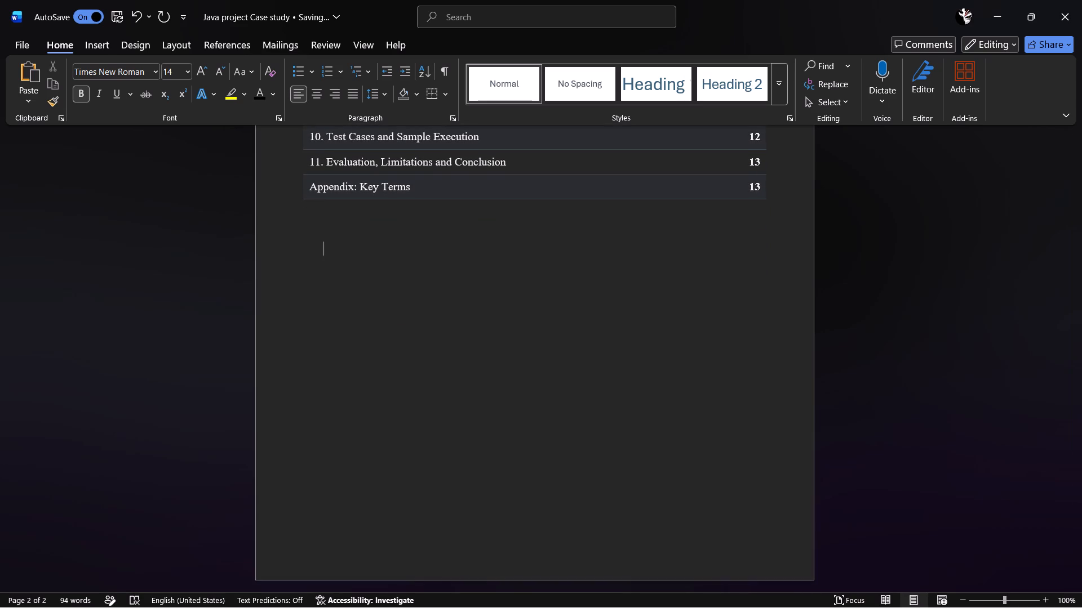
{"action": "scroll", "coordinate": [605, 398], "scroll_direction": "up", "scroll_amount": 12}
{"action": "scroll", "coordinate": [605, 398], "scroll_direction": "down", "scroll_amount": 13}
{"action": "scroll", "coordinate": [607, 404], "scroll_direction": "up", "scroll_amount": 13}
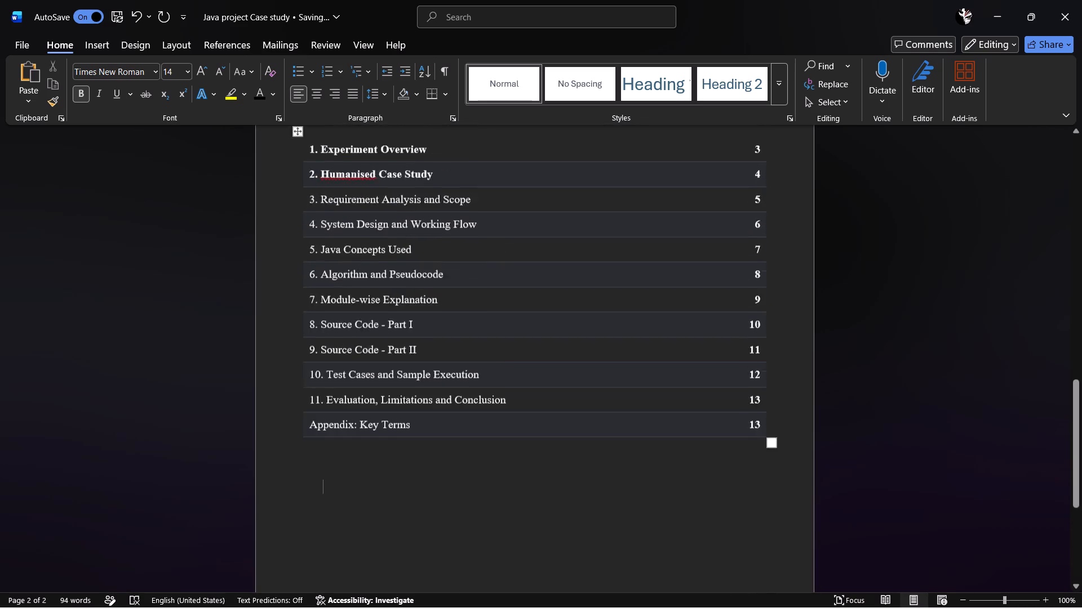
{"action": "scroll", "coordinate": [613, 411], "scroll_direction": "up", "scroll_amount": 6}
{"action": "scroll", "coordinate": [622, 417], "scroll_direction": "down", "scroll_amount": 14}
{"action": "key", "text": "Return"}
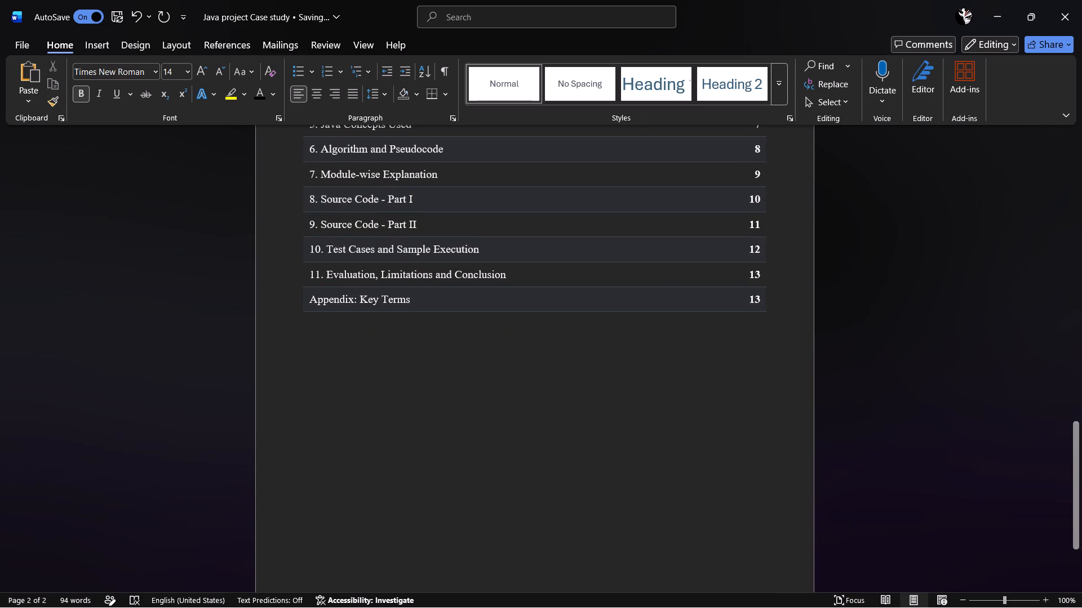
{"action": "key", "text": "Return"}
{"action": "key", "text": "Return"}
{"action": "key", "text": "Return"}
{"action": "key", "text": "Return"}
{"action": "key", "text": "Return"}
{"action": "key", "text": "Return"}
{"action": "key", "text": "Return"}
{"action": "key", "text": "Return"}
{"action": "key", "text": "Return"}
{"action": "key", "text": "Return"}
{"action": "key", "text": "Return"}
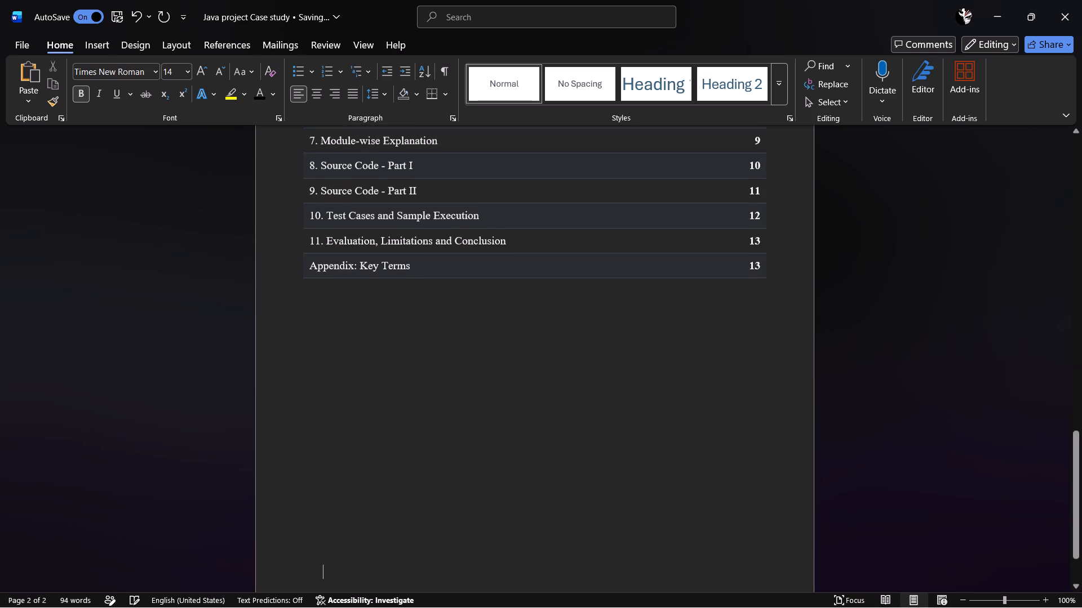
{"action": "key", "text": "Return"}
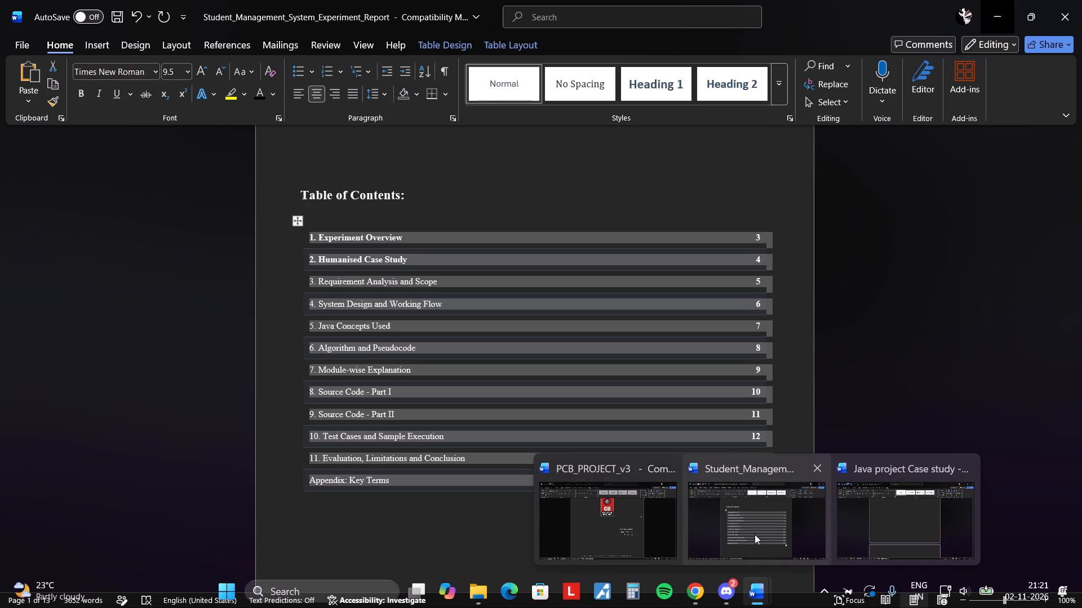
Switch to the Student_Management_System_Experiment_Report document and locate its 1. Experiment Overview section.
{"action": "left_click", "coordinate": [755, 534]}
{"action": "scroll", "coordinate": [512, 415], "scroll_direction": "down", "scroll_amount": 20}
{"action": "scroll", "coordinate": [512, 415], "scroll_direction": "down", "scroll_amount": 13}
{"action": "scroll", "coordinate": [470, 391], "scroll_direction": "down", "scroll_amount": 5}
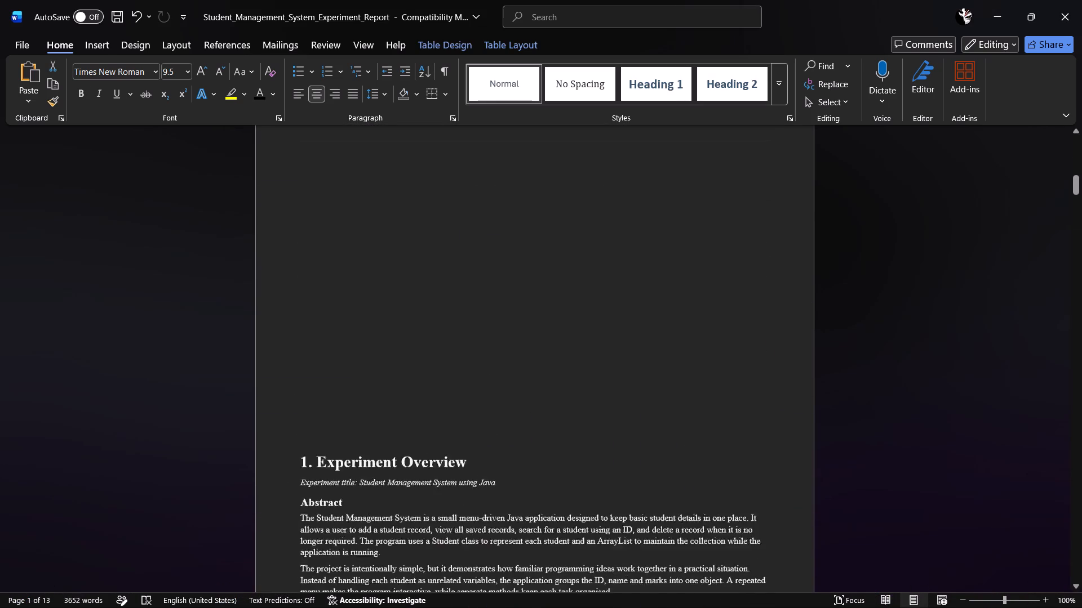
{"action": "scroll", "coordinate": [469, 391], "scroll_direction": "down", "scroll_amount": 7}
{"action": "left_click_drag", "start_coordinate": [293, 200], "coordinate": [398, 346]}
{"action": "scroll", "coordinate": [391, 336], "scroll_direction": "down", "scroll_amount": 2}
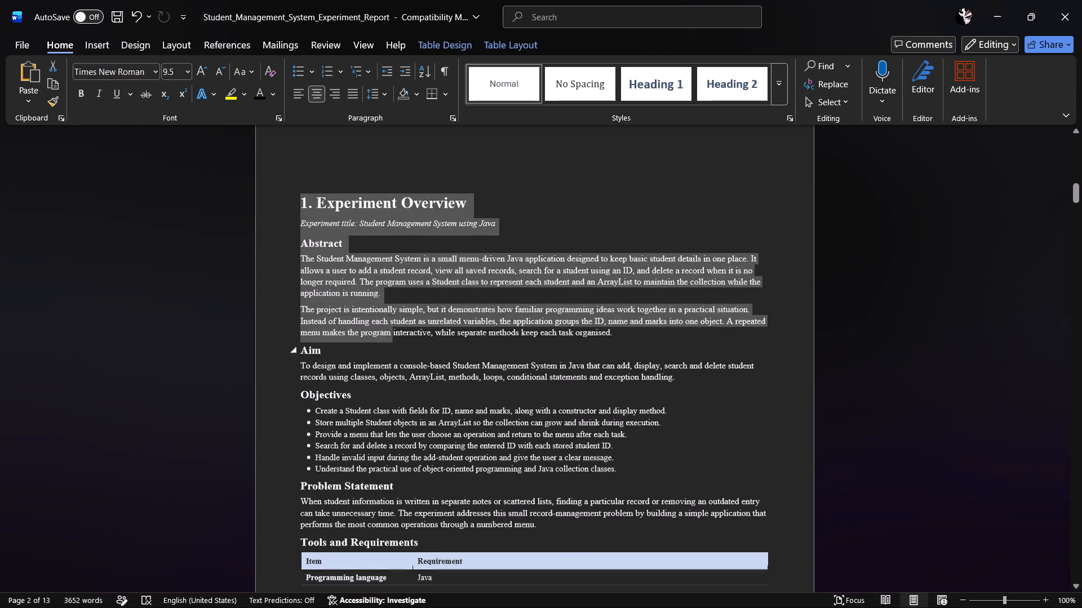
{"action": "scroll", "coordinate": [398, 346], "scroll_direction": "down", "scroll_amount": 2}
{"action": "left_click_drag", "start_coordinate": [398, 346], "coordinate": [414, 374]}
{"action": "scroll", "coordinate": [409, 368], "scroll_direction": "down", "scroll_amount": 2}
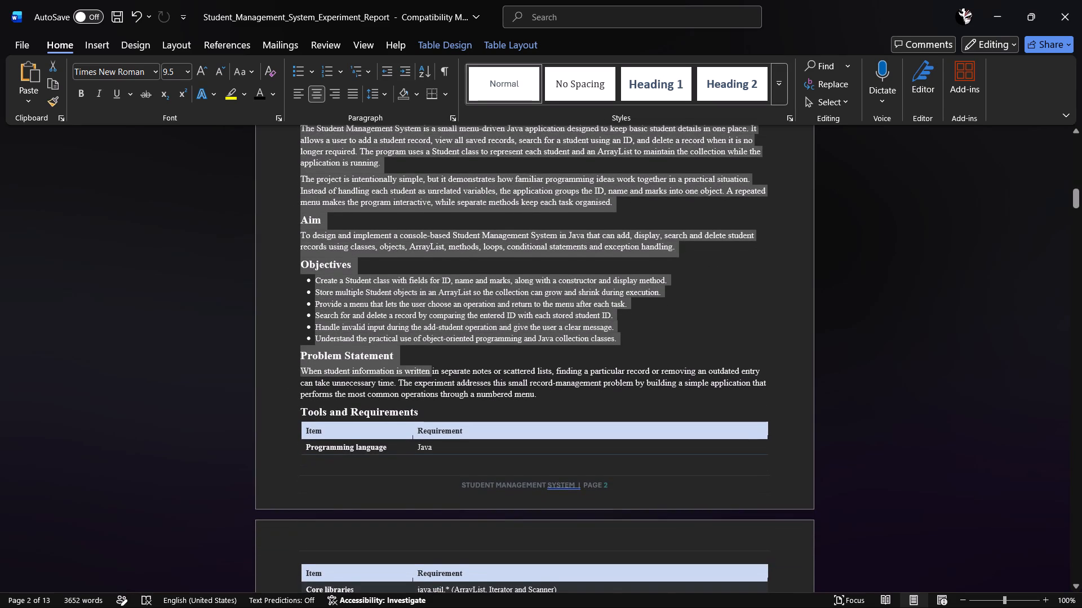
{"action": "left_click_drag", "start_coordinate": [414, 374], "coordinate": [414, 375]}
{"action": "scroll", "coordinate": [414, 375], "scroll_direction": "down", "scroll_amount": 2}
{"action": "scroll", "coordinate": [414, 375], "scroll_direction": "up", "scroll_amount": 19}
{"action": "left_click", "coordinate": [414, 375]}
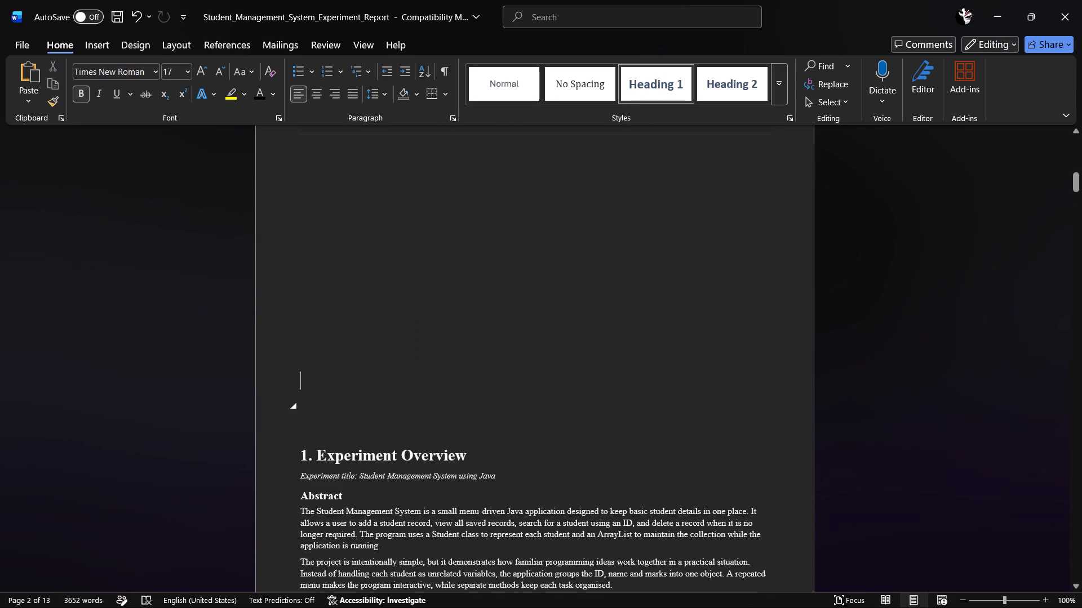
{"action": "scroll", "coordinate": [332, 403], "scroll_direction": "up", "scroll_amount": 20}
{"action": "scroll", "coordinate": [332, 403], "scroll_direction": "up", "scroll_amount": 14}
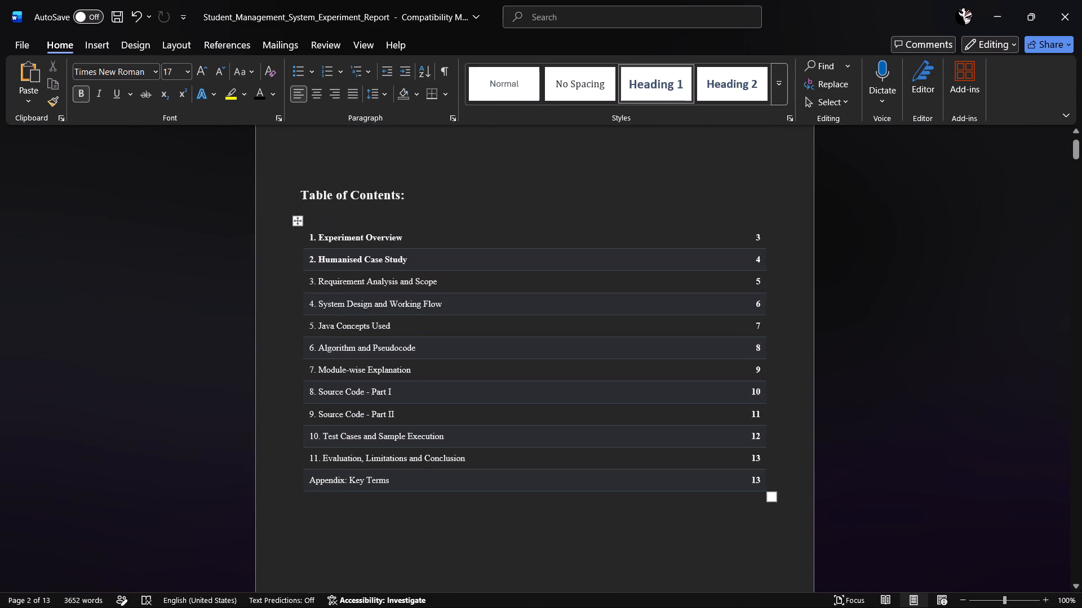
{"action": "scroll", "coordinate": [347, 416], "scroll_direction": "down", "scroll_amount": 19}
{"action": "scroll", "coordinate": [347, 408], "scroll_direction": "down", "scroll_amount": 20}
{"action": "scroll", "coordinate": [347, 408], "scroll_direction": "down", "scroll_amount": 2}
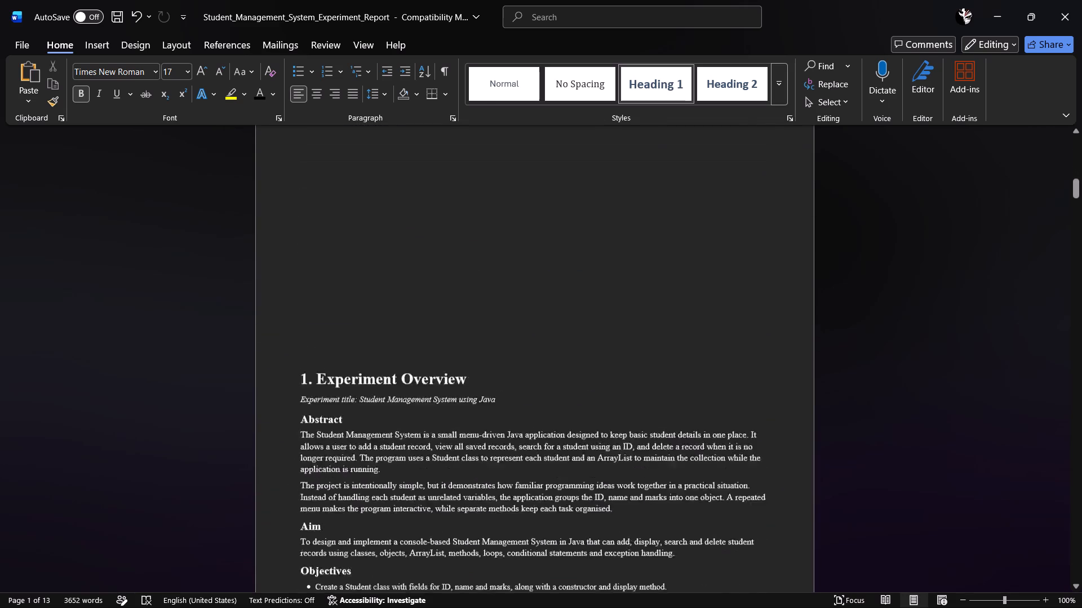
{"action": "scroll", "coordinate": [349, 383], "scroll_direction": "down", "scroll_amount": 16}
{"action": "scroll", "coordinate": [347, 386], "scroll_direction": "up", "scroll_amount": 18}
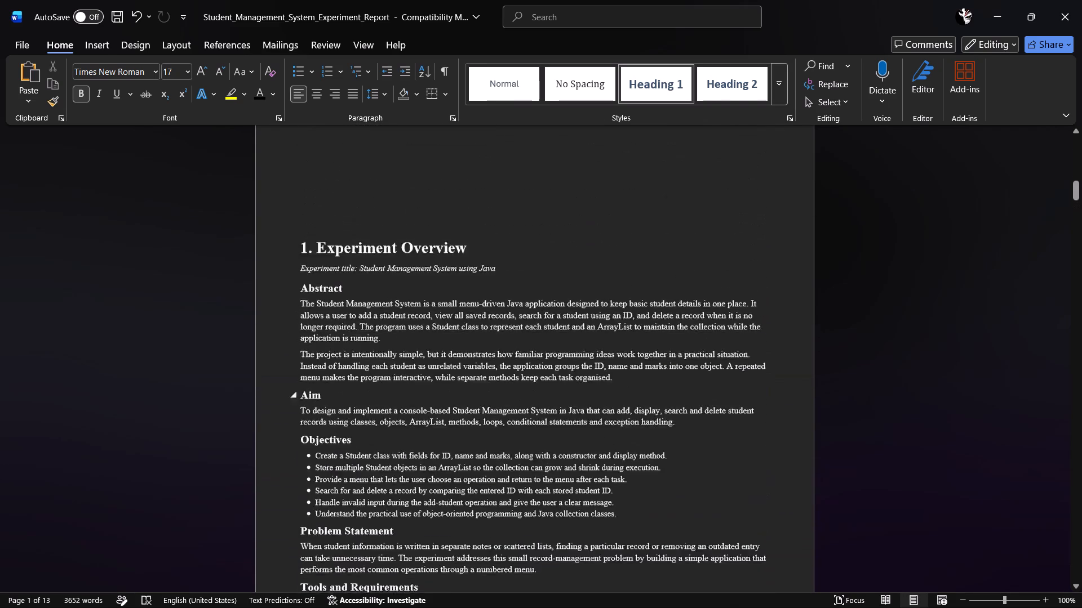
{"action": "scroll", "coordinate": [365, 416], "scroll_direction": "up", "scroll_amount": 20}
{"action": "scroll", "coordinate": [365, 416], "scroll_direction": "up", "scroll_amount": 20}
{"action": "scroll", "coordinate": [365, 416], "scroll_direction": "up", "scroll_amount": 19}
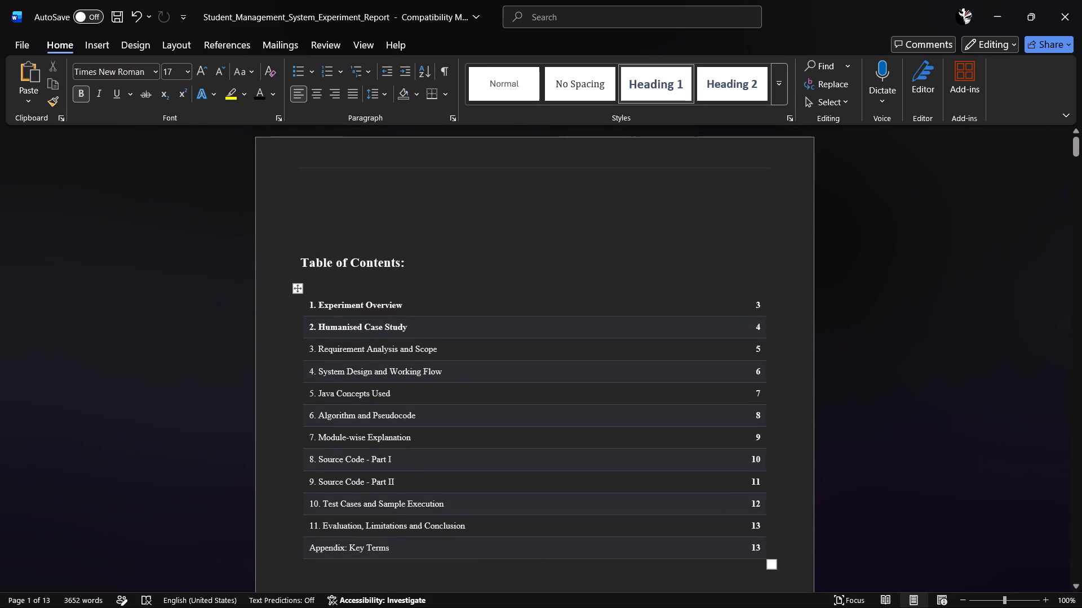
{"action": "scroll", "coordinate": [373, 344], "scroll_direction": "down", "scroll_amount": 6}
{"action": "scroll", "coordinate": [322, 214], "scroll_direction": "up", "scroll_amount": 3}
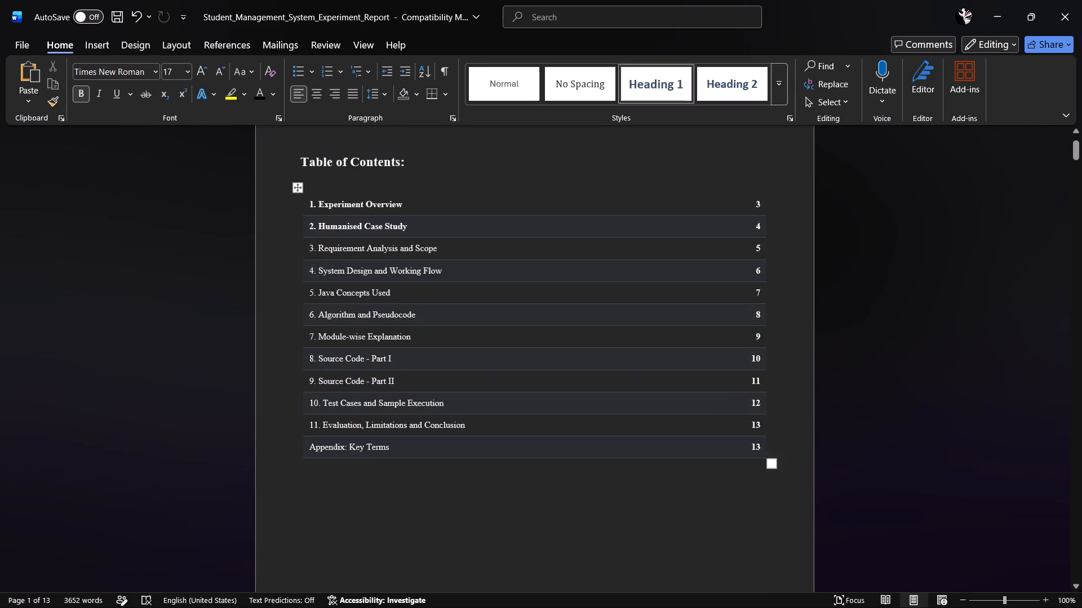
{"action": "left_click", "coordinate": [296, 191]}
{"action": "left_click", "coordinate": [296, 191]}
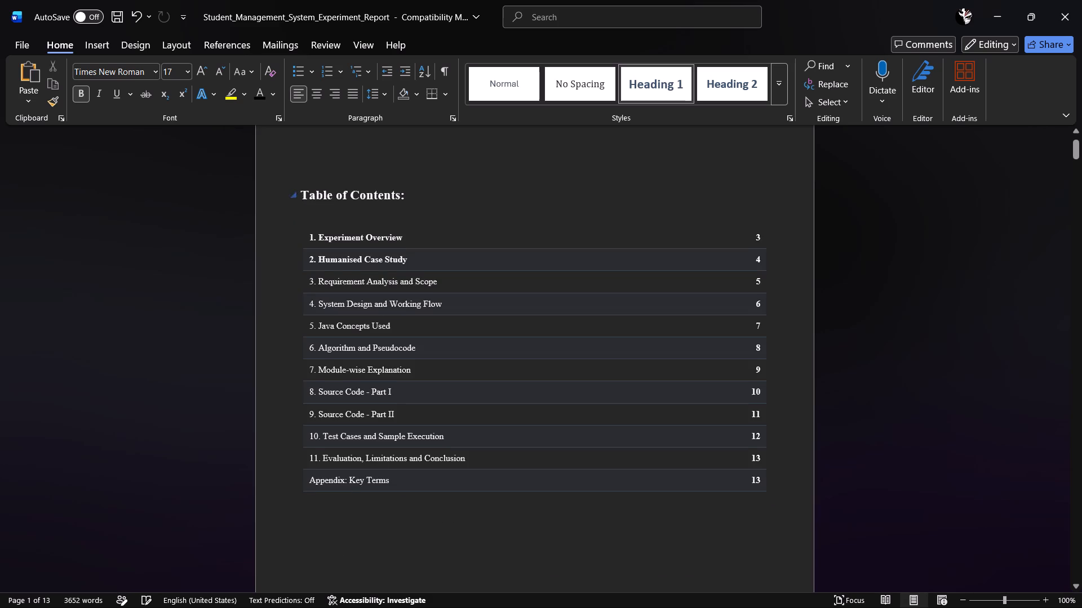
Copy the report's 1. Experiment Overview section, from its heading through the EXPECTED RESULT box.
{"action": "scroll", "coordinate": [309, 262], "scroll_direction": "down", "scroll_amount": 20}
{"action": "scroll", "coordinate": [309, 262], "scroll_direction": "down", "scroll_amount": 20}
{"action": "scroll", "coordinate": [309, 262], "scroll_direction": "down", "scroll_amount": 1}
{"action": "left_click_drag", "start_coordinate": [297, 292], "coordinate": [462, 393]}
{"action": "scroll", "coordinate": [418, 375], "scroll_direction": "down", "scroll_amount": 17}
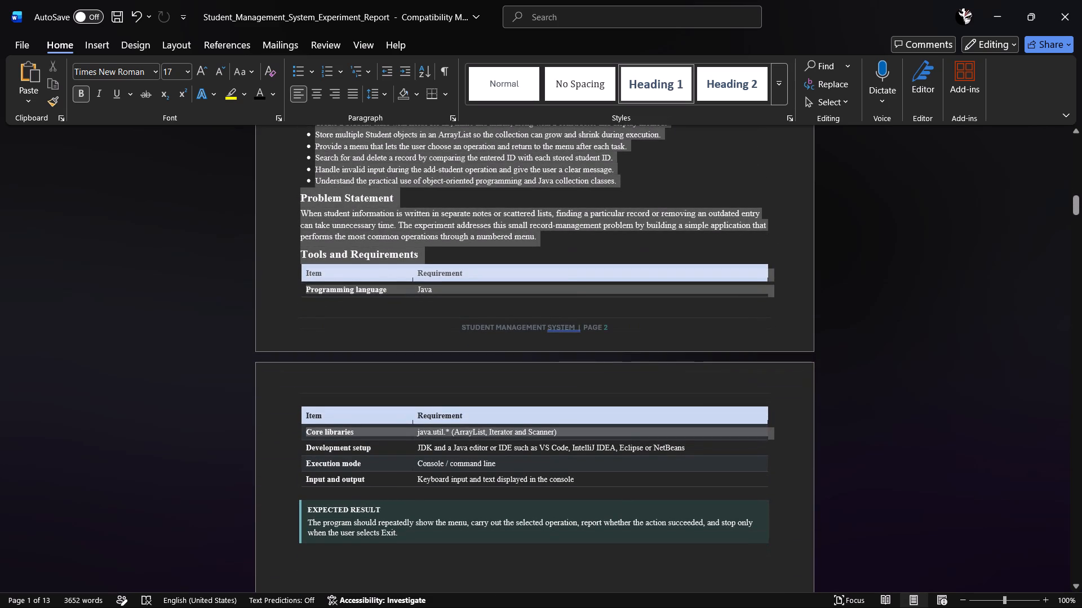
{"action": "left_click_drag", "start_coordinate": [462, 393], "coordinate": [437, 353]}
{"action": "scroll", "coordinate": [437, 333], "scroll_direction": "down", "scroll_amount": 2}
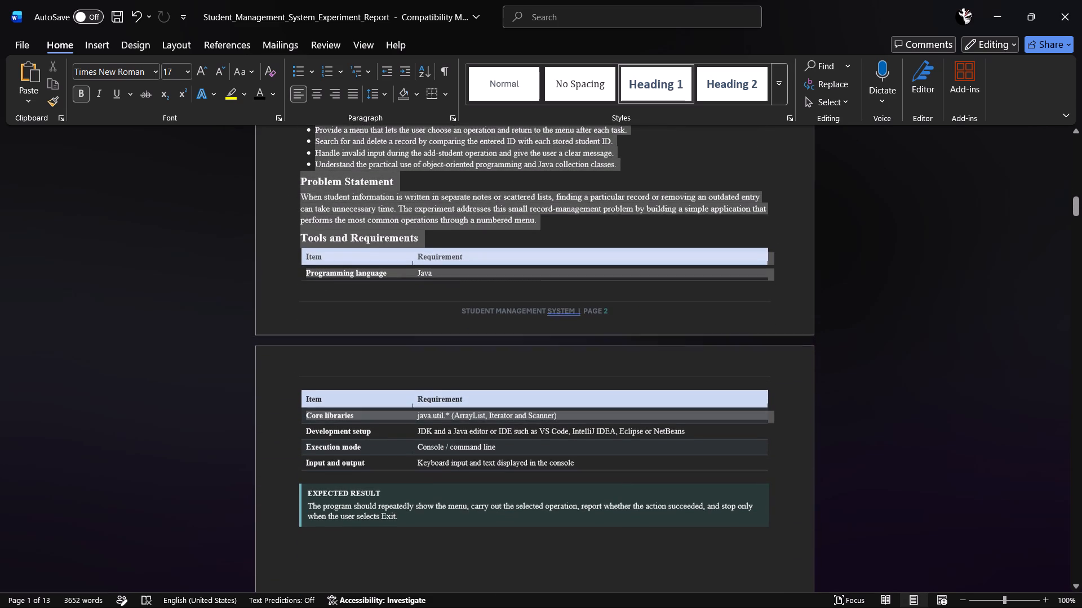
{"action": "scroll", "coordinate": [437, 353], "scroll_direction": "down", "scroll_amount": 2}
{"action": "left_click_drag", "start_coordinate": [437, 353], "coordinate": [483, 428]}
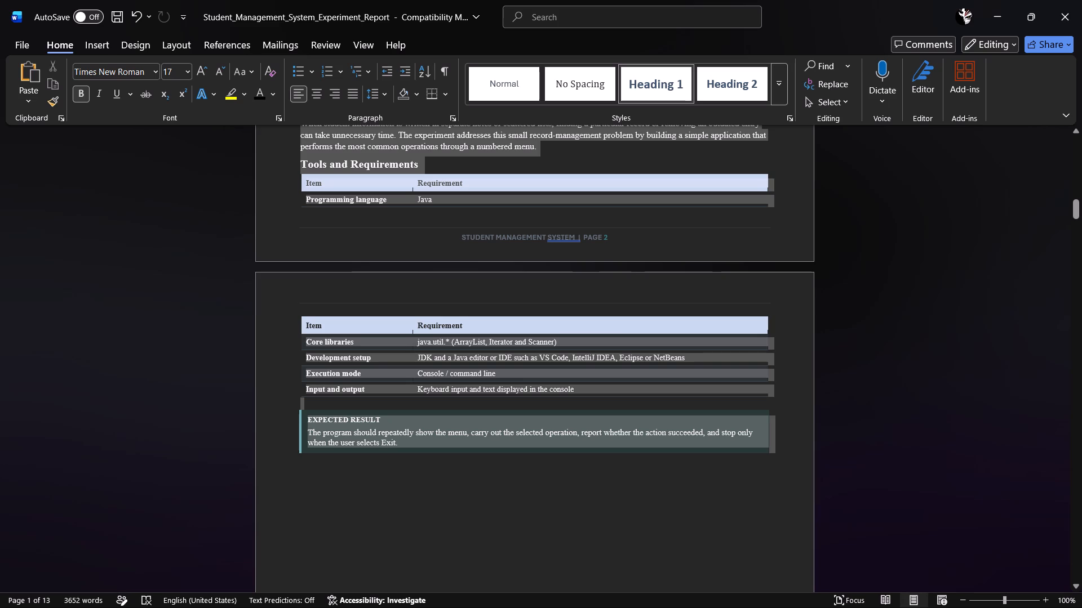
{"action": "left_click_drag", "start_coordinate": [483, 428], "coordinate": [486, 436]}
{"action": "key", "text": "ctrl+c"}
{"action": "key", "text": "ctrl+c"}
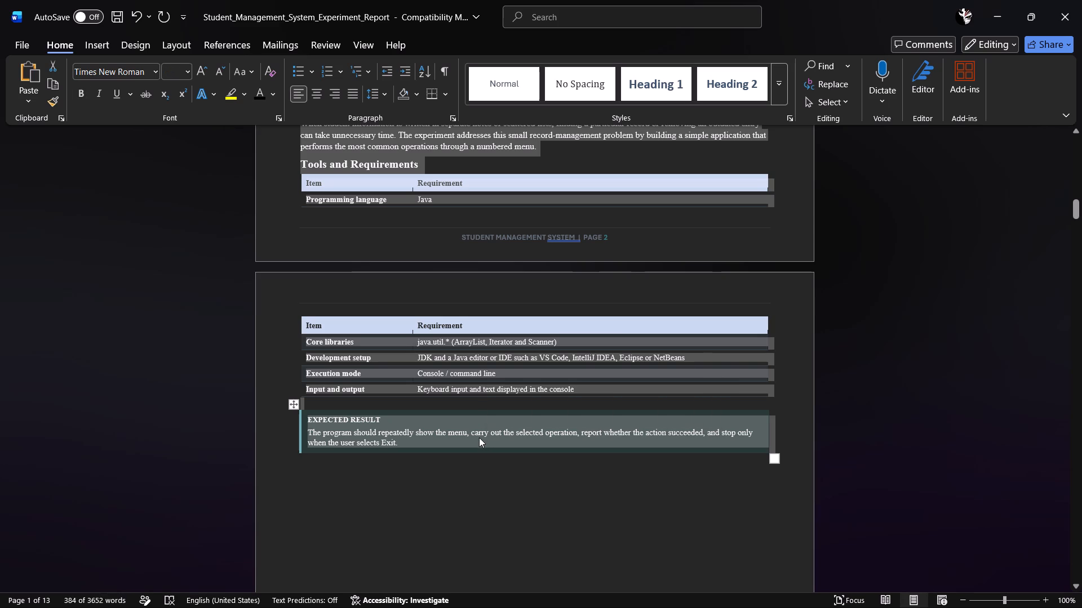
{"action": "key", "text": "ctrl+c"}
Switch to the Java project Case study document and paste the copied section at the start of page 3.
{"action": "left_click", "coordinate": [996, 17]}
{"action": "scroll", "coordinate": [516, 301], "scroll_direction": "down", "scroll_amount": 7}
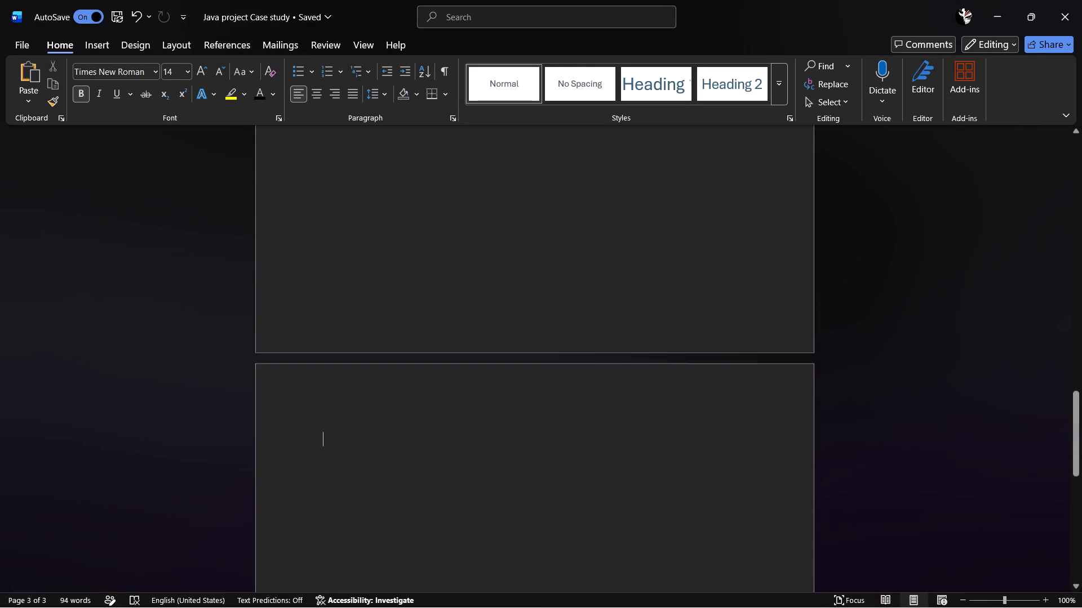
{"action": "scroll", "coordinate": [511, 303], "scroll_direction": "up", "scroll_amount": 20}
{"action": "scroll", "coordinate": [511, 303], "scroll_direction": "up", "scroll_amount": 1}
{"action": "scroll", "coordinate": [526, 315], "scroll_direction": "down", "scroll_amount": 20}
{"action": "scroll", "coordinate": [526, 315], "scroll_direction": "down", "scroll_amount": 4}
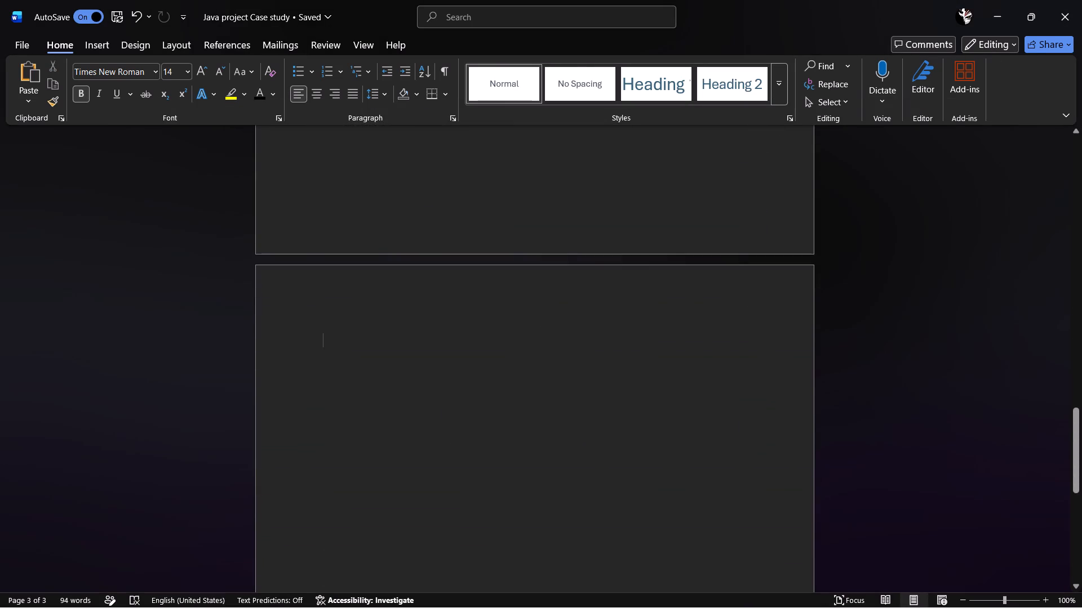
{"action": "left_click", "coordinate": [336, 316]}
{"action": "left_click", "coordinate": [327, 306]}
{"action": "key", "text": "ctrl+v"}
Set the font size of the "1. Experiment Overview" heading to 14.
{"action": "scroll", "coordinate": [359, 325], "scroll_direction": "up", "scroll_amount": 15}
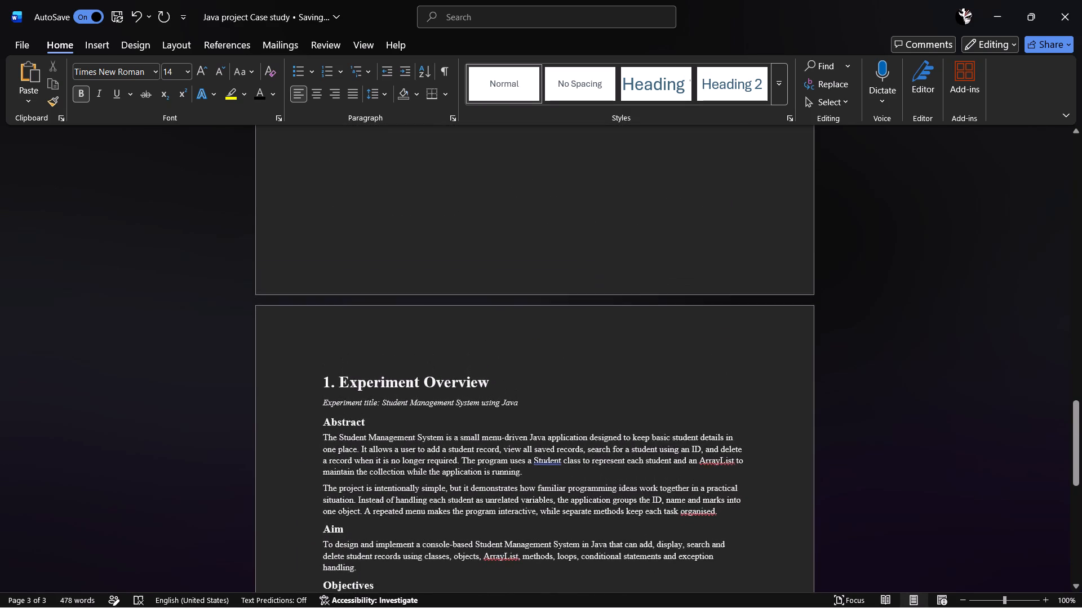
{"action": "scroll", "coordinate": [376, 325], "scroll_direction": "down", "scroll_amount": 6}
{"action": "left_click_drag", "start_coordinate": [322, 249], "coordinate": [476, 264]}
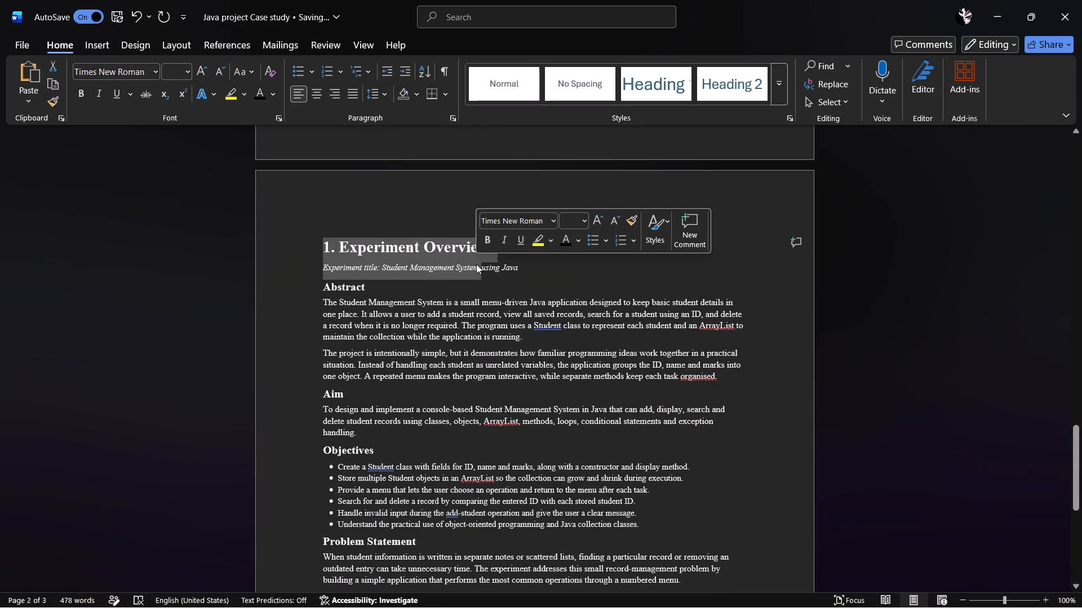
{"action": "left_click", "coordinate": [476, 264]}
{"action": "left_click_drag", "start_coordinate": [323, 242], "coordinate": [483, 243]}
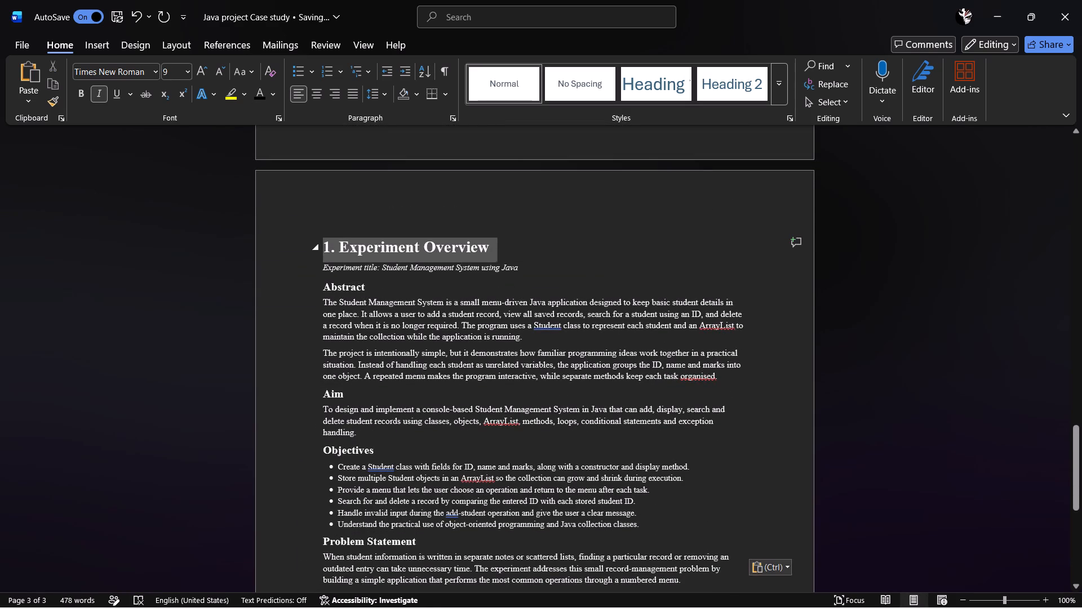
{"action": "left_click_drag", "start_coordinate": [483, 243], "coordinate": [498, 243]}
{"action": "left_click", "coordinate": [185, 68]}
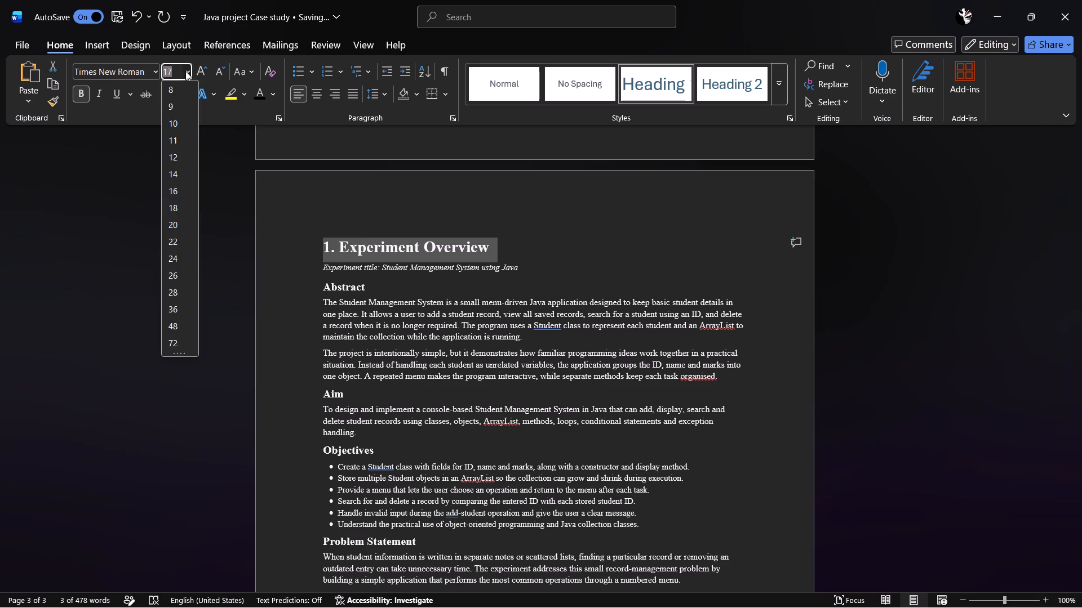
{"action": "left_click", "coordinate": [175, 172]}
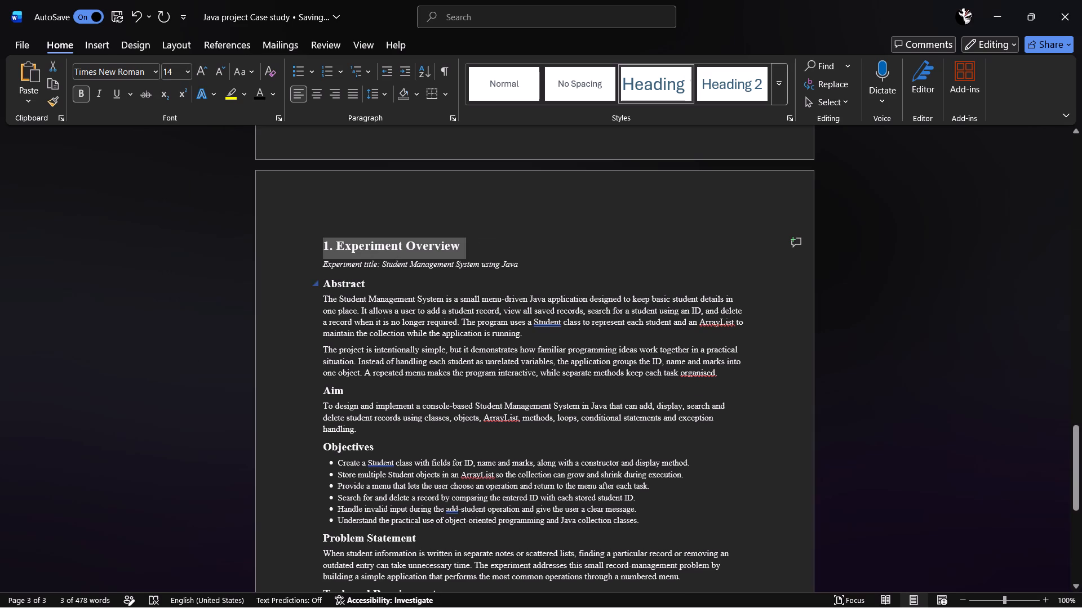
Delete the italic line "Experiment title: Student Management System using Java" below the section heading.
{"action": "left_click", "coordinate": [324, 271]}
{"action": "left_click_drag", "start_coordinate": [321, 269], "coordinate": [524, 268]}
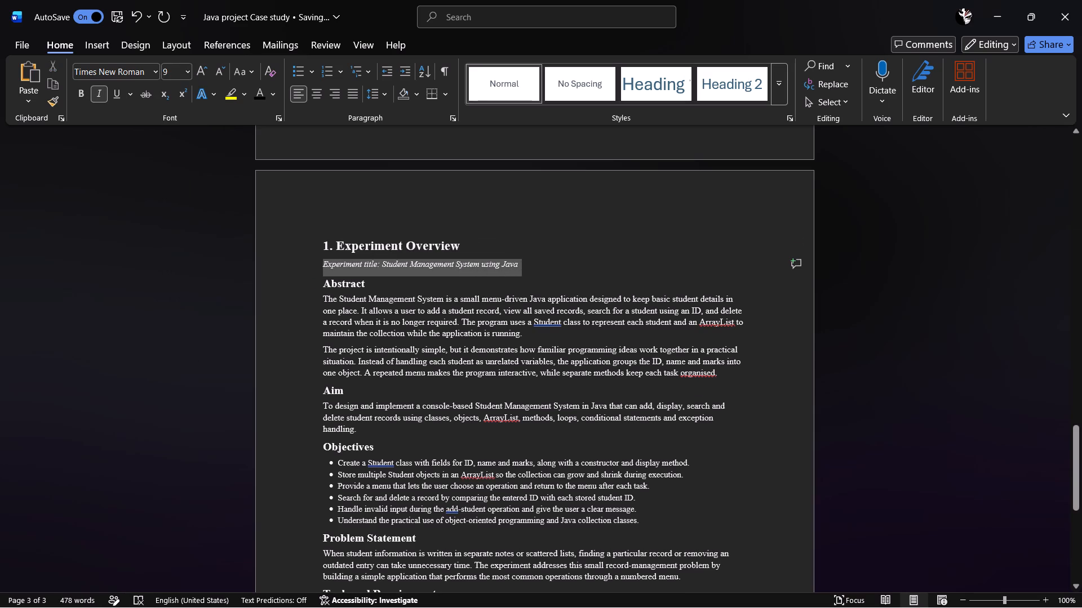
{"action": "left_click_drag", "start_coordinate": [524, 268], "coordinate": [525, 268]}
{"action": "key", "text": "BackSpace"}
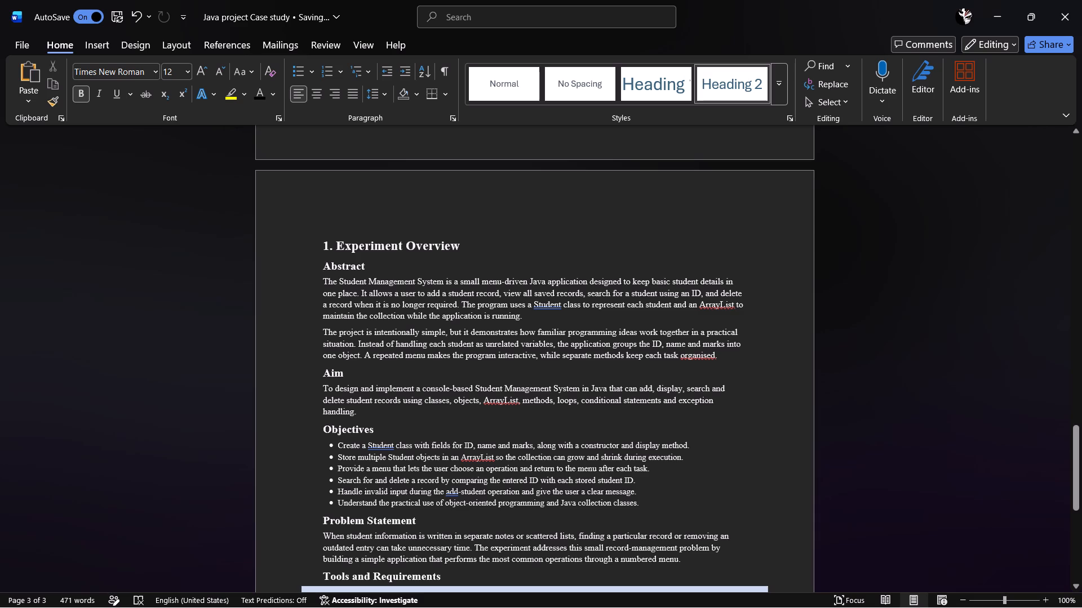
Add a colon at the end of the "1. Experiment Overview" heading.
{"action": "left_click", "coordinate": [459, 249]}
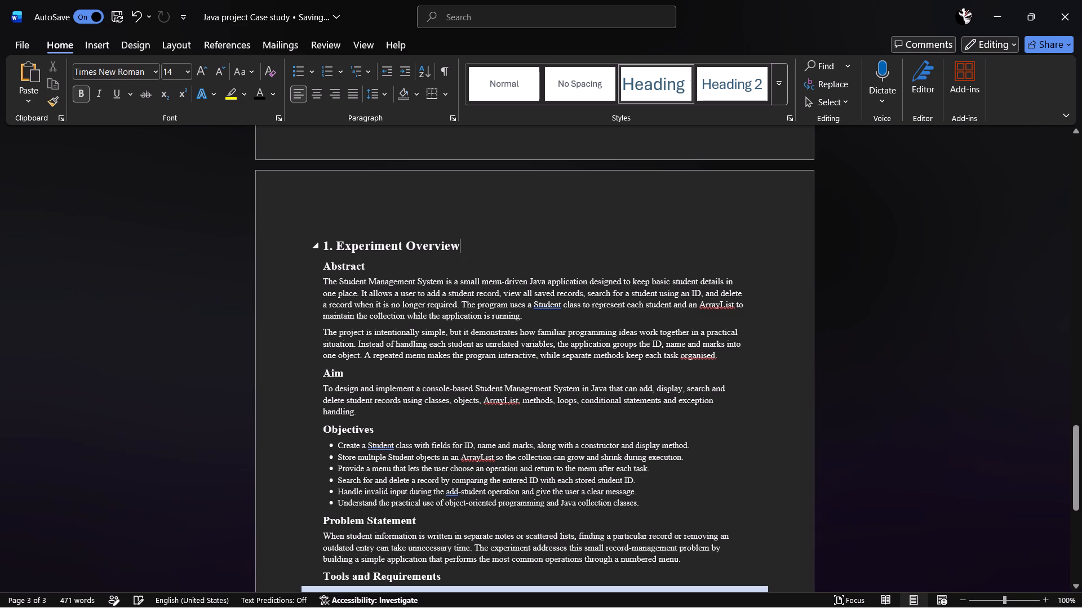
{"action": "key", "text": "shift+colon"}
Set the font size to 12 for everything from the first Abstract paragraph through the EXPECTED RESULT box.
{"action": "left_click_drag", "start_coordinate": [321, 276], "coordinate": [576, 437]}
{"action": "scroll", "coordinate": [571, 458], "scroll_direction": "down", "scroll_amount": 5}
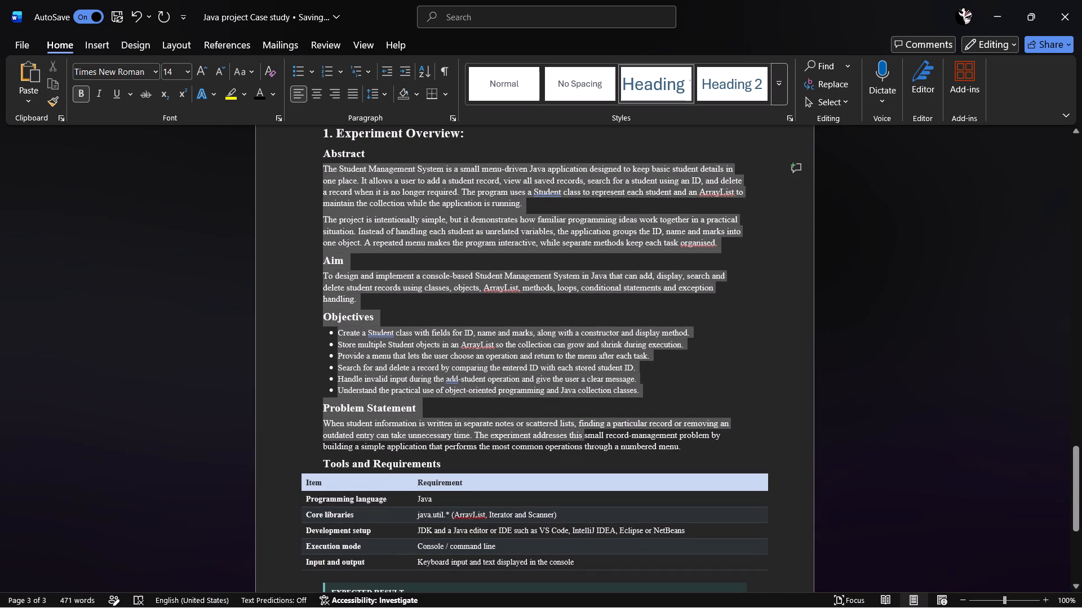
{"action": "left_click_drag", "start_coordinate": [576, 437], "coordinate": [578, 437]}
{"action": "scroll", "coordinate": [576, 437], "scroll_direction": "down", "scroll_amount": 1}
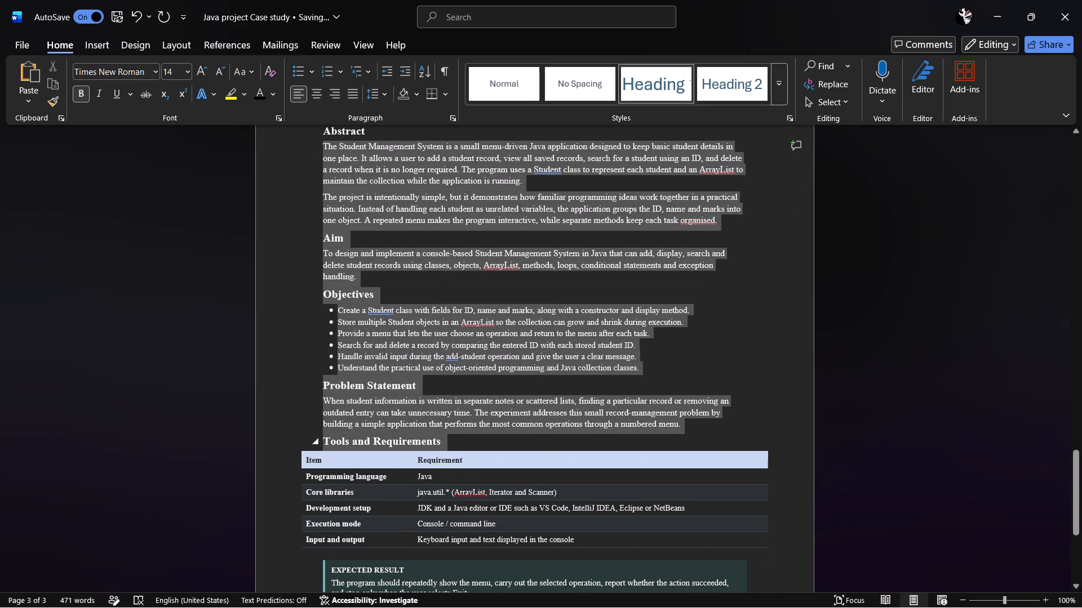
{"action": "left_click_drag", "start_coordinate": [578, 437], "coordinate": [577, 422]}
{"action": "scroll", "coordinate": [585, 459], "scroll_direction": "down", "scroll_amount": 8}
{"action": "left_click", "coordinate": [191, 71]}
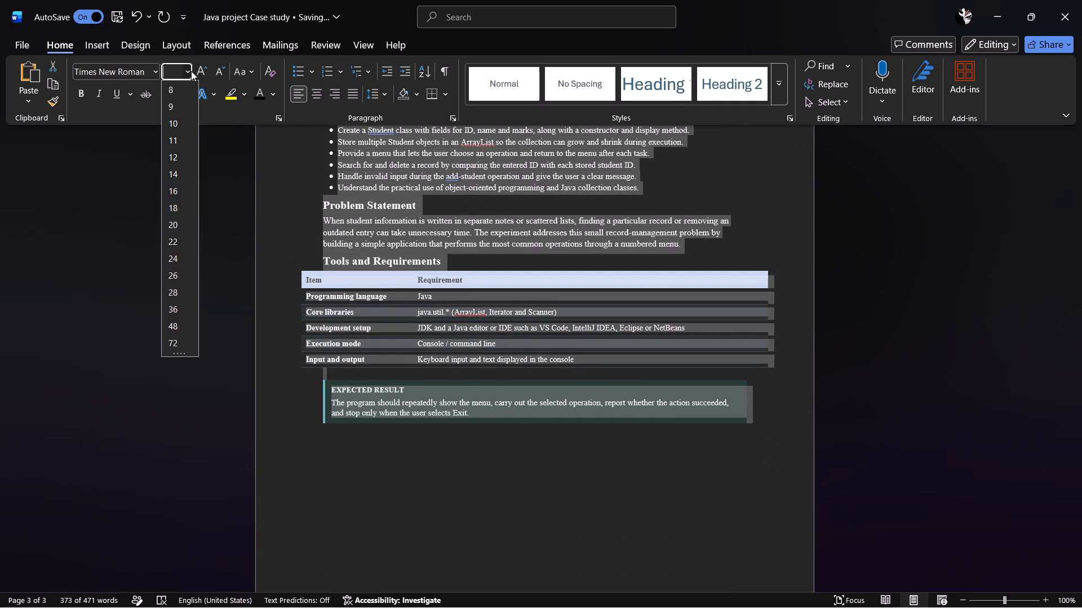
{"action": "left_click", "coordinate": [183, 160]}
Increase the line spacing of the section content from the first Abstract paragraph through the EXPECTED RESULT box.
{"action": "scroll", "coordinate": [346, 243], "scroll_direction": "up", "scroll_amount": 7}
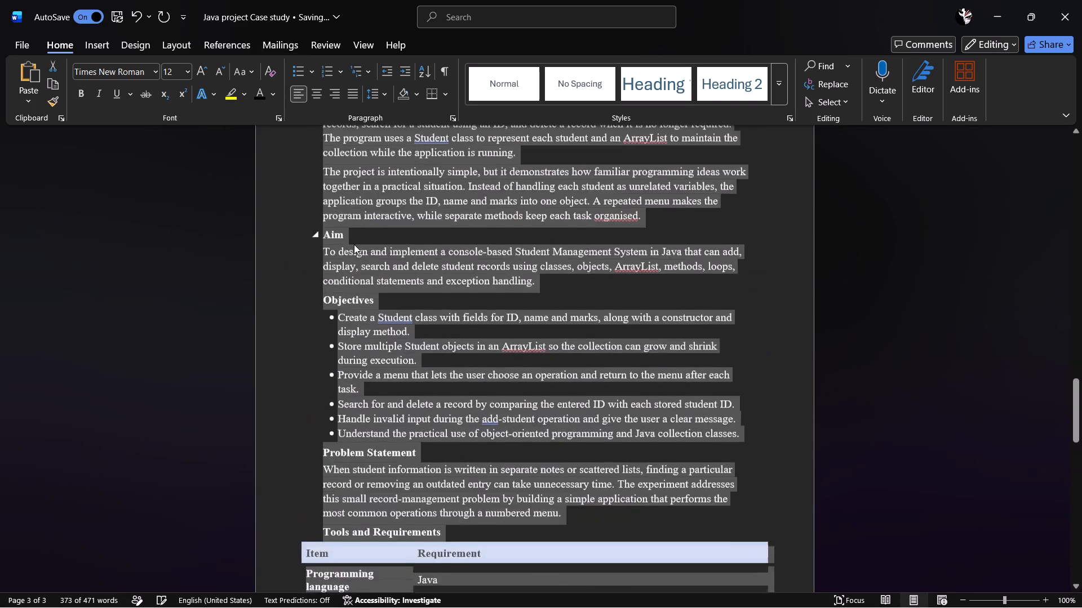
{"action": "scroll", "coordinate": [354, 244], "scroll_direction": "up", "scroll_amount": 8}
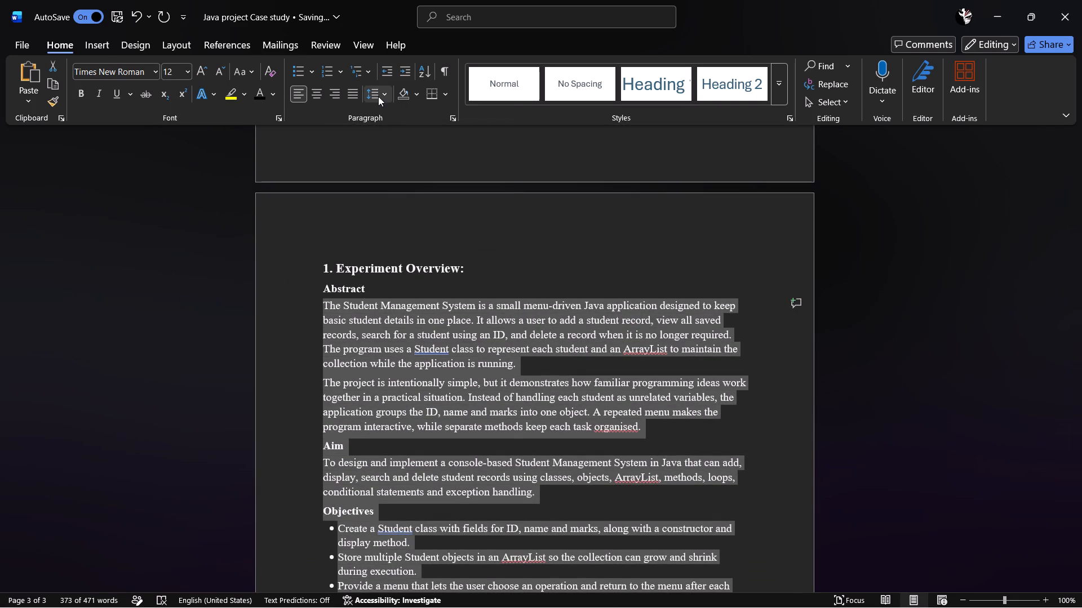
{"action": "left_click", "coordinate": [385, 94]}
{"action": "left_click", "coordinate": [405, 153]}
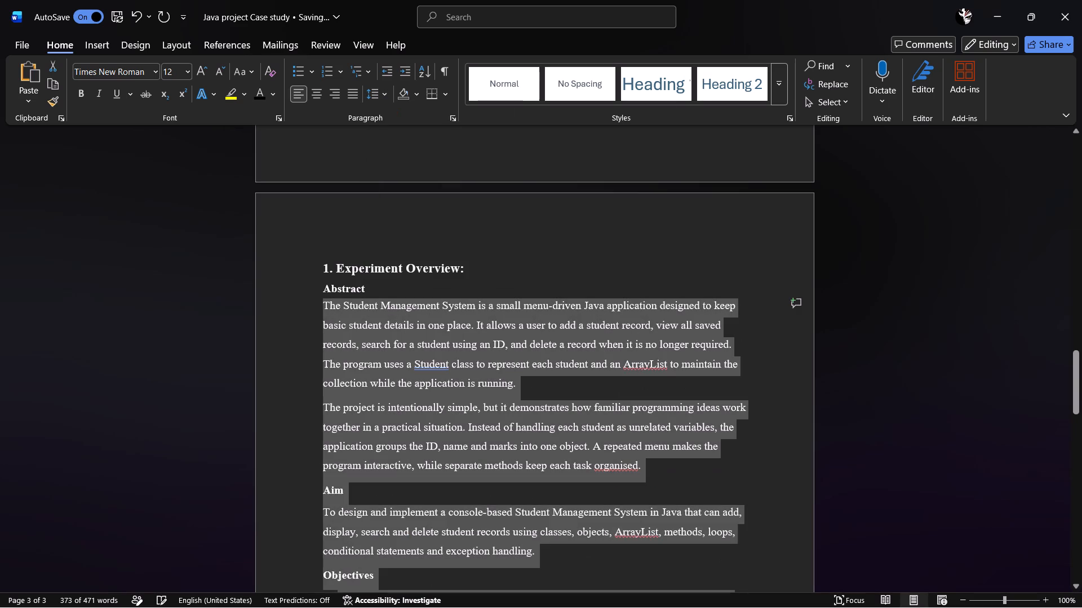
{"action": "left_click", "coordinate": [526, 285]}
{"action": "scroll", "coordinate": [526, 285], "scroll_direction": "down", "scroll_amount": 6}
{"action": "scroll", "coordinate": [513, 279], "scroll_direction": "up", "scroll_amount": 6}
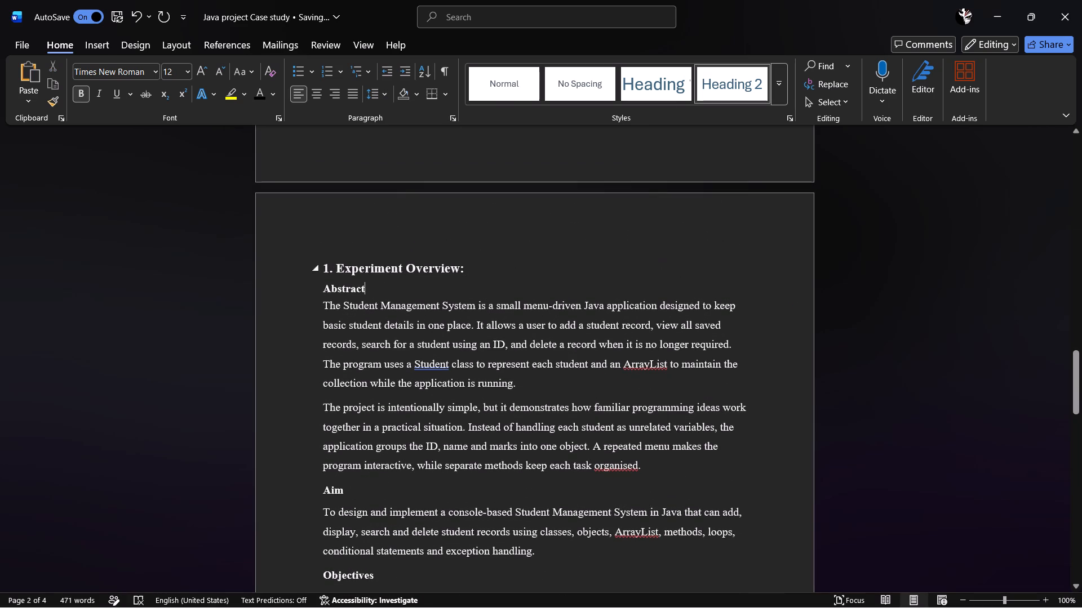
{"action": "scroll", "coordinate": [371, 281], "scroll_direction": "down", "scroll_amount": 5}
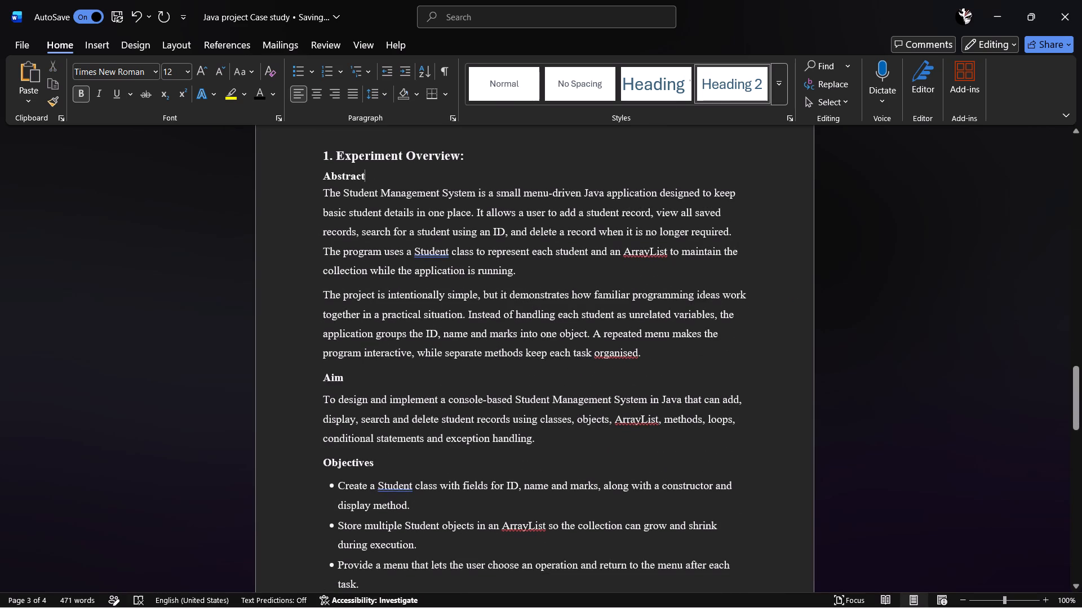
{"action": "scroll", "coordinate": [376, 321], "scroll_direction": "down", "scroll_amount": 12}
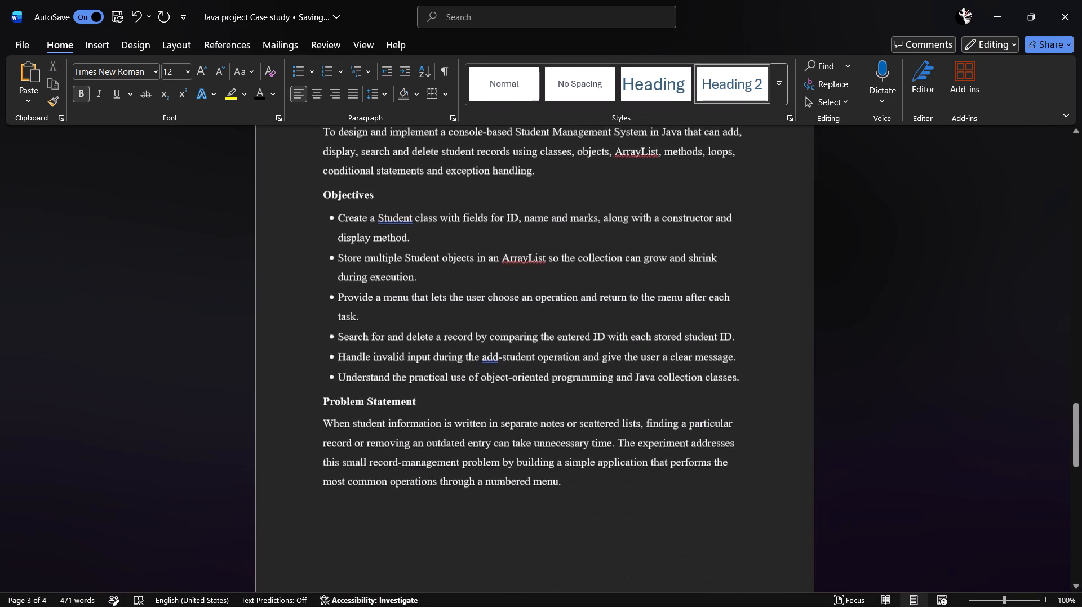
Review the layout and spacing of the pages from the table of content through the EXPECTED RESULT box.
{"action": "scroll", "coordinate": [376, 316], "scroll_direction": "down", "scroll_amount": 16}
{"action": "scroll", "coordinate": [378, 322], "scroll_direction": "down", "scroll_amount": 6}
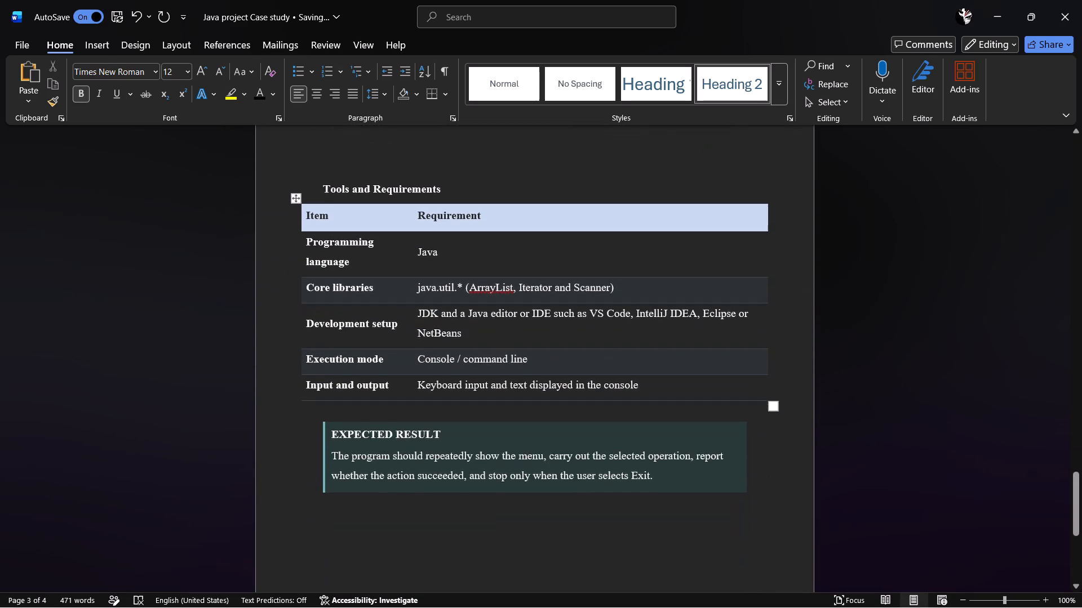
{"action": "scroll", "coordinate": [354, 279], "scroll_direction": "up", "scroll_amount": 14}
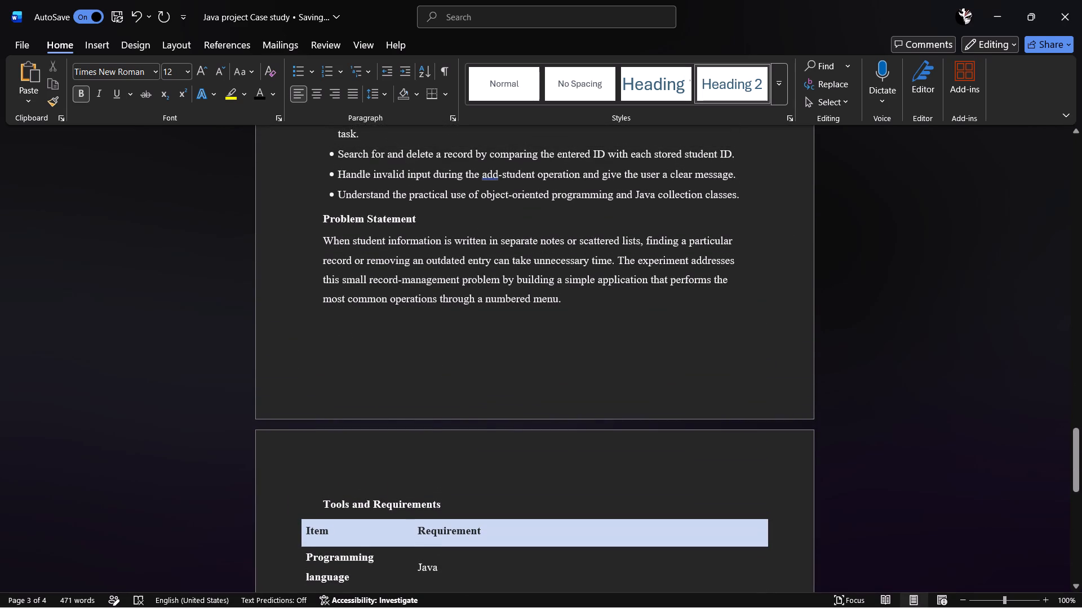
{"action": "scroll", "coordinate": [452, 308], "scroll_direction": "down", "scroll_amount": 8}
{"action": "scroll", "coordinate": [635, 485], "scroll_direction": "up", "scroll_amount": 20}
{"action": "scroll", "coordinate": [635, 485], "scroll_direction": "up", "scroll_amount": 4}
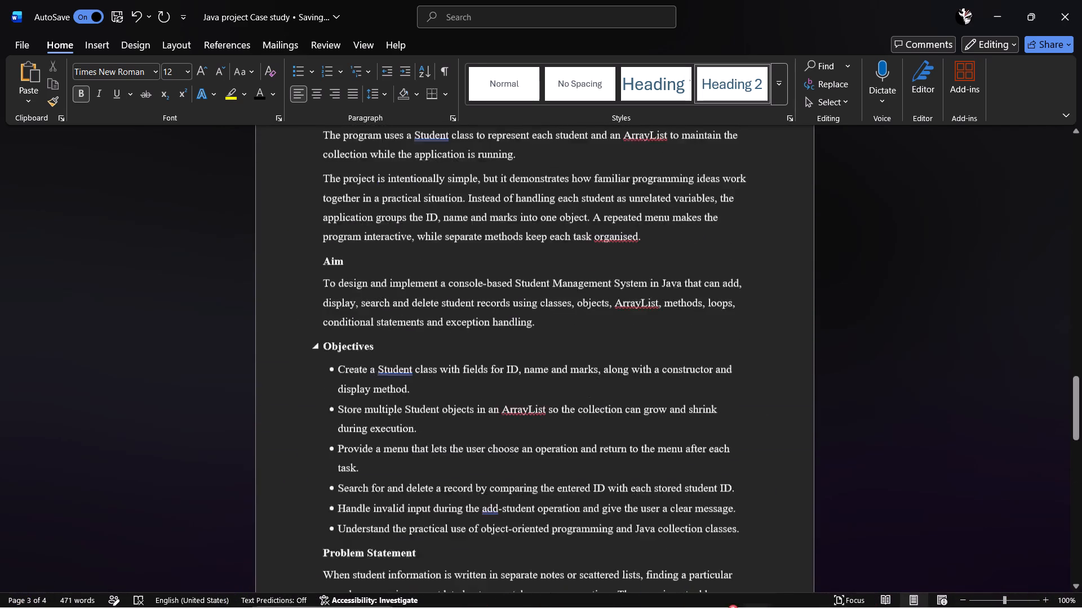
{"action": "scroll", "coordinate": [676, 406], "scroll_direction": "up", "scroll_amount": 20}
{"action": "scroll", "coordinate": [676, 406], "scroll_direction": "up", "scroll_amount": 20}
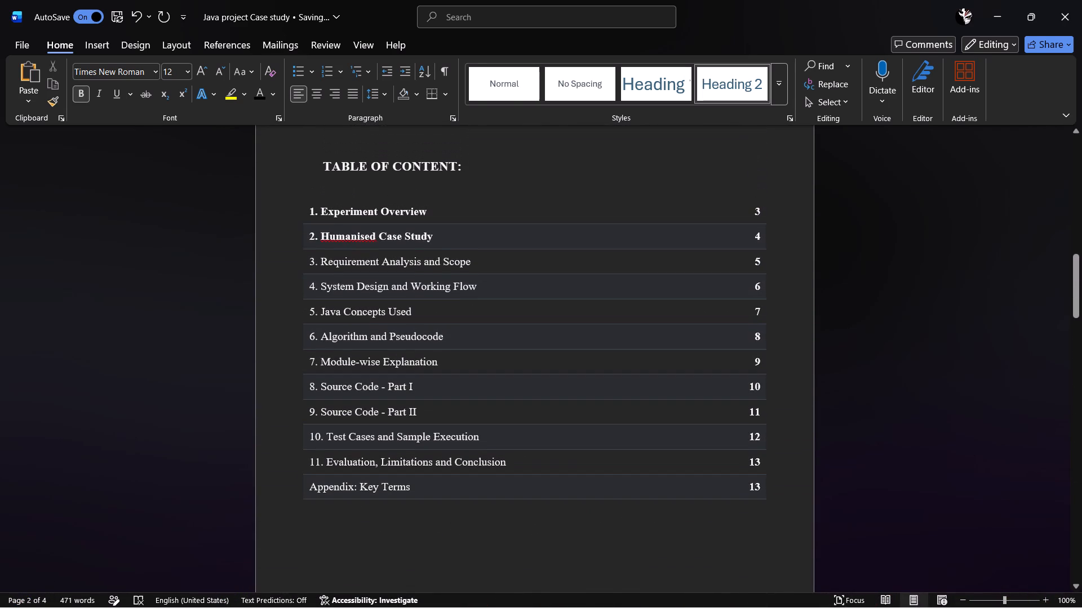
{"action": "scroll", "coordinate": [633, 391], "scroll_direction": "down", "scroll_amount": 7}
{"action": "scroll", "coordinate": [633, 391], "scroll_direction": "up", "scroll_amount": 7}
{"action": "scroll", "coordinate": [633, 391], "scroll_direction": "down", "scroll_amount": 20}
{"action": "scroll", "coordinate": [633, 391], "scroll_direction": "down", "scroll_amount": 11}
{"action": "scroll", "coordinate": [566, 332], "scroll_direction": "down", "scroll_amount": 20}
{"action": "scroll", "coordinate": [566, 332], "scroll_direction": "down", "scroll_amount": 11}
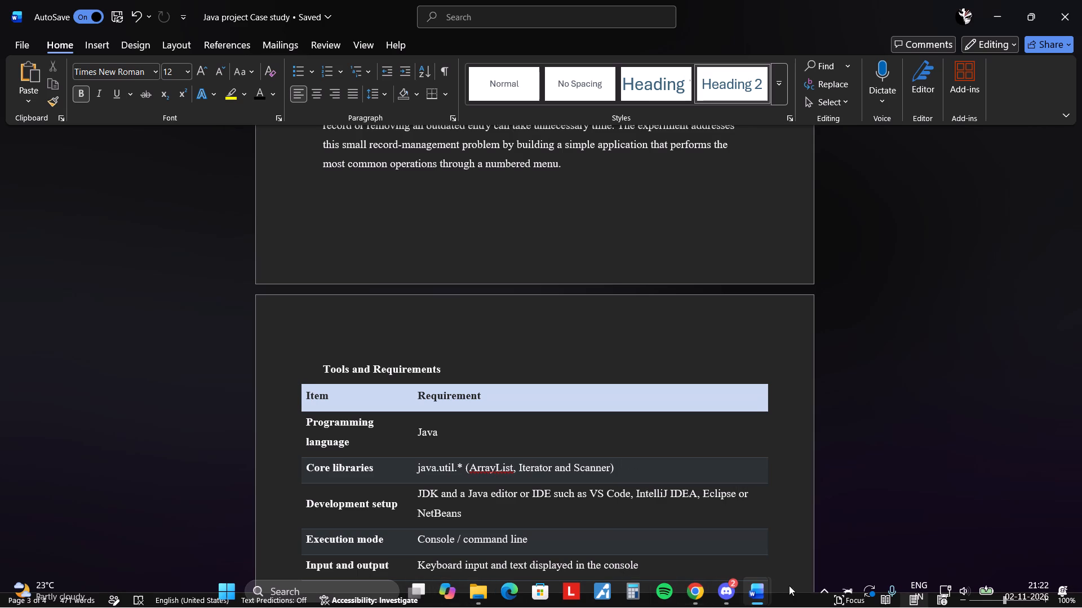
Leave the document and bring up the pinned apps in Windows Start.
{"action": "left_click", "coordinate": [823, 592]}
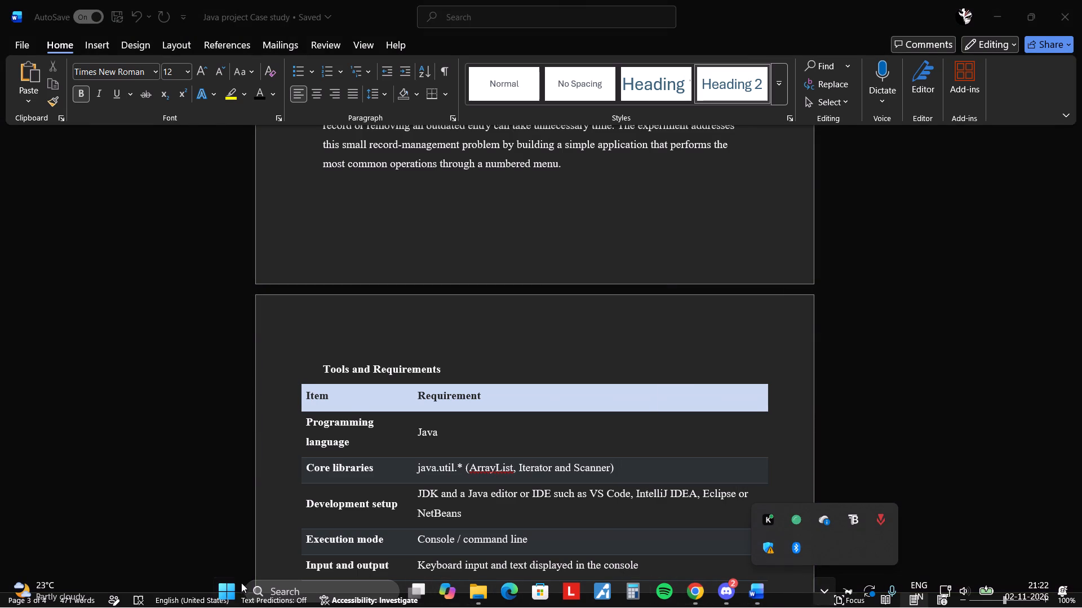
{"action": "left_click", "coordinate": [231, 588]}
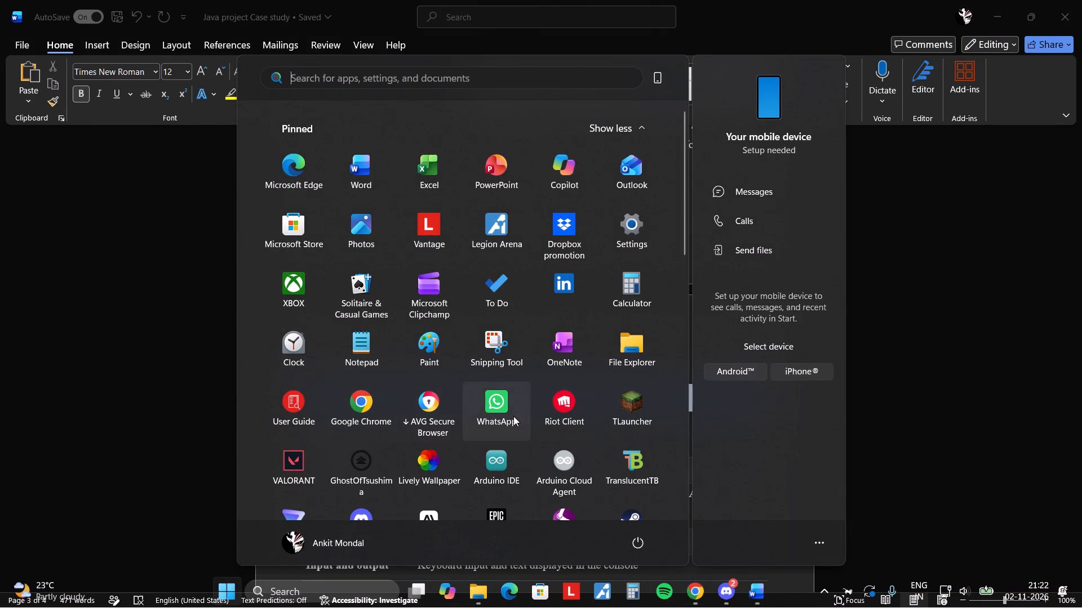
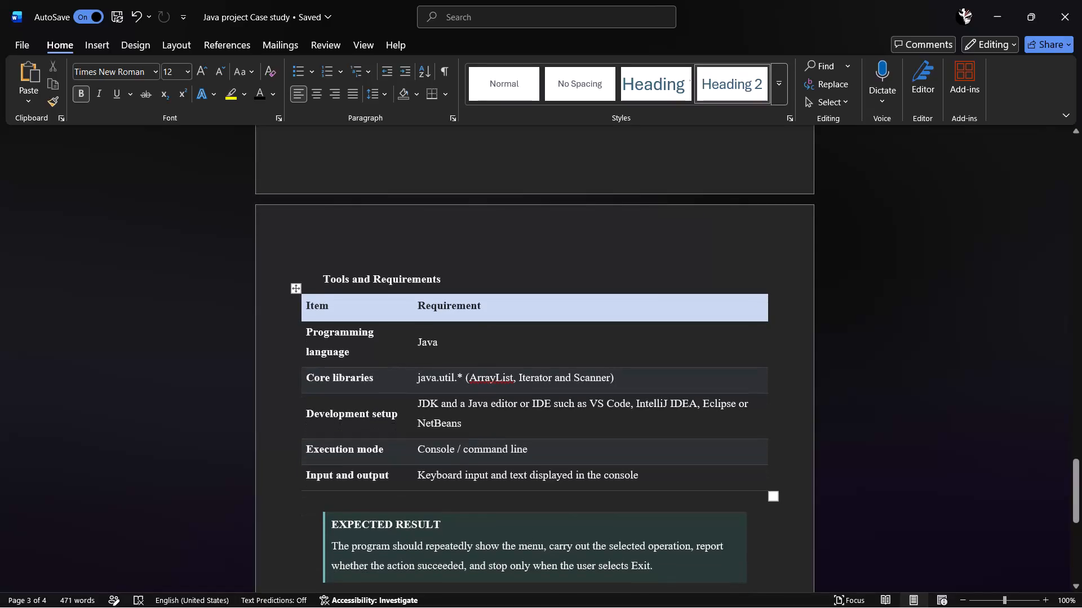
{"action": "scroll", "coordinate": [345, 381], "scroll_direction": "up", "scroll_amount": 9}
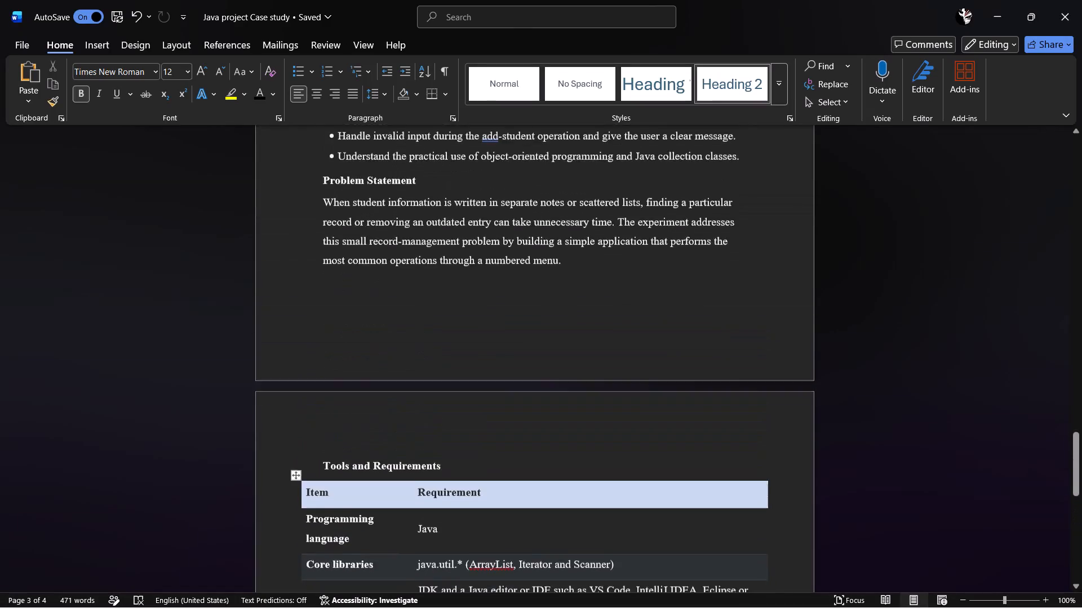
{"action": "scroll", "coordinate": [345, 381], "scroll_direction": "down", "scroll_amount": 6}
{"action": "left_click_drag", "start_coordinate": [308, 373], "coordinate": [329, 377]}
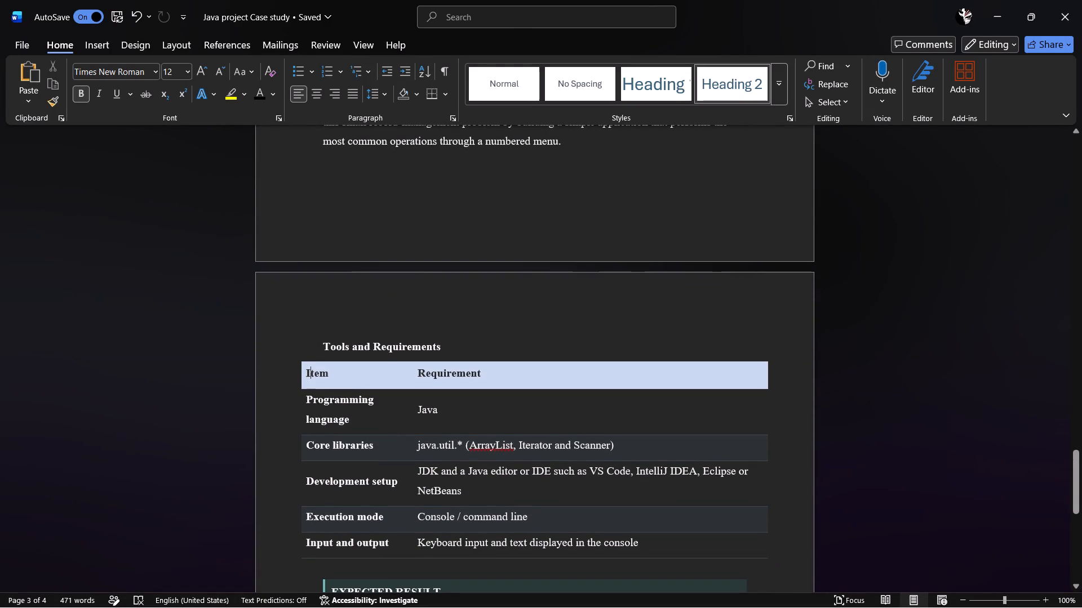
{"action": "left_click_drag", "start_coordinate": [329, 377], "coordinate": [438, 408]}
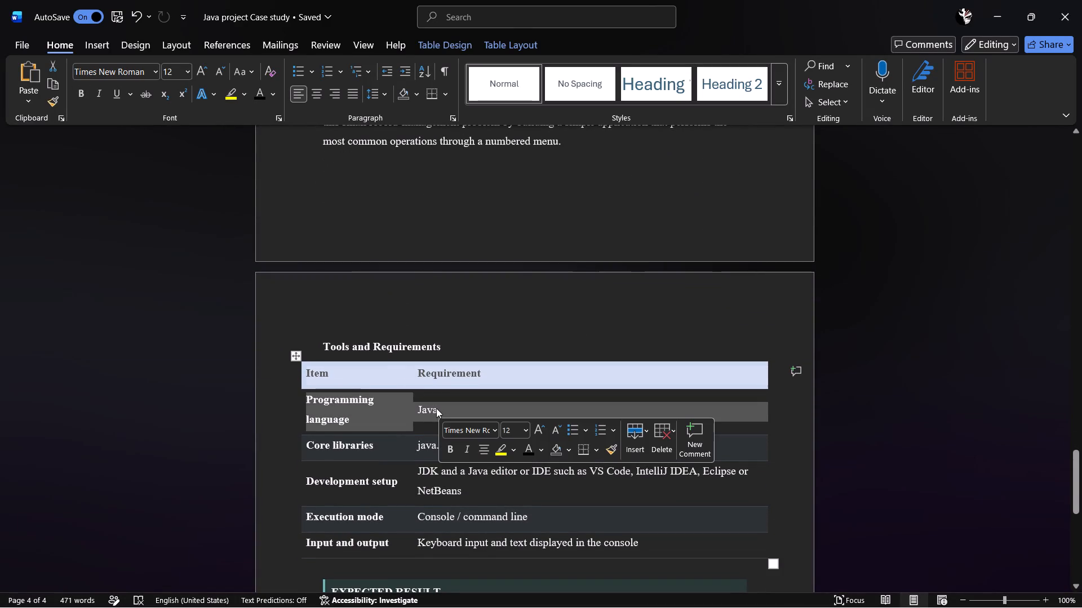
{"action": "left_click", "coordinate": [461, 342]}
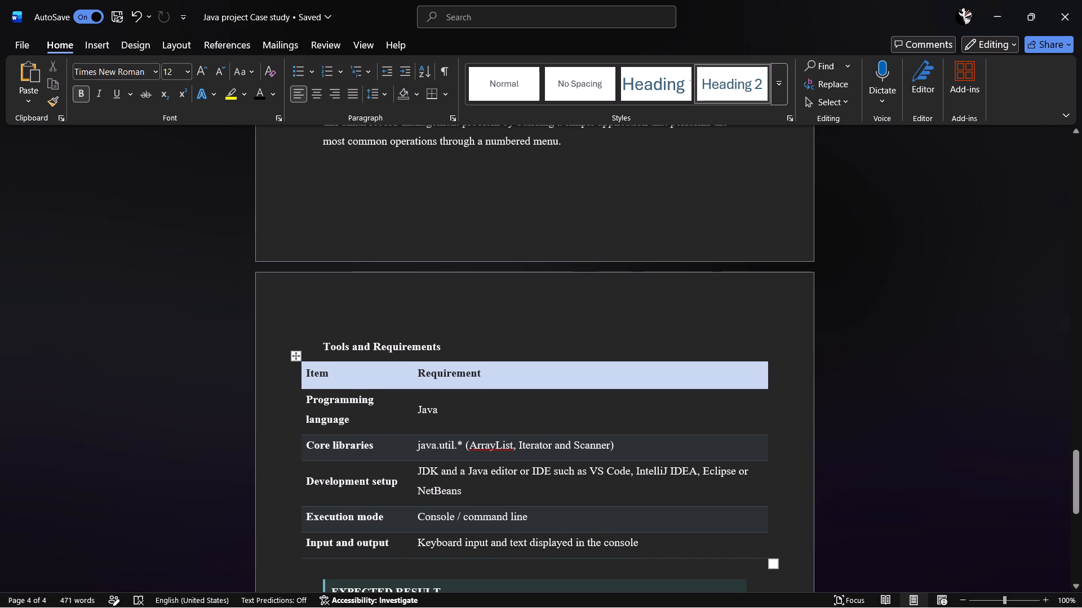
Delete the EXPECTED RESULT box below the Tools and Requirements table.
{"action": "scroll", "coordinate": [312, 375], "scroll_direction": "down", "scroll_amount": 2}
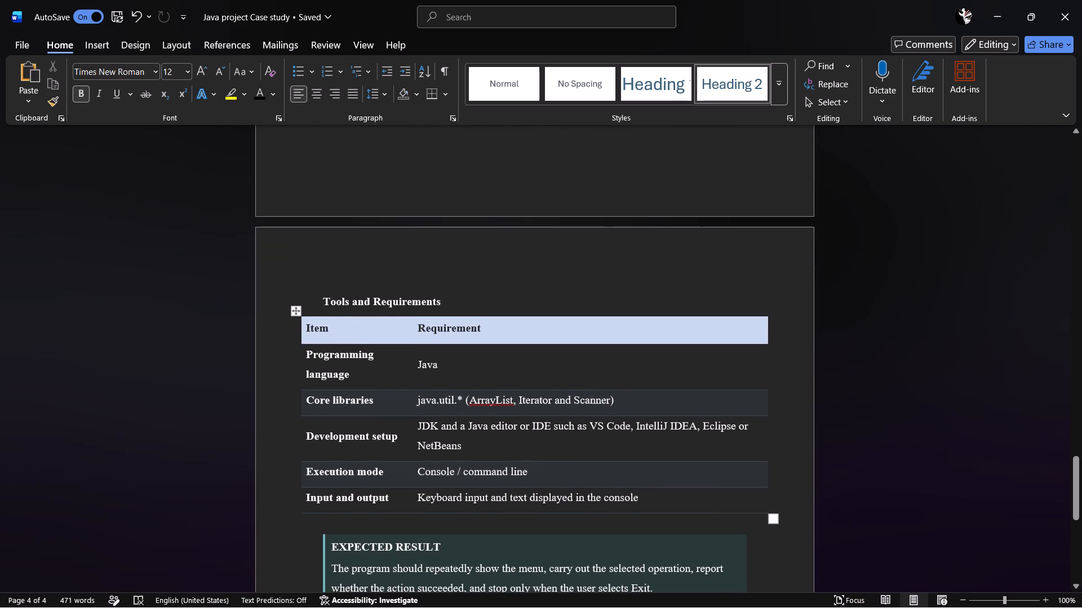
{"action": "scroll", "coordinate": [314, 354], "scroll_direction": "down", "scroll_amount": 8}
{"action": "left_click", "coordinate": [658, 405]}
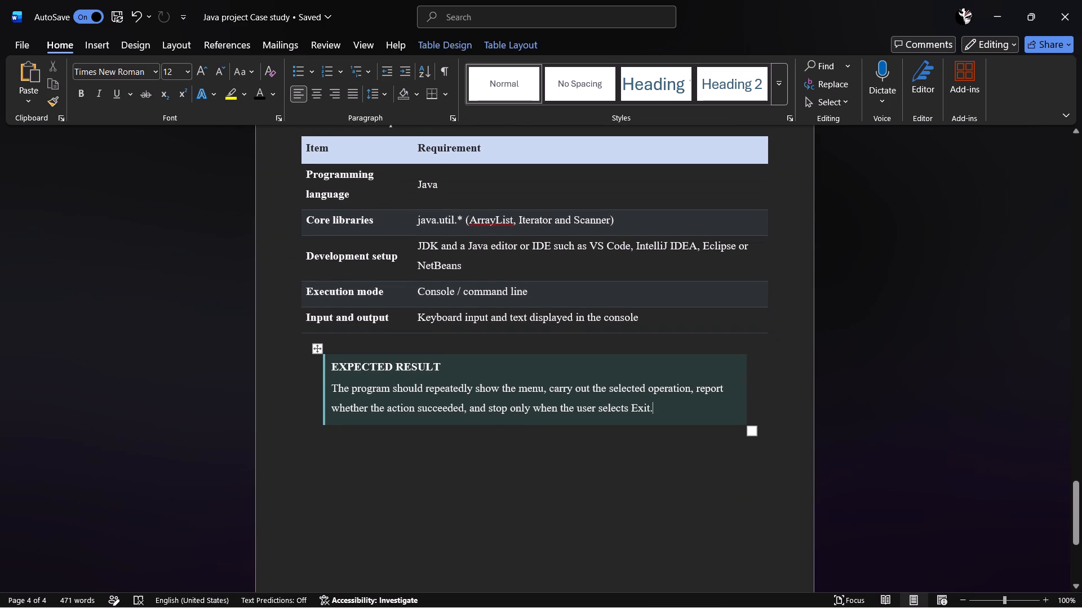
{"action": "left_click_drag", "start_coordinate": [777, 411], "coordinate": [432, 391]}
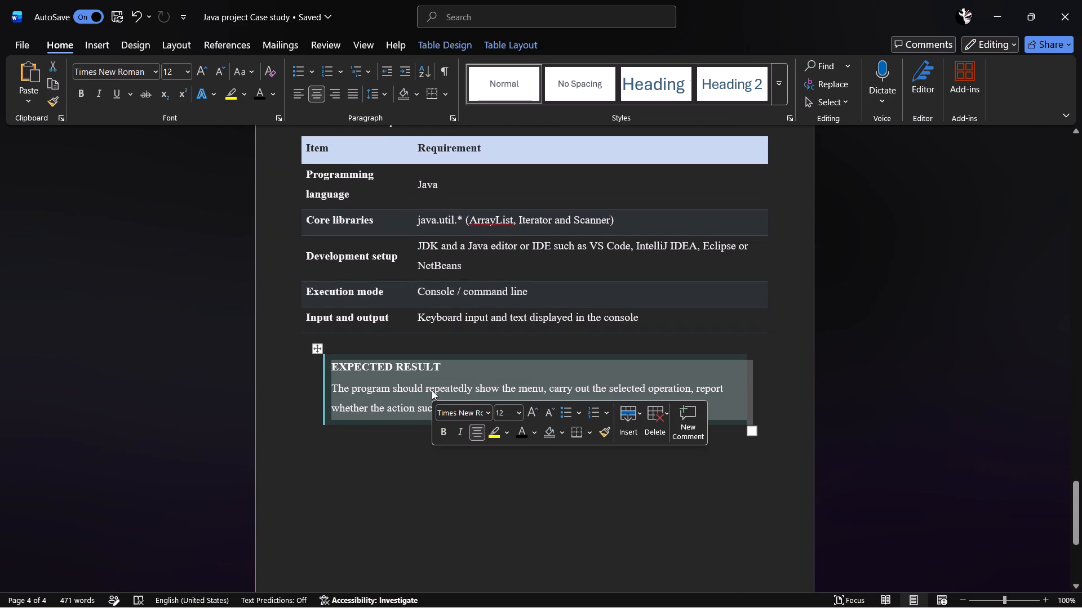
{"action": "key", "text": "BackSpace"}
Review the layout of the pages from the Experiment Overview heading through the Tools and Requirements table.
{"action": "scroll", "coordinate": [417, 371], "scroll_direction": "up", "scroll_amount": 20}
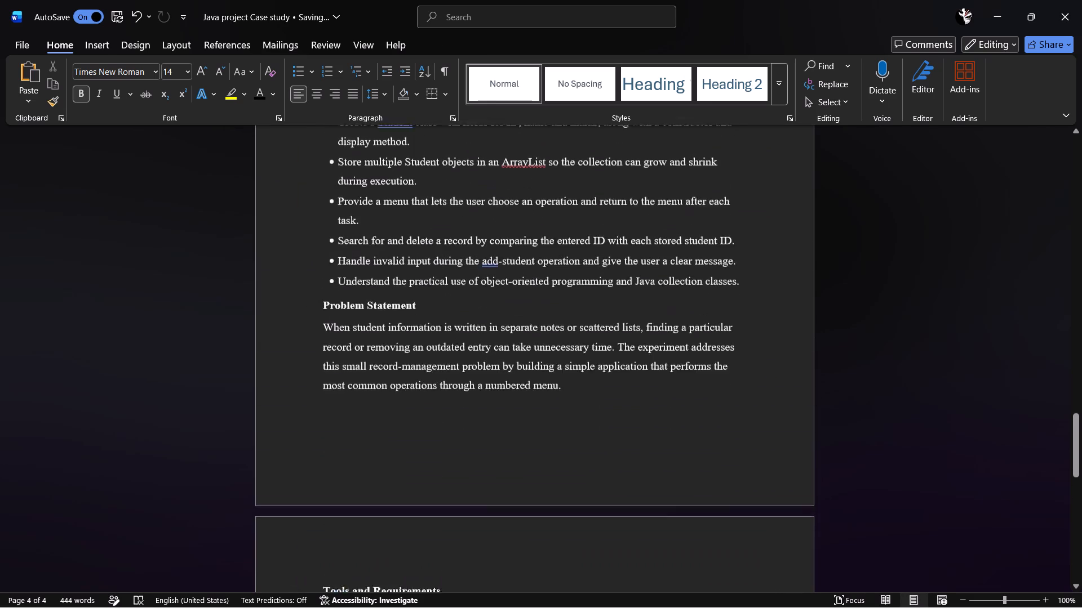
{"action": "scroll", "coordinate": [427, 366], "scroll_direction": "up", "scroll_amount": 7}
{"action": "scroll", "coordinate": [427, 366], "scroll_direction": "down", "scroll_amount": 14}
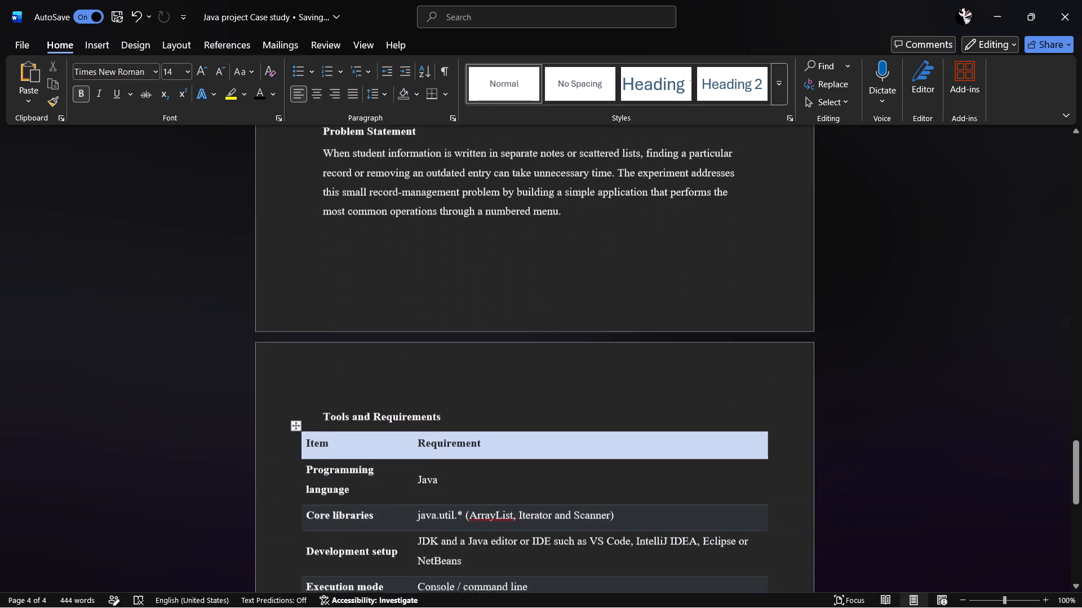
{"action": "scroll", "coordinate": [427, 366], "scroll_direction": "up", "scroll_amount": 18}
{"action": "scroll", "coordinate": [427, 366], "scroll_direction": "down", "scroll_amount": 19}
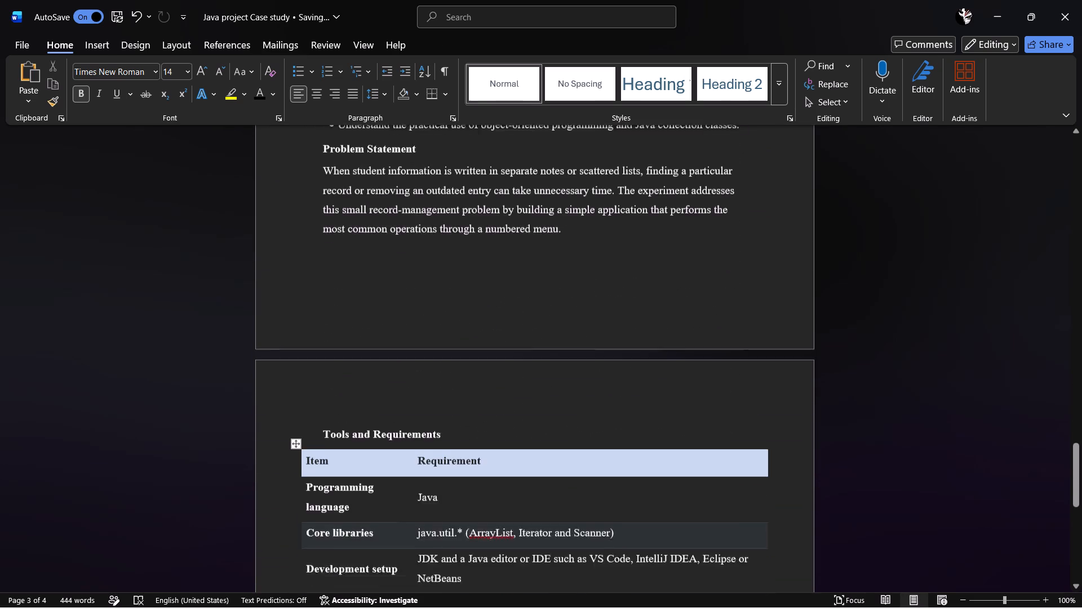
{"action": "scroll", "coordinate": [409, 361], "scroll_direction": "up", "scroll_amount": 20}
{"action": "scroll", "coordinate": [409, 361], "scroll_direction": "up", "scroll_amount": 5}
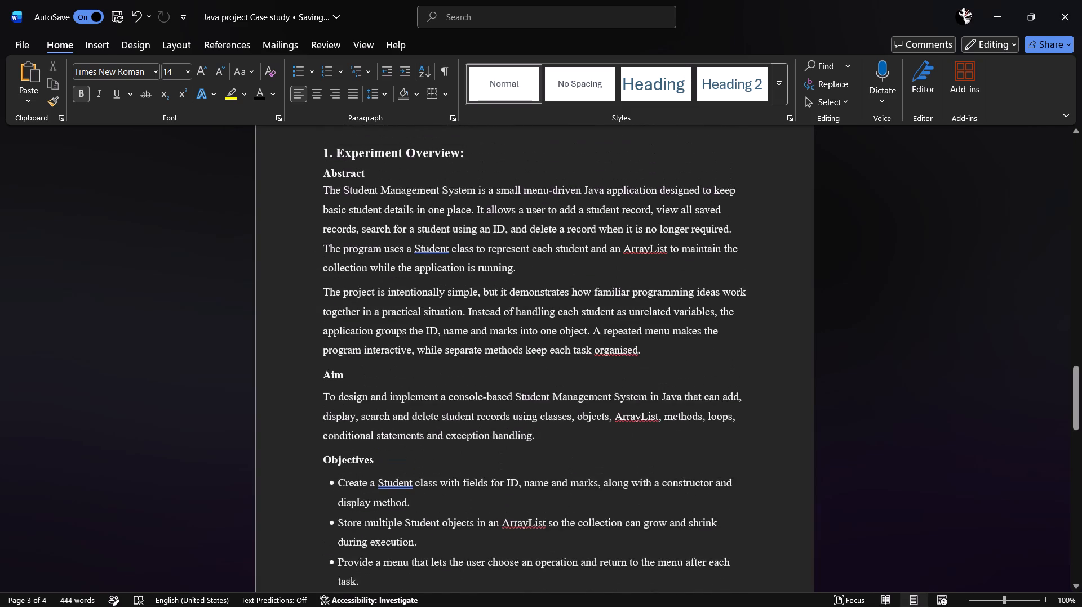
{"action": "scroll", "coordinate": [398, 341], "scroll_direction": "up", "scroll_amount": 10}
{"action": "scroll", "coordinate": [397, 329], "scroll_direction": "down", "scroll_amount": 10}
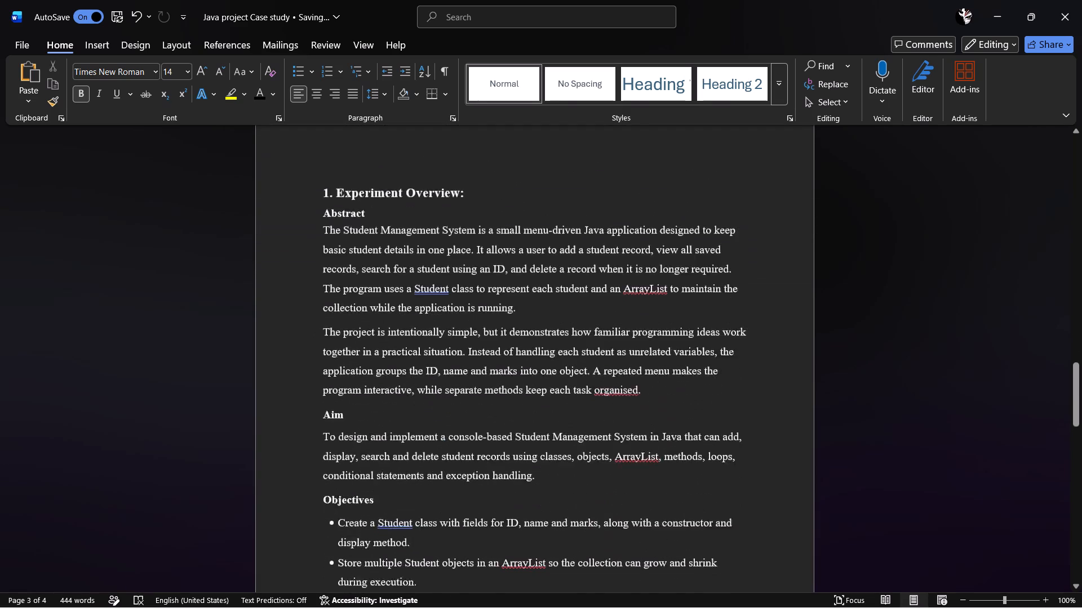
{"action": "scroll", "coordinate": [407, 333], "scroll_direction": "down", "scroll_amount": 15}
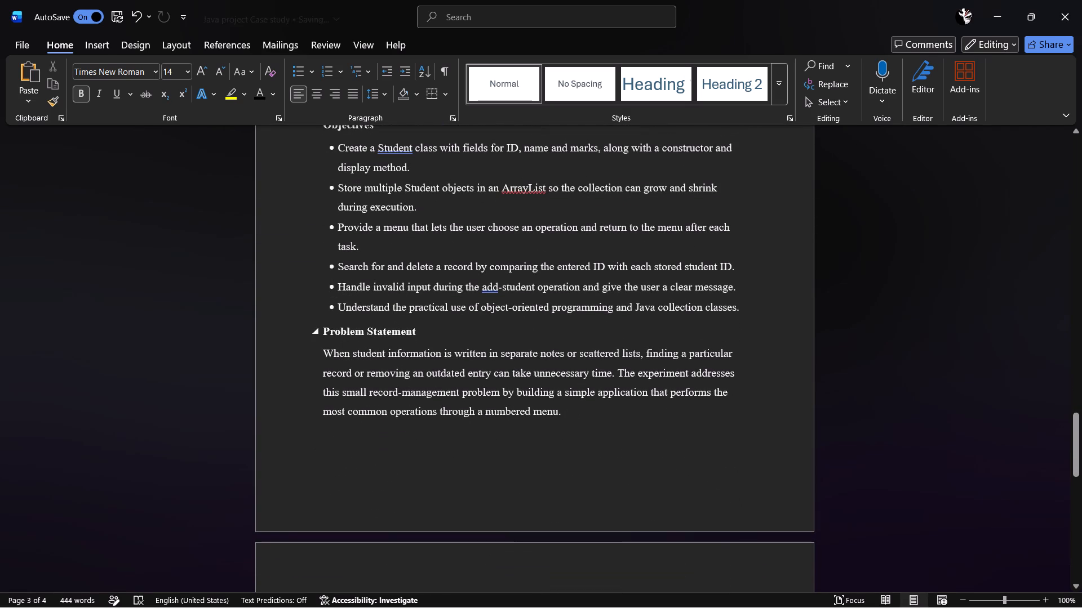
Move the first line of the Problem Statement paragraph to just after "this small record-" in the same paragraph.
{"action": "left_click_drag", "start_coordinate": [422, 335], "coordinate": [313, 328]}
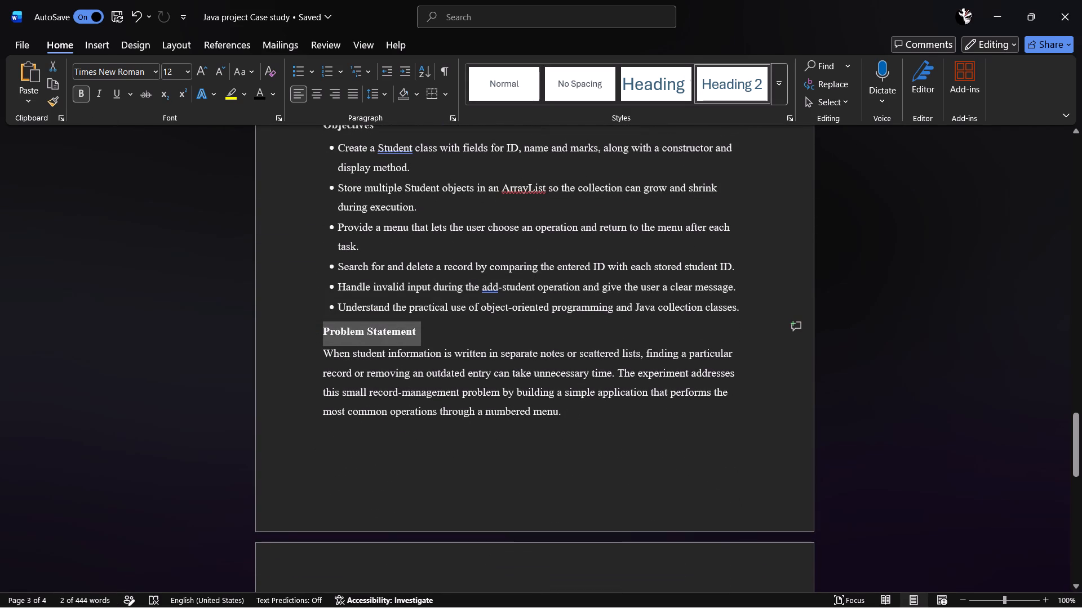
{"action": "left_click", "coordinate": [301, 361]}
{"action": "left_click_drag", "start_coordinate": [326, 363], "coordinate": [432, 404]}
Review the pages from the table of content through the Tools and Requirements table, comparing the listed sections with the body.
{"action": "scroll", "coordinate": [422, 399], "scroll_direction": "up", "scroll_amount": 16}
{"action": "scroll", "coordinate": [370, 306], "scroll_direction": "up", "scroll_amount": 3}
{"action": "left_click", "coordinate": [367, 269]}
{"action": "scroll", "coordinate": [374, 276], "scroll_direction": "down", "scroll_amount": 6}
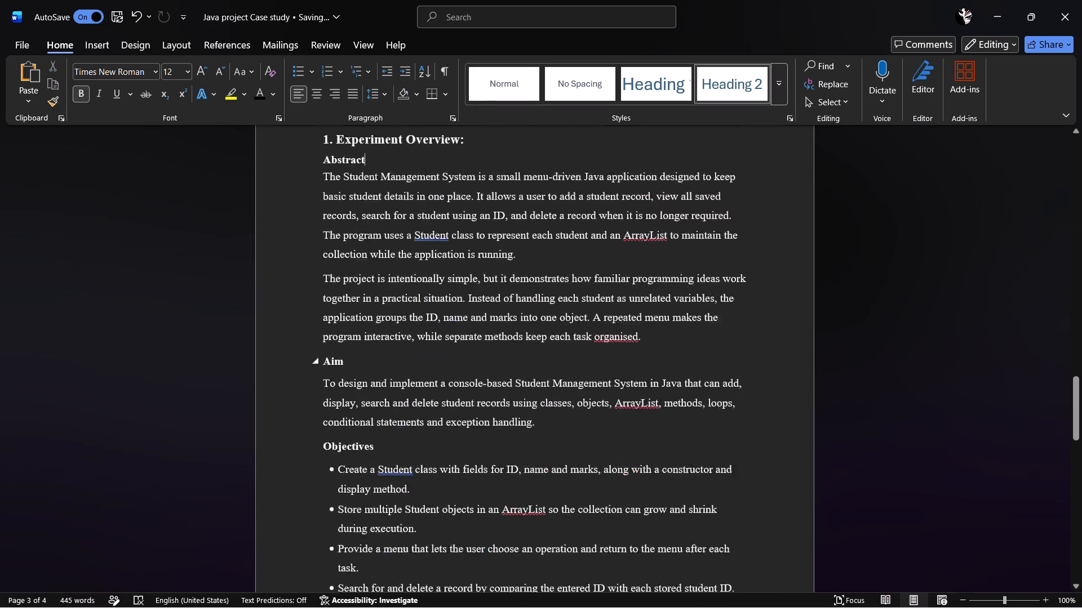
{"action": "scroll", "coordinate": [382, 284], "scroll_direction": "down", "scroll_amount": 20}
{"action": "scroll", "coordinate": [382, 284], "scroll_direction": "down", "scroll_amount": 6}
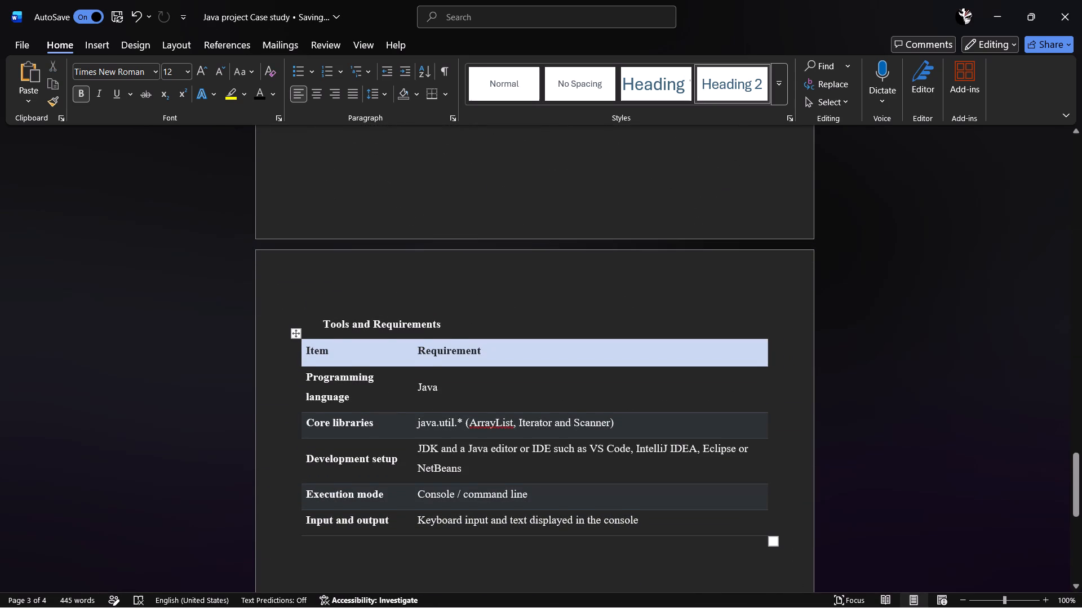
{"action": "scroll", "coordinate": [456, 367], "scroll_direction": "down", "scroll_amount": 4}
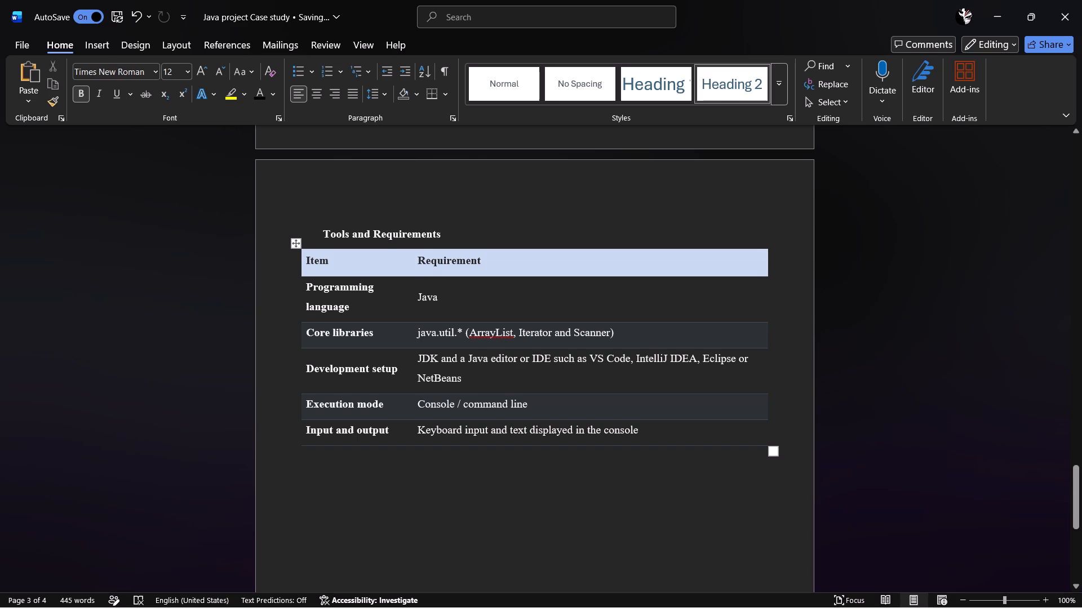
{"action": "scroll", "coordinate": [440, 294], "scroll_direction": "down", "scroll_amount": 1}
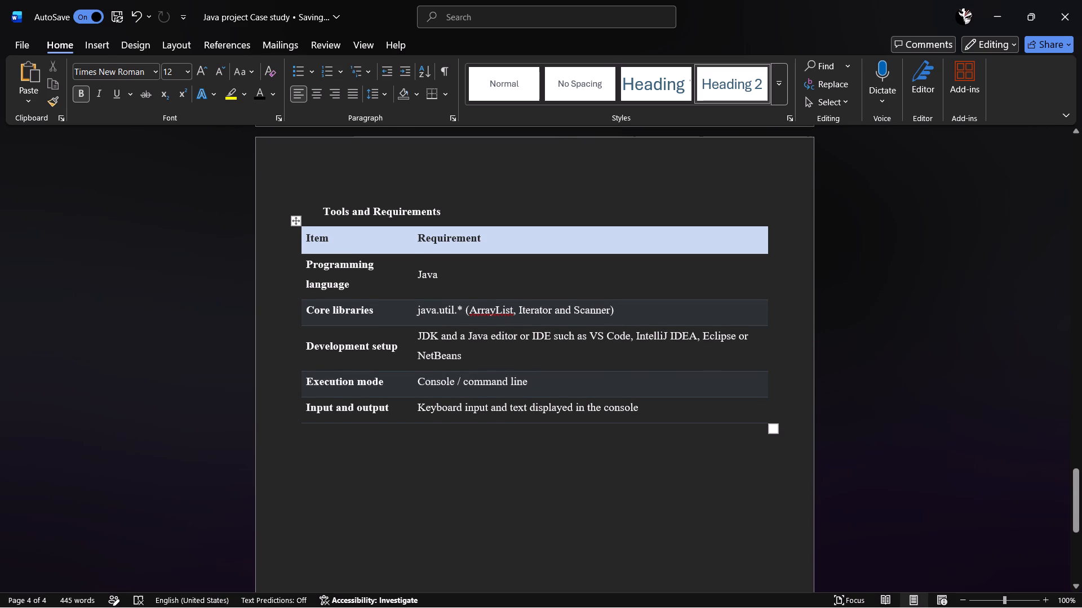
{"action": "scroll", "coordinate": [369, 234], "scroll_direction": "down", "scroll_amount": 20}
{"action": "scroll", "coordinate": [370, 239], "scroll_direction": "down", "scroll_amount": 7}
{"action": "scroll", "coordinate": [370, 239], "scroll_direction": "up", "scroll_amount": 20}
{"action": "scroll", "coordinate": [370, 239], "scroll_direction": "up", "scroll_amount": 17}
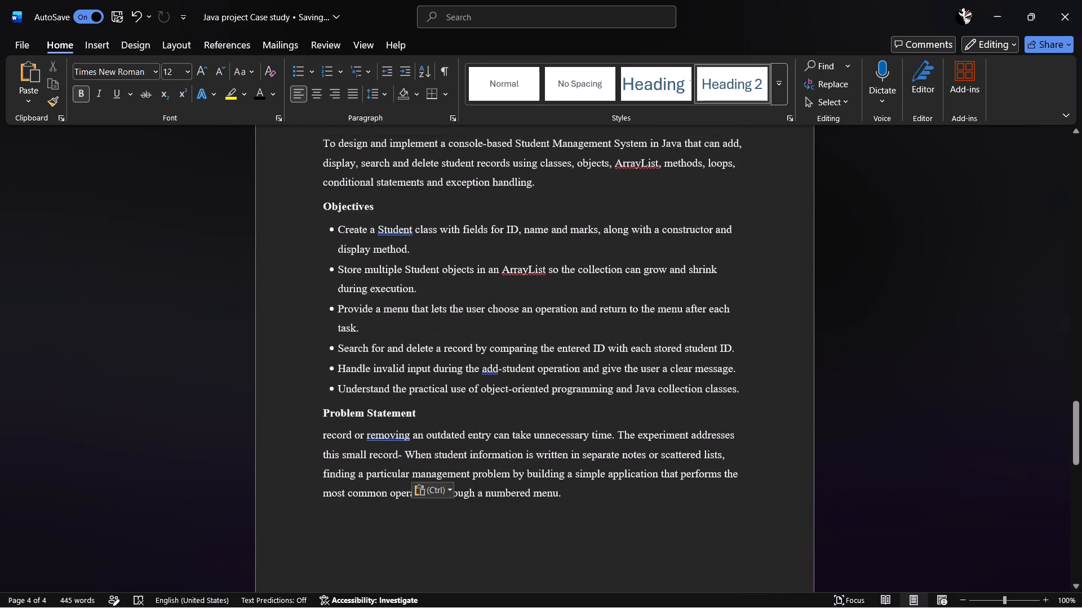
{"action": "scroll", "coordinate": [393, 254], "scroll_direction": "up", "scroll_amount": 6}
{"action": "scroll", "coordinate": [393, 254], "scroll_direction": "up", "scroll_amount": 20}
{"action": "scroll", "coordinate": [393, 254], "scroll_direction": "up", "scroll_amount": 19}
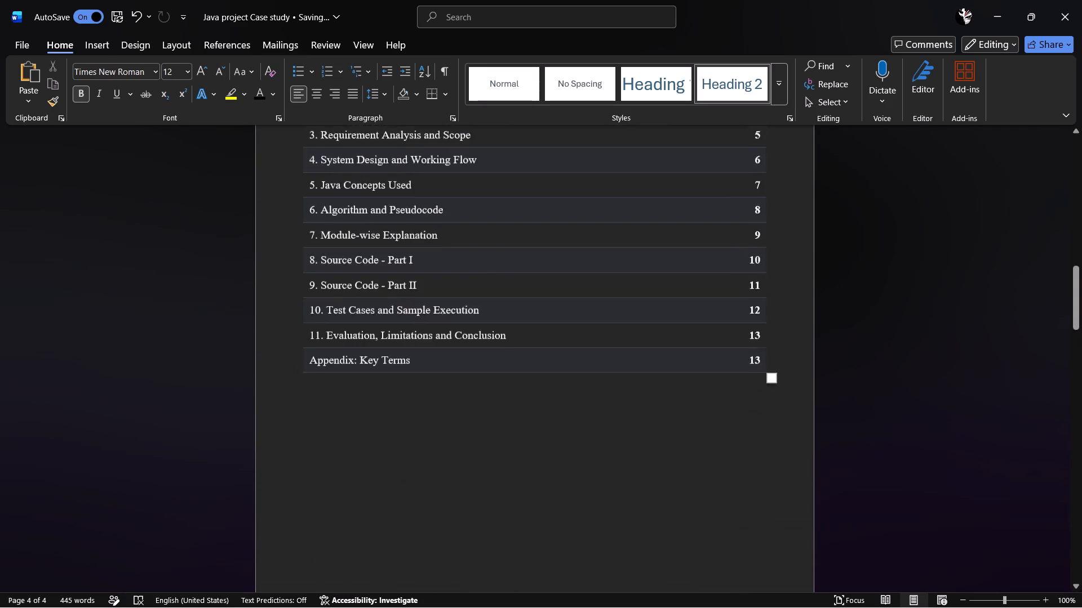
{"action": "scroll", "coordinate": [393, 254], "scroll_direction": "up", "scroll_amount": 13}
{"action": "scroll", "coordinate": [396, 255], "scroll_direction": "down", "scroll_amount": 15}
{"action": "scroll", "coordinate": [394, 254], "scroll_direction": "up", "scroll_amount": 4}
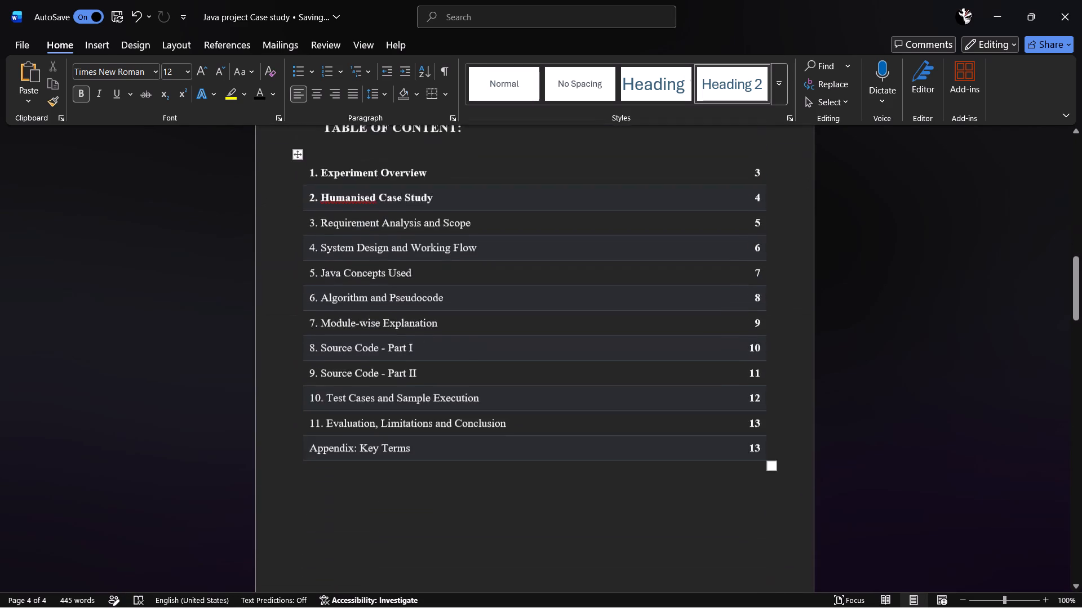
{"action": "scroll", "coordinate": [394, 254], "scroll_direction": "down", "scroll_amount": 20}
{"action": "scroll", "coordinate": [394, 254], "scroll_direction": "down", "scroll_amount": 2}
{"action": "scroll", "coordinate": [477, 343], "scroll_direction": "down", "scroll_amount": 10}
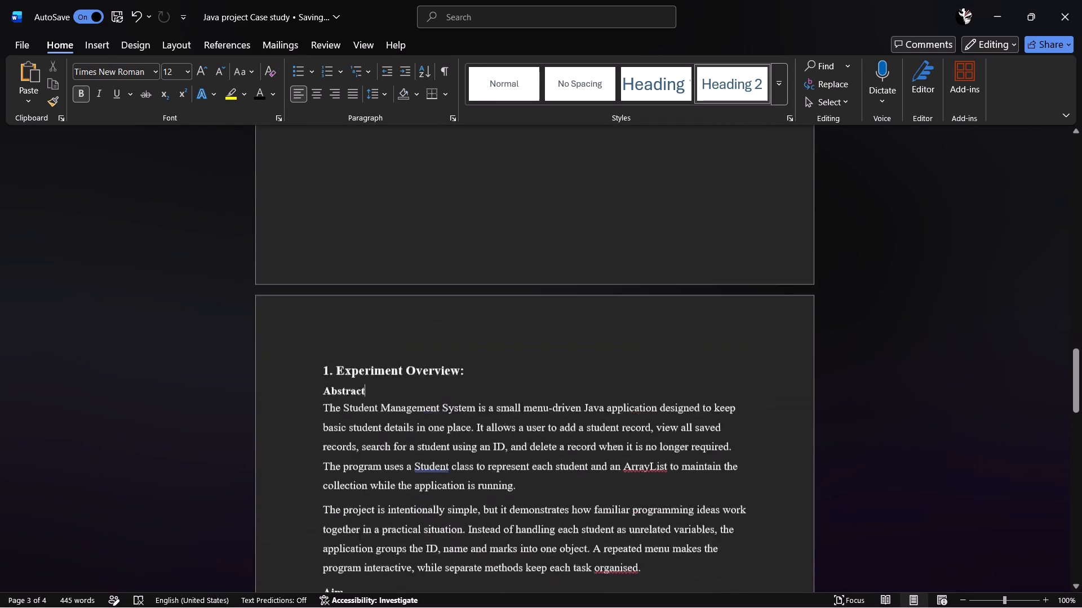
{"action": "scroll", "coordinate": [474, 336], "scroll_direction": "down", "scroll_amount": 16}
{"action": "scroll", "coordinate": [467, 324], "scroll_direction": "down", "scroll_amount": 5}
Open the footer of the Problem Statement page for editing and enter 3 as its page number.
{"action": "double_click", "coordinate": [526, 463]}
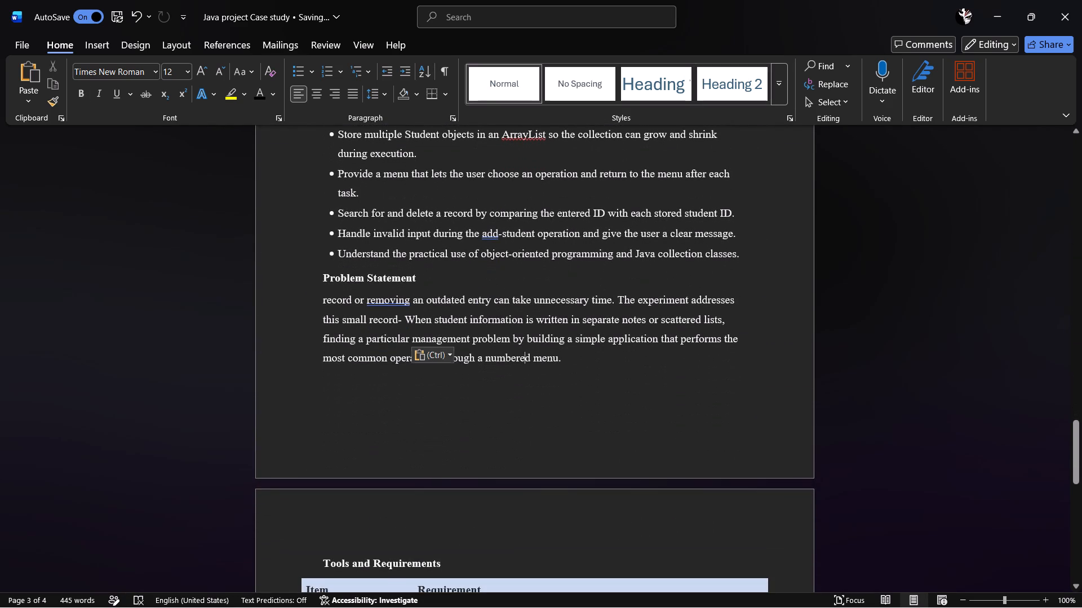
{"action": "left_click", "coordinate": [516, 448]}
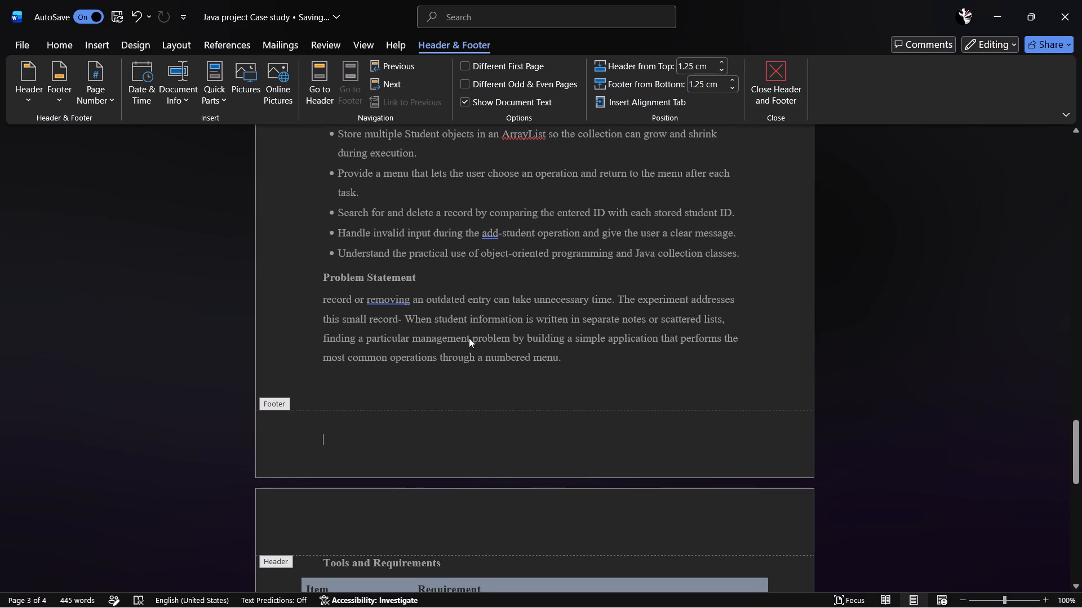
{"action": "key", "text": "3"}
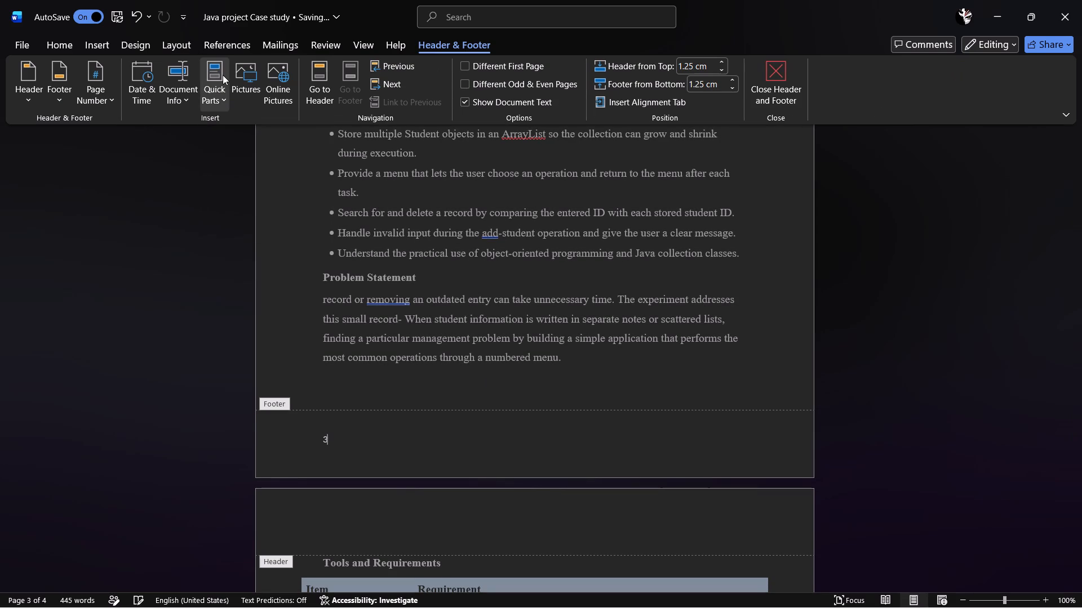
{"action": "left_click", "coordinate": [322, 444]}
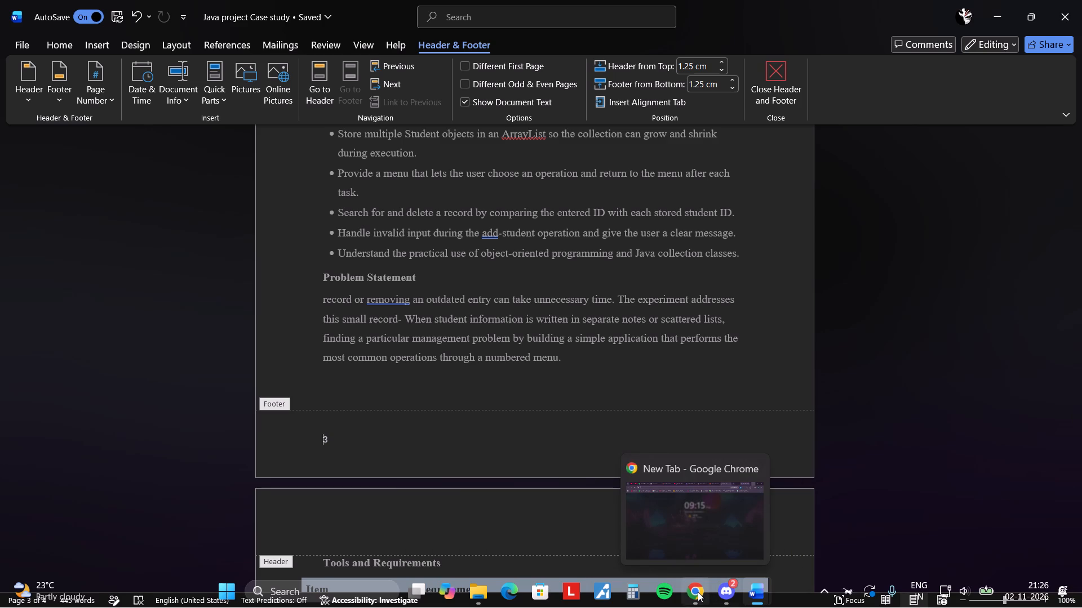
Switch to the Student_Management_System_Experiment_Report document and cut its "STUDENT MANAGEMENT SYSTEM | PAGE" footer line.
{"action": "left_click", "coordinate": [754, 525]}
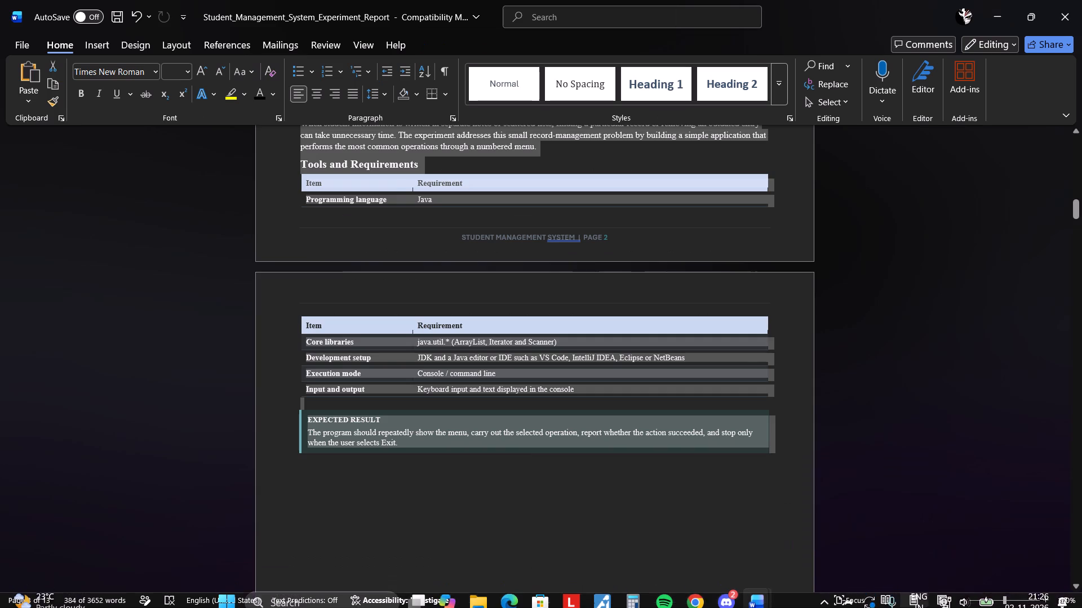
{"action": "left_click_drag", "start_coordinate": [614, 238], "coordinate": [567, 241]}
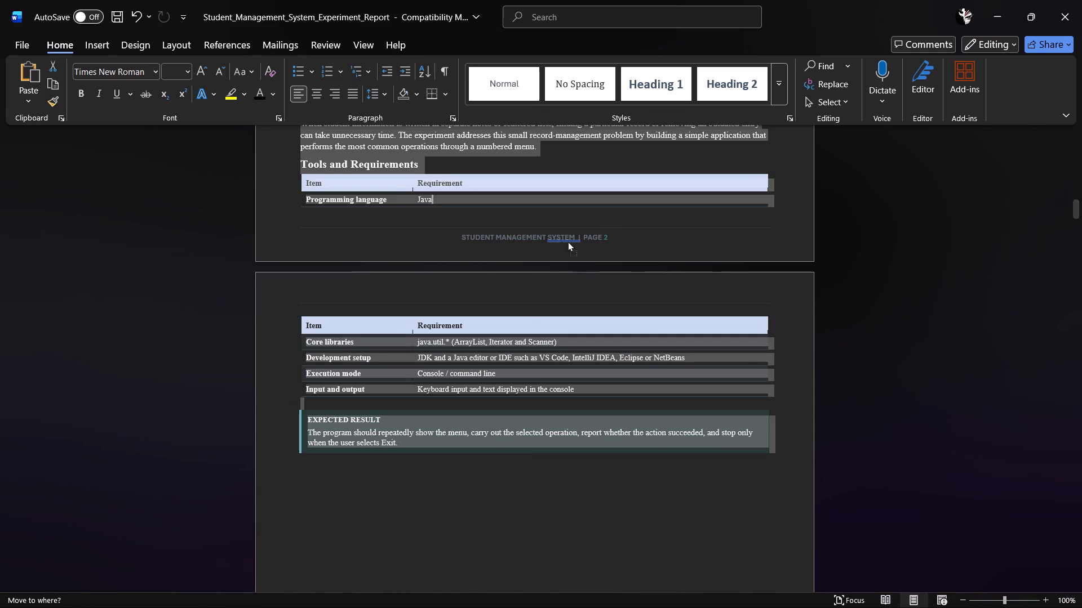
{"action": "left_click_drag", "start_coordinate": [567, 241], "coordinate": [553, 240]}
{"action": "double_click", "coordinate": [552, 235]}
{"action": "left_click", "coordinate": [552, 235]}
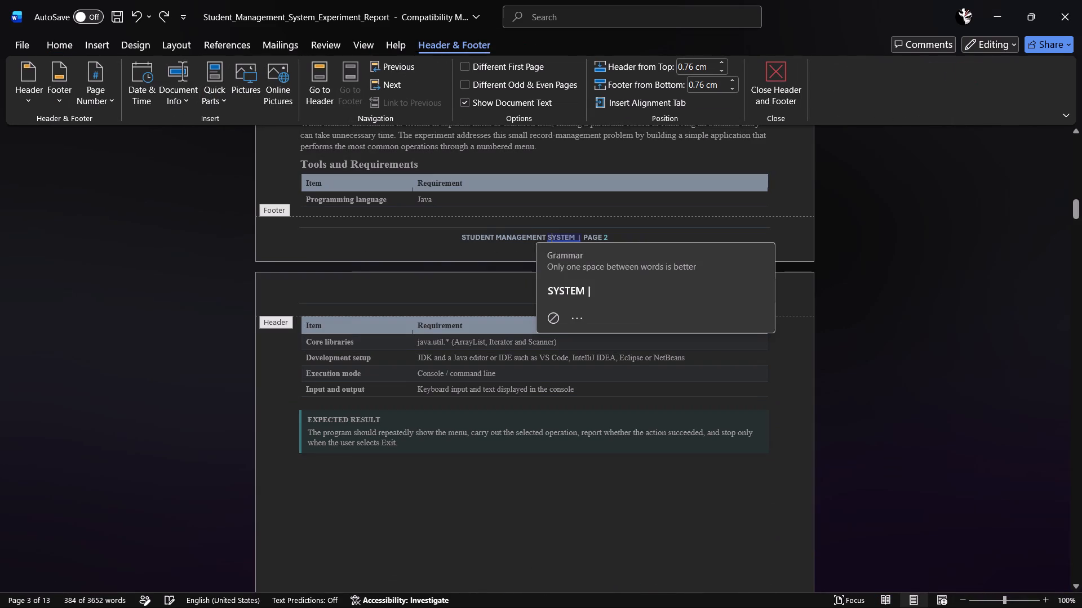
{"action": "left_click_drag", "start_coordinate": [457, 236], "coordinate": [619, 243]}
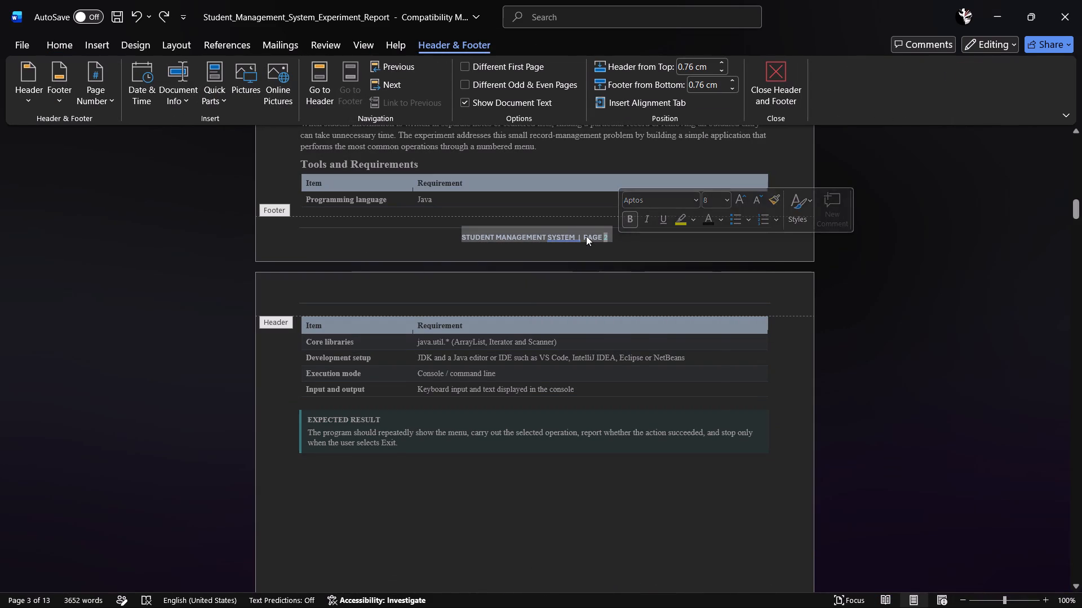
{"action": "right_click", "coordinate": [586, 236]}
{"action": "left_click", "coordinate": [599, 245]}
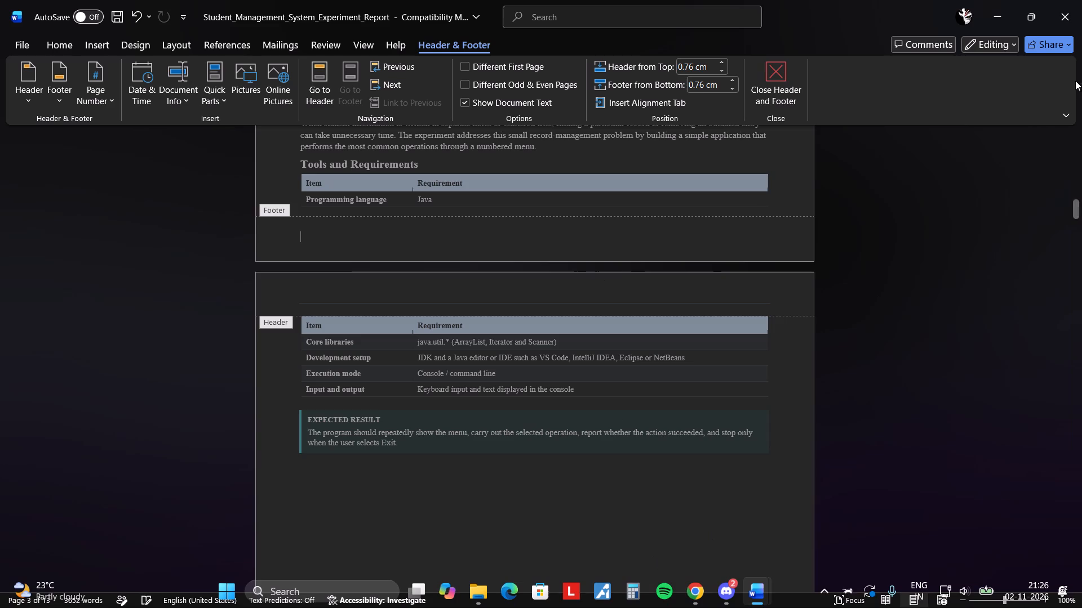
Return to the Java project Case study document and replace the 3 in its footer with the cut "STUDENT MANAGEMENT SYSTEM | PAGE" line.
{"action": "left_click", "coordinate": [995, 25]}
{"action": "left_click", "coordinate": [484, 408]}
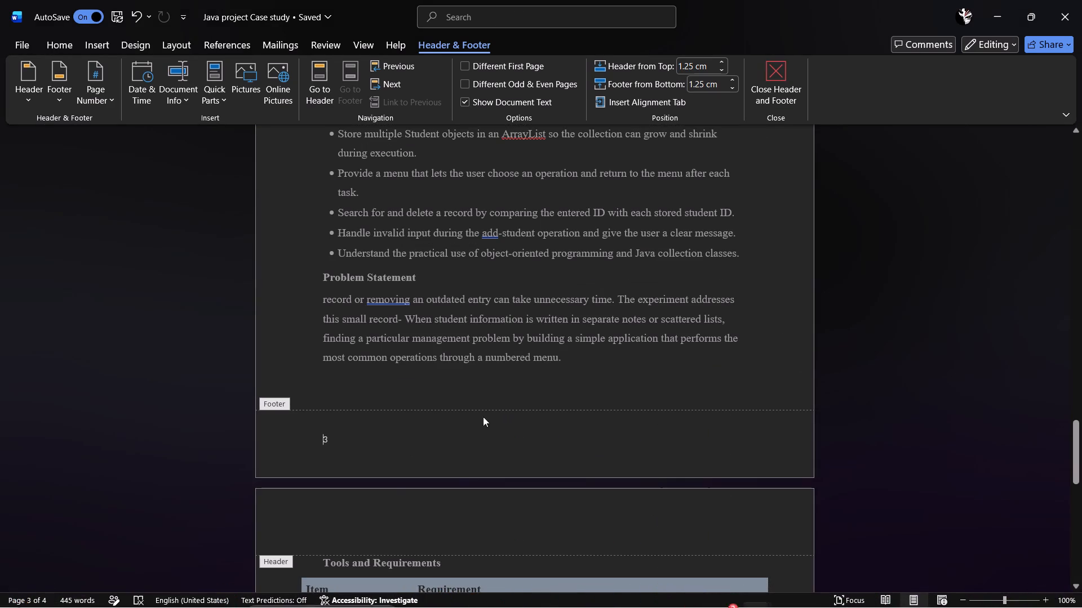
{"action": "left_click_drag", "start_coordinate": [475, 432], "coordinate": [337, 436]}
{"action": "left_click", "coordinate": [337, 436]}
{"action": "left_click_drag", "start_coordinate": [329, 436], "coordinate": [308, 439]}
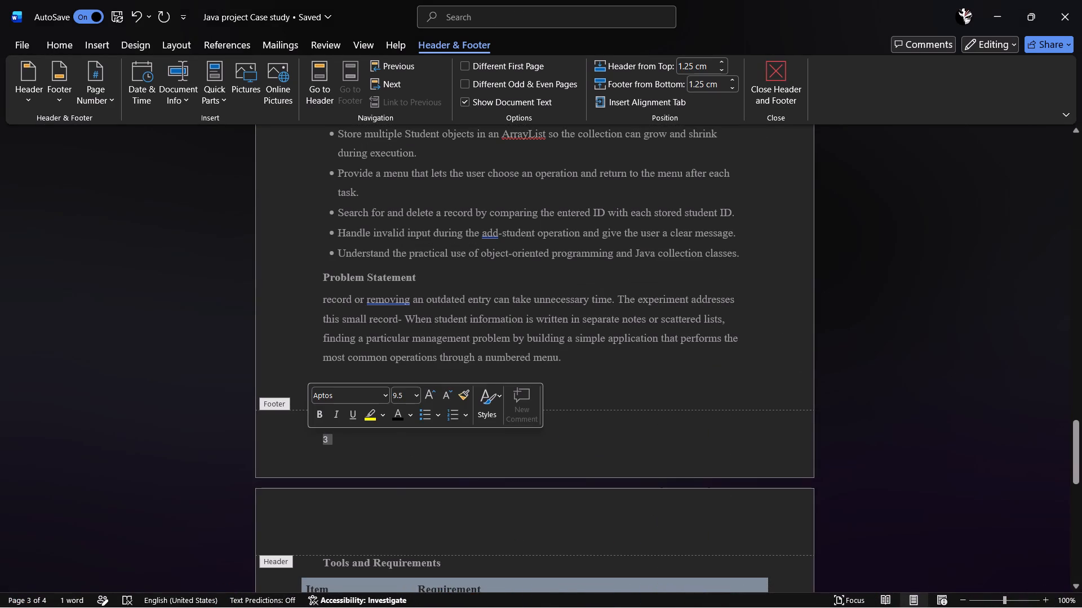
{"action": "key", "text": "BackSpace"}
{"action": "key", "text": "ctrl+v"}
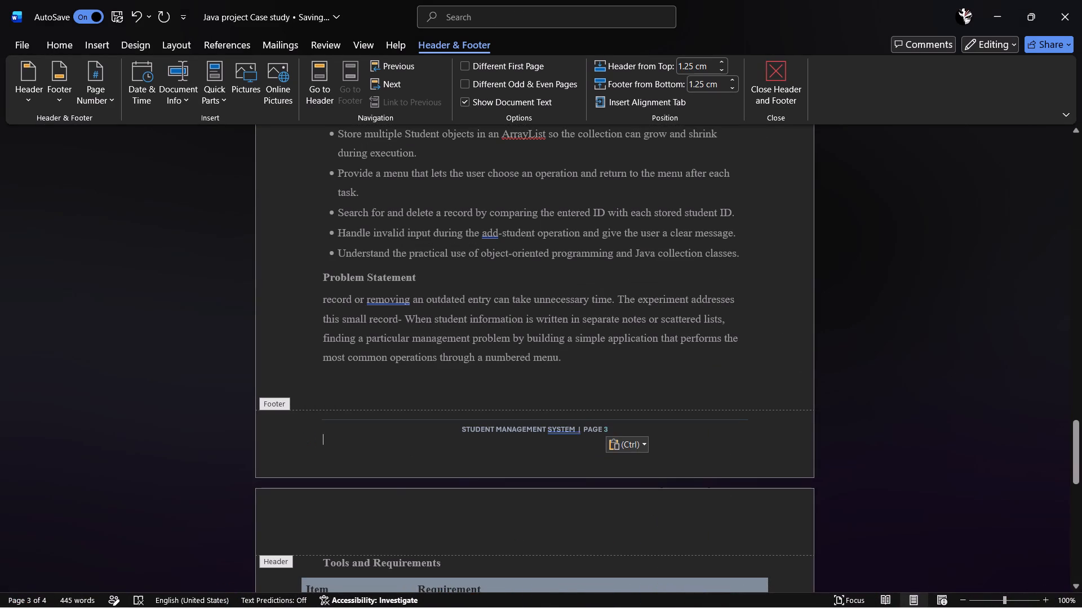
{"action": "left_click_drag", "start_coordinate": [326, 421], "coordinate": [366, 422]}
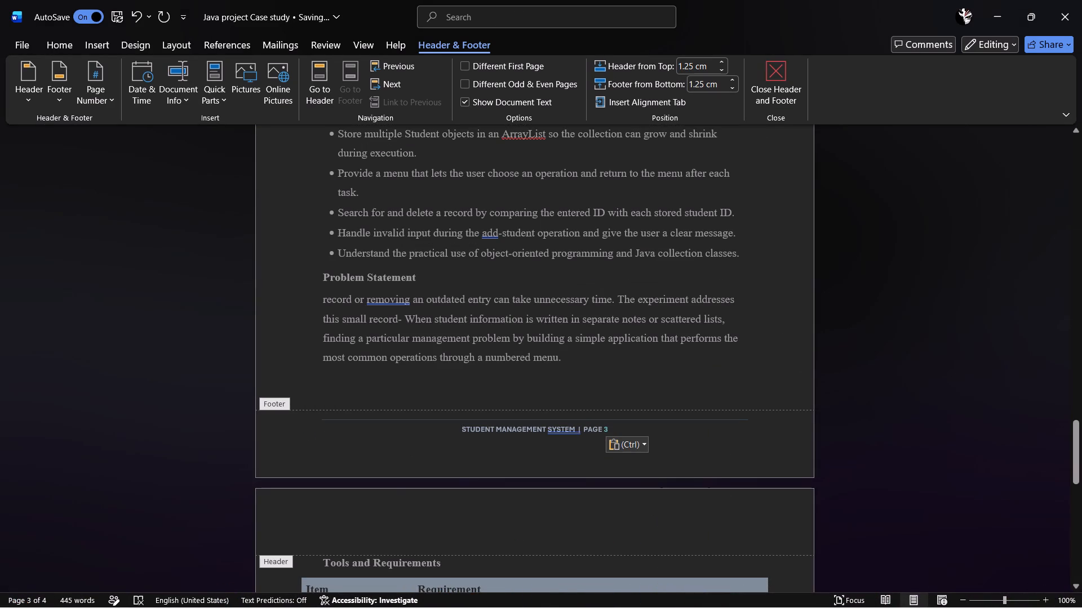
Check the pasted footer line on the Problem Statement page and the Tools and Requirements page.
{"action": "left_click", "coordinate": [608, 427]}
{"action": "scroll", "coordinate": [600, 428], "scroll_direction": "down", "scroll_amount": 20}
{"action": "scroll", "coordinate": [600, 428], "scroll_direction": "down", "scroll_amount": 17}
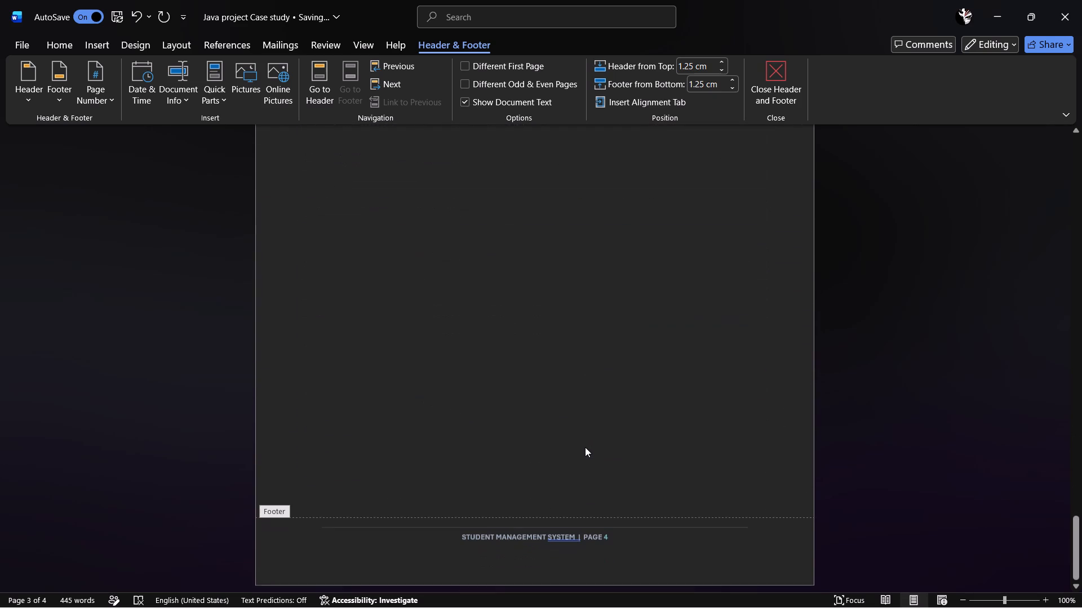
{"action": "scroll", "coordinate": [585, 447], "scroll_direction": "down", "scroll_amount": 14}
{"action": "scroll", "coordinate": [582, 449], "scroll_direction": "up", "scroll_amount": 14}
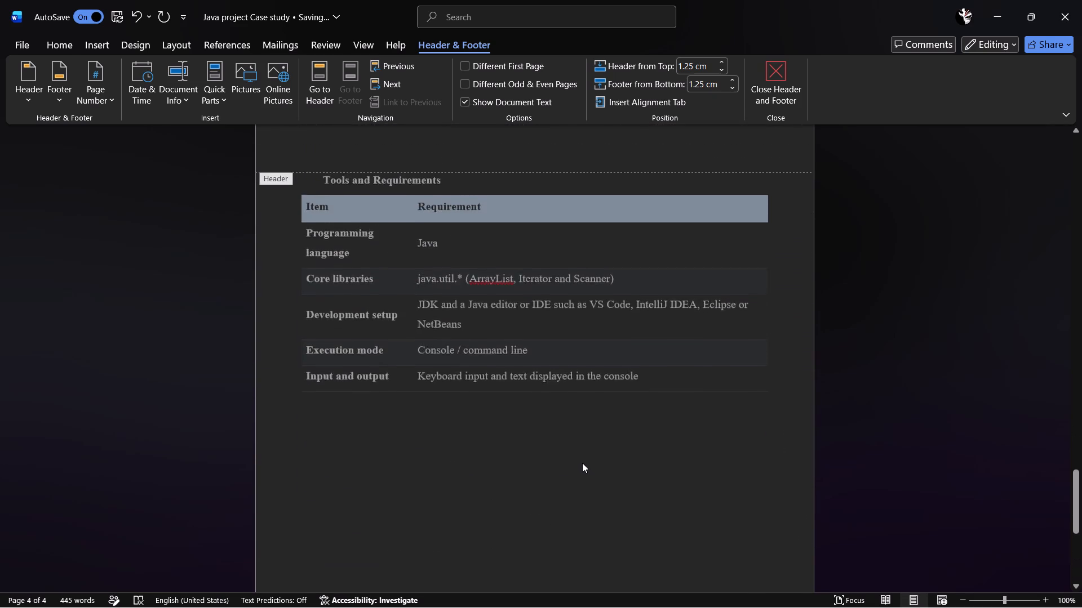
{"action": "scroll", "coordinate": [582, 463], "scroll_direction": "up", "scroll_amount": 15}
Apply the suggested spacing corrections around the vertical bar in the page 3 footer line and leave footer editing.
{"action": "left_click", "coordinate": [582, 423]}
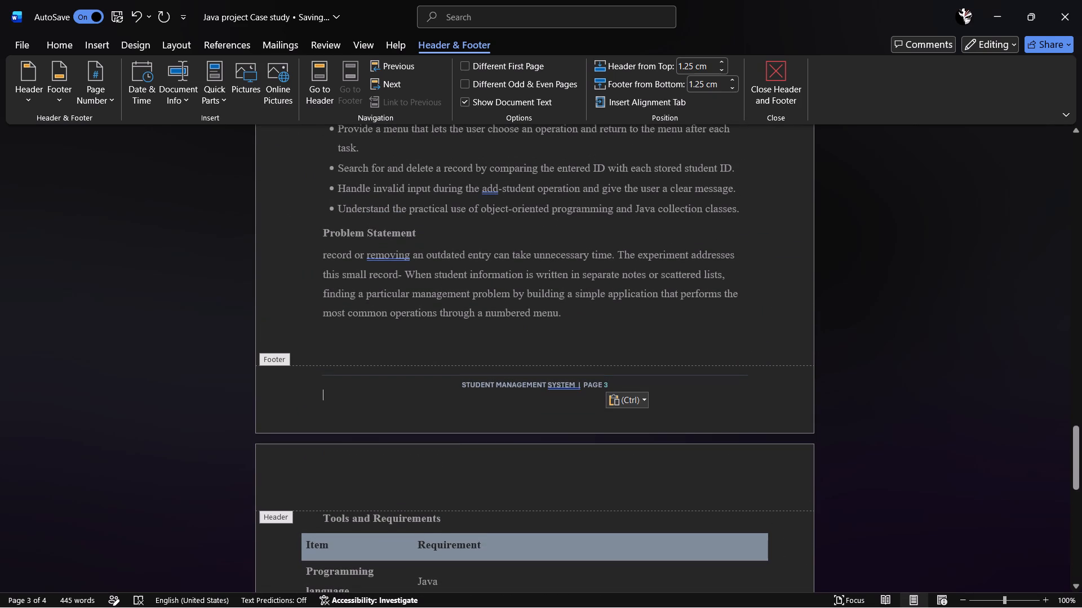
{"action": "left_click", "coordinate": [563, 390]}
{"action": "left_click", "coordinate": [564, 388]}
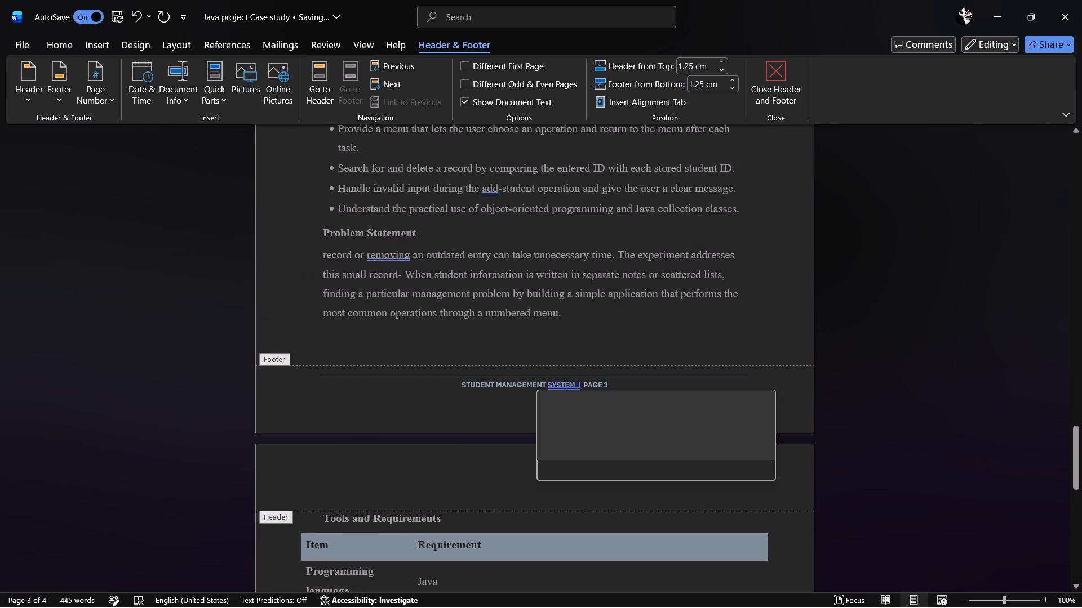
{"action": "left_click", "coordinate": [579, 435]}
{"action": "left_click", "coordinate": [578, 435]}
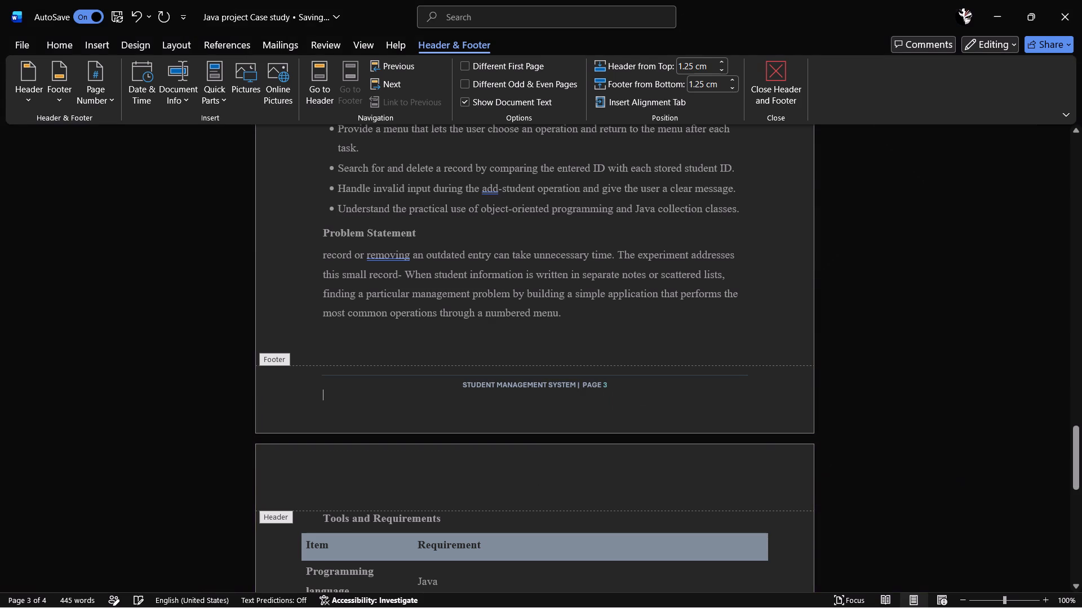
{"action": "left_click", "coordinate": [549, 422]}
{"action": "left_click", "coordinate": [599, 390]}
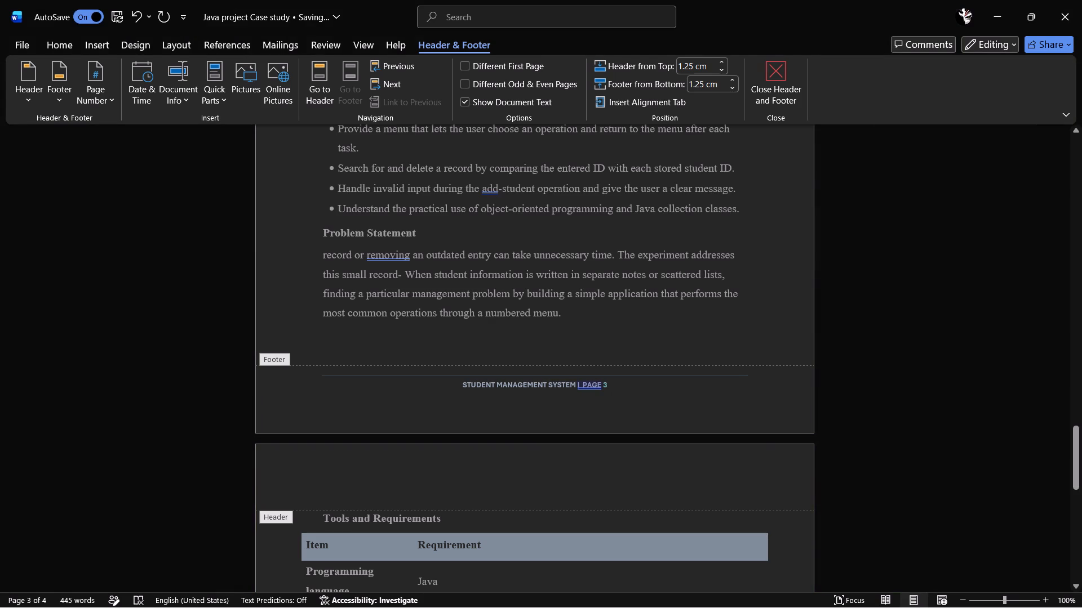
{"action": "left_click", "coordinate": [595, 388]}
{"action": "left_click", "coordinate": [600, 435]}
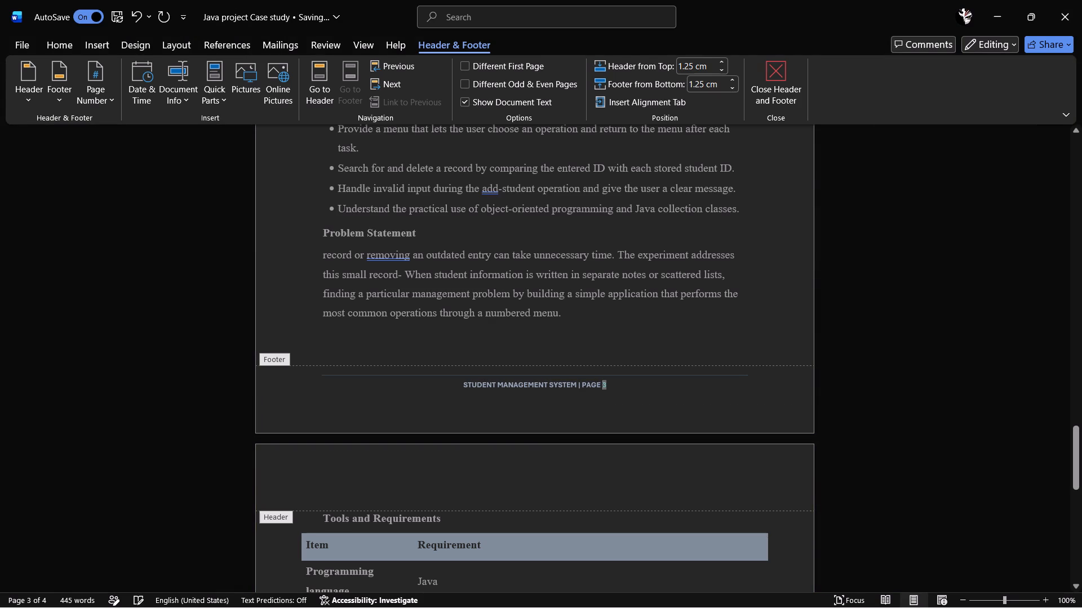
{"action": "left_click", "coordinate": [624, 395]}
{"action": "key", "text": "Escape"}
Review the body pages from the introduction and Objectives through the Tools and Requirements table with their new footers.
{"action": "scroll", "coordinate": [613, 364], "scroll_direction": "up", "scroll_amount": 6}
{"action": "scroll", "coordinate": [613, 364], "scroll_direction": "down", "scroll_amount": 5}
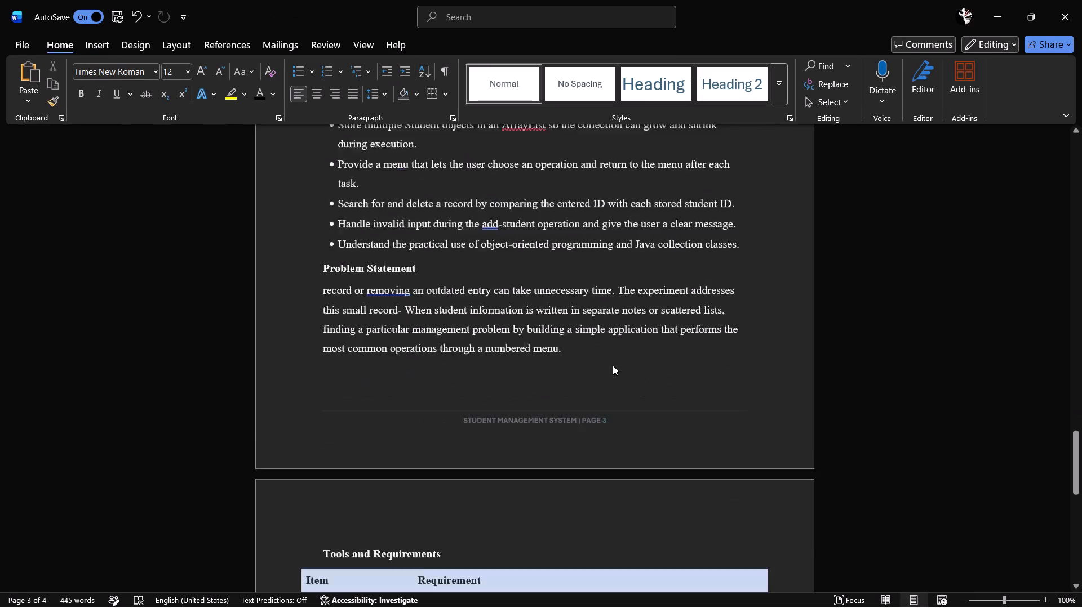
{"action": "scroll", "coordinate": [613, 365], "scroll_direction": "down", "scroll_amount": 20}
{"action": "scroll", "coordinate": [601, 380], "scroll_direction": "down", "scroll_amount": 7}
{"action": "scroll", "coordinate": [597, 390], "scroll_direction": "up", "scroll_amount": 10}
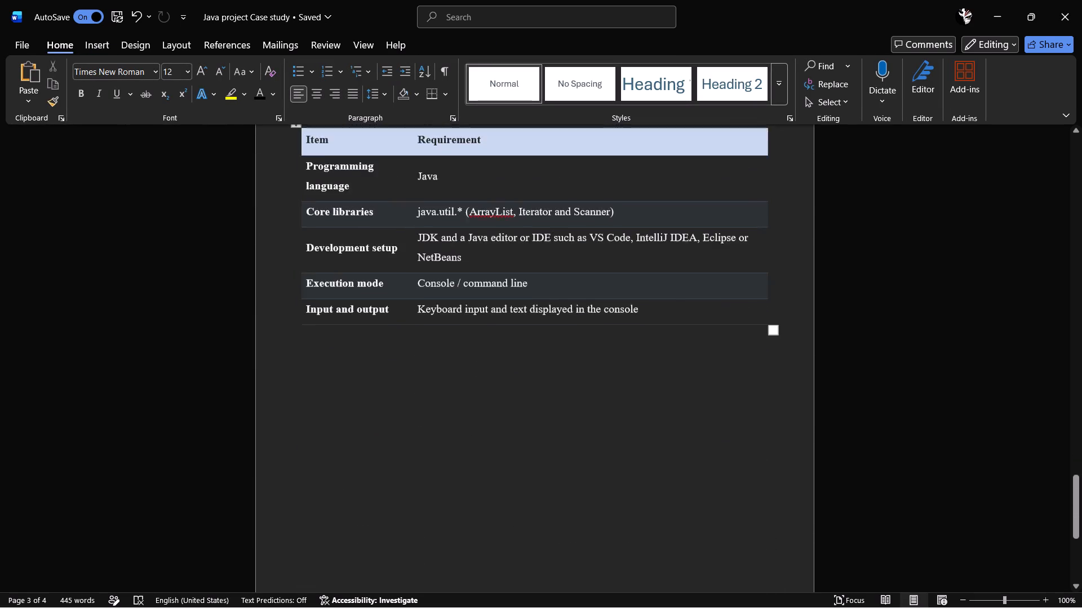
{"action": "scroll", "coordinate": [601, 405], "scroll_direction": "up", "scroll_amount": 6}
{"action": "scroll", "coordinate": [601, 405], "scroll_direction": "down", "scroll_amount": 20}
{"action": "scroll", "coordinate": [601, 405], "scroll_direction": "down", "scroll_amount": 9}
{"action": "scroll", "coordinate": [592, 404], "scroll_direction": "up", "scroll_amount": 15}
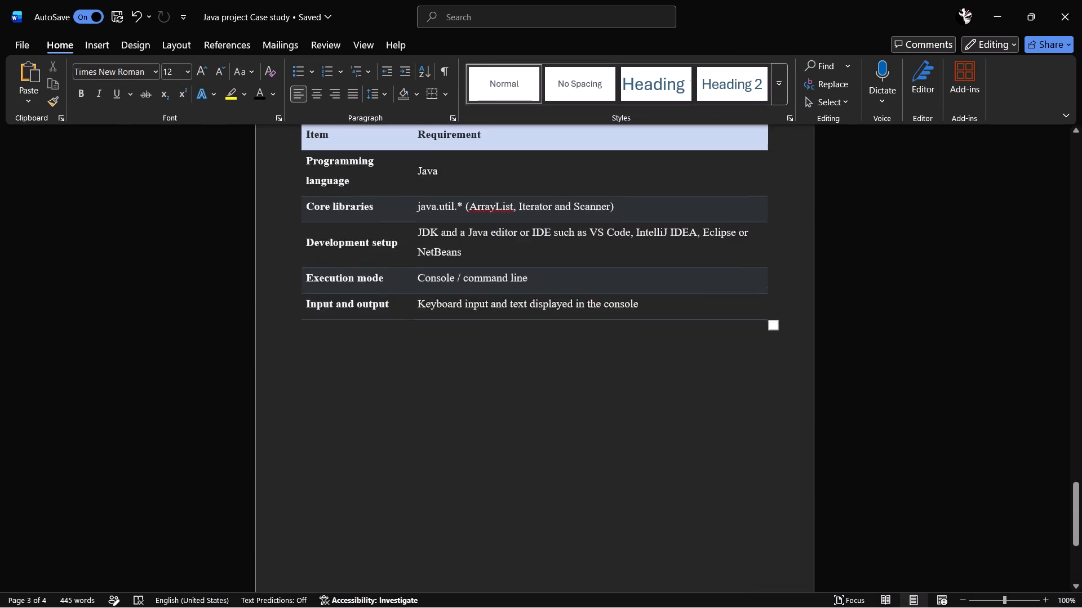
{"action": "scroll", "coordinate": [602, 421], "scroll_direction": "up", "scroll_amount": 10}
{"action": "scroll", "coordinate": [589, 480], "scroll_direction": "up", "scroll_amount": 20}
{"action": "scroll", "coordinate": [589, 480], "scroll_direction": "up", "scroll_amount": 4}
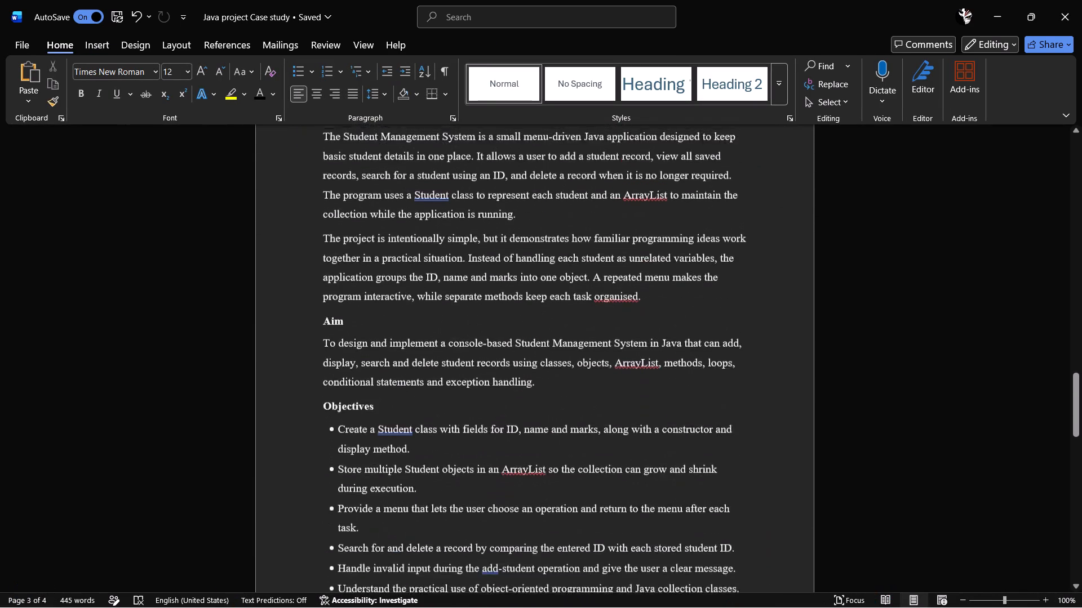
{"action": "scroll", "coordinate": [586, 470], "scroll_direction": "up", "scroll_amount": 10}
{"action": "scroll", "coordinate": [591, 467], "scroll_direction": "down", "scroll_amount": 20}
{"action": "scroll", "coordinate": [591, 467], "scroll_direction": "down", "scroll_amount": 4}
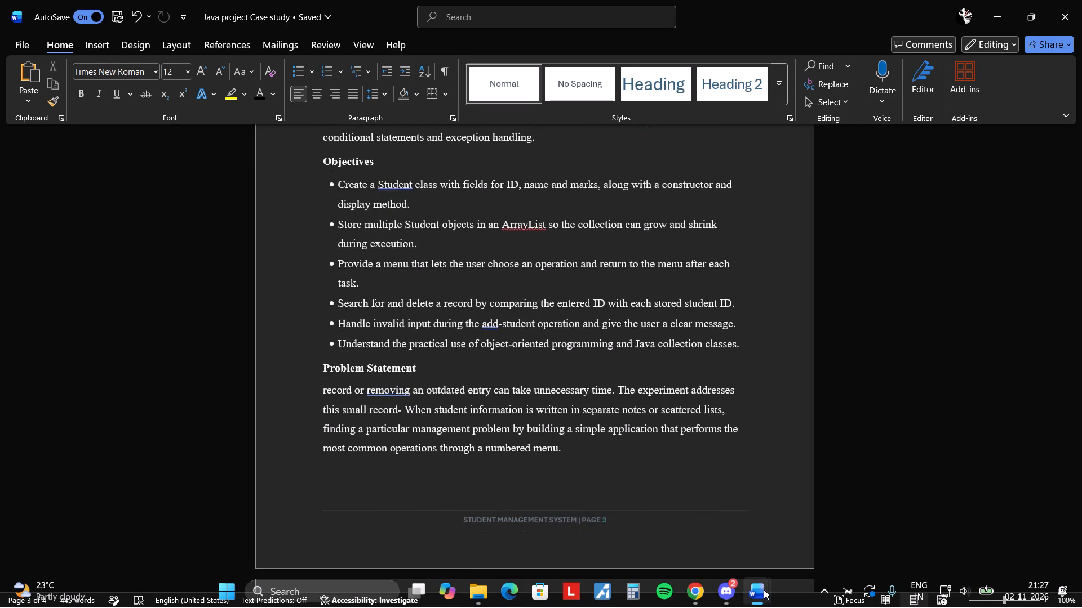
Switch to the Student_Management_System_Experiment_Report document, leave footer editing, and cut everything from the "2. Humanised Case Study" heading through the "People and value" paragraph.
{"action": "left_click", "coordinate": [743, 512]}
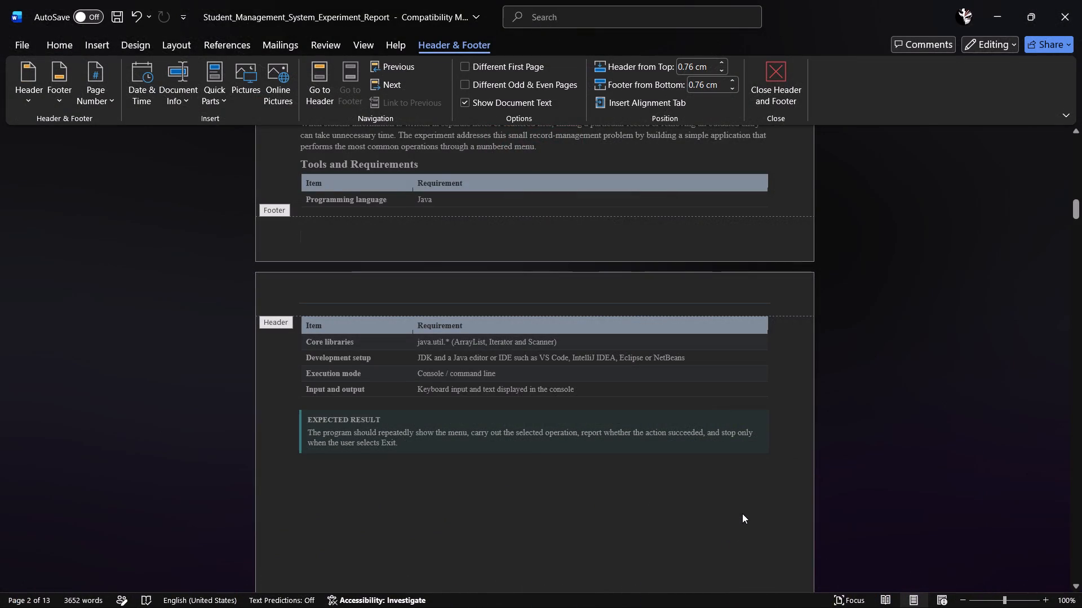
{"action": "key", "text": "Escape"}
{"action": "scroll", "coordinate": [624, 404], "scroll_direction": "down", "scroll_amount": 20}
{"action": "scroll", "coordinate": [624, 404], "scroll_direction": "down", "scroll_amount": 3}
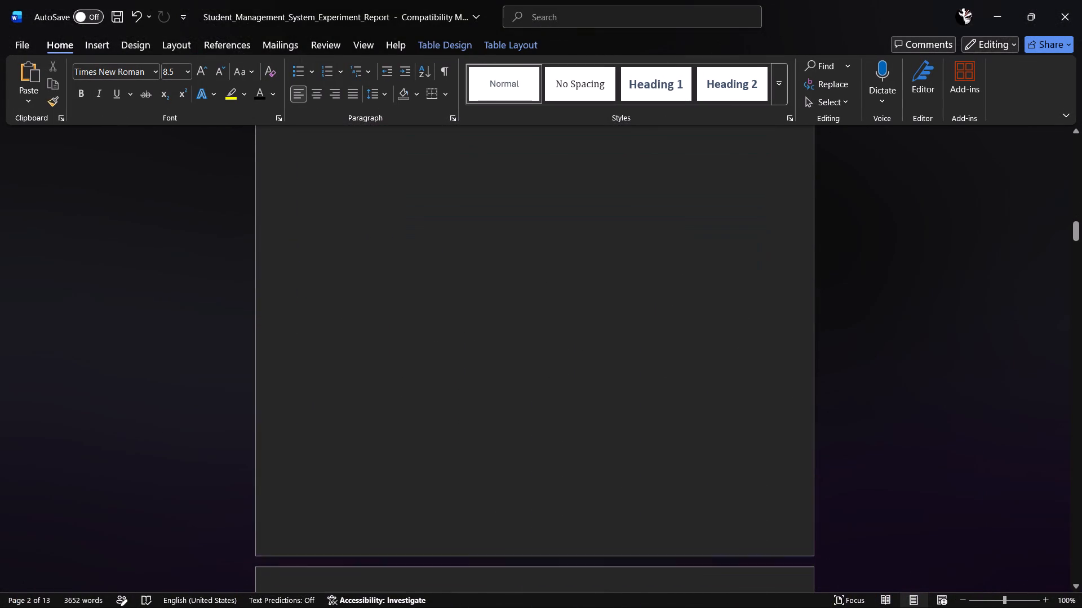
{"action": "scroll", "coordinate": [576, 417], "scroll_direction": "up", "scroll_amount": 19}
{"action": "scroll", "coordinate": [579, 416], "scroll_direction": "up", "scroll_amount": 2}
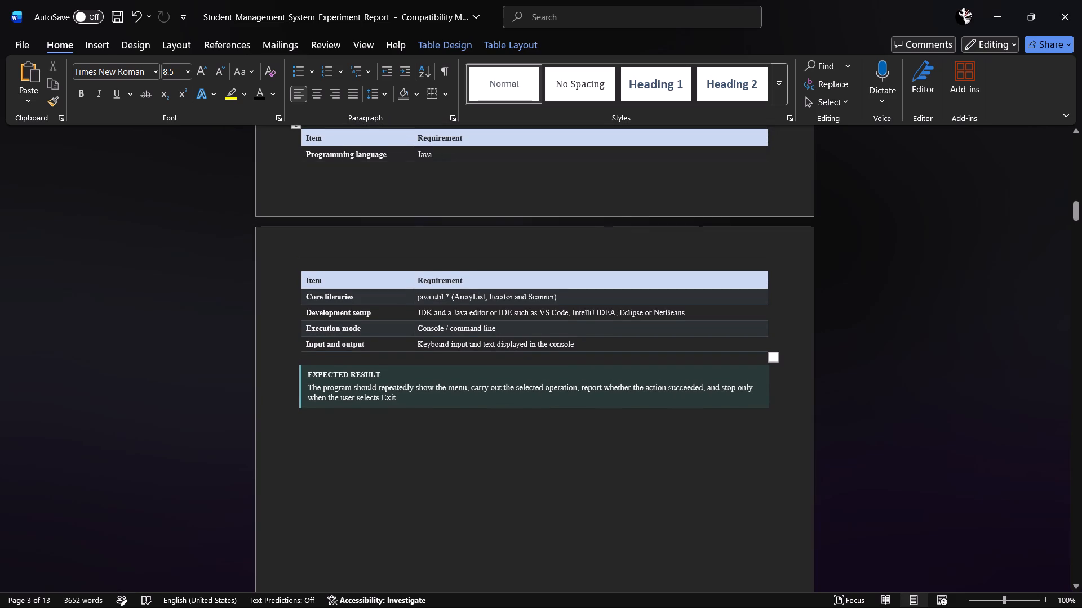
{"action": "scroll", "coordinate": [356, 283], "scroll_direction": "up", "scroll_amount": 5}
{"action": "scroll", "coordinate": [356, 283], "scroll_direction": "down", "scroll_amount": 13}
{"action": "scroll", "coordinate": [354, 289], "scroll_direction": "down", "scroll_amount": 14}
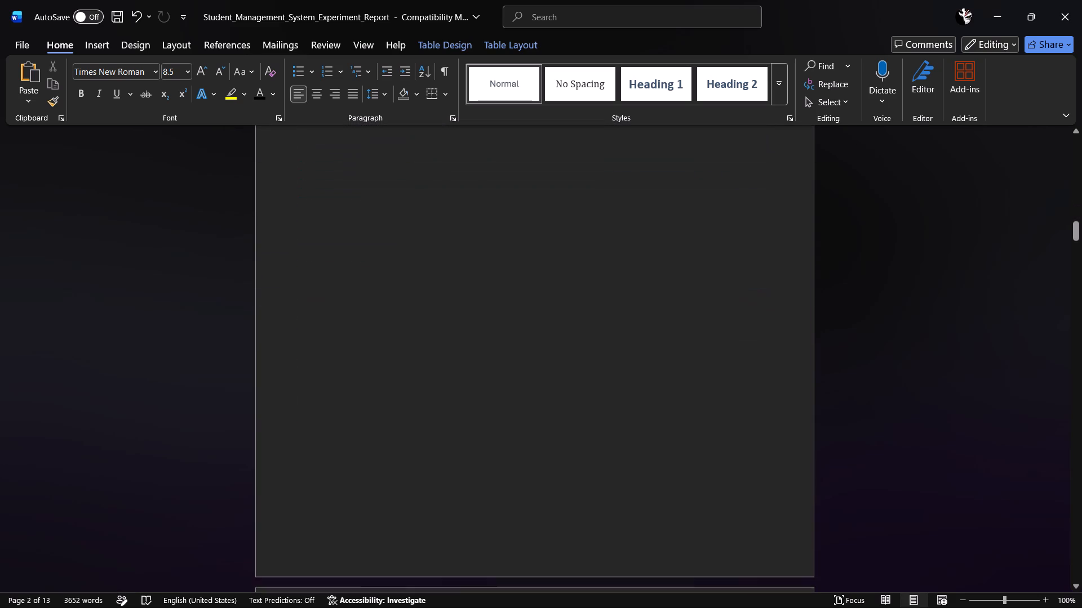
{"action": "scroll", "coordinate": [354, 293], "scroll_direction": "down", "scroll_amount": 18}
{"action": "scroll", "coordinate": [353, 295], "scroll_direction": "down", "scroll_amount": 15}
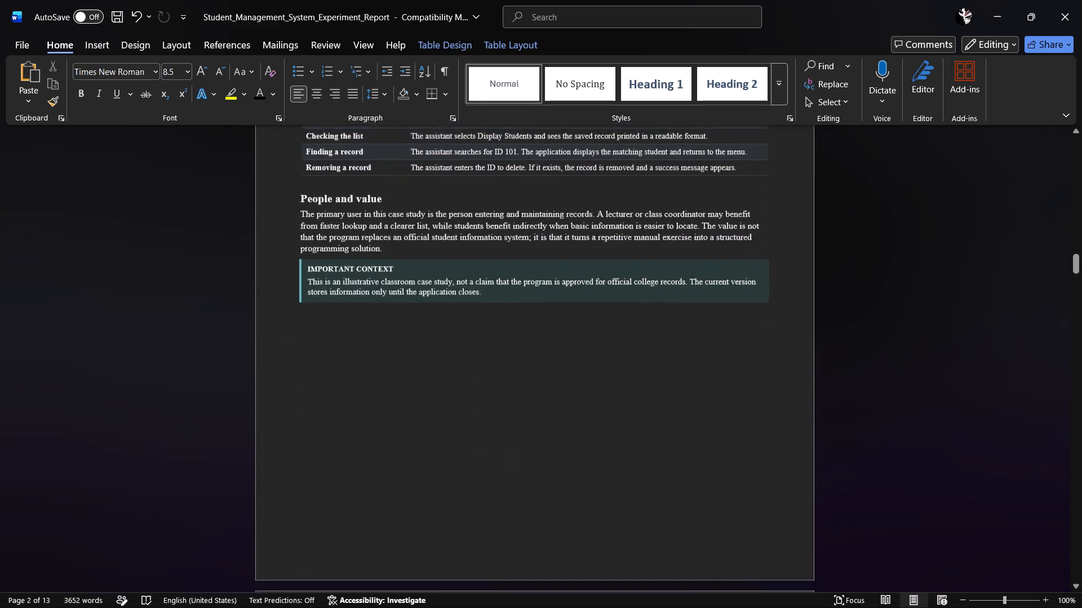
{"action": "scroll", "coordinate": [350, 298], "scroll_direction": "down", "scroll_amount": 8}
{"action": "scroll", "coordinate": [350, 298], "scroll_direction": "up", "scroll_amount": 20}
{"action": "scroll", "coordinate": [350, 298], "scroll_direction": "up", "scroll_amount": 3}
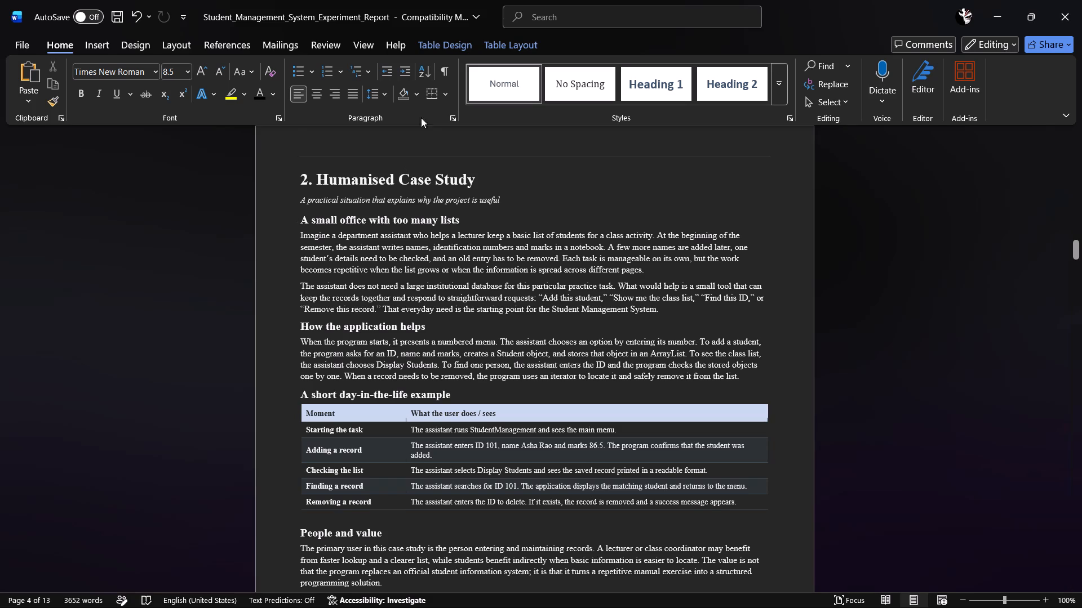
{"action": "left_click_drag", "start_coordinate": [303, 175], "coordinate": [405, 266]}
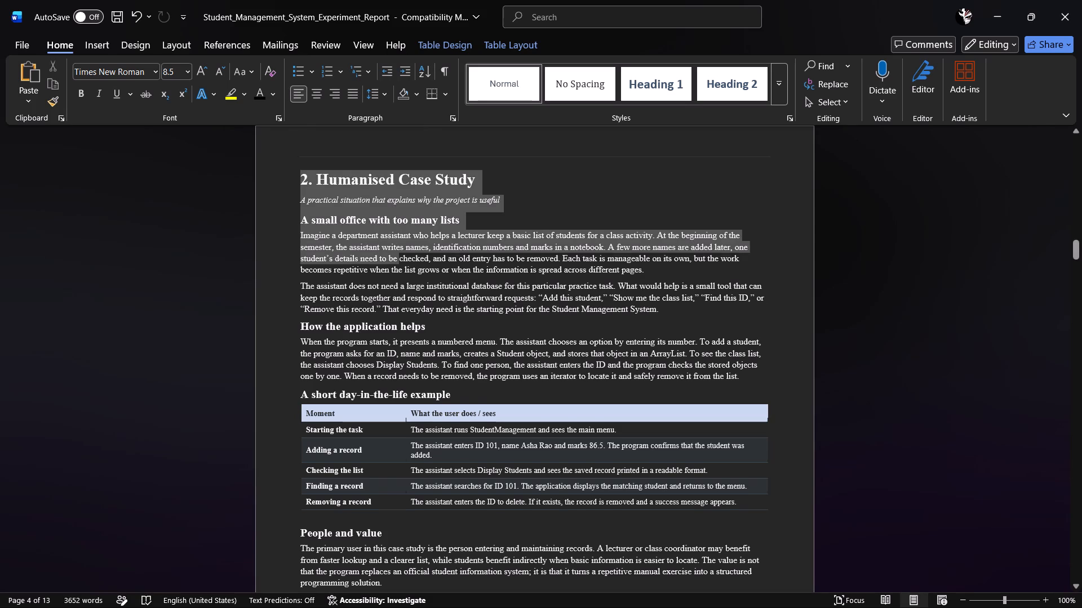
{"action": "left_click_drag", "start_coordinate": [405, 266], "coordinate": [509, 394]}
{"action": "scroll", "coordinate": [478, 355], "scroll_direction": "down", "scroll_amount": 9}
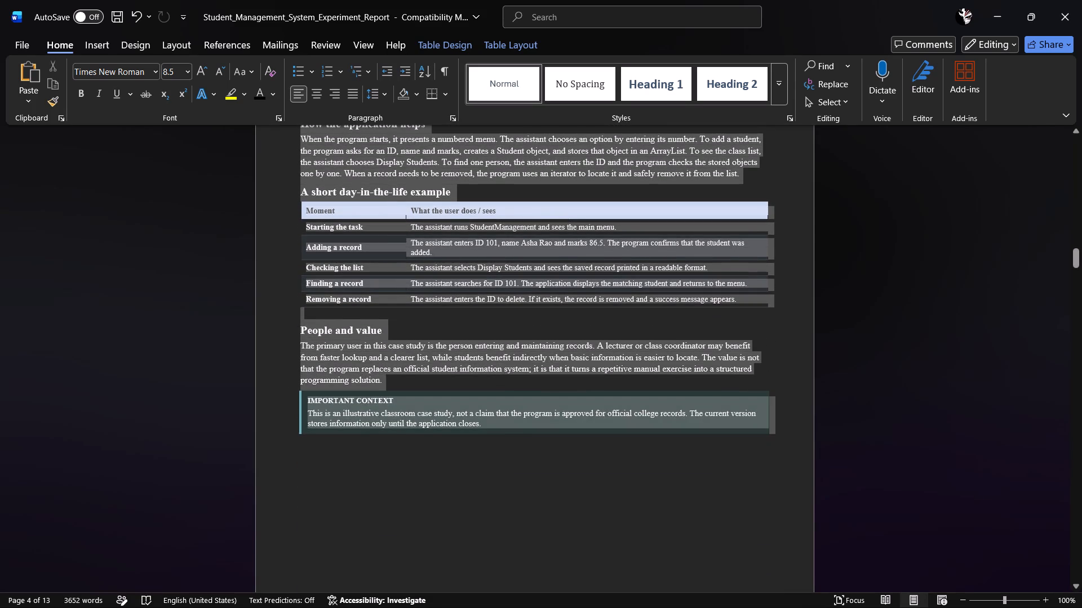
{"action": "left_click_drag", "start_coordinate": [509, 394], "coordinate": [481, 387]}
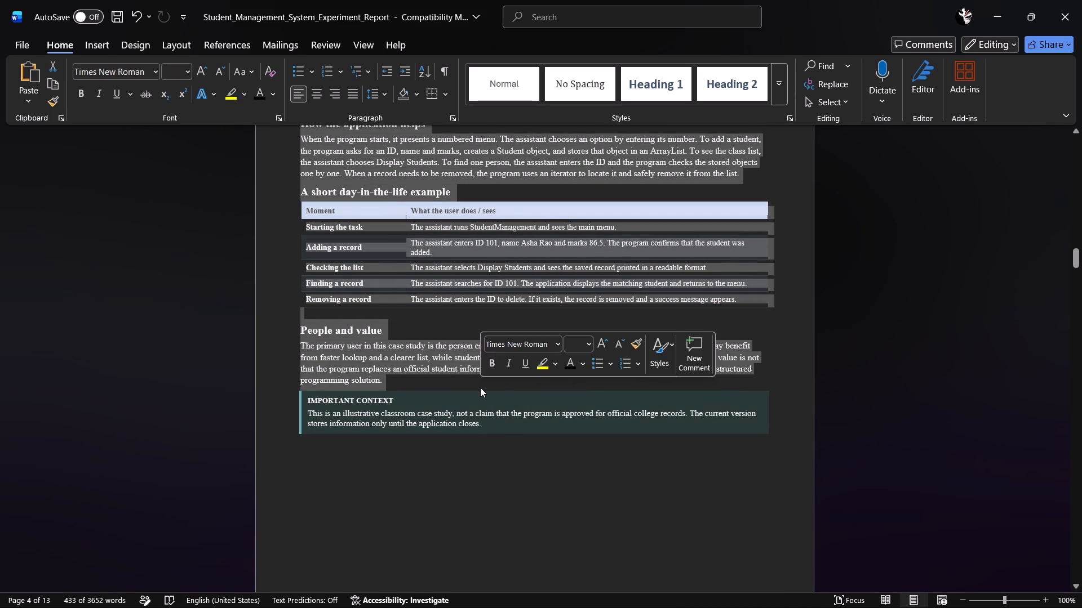
{"action": "key", "text": "ctrl+x"}
Return to the Java project Case study document and paste the cut case study section below the Tools and Requirements table.
{"action": "left_click", "coordinate": [999, 1]}
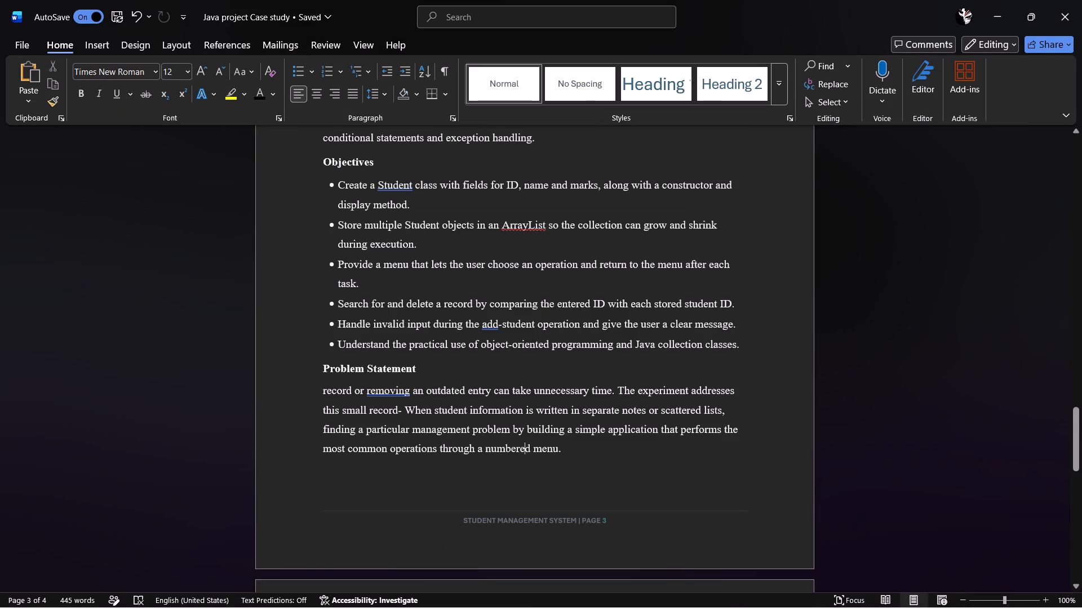
{"action": "scroll", "coordinate": [639, 322], "scroll_direction": "down", "scroll_amount": 20}
{"action": "scroll", "coordinate": [639, 322], "scroll_direction": "down", "scroll_amount": 8}
{"action": "left_click", "coordinate": [474, 297]}
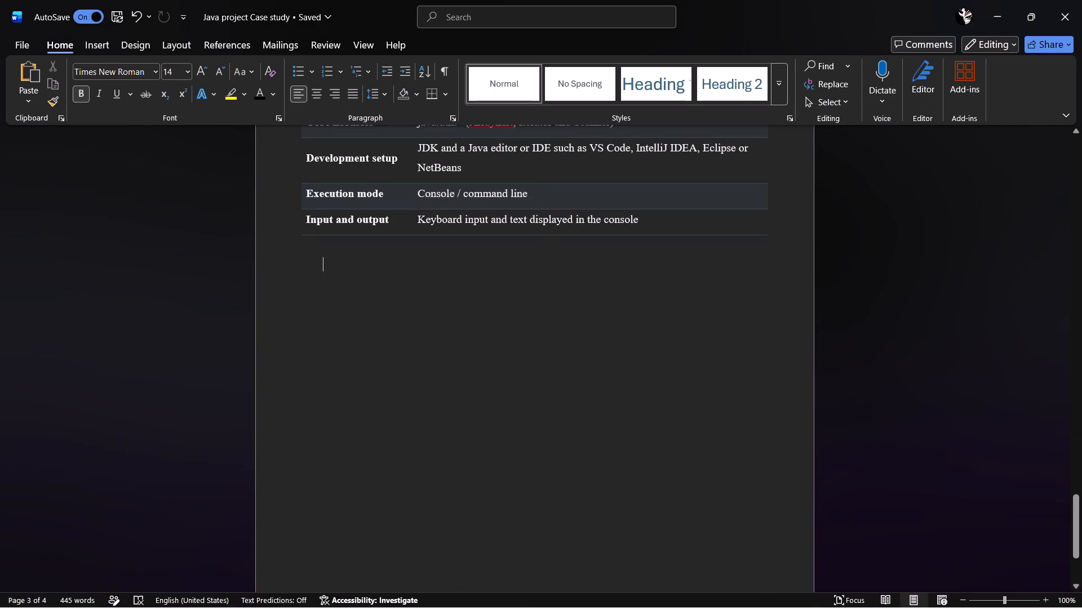
{"action": "key", "text": "ctrl+v"}
{"action": "scroll", "coordinate": [452, 311], "scroll_direction": "up", "scroll_amount": 10}
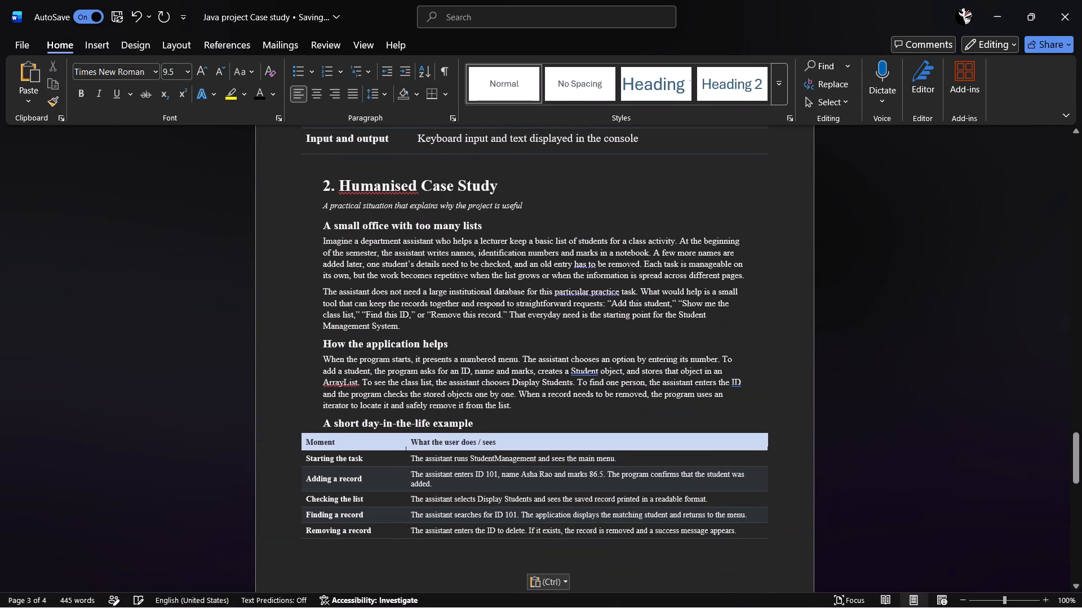
Correct "Humanised" to "Humanized" in the pasted section 2 heading.
{"action": "left_click", "coordinate": [356, 191]}
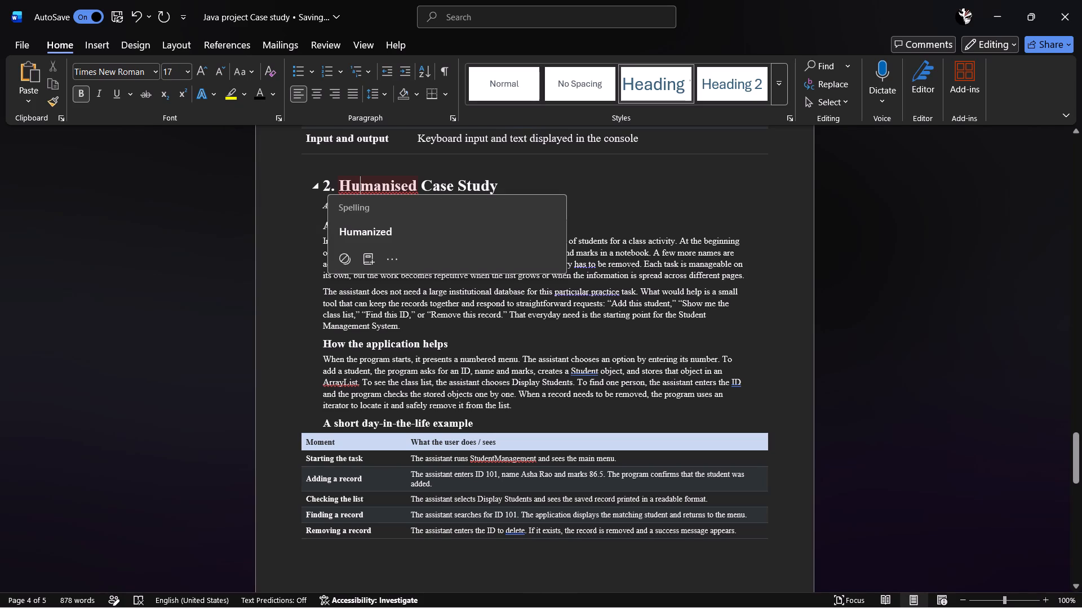
{"action": "left_click", "coordinate": [420, 226]}
Delete the italic subtitle "A practical situation that explains why the project is useful" under the section 2 heading.
{"action": "left_click", "coordinate": [521, 193]}
{"action": "left_click", "coordinate": [527, 205]}
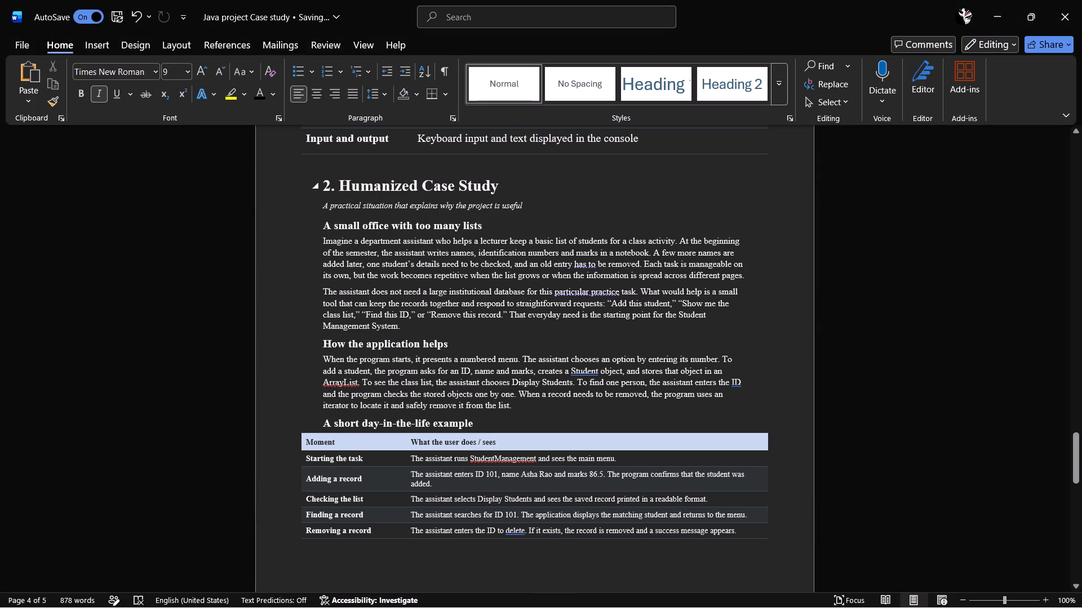
{"action": "left_click_drag", "start_coordinate": [524, 207], "coordinate": [522, 208]}
{"action": "left_click_drag", "start_coordinate": [522, 208], "coordinate": [323, 206]}
{"action": "key", "text": "BackSpace"}
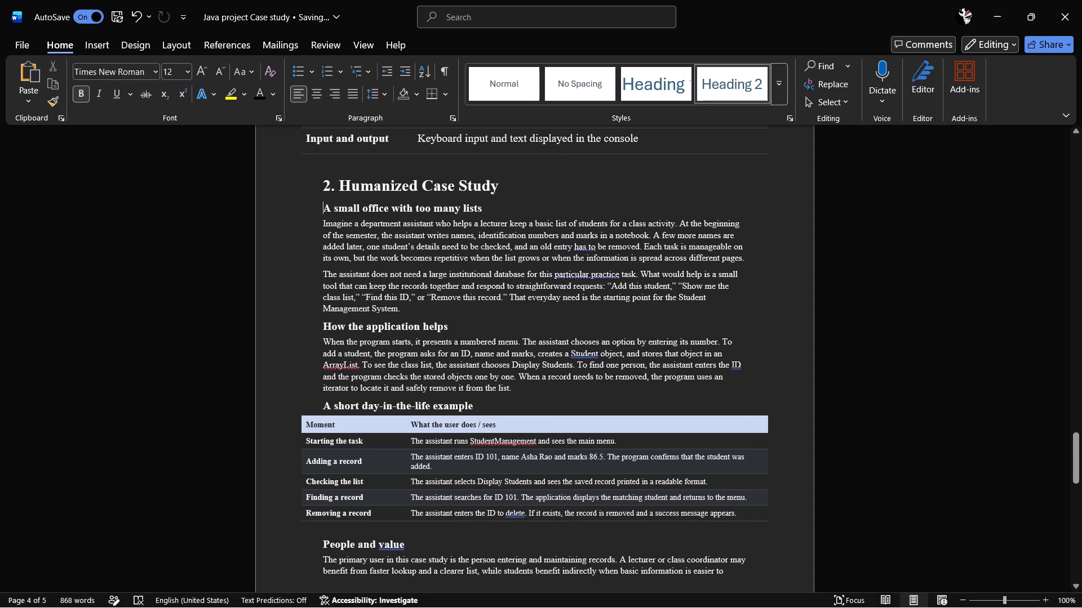
Set the font size of the "2. Humanized Case Study" heading to 14.
{"action": "left_click", "coordinate": [317, 193]}
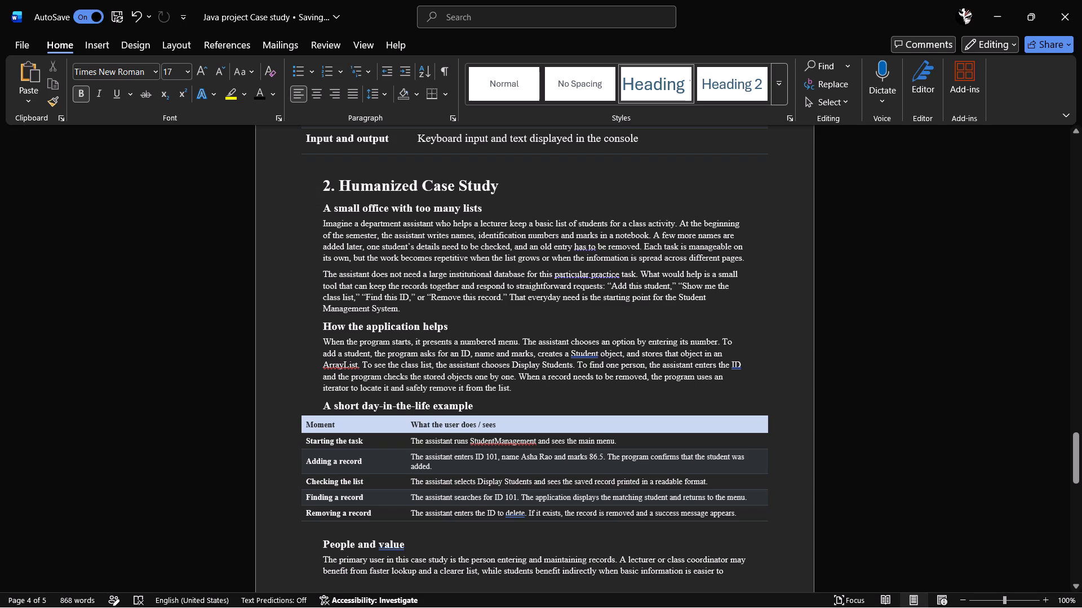
{"action": "scroll", "coordinate": [374, 279], "scroll_direction": "down", "scroll_amount": 2}
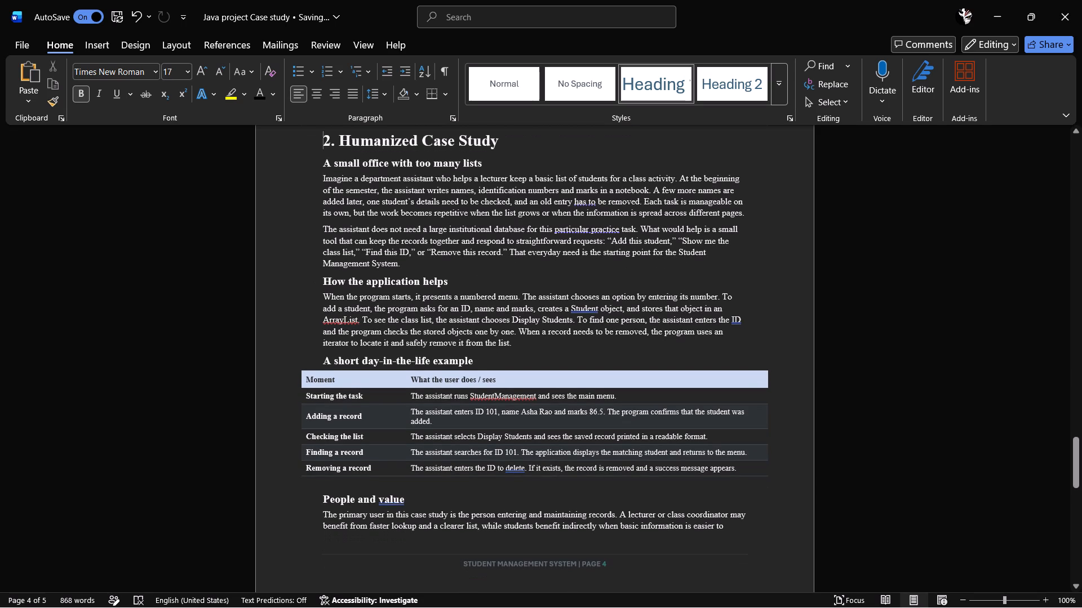
{"action": "left_click_drag", "start_coordinate": [325, 161], "coordinate": [422, 164]}
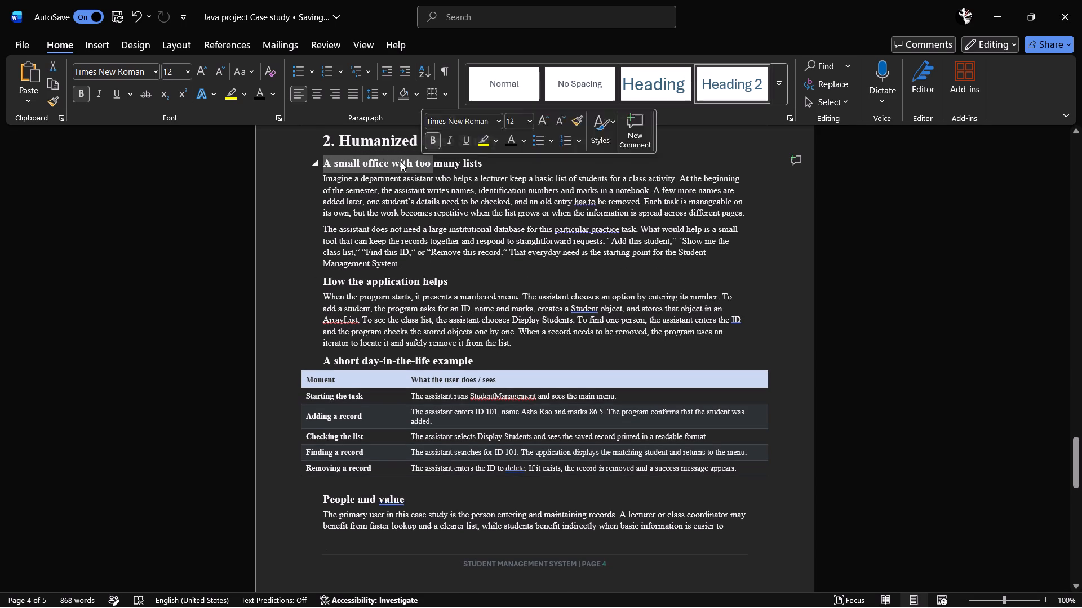
{"action": "left_click", "coordinate": [343, 150]}
{"action": "left_click_drag", "start_coordinate": [322, 140], "coordinate": [486, 153]}
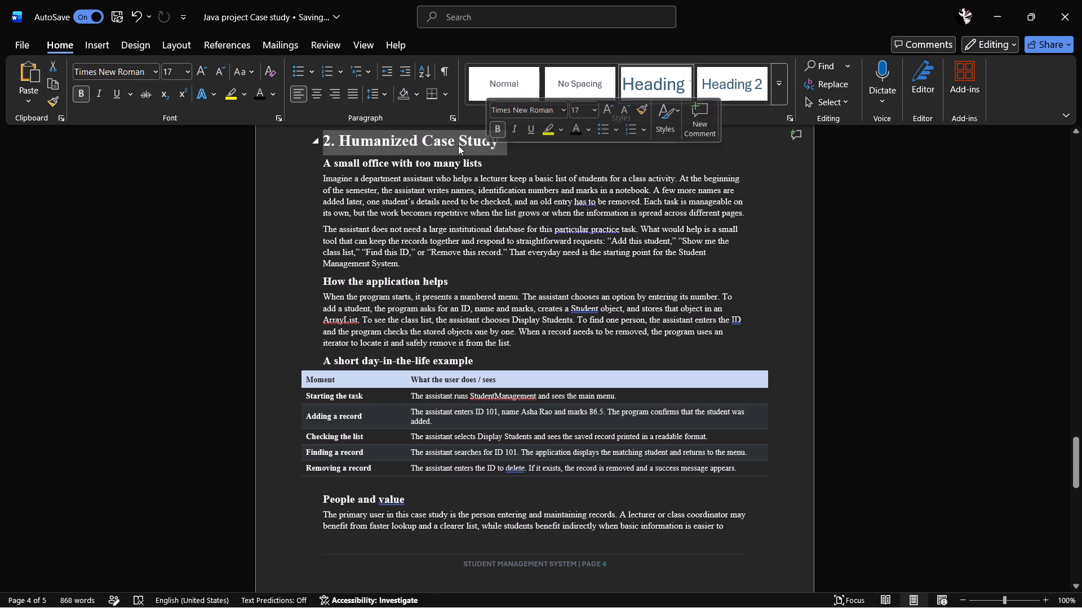
{"action": "left_click", "coordinate": [188, 73]}
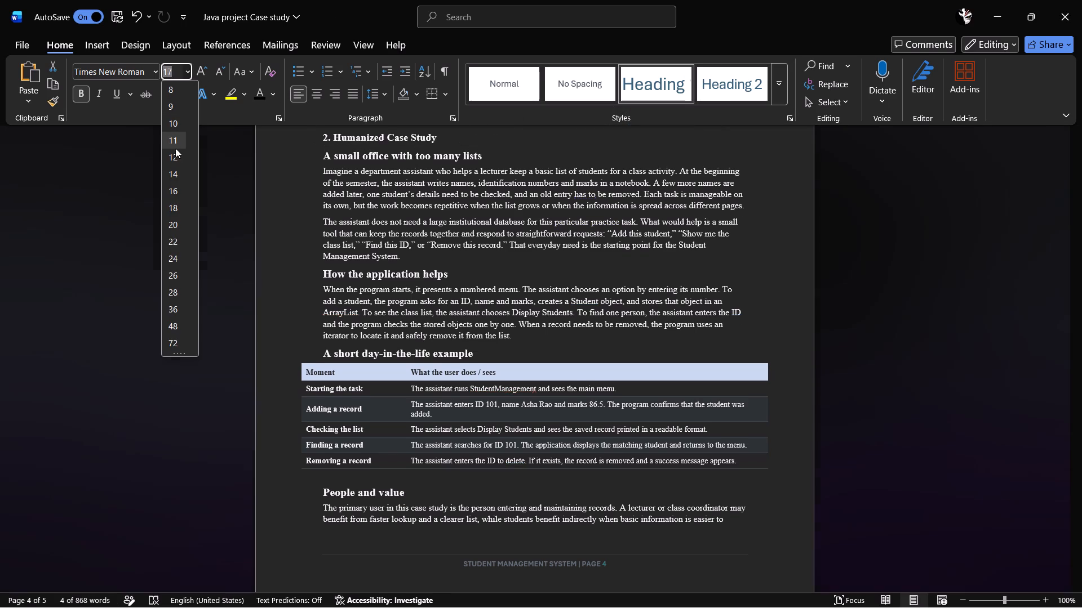
{"action": "left_click", "coordinate": [172, 178]}
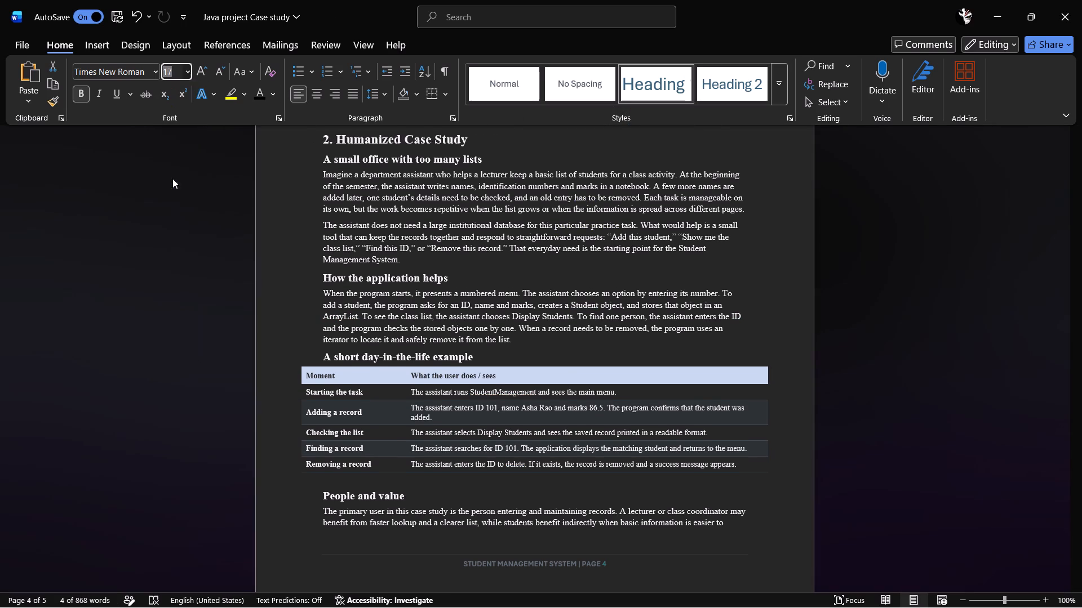
Set the font size of the "A small office with too many lists" subheading and its two paragraphs to 12.
{"action": "left_click", "coordinate": [369, 181]}
{"action": "left_click_drag", "start_coordinate": [325, 160], "coordinate": [349, 168]}
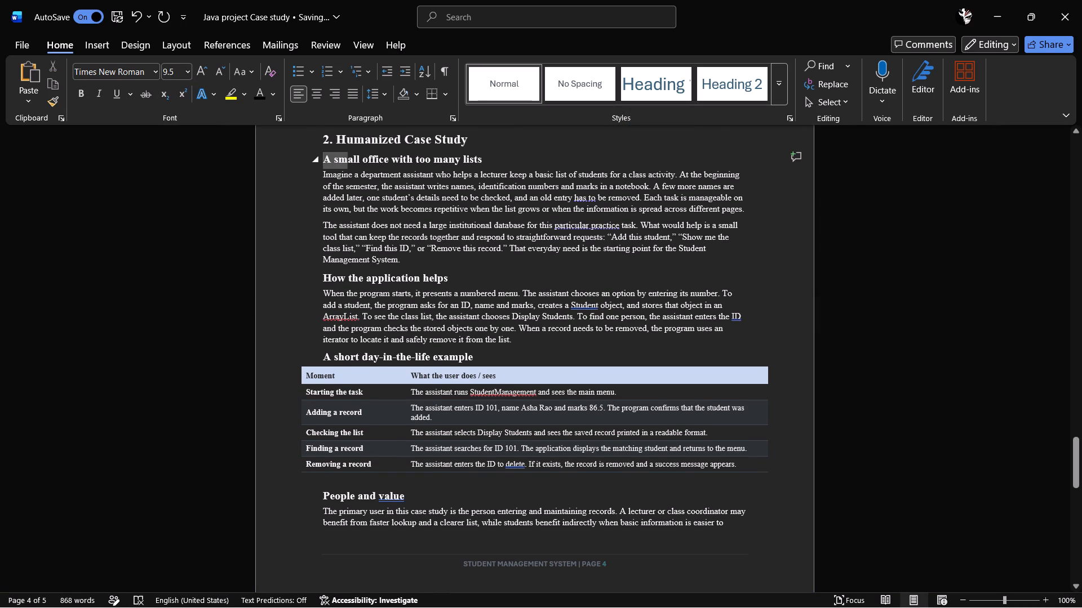
{"action": "left_click_drag", "start_coordinate": [349, 168], "coordinate": [429, 238]}
{"action": "scroll", "coordinate": [438, 225], "scroll_direction": "down", "scroll_amount": 1}
{"action": "scroll", "coordinate": [429, 238], "scroll_direction": "up", "scroll_amount": 1}
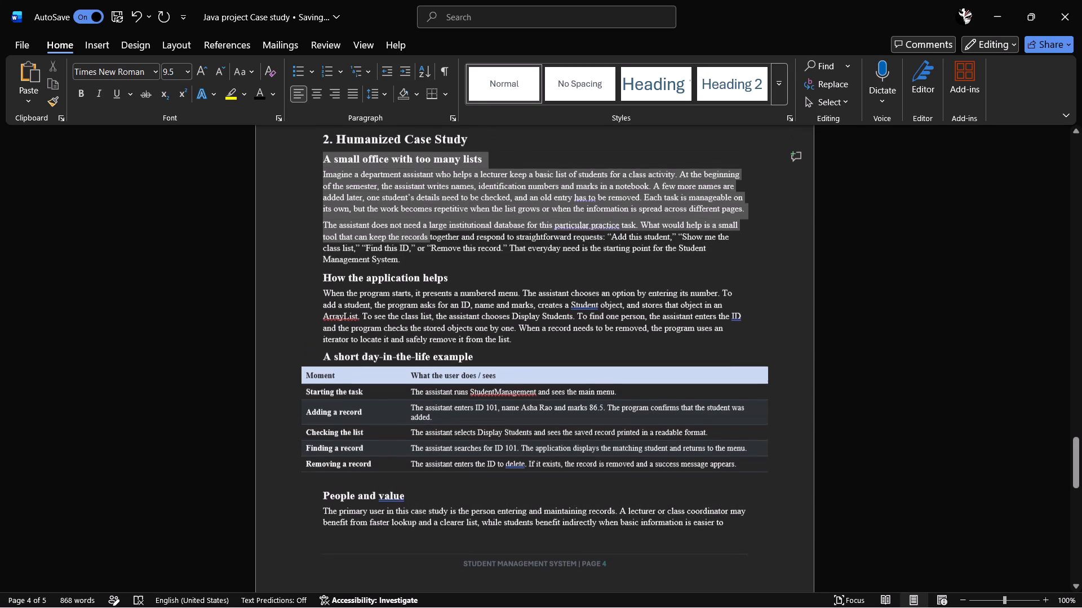
{"action": "left_click_drag", "start_coordinate": [429, 238], "coordinate": [417, 265]}
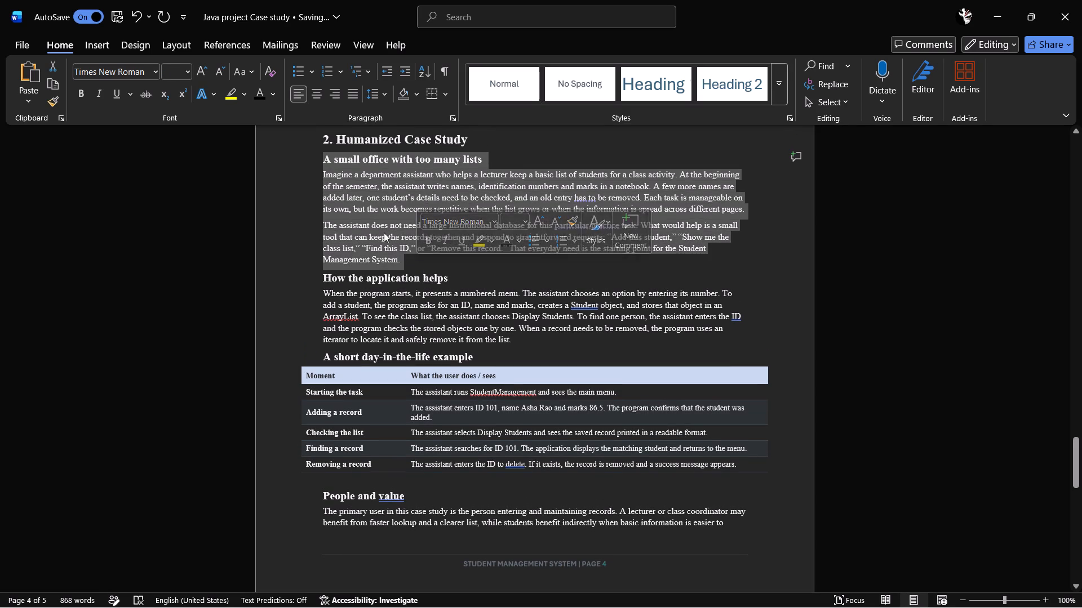
{"action": "left_click", "coordinate": [384, 233]}
{"action": "left_click_drag", "start_coordinate": [400, 261], "coordinate": [367, 246]}
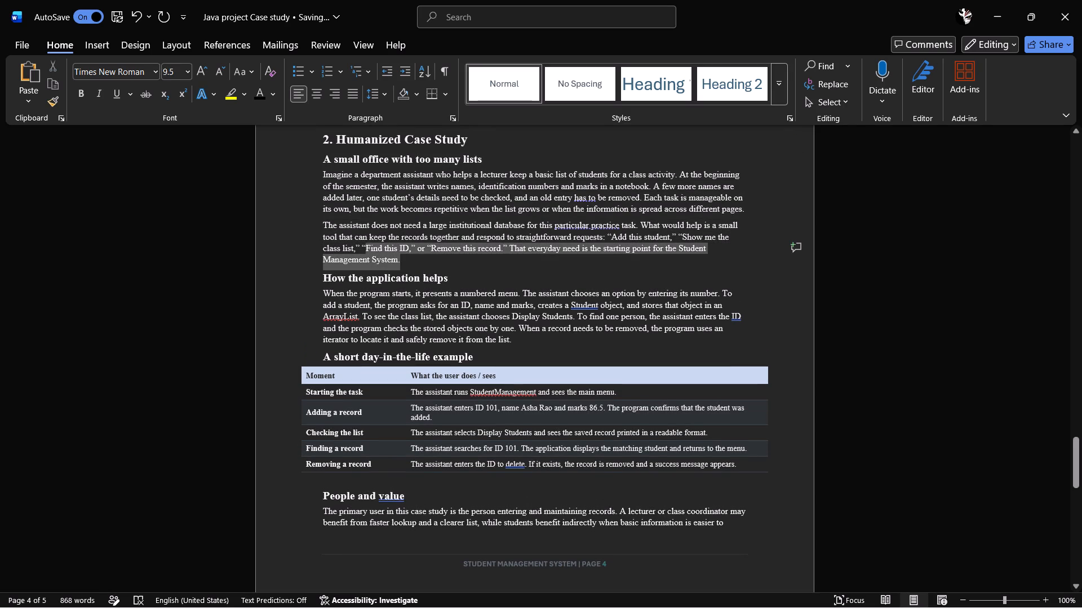
{"action": "left_click_drag", "start_coordinate": [367, 246], "coordinate": [310, 170]}
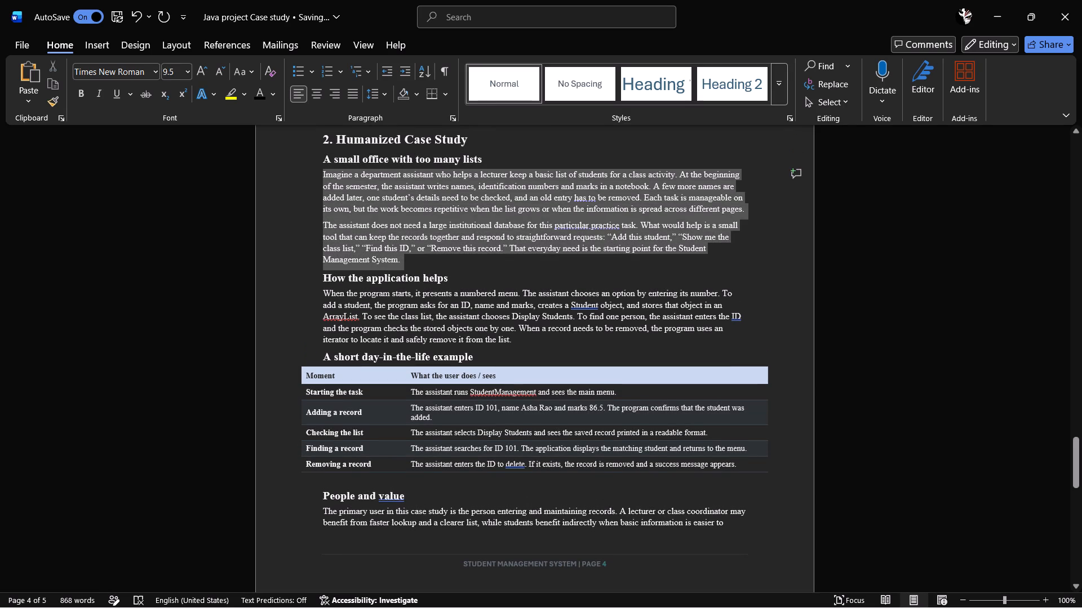
{"action": "left_click_drag", "start_coordinate": [310, 170], "coordinate": [310, 164]}
{"action": "left_click", "coordinate": [345, 205]}
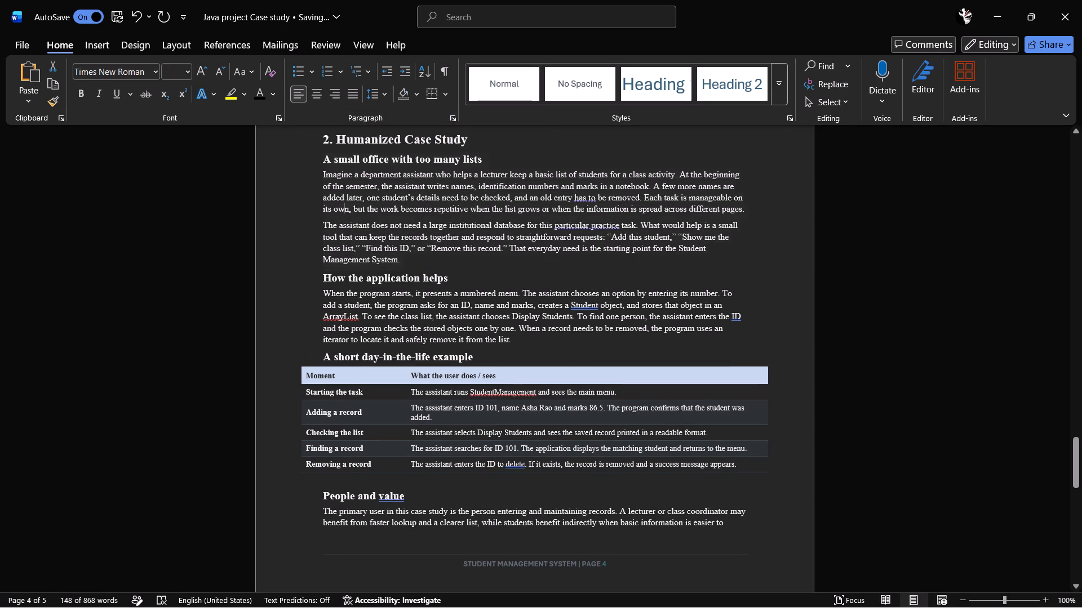
{"action": "left_click_drag", "start_coordinate": [327, 160], "coordinate": [404, 258]}
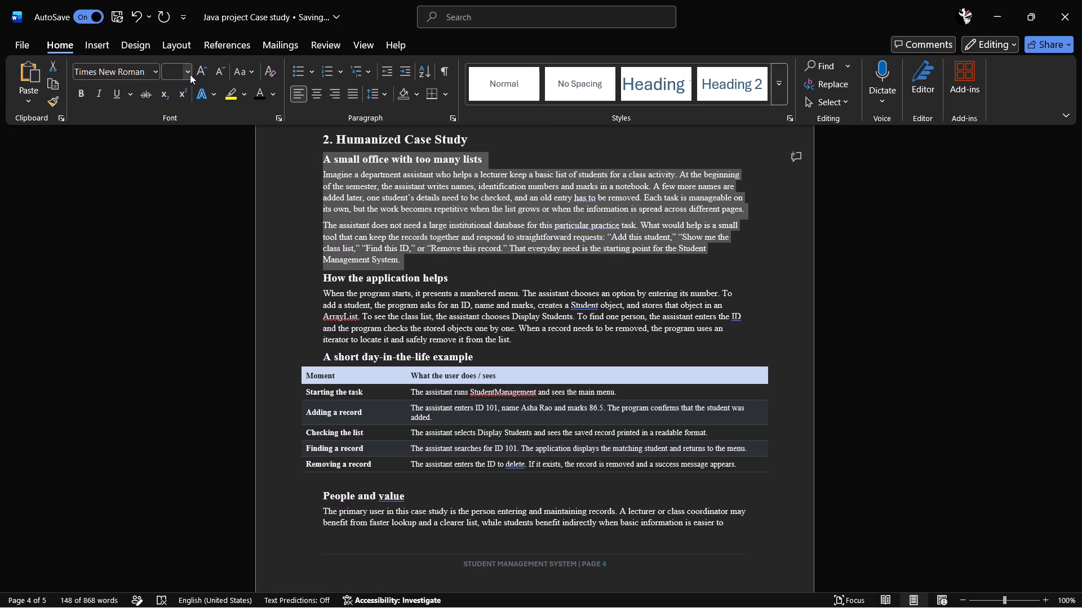
{"action": "left_click", "coordinate": [181, 68]}
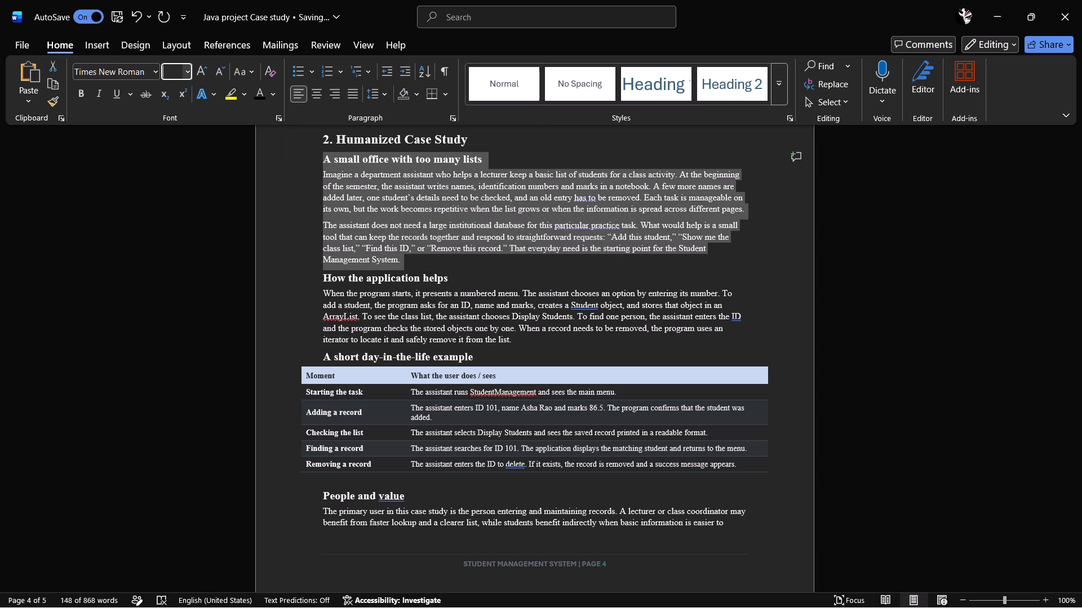
{"action": "left_click", "coordinate": [187, 73]}
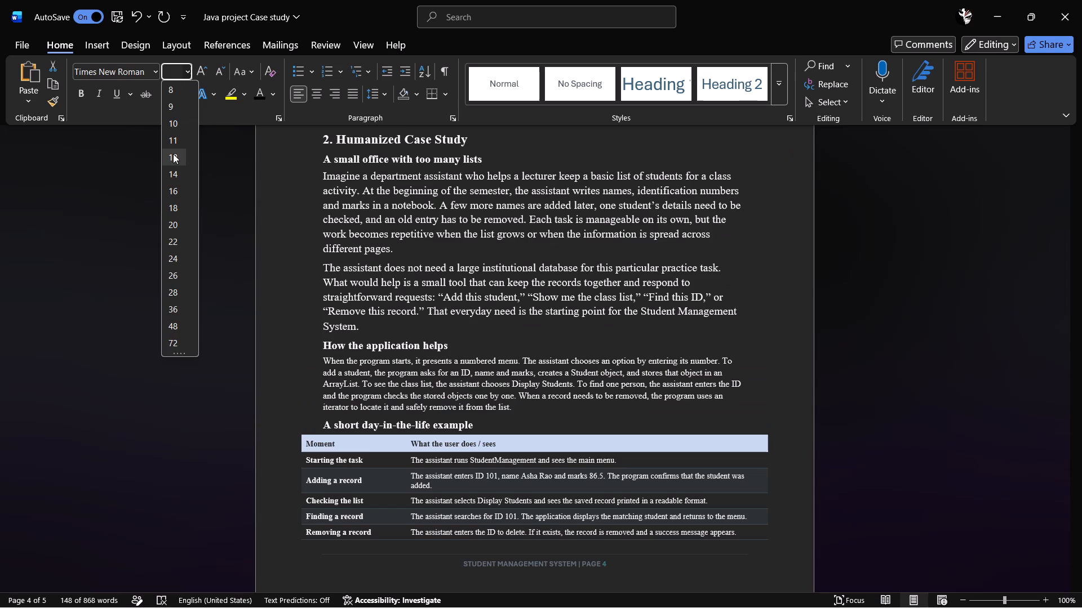
{"action": "left_click", "coordinate": [173, 155]}
{"action": "left_click", "coordinate": [309, 230]}
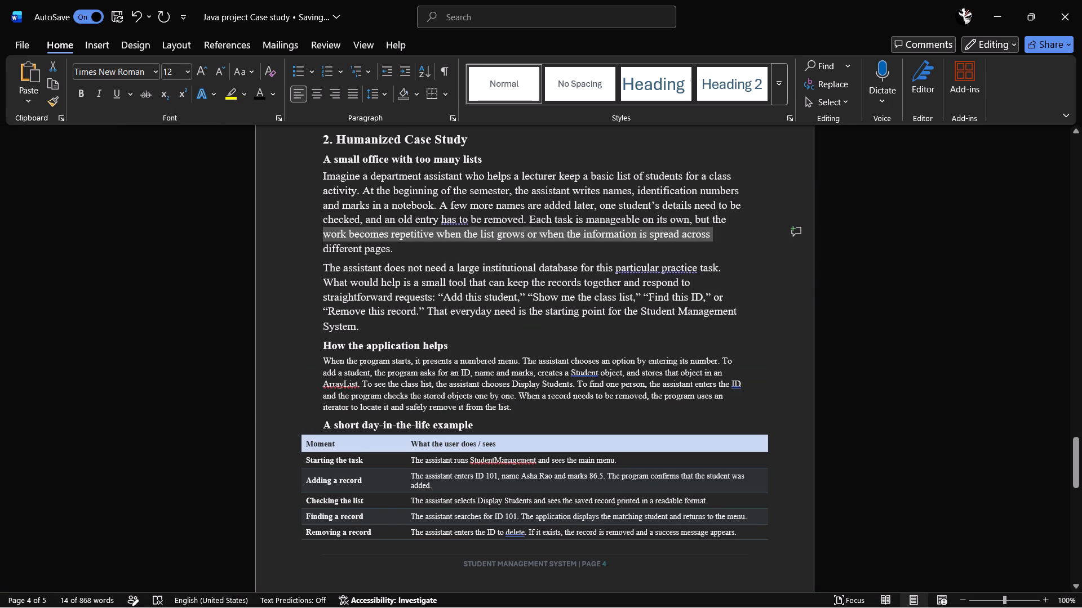
{"action": "left_click", "coordinate": [335, 283]}
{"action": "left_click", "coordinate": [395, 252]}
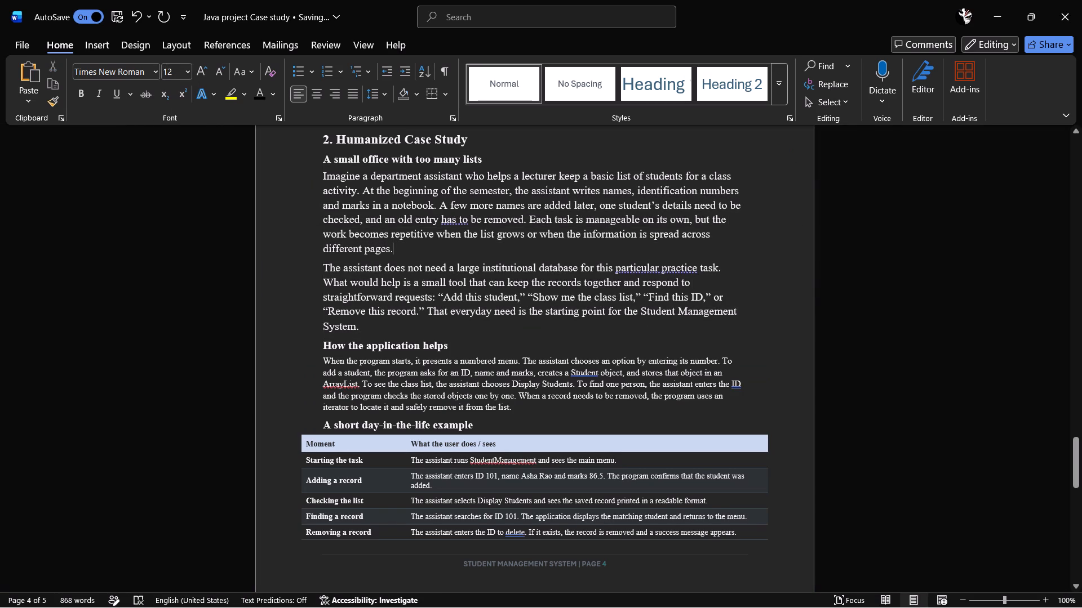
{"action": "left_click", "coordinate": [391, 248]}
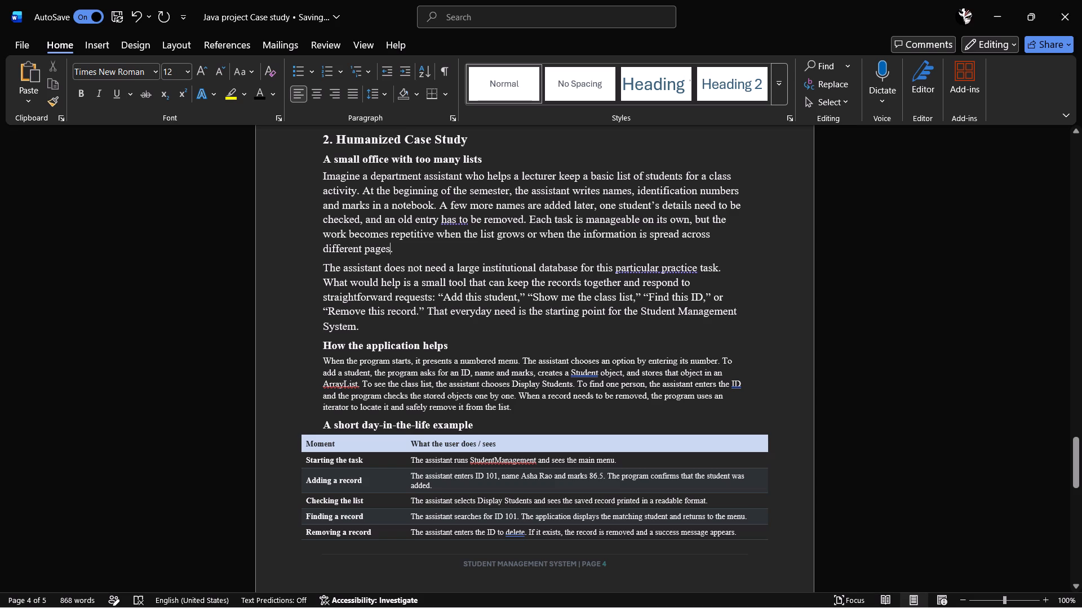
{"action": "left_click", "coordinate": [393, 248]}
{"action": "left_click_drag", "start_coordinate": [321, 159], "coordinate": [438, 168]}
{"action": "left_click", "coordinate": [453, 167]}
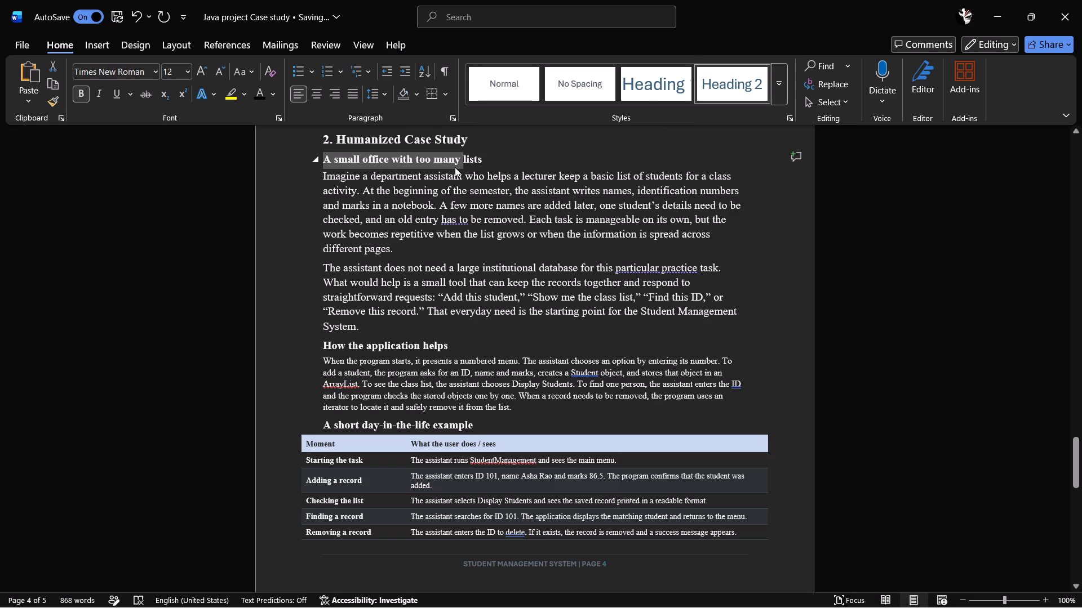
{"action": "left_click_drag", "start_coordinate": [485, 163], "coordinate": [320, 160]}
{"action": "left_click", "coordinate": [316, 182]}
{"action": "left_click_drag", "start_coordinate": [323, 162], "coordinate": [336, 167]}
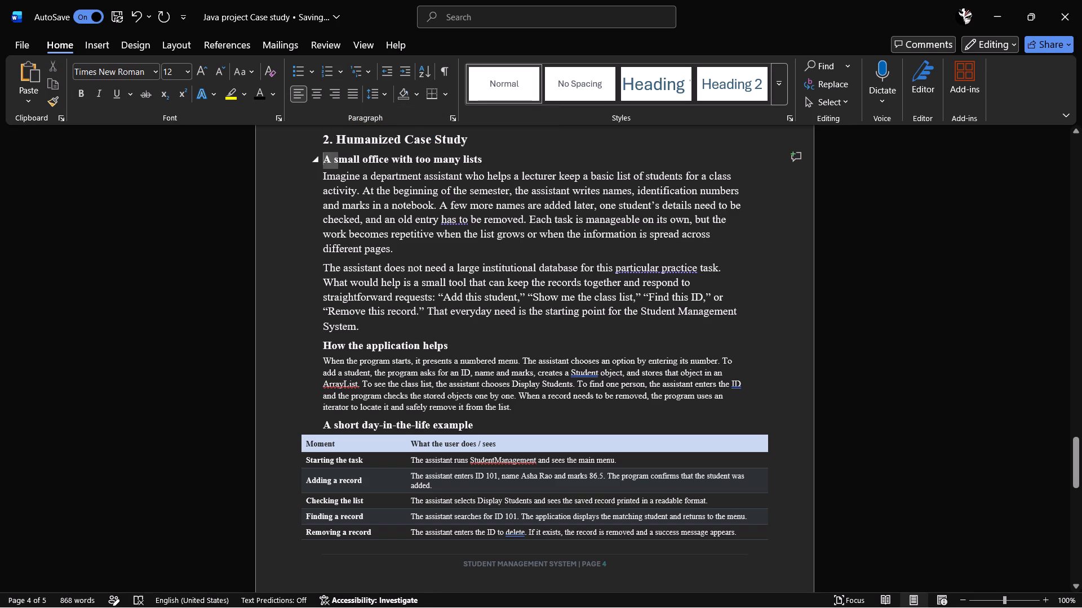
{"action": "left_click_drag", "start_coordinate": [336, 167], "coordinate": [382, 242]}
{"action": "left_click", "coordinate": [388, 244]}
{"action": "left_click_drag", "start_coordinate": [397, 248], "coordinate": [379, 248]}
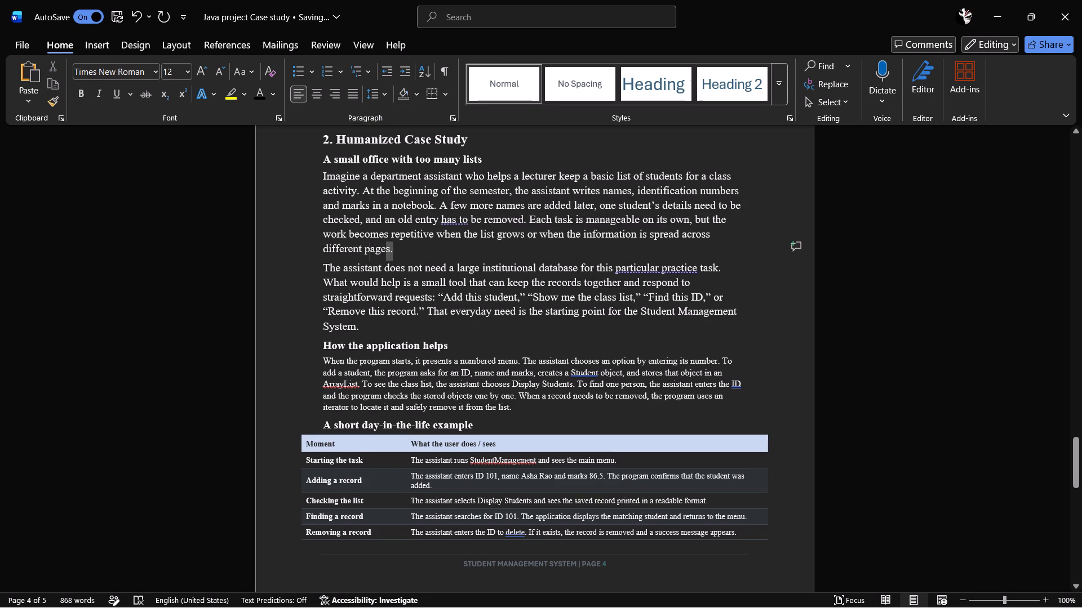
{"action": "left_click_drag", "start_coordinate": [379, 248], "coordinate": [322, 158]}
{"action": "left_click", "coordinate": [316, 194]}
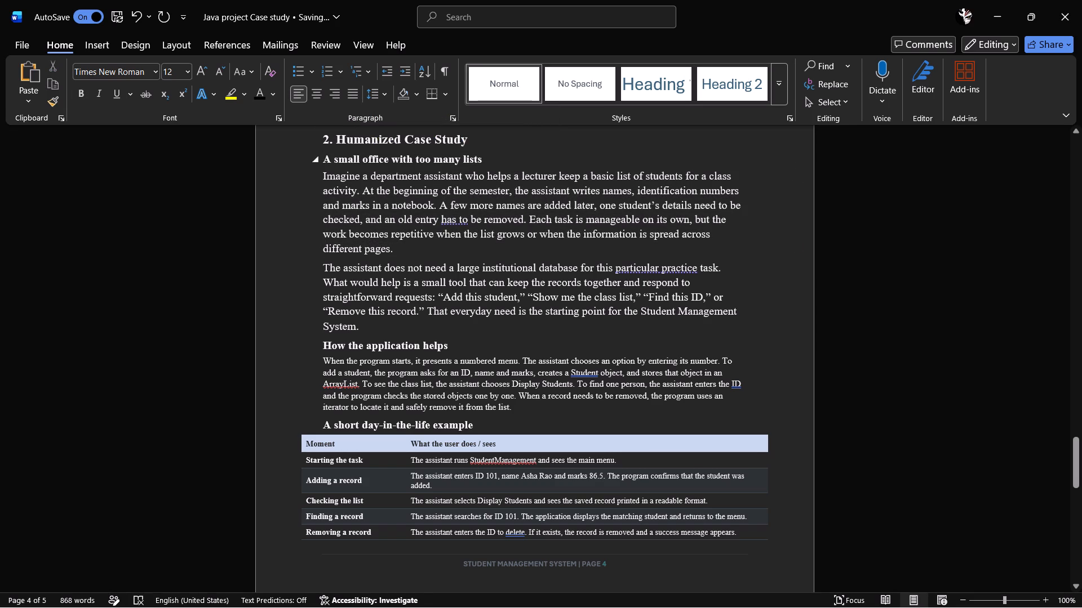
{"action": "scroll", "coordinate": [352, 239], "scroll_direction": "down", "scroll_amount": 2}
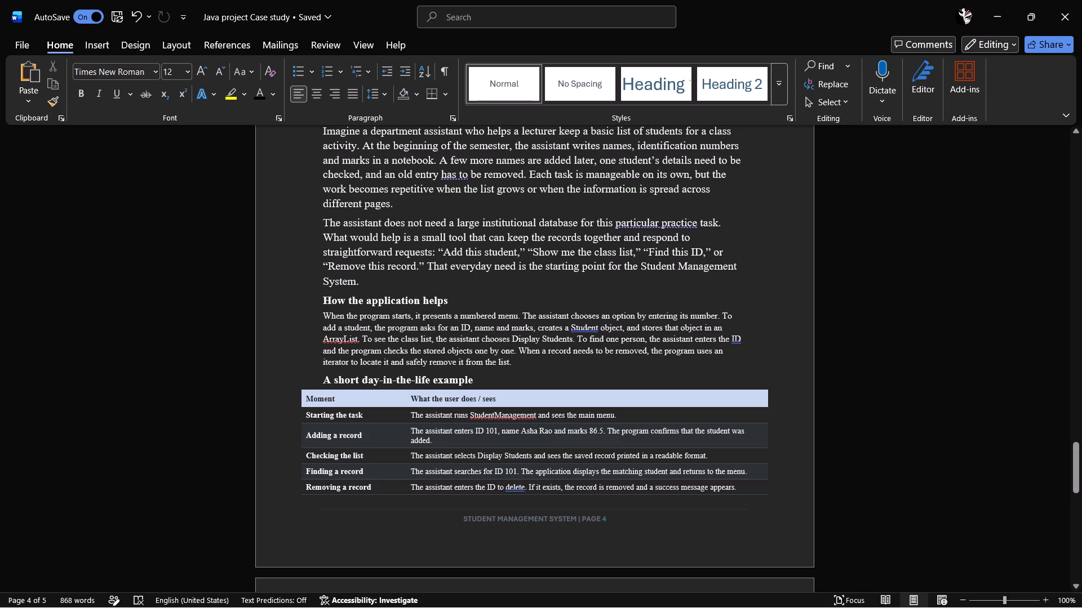
Switch to Chrome, search Google for "DOES WHEAT CONTAINS SUGAR", and close the results tab to return to the document.
{"action": "left_click", "coordinate": [693, 591]}
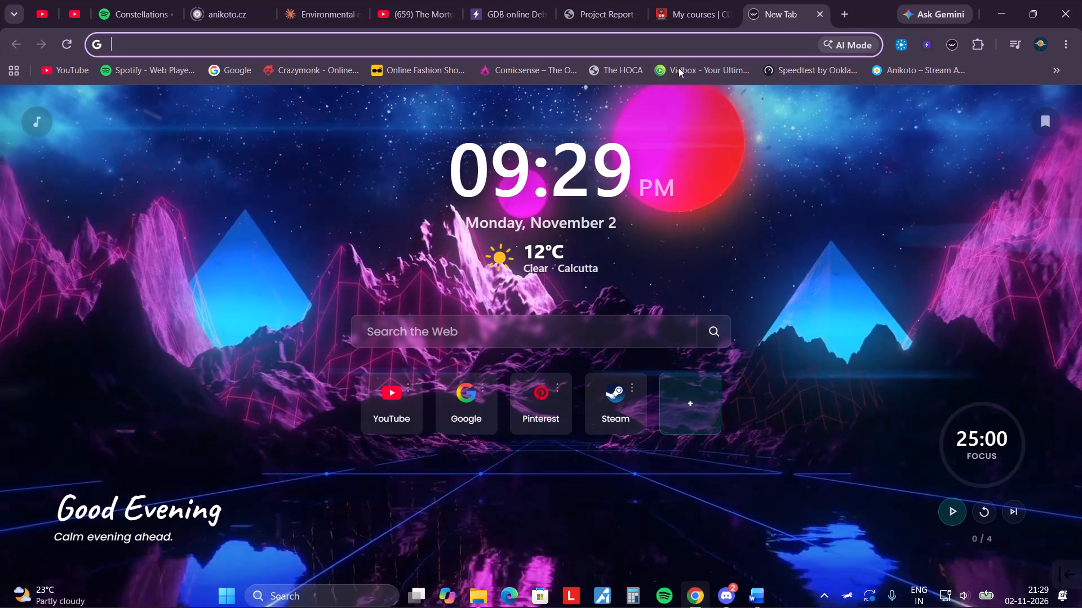
{"action": "left_click", "coordinate": [663, 41]}
{"action": "type", "text": "DOES"}
{"action": "key", "text": "space"}
{"action": "type", "text": "WHEAT"}
{"action": "key", "text": "space"}
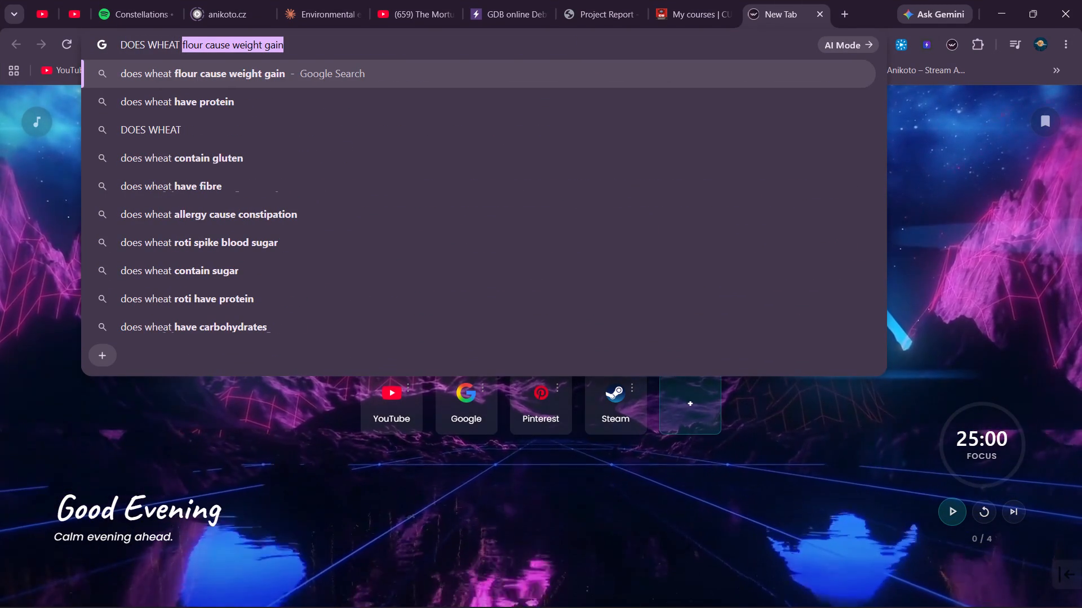
{"action": "type", "text": "CONTAINS SUGAR"}
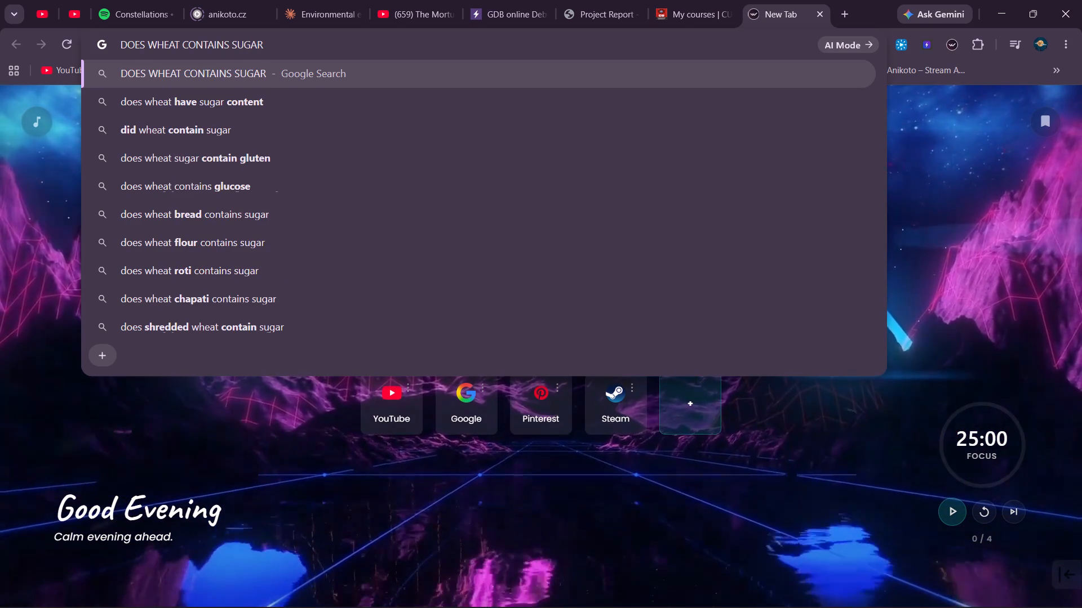
{"action": "key", "text": "Return"}
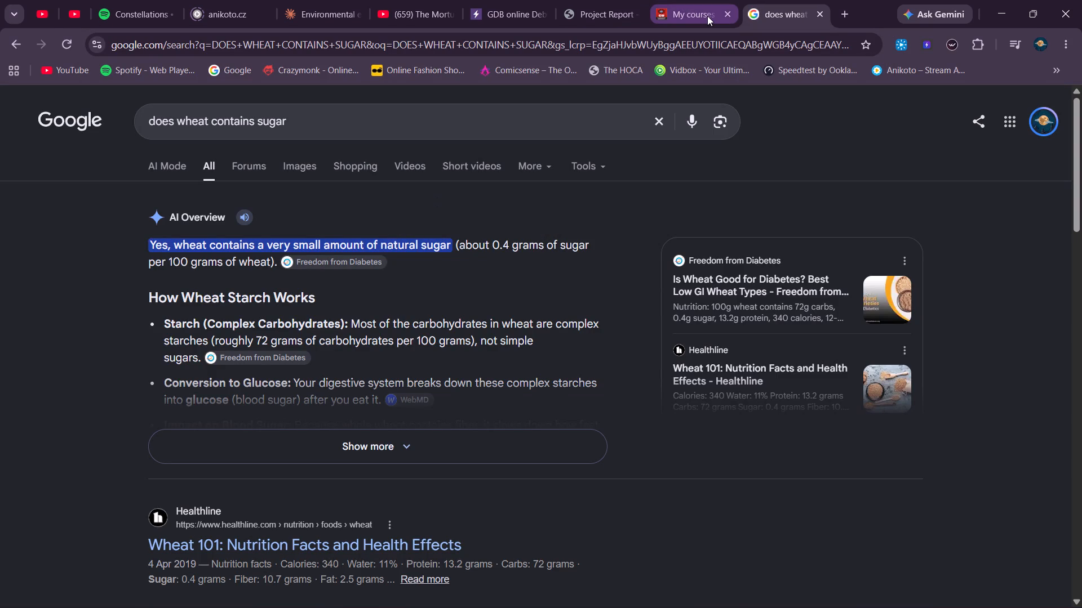
{"action": "left_click", "coordinate": [822, 18]}
{"action": "left_click", "coordinate": [988, 9]}
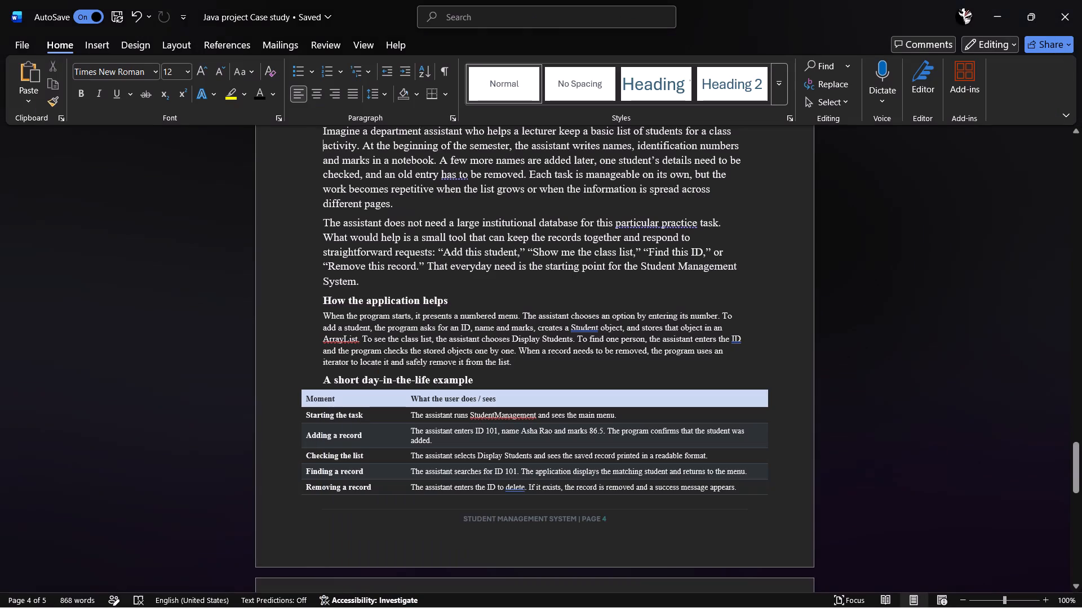
Set the font size to 12 for everything from "A small office with too many lists" through the People and value paragraph, including the table.
{"action": "scroll", "coordinate": [577, 320], "scroll_direction": "up", "scroll_amount": 6}
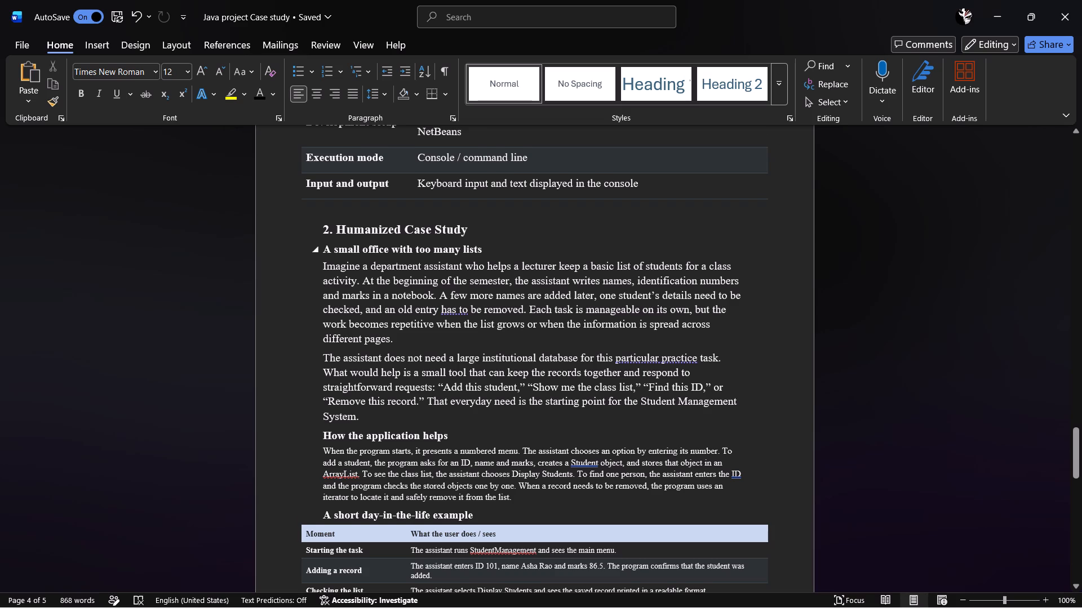
{"action": "scroll", "coordinate": [353, 253], "scroll_direction": "down", "scroll_amount": 4}
{"action": "scroll", "coordinate": [353, 253], "scroll_direction": "up", "scroll_amount": 5}
{"action": "left_click", "coordinate": [337, 268]}
{"action": "left_click_drag", "start_coordinate": [324, 277], "coordinate": [332, 279]}
{"action": "left_click", "coordinate": [332, 279]}
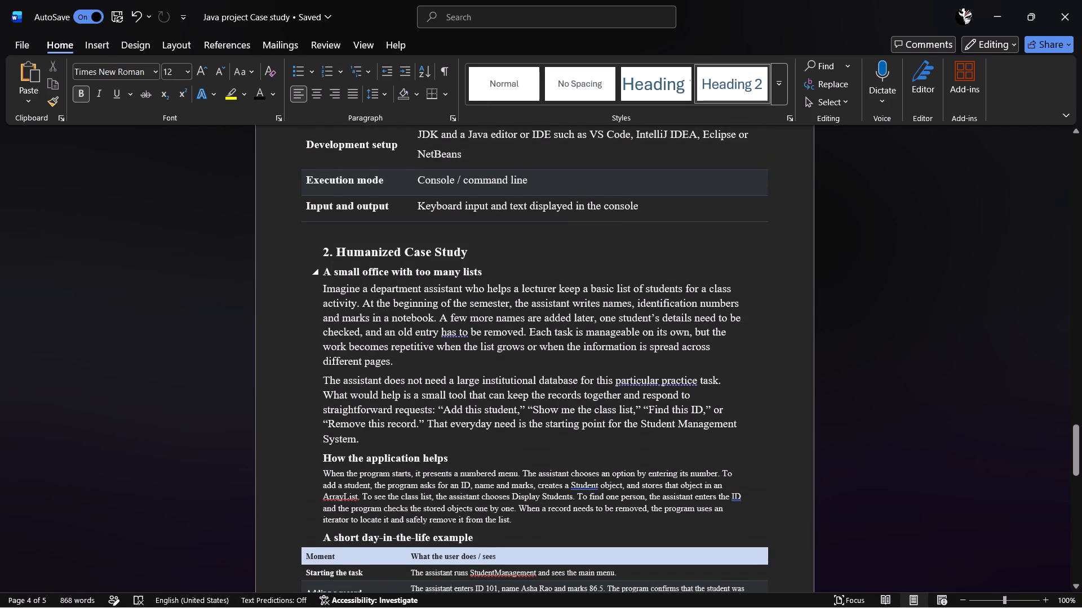
{"action": "left_click_drag", "start_coordinate": [325, 274], "coordinate": [458, 392]}
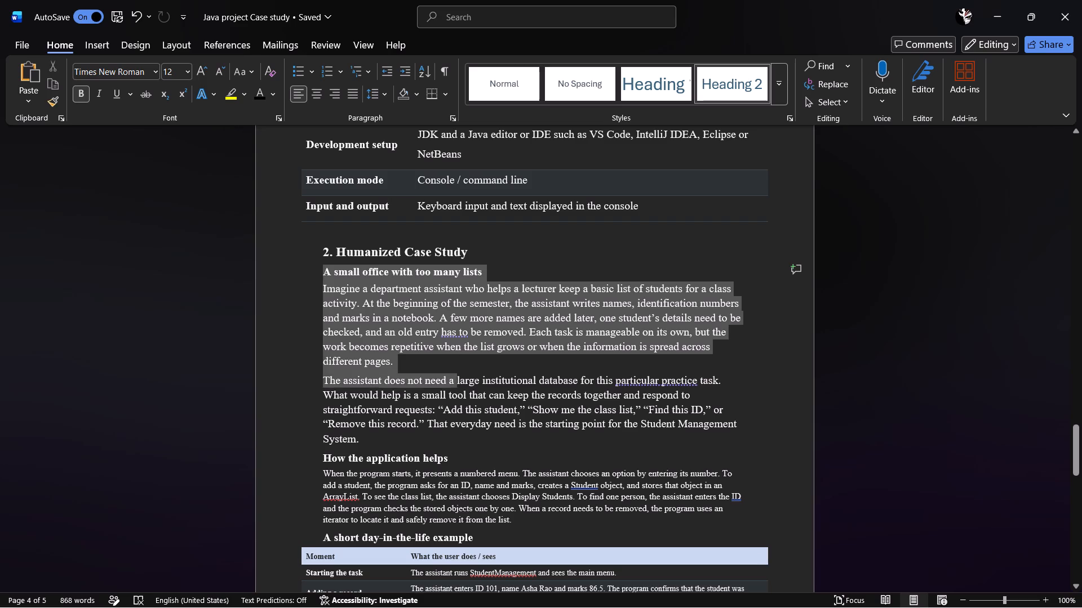
{"action": "left_click_drag", "start_coordinate": [458, 392], "coordinate": [529, 475]}
{"action": "scroll", "coordinate": [509, 470], "scroll_direction": "down", "scroll_amount": 2}
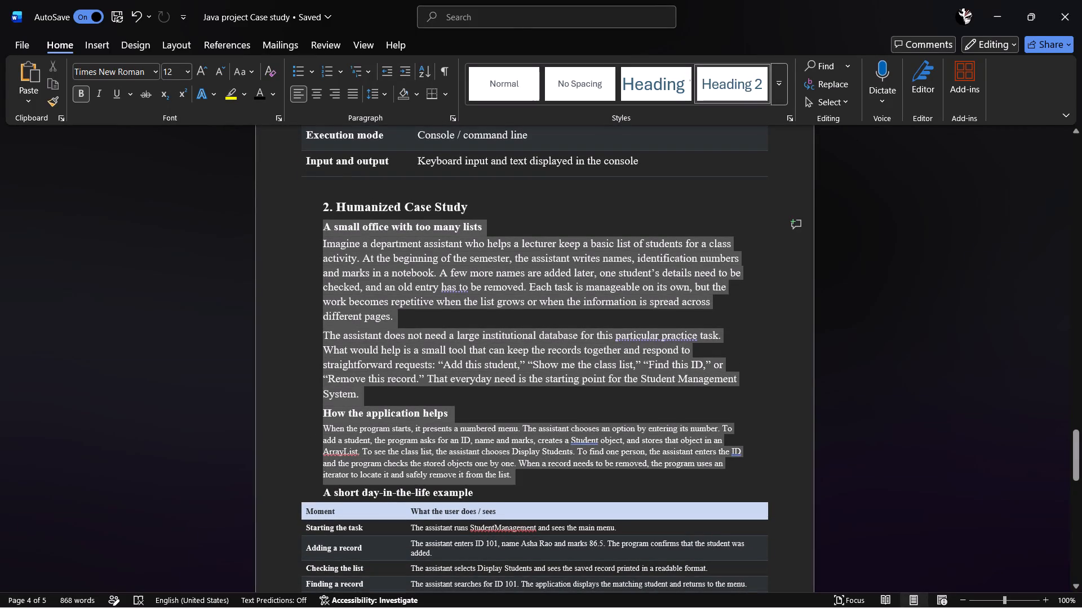
{"action": "left_click_drag", "start_coordinate": [529, 475], "coordinate": [529, 479]}
{"action": "scroll", "coordinate": [501, 462], "scroll_direction": "down", "scroll_amount": 6}
{"action": "scroll", "coordinate": [456, 403], "scroll_direction": "down", "scroll_amount": 13}
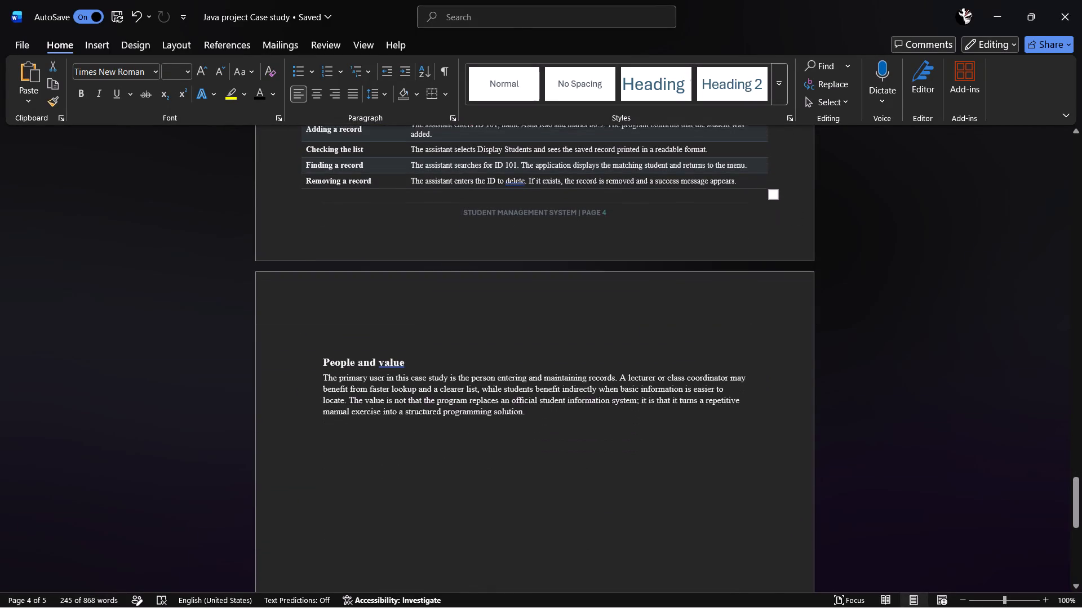
{"action": "left_click", "coordinate": [363, 302]}
{"action": "scroll", "coordinate": [364, 303], "scroll_direction": "up", "scroll_amount": 5}
{"action": "scroll", "coordinate": [405, 323], "scroll_direction": "down", "scroll_amount": 6}
{"action": "left_click_drag", "start_coordinate": [548, 387], "coordinate": [538, 387]}
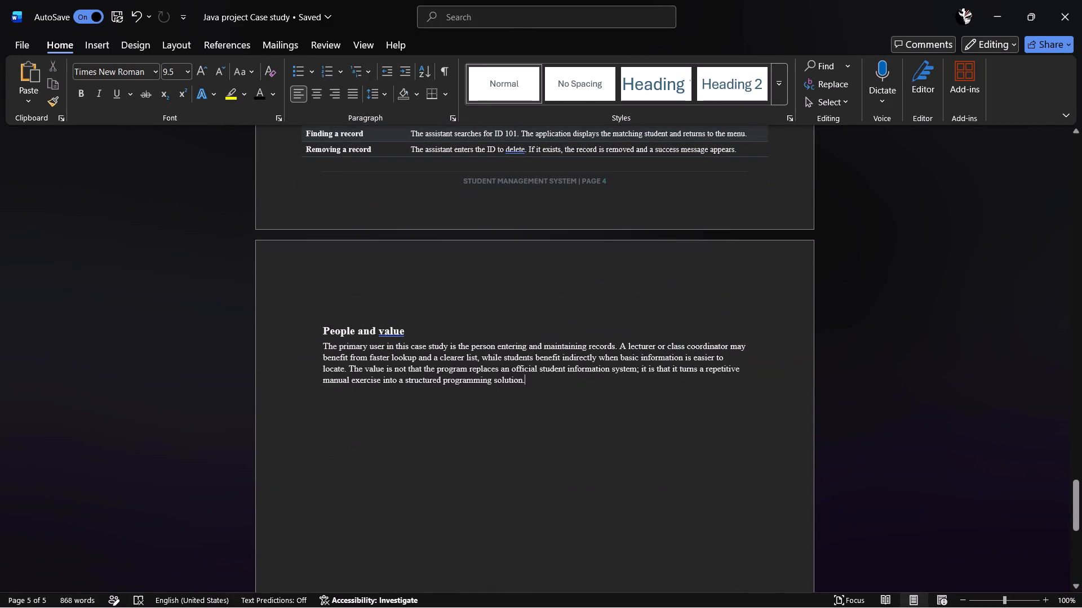
{"action": "left_click_drag", "start_coordinate": [538, 387], "coordinate": [309, 253]}
{"action": "scroll", "coordinate": [287, 324], "scroll_direction": "up", "scroll_amount": 19}
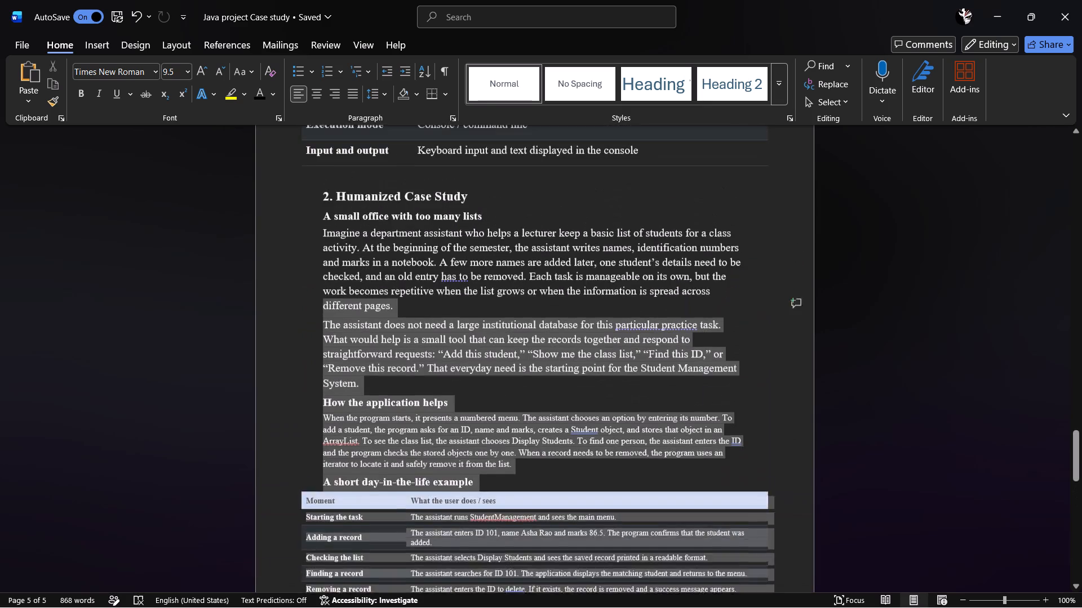
{"action": "scroll", "coordinate": [309, 253], "scroll_direction": "up", "scroll_amount": 3}
{"action": "left_click_drag", "start_coordinate": [309, 253], "coordinate": [312, 275]}
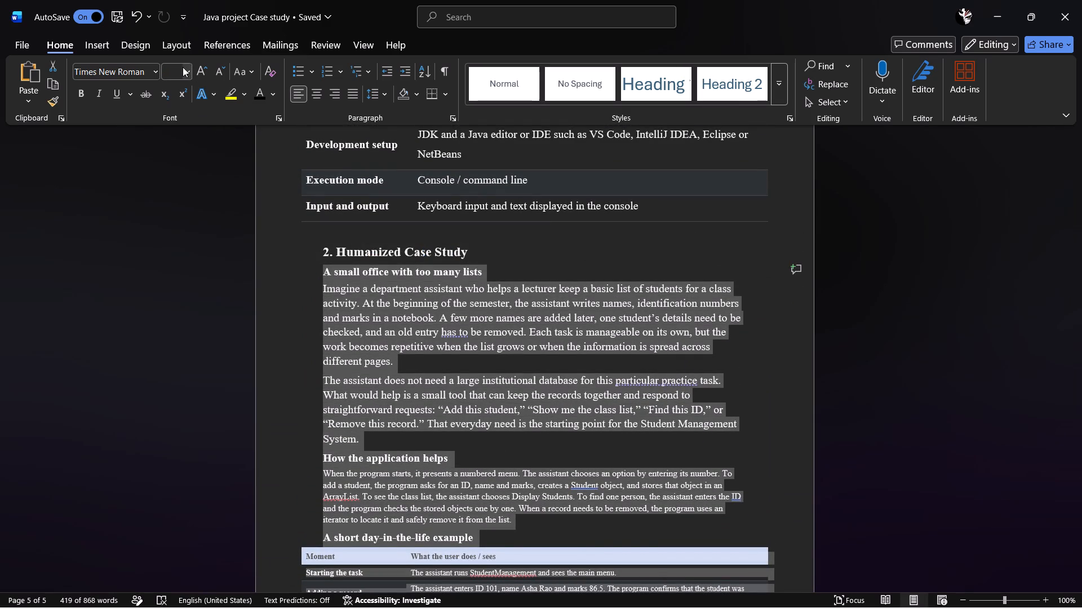
{"action": "left_click", "coordinate": [183, 67]}
{"action": "left_click", "coordinate": [175, 157]}
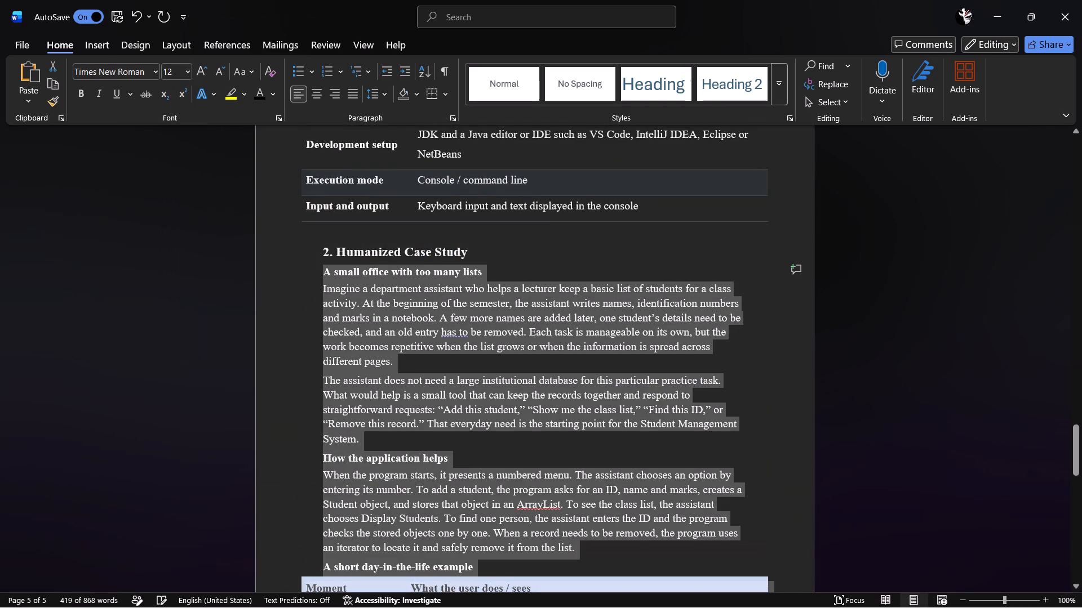
{"action": "left_click", "coordinate": [349, 333]}
Review the layout of the resized case study text and the day-in-the-life table across pages 4 and 5.
{"action": "scroll", "coordinate": [342, 328], "scroll_direction": "down", "scroll_amount": 6}
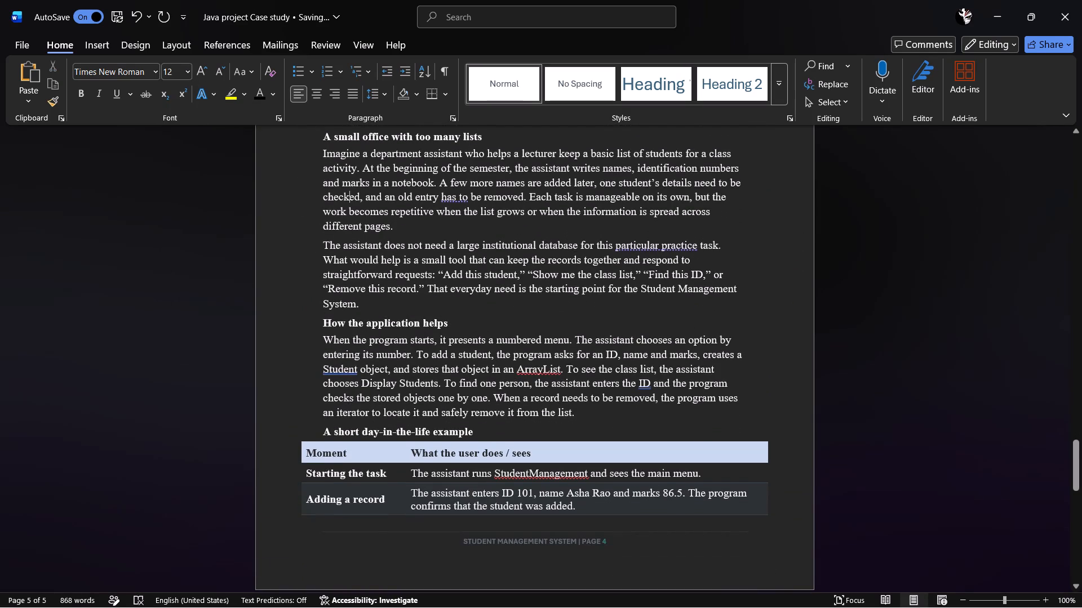
{"action": "scroll", "coordinate": [387, 241], "scroll_direction": "down", "scroll_amount": 2}
{"action": "left_click", "coordinate": [390, 231]}
{"action": "left_click", "coordinate": [384, 253]}
{"action": "scroll", "coordinate": [378, 256], "scroll_direction": "down", "scroll_amount": 6}
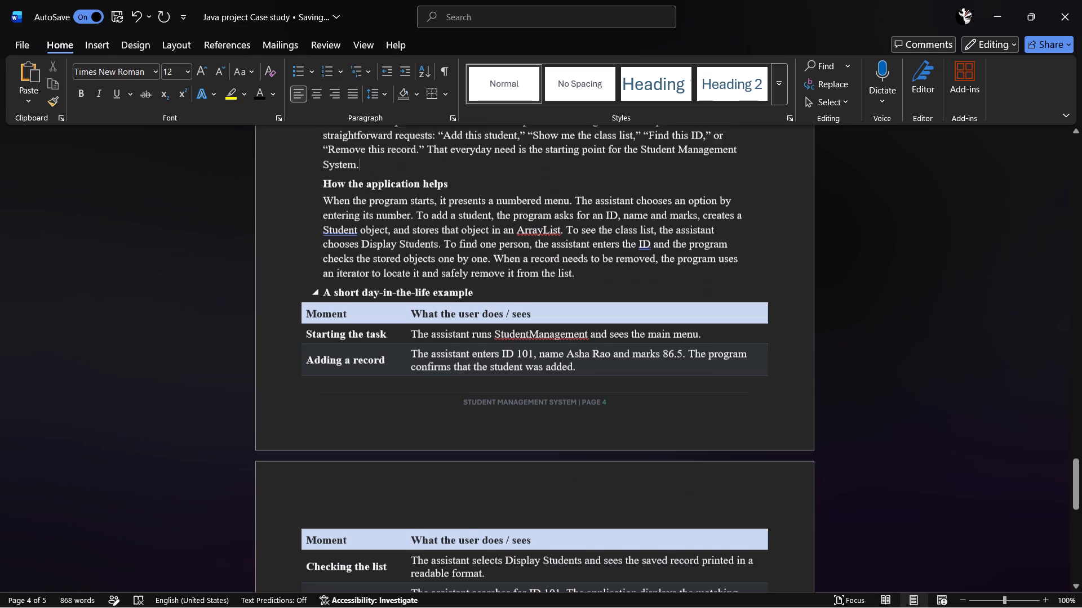
{"action": "scroll", "coordinate": [378, 257], "scroll_direction": "down", "scroll_amount": 9}
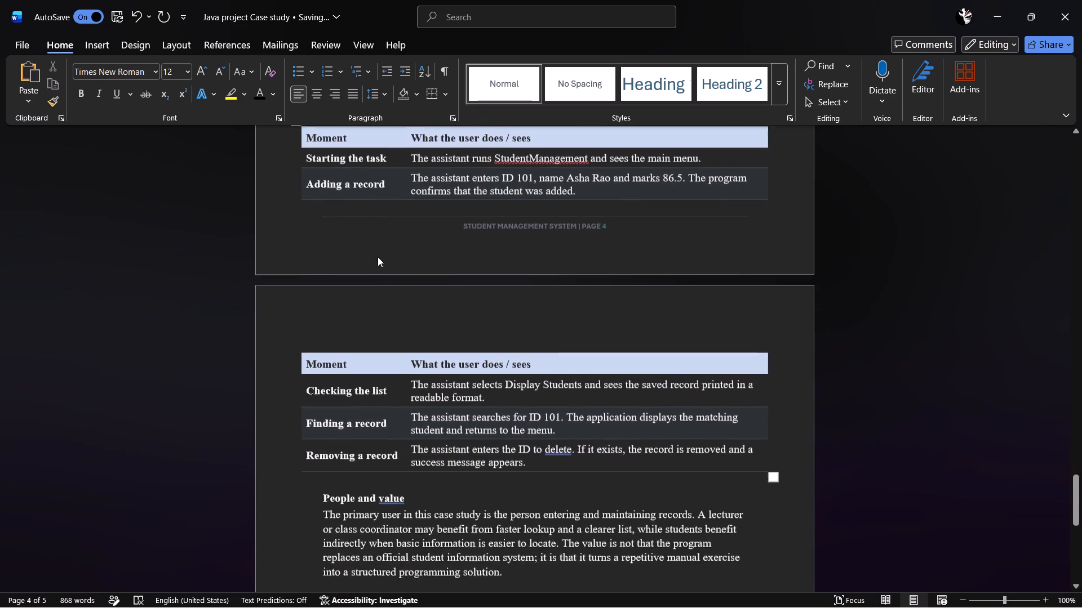
Review the Java project Case study's layout from the Tools and Requirements section through People and value, and select the Tools and Requirements heading with its table.
{"action": "scroll", "coordinate": [378, 257], "scroll_direction": "down", "scroll_amount": 3}
{"action": "scroll", "coordinate": [377, 256], "scroll_direction": "up", "scroll_amount": 5}
{"action": "scroll", "coordinate": [377, 256], "scroll_direction": "down", "scroll_amount": 9}
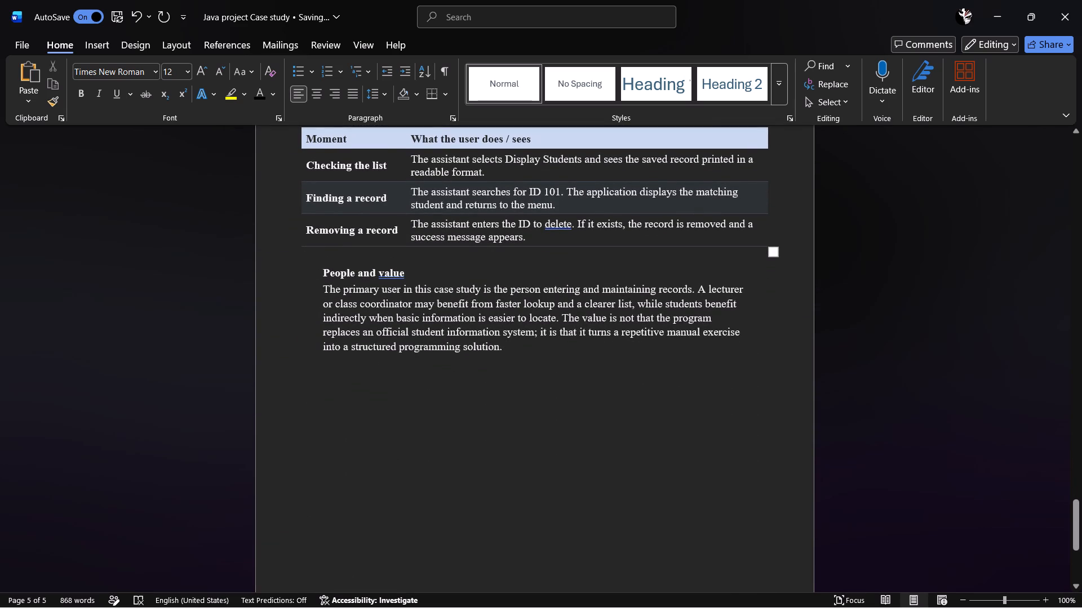
{"action": "scroll", "coordinate": [489, 336], "scroll_direction": "up", "scroll_amount": 5}
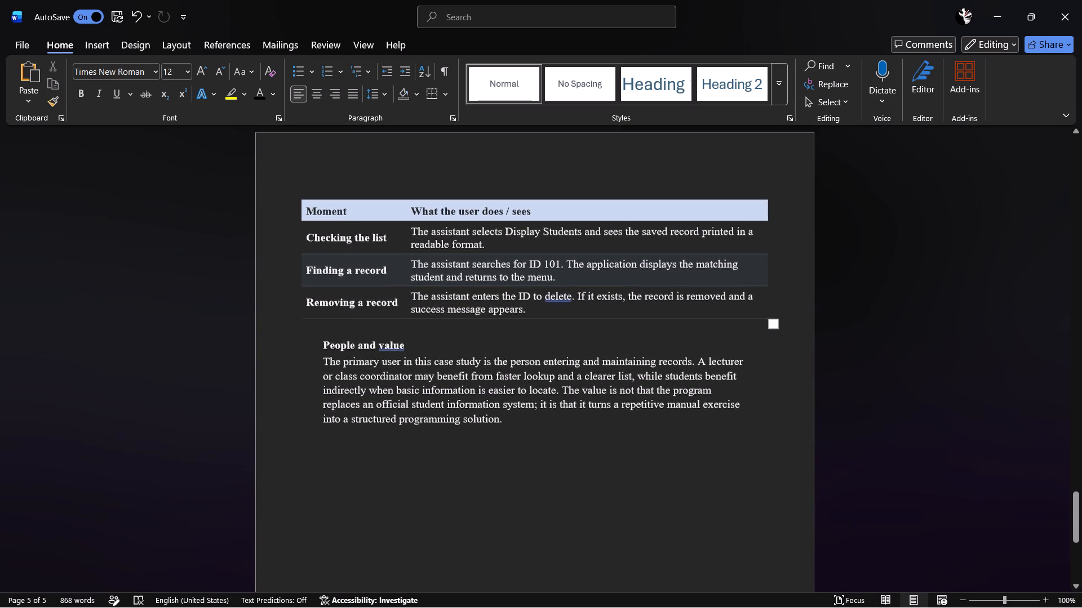
{"action": "scroll", "coordinate": [460, 325], "scroll_direction": "up", "scroll_amount": 7}
{"action": "scroll", "coordinate": [463, 327], "scroll_direction": "down", "scroll_amount": 8}
{"action": "scroll", "coordinate": [463, 327], "scroll_direction": "up", "scroll_amount": 1}
{"action": "scroll", "coordinate": [463, 327], "scroll_direction": "down", "scroll_amount": 20}
{"action": "scroll", "coordinate": [463, 327], "scroll_direction": "down", "scroll_amount": 2}
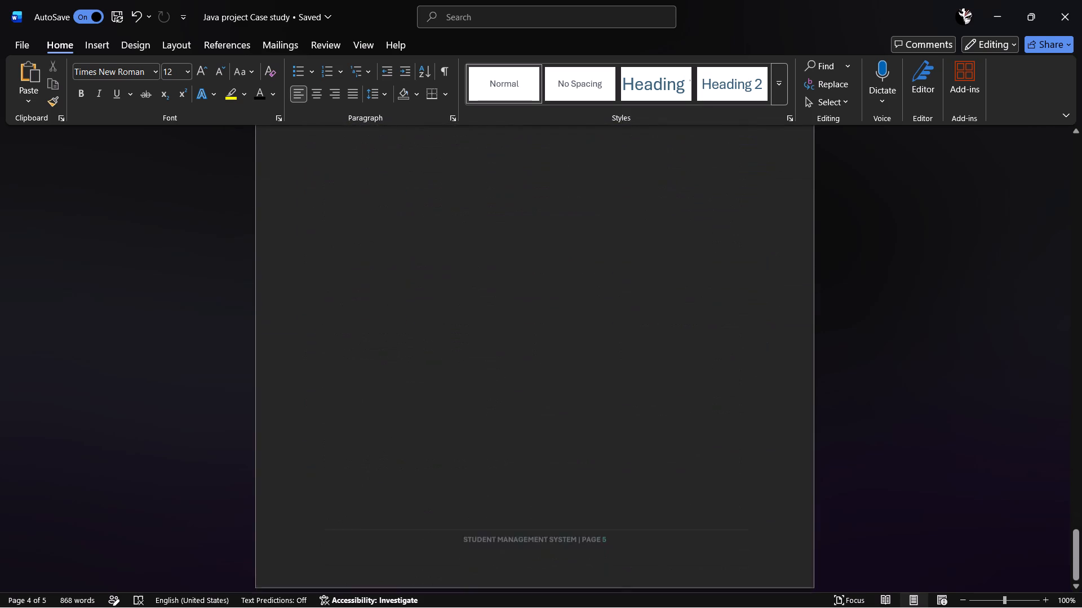
{"action": "scroll", "coordinate": [460, 325], "scroll_direction": "up", "scroll_amount": 20}
{"action": "scroll", "coordinate": [460, 325], "scroll_direction": "up", "scroll_amount": 20}
{"action": "scroll", "coordinate": [460, 325], "scroll_direction": "up", "scroll_amount": 8}
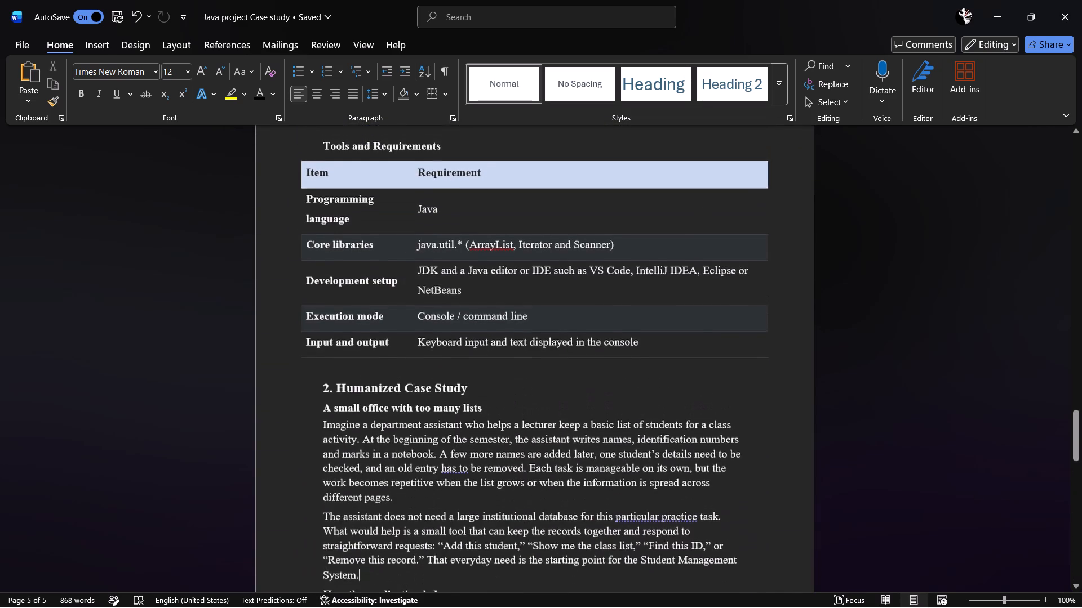
{"action": "scroll", "coordinate": [448, 309], "scroll_direction": "up", "scroll_amount": 8}
{"action": "scroll", "coordinate": [448, 309], "scroll_direction": "down", "scroll_amount": 4}
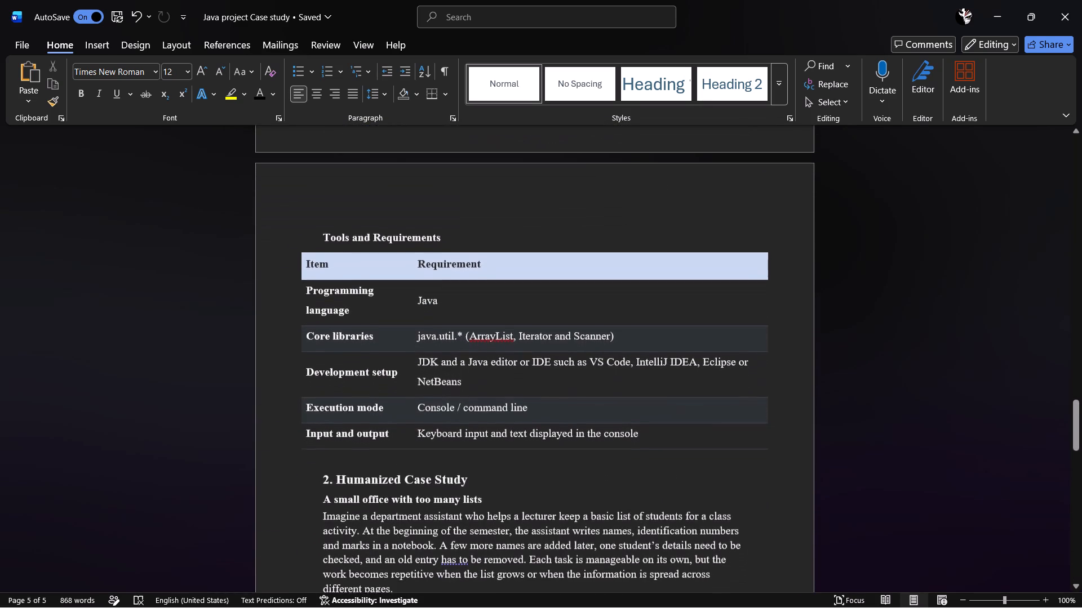
{"action": "left_click_drag", "start_coordinate": [669, 434], "coordinate": [302, 238]}
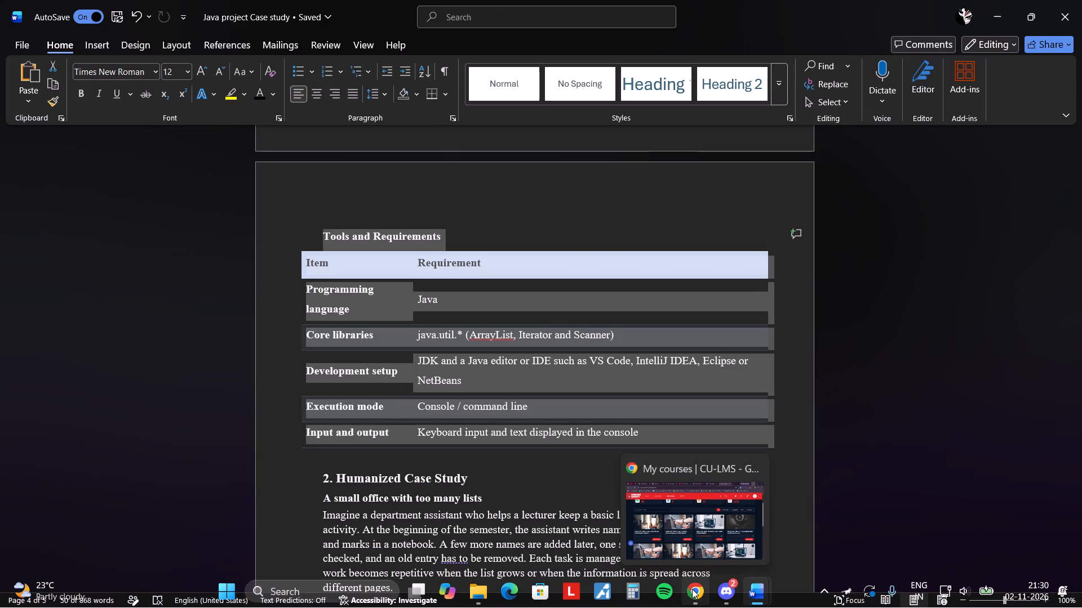
Switch to Chrome and look through the course list on the CU-LMS My Courses page.
{"action": "left_click", "coordinate": [692, 589]}
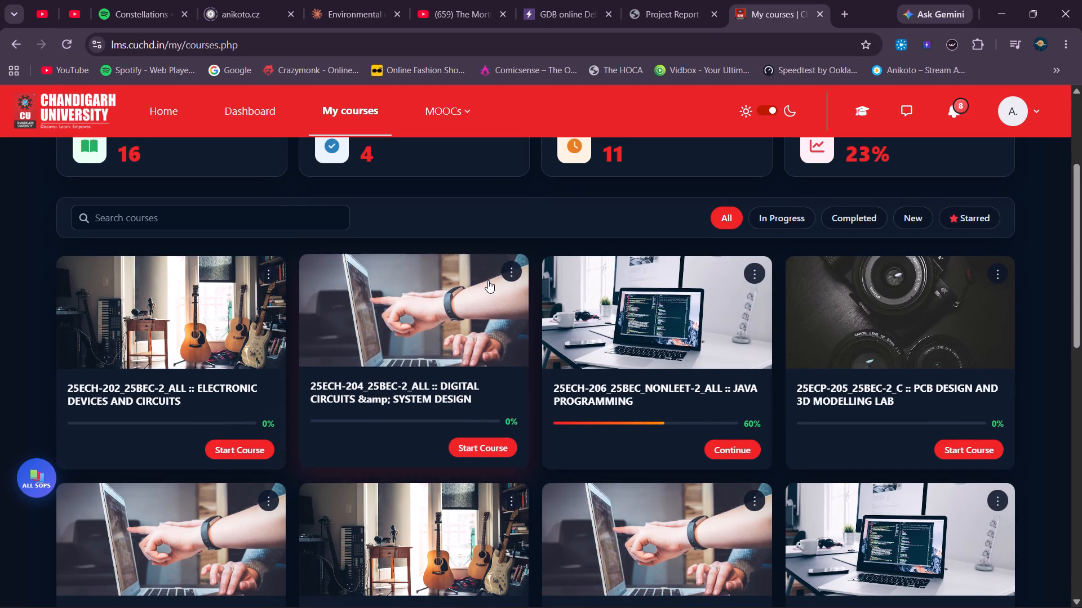
{"action": "scroll", "coordinate": [535, 279], "scroll_direction": "up", "scroll_amount": 17}
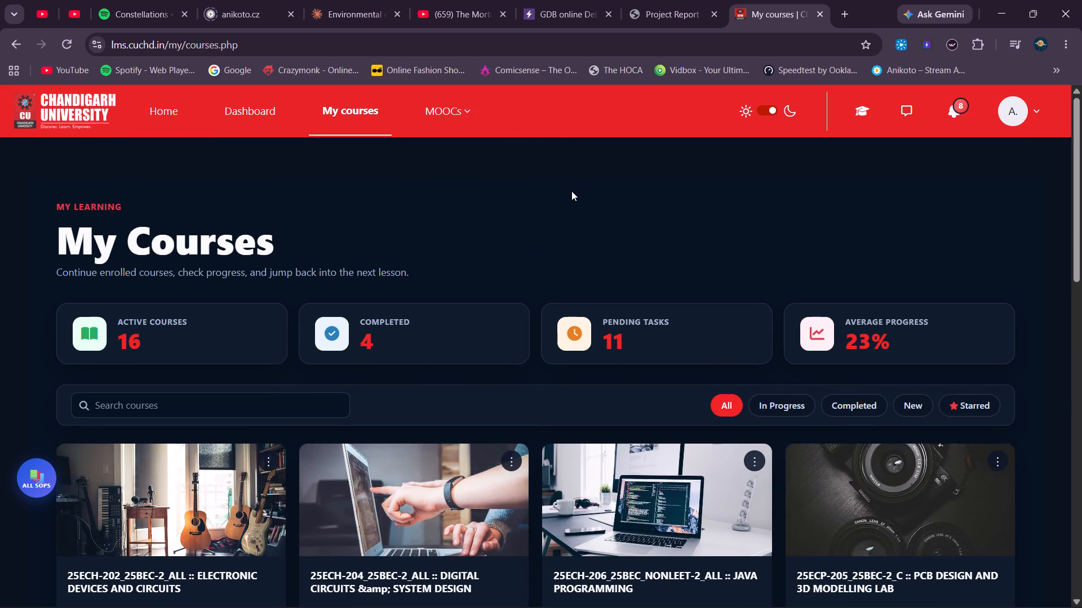
{"action": "scroll", "coordinate": [569, 208], "scroll_direction": "down", "scroll_amount": 6}
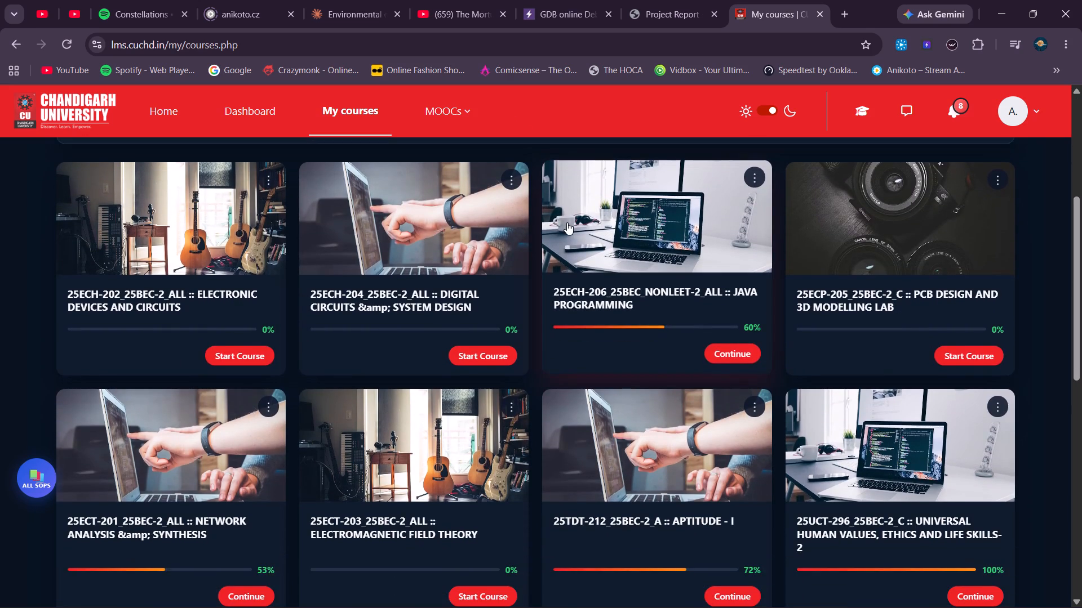
{"action": "scroll", "coordinate": [556, 227], "scroll_direction": "down", "scroll_amount": 3}
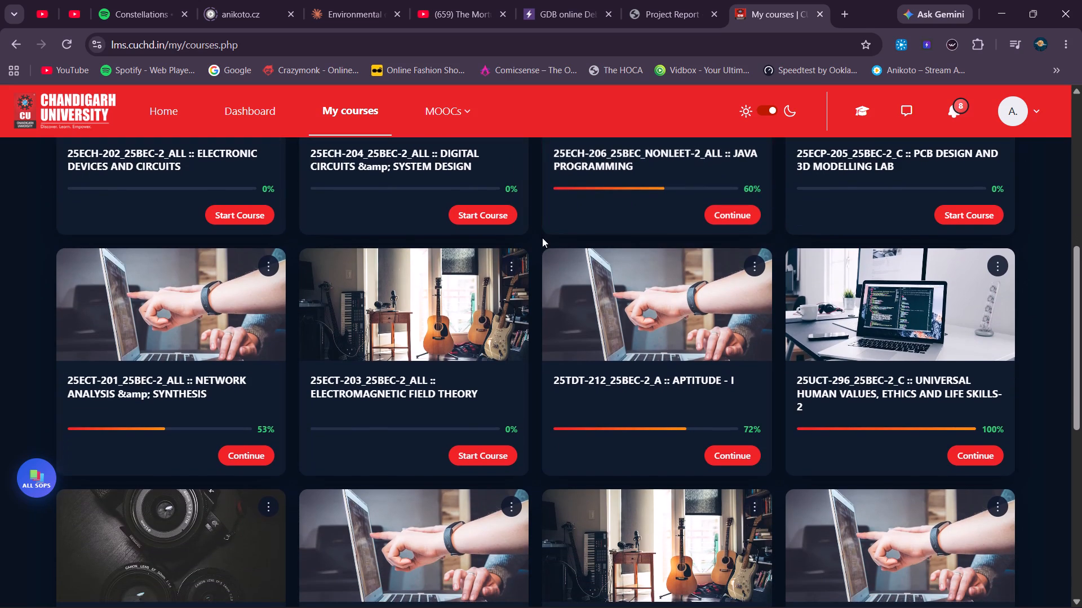
{"action": "scroll", "coordinate": [542, 238], "scroll_direction": "down", "scroll_amount": 6}
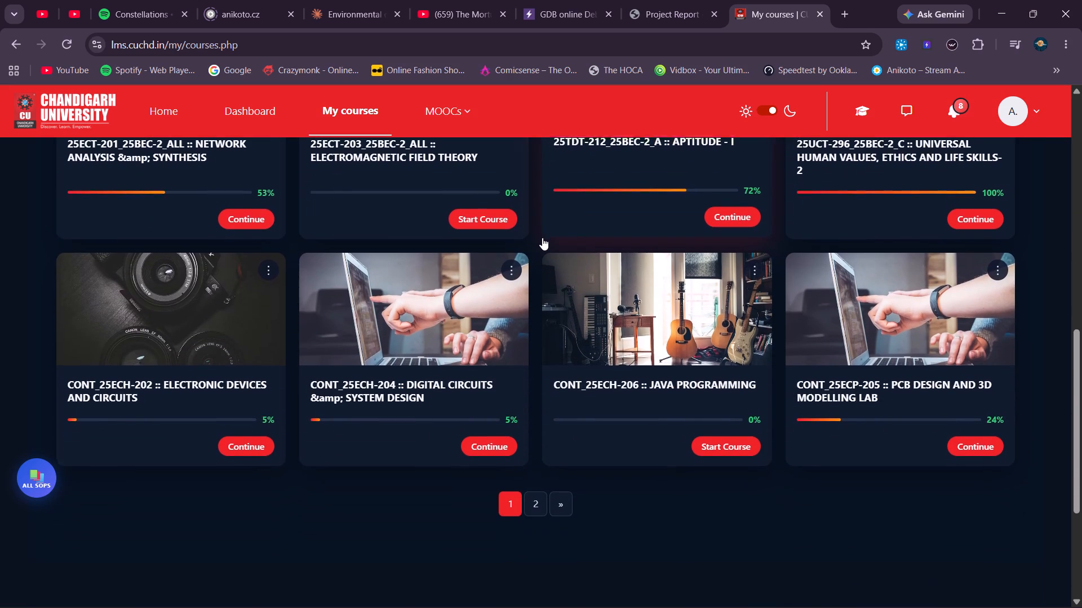
{"action": "scroll", "coordinate": [542, 238], "scroll_direction": "down", "scroll_amount": 2}
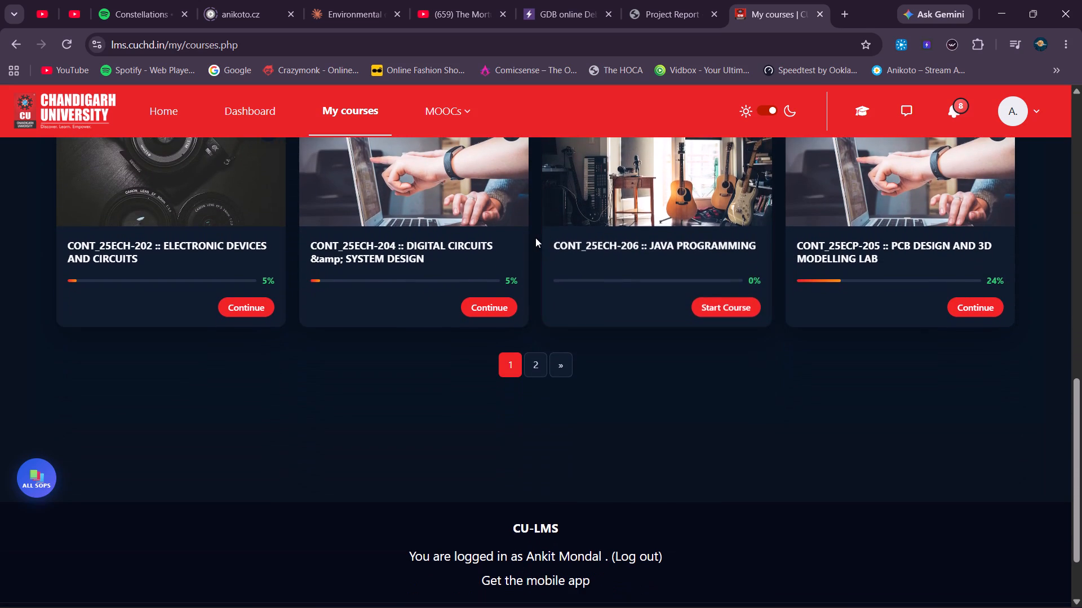
{"action": "scroll", "coordinate": [535, 238], "scroll_direction": "up", "scroll_amount": 20}
{"action": "scroll", "coordinate": [535, 238], "scroll_direction": "up", "scroll_amount": 10}
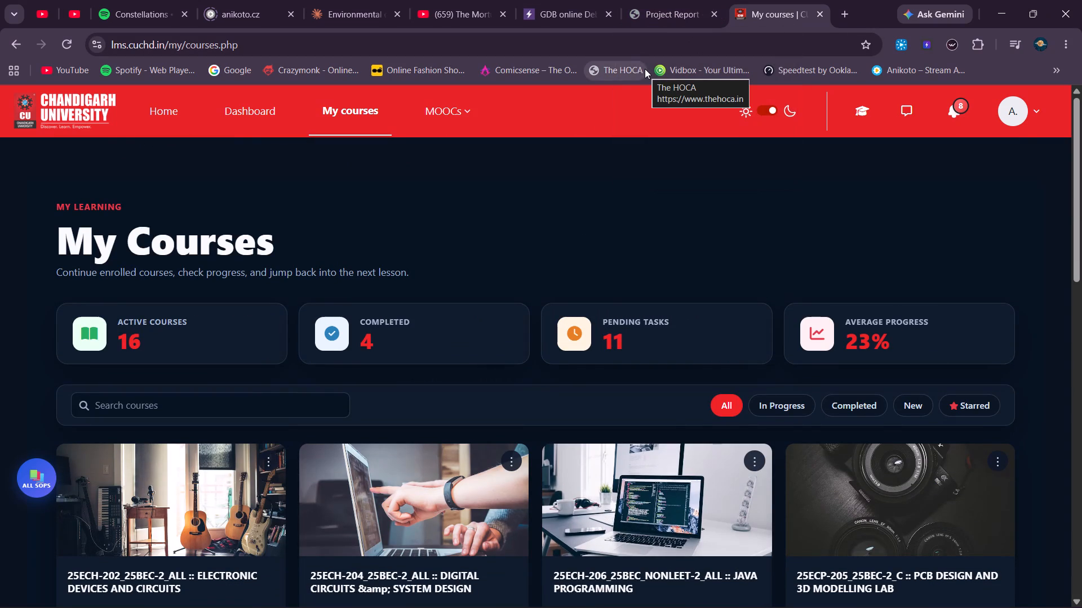
Open the LED Chaser Circuit Project Report PDF and examine the layout of its Abstract and section 2.1 paragraphs.
{"action": "left_click", "coordinate": [649, 20]}
{"action": "scroll", "coordinate": [589, 255], "scroll_direction": "down", "scroll_amount": 14}
{"action": "scroll", "coordinate": [584, 269], "scroll_direction": "down", "scroll_amount": 15}
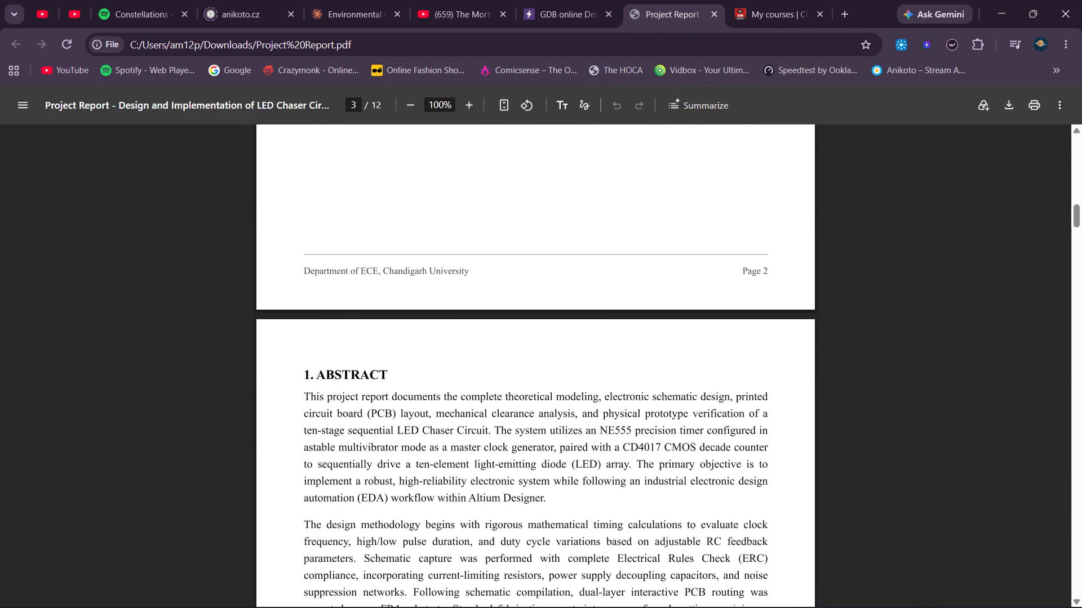
{"action": "scroll", "coordinate": [584, 269], "scroll_direction": "down", "scroll_amount": 2}
{"action": "scroll", "coordinate": [583, 269], "scroll_direction": "up", "scroll_amount": 6}
{"action": "scroll", "coordinate": [583, 269], "scroll_direction": "down", "scroll_amount": 11}
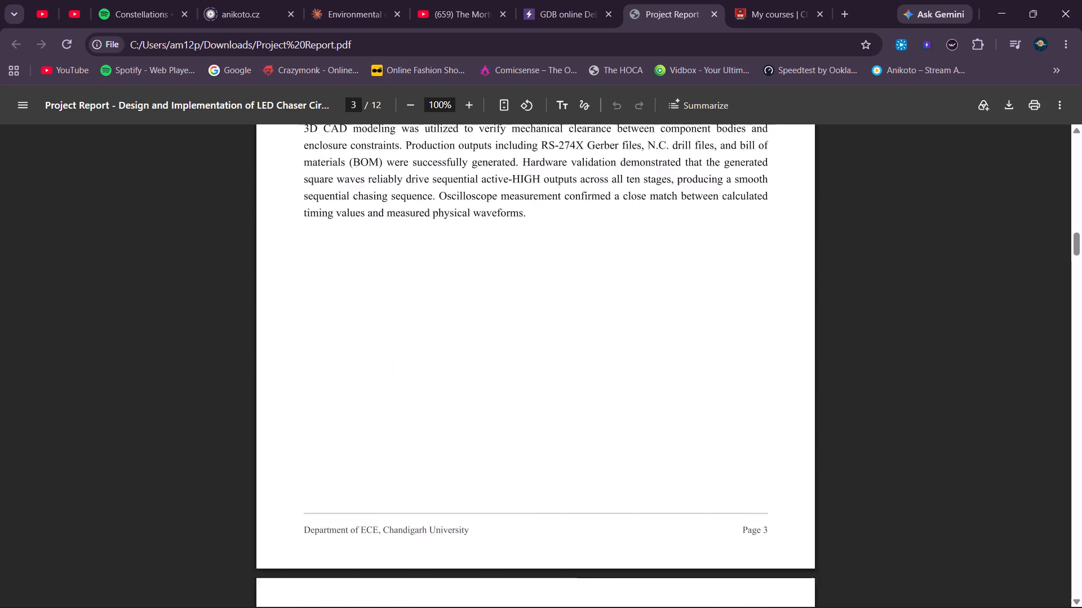
{"action": "scroll", "coordinate": [583, 269], "scroll_direction": "down", "scroll_amount": 7}
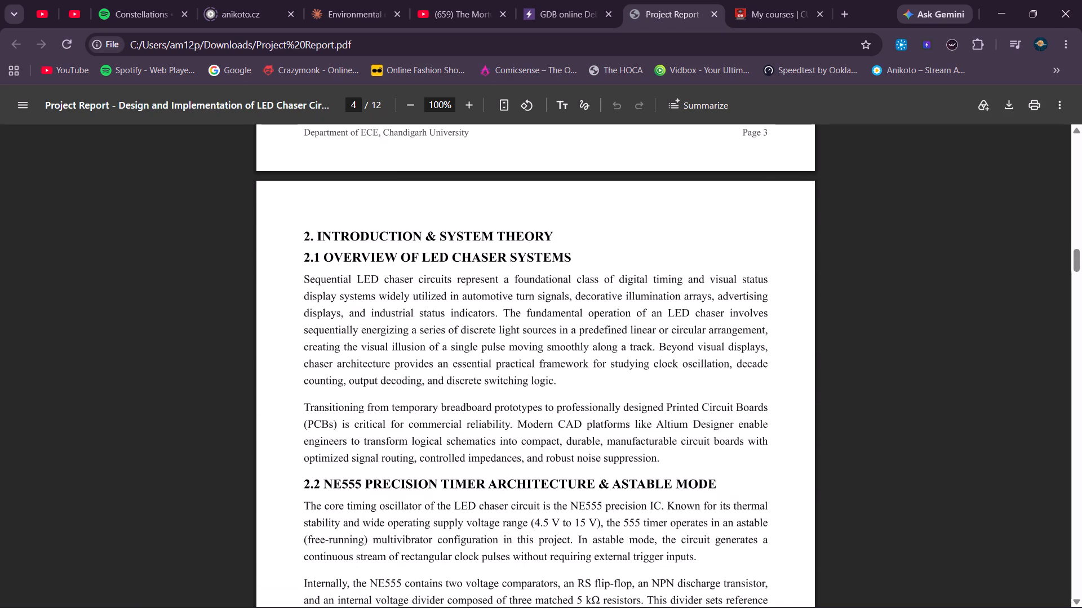
{"action": "left_click_drag", "start_coordinate": [658, 461], "coordinate": [600, 459]}
{"action": "left_click_drag", "start_coordinate": [600, 459], "coordinate": [299, 268]}
{"action": "left_click", "coordinate": [299, 268]}
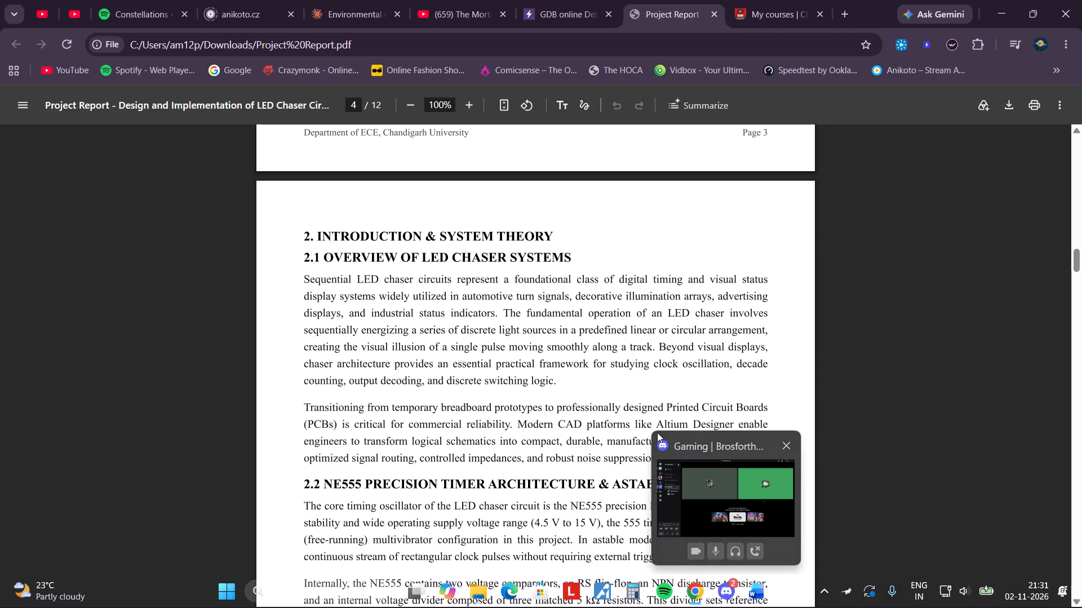
{"action": "left_click_drag", "start_coordinate": [661, 459], "coordinate": [371, 329]}
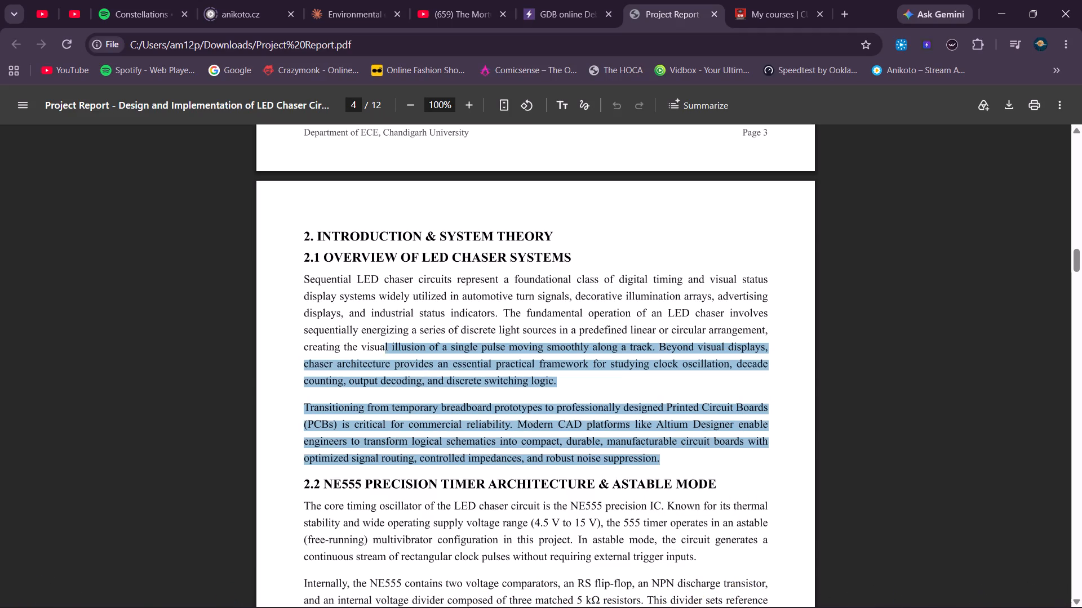
{"action": "left_click_drag", "start_coordinate": [371, 329], "coordinate": [304, 275]}
{"action": "left_click", "coordinate": [304, 275]}
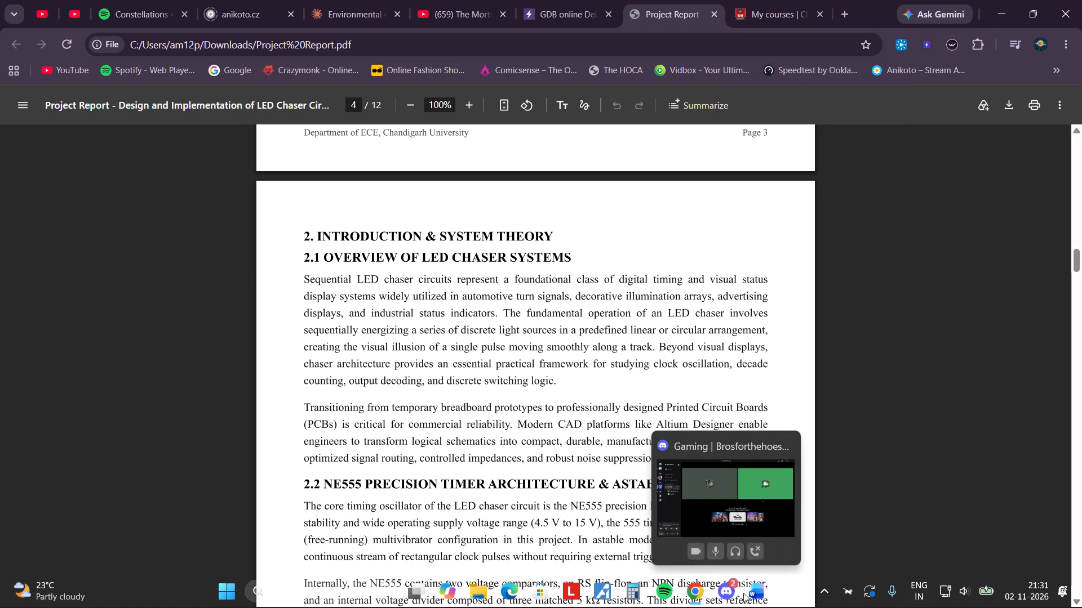
Switch to the Student_Management_System_Experiment_Report in Word and review its pages from the Abstract to the IMPORTANT CONTEXT callout.
{"action": "left_click", "coordinate": [745, 526]}
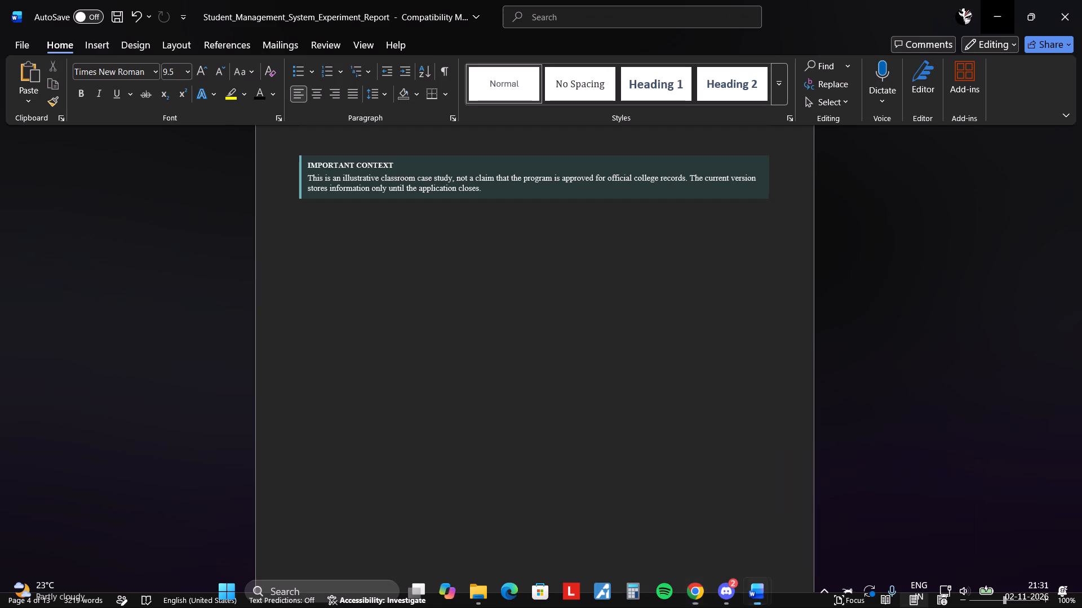
{"action": "scroll", "coordinate": [552, 388], "scroll_direction": "up", "scroll_amount": 20}
{"action": "scroll", "coordinate": [552, 388], "scroll_direction": "up", "scroll_amount": 5}
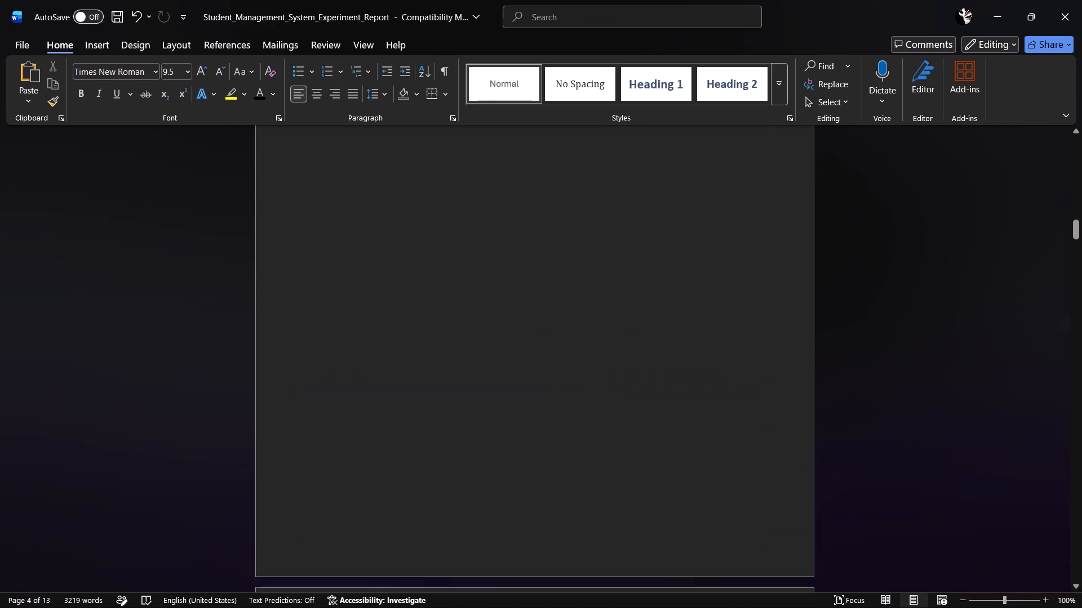
{"action": "scroll", "coordinate": [558, 407], "scroll_direction": "up", "scroll_amount": 20}
{"action": "scroll", "coordinate": [558, 407], "scroll_direction": "up", "scroll_amount": 11}
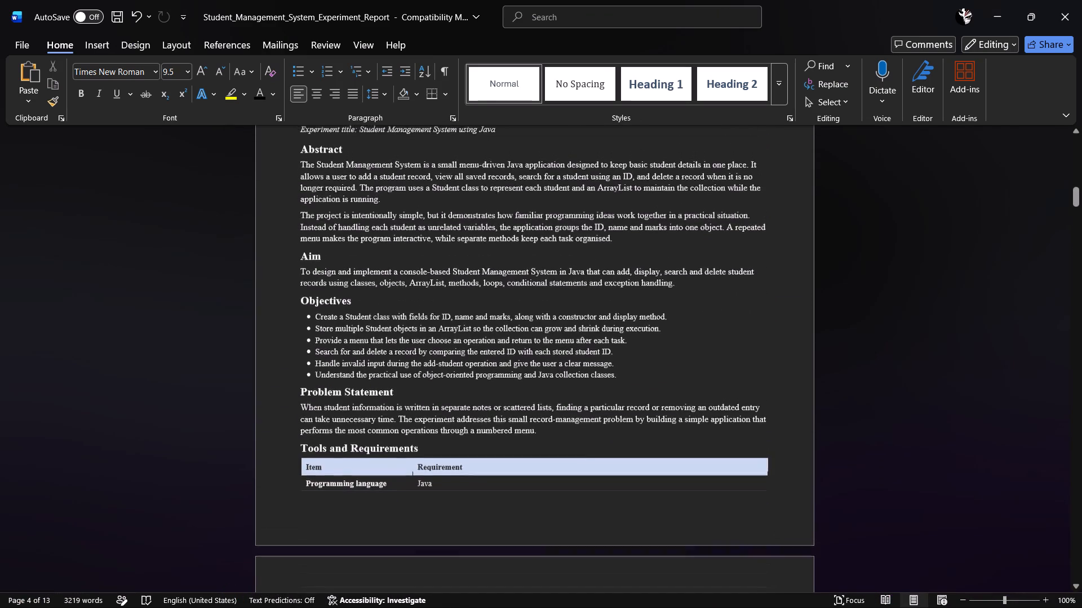
{"action": "scroll", "coordinate": [558, 406], "scroll_direction": "up", "scroll_amount": 10}
{"action": "scroll", "coordinate": [558, 406], "scroll_direction": "down", "scroll_amount": 10}
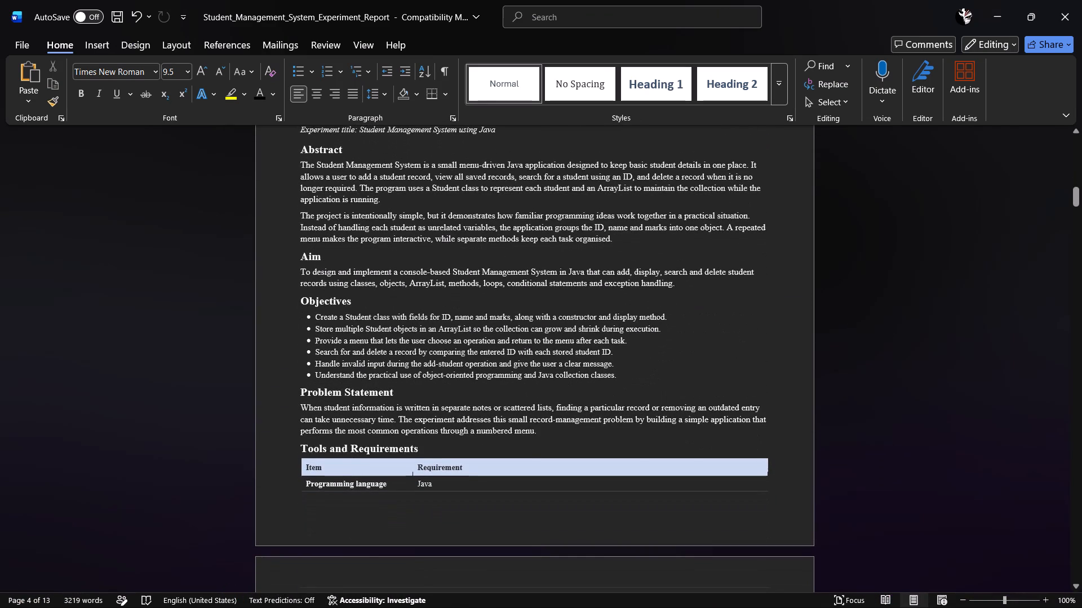
{"action": "scroll", "coordinate": [557, 406], "scroll_direction": "down", "scroll_amount": 20}
{"action": "scroll", "coordinate": [557, 406], "scroll_direction": "down", "scroll_amount": 6}
{"action": "scroll", "coordinate": [557, 404], "scroll_direction": "down", "scroll_amount": 20}
{"action": "scroll", "coordinate": [557, 404], "scroll_direction": "down", "scroll_amount": 7}
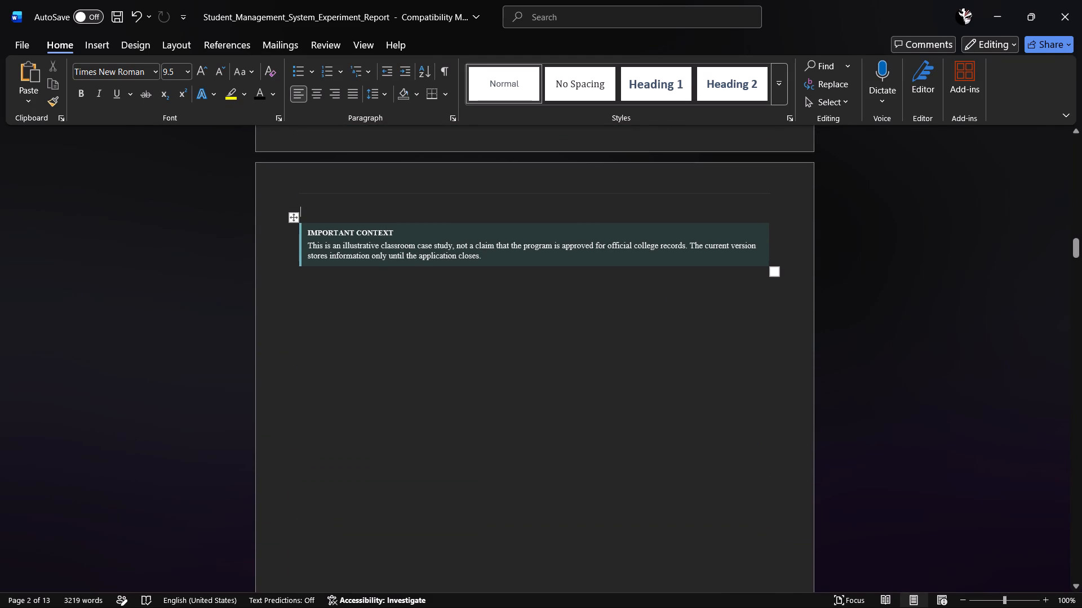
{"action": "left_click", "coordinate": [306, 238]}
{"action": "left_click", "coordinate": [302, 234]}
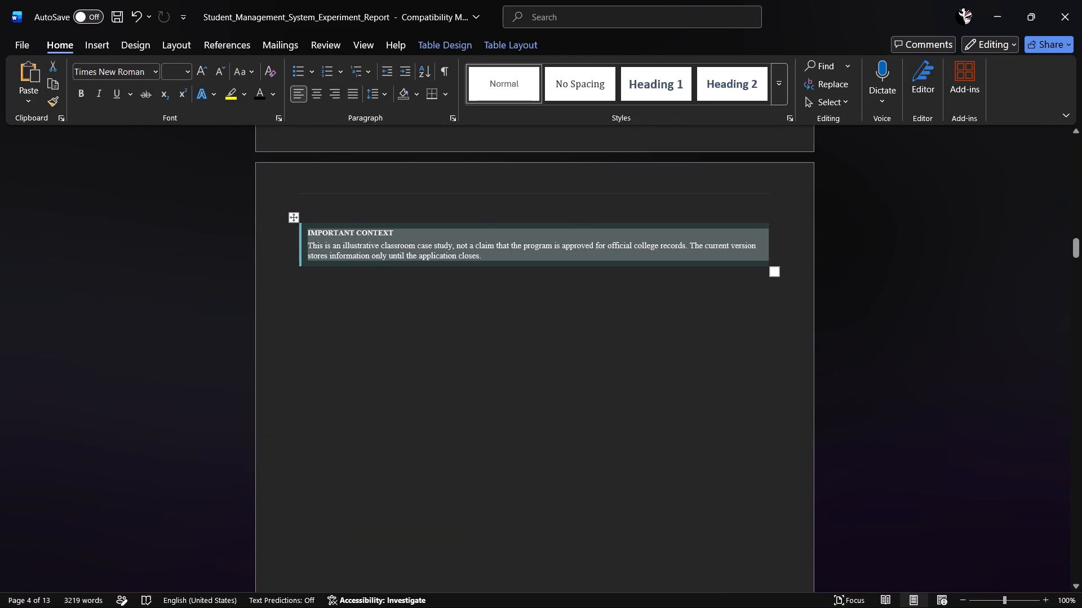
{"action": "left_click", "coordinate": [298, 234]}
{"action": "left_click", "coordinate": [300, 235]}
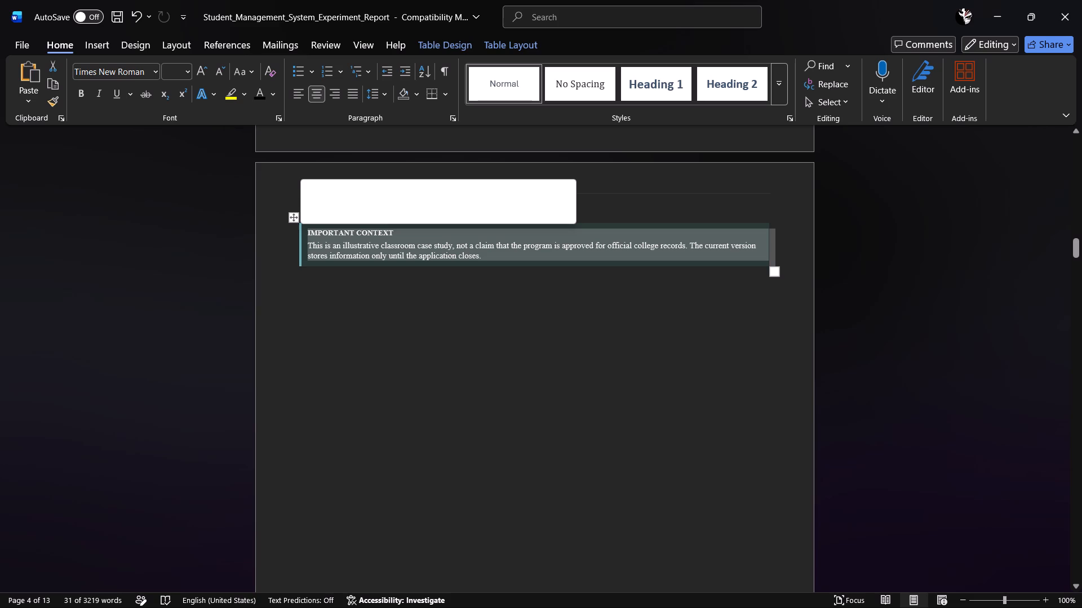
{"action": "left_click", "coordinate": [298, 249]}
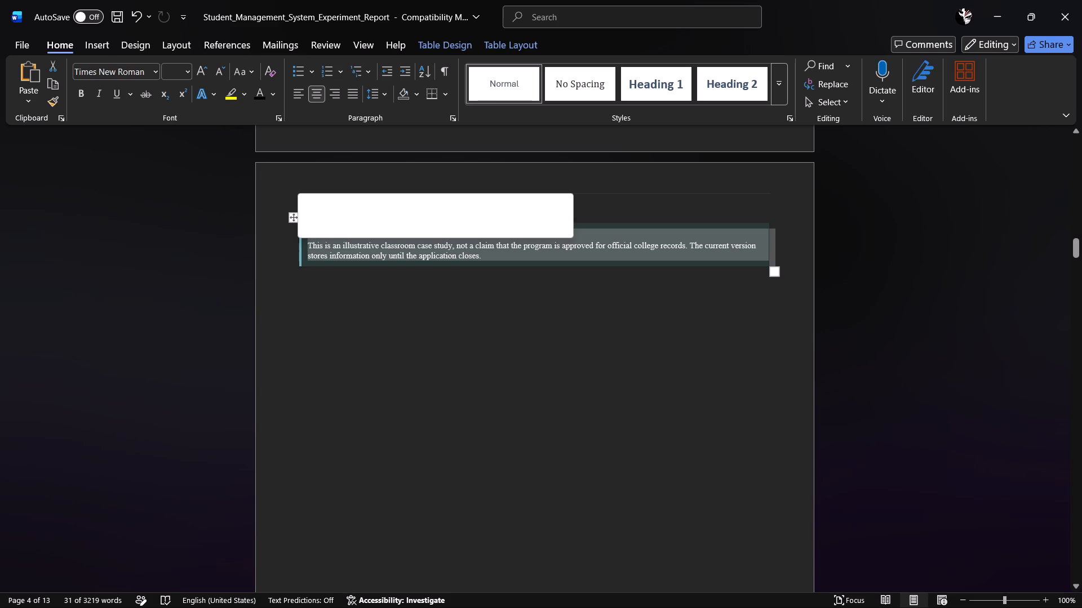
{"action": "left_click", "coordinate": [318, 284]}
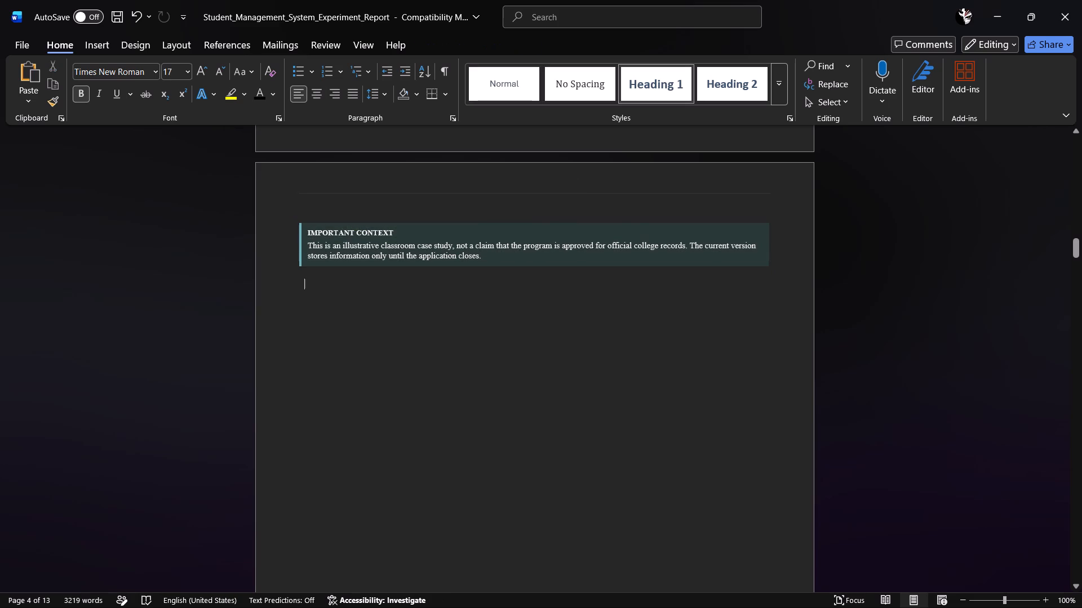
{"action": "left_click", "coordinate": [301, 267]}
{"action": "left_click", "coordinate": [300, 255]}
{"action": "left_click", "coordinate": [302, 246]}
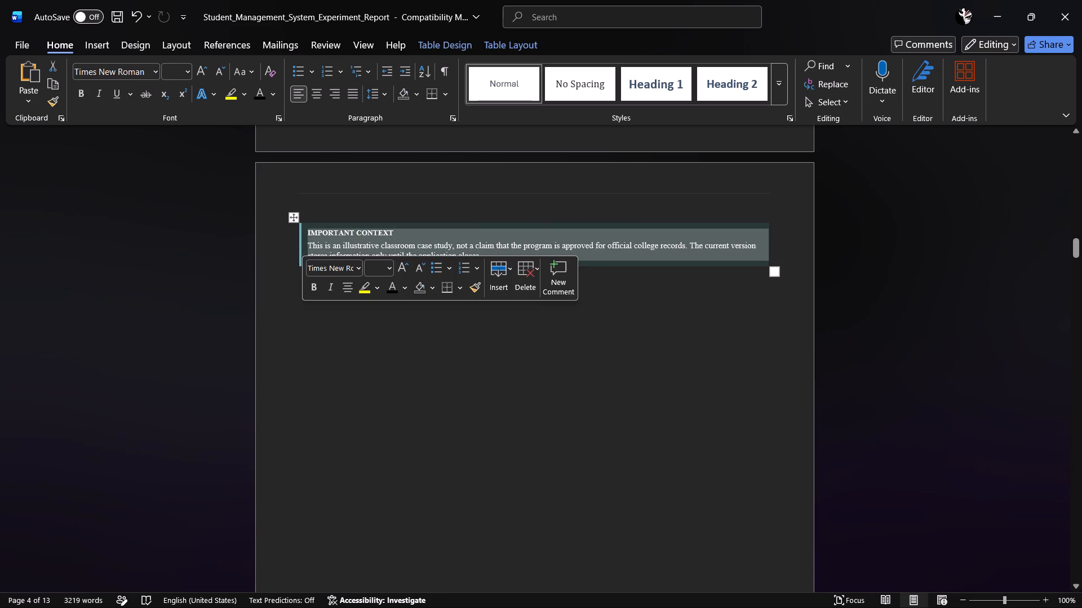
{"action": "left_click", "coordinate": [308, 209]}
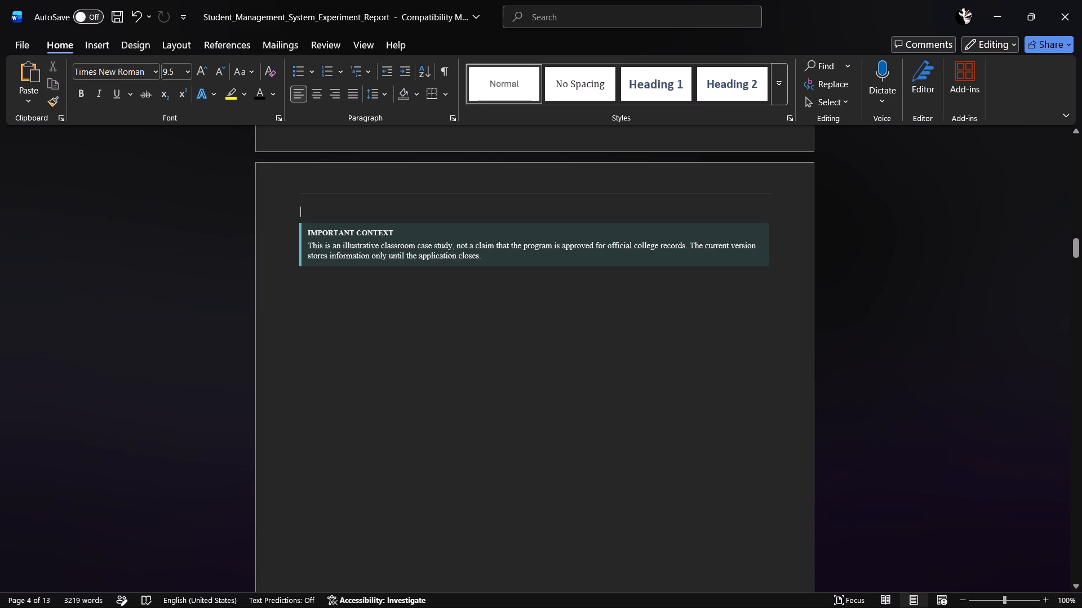
Review the report from the Tools and Requirements table through section 3, Requirement Analysis and Scope, including its requirement tables and ASSUMPTION callout.
{"action": "scroll", "coordinate": [308, 202], "scroll_direction": "up", "scroll_amount": 20}
{"action": "scroll", "coordinate": [308, 202], "scroll_direction": "up", "scroll_amount": 16}
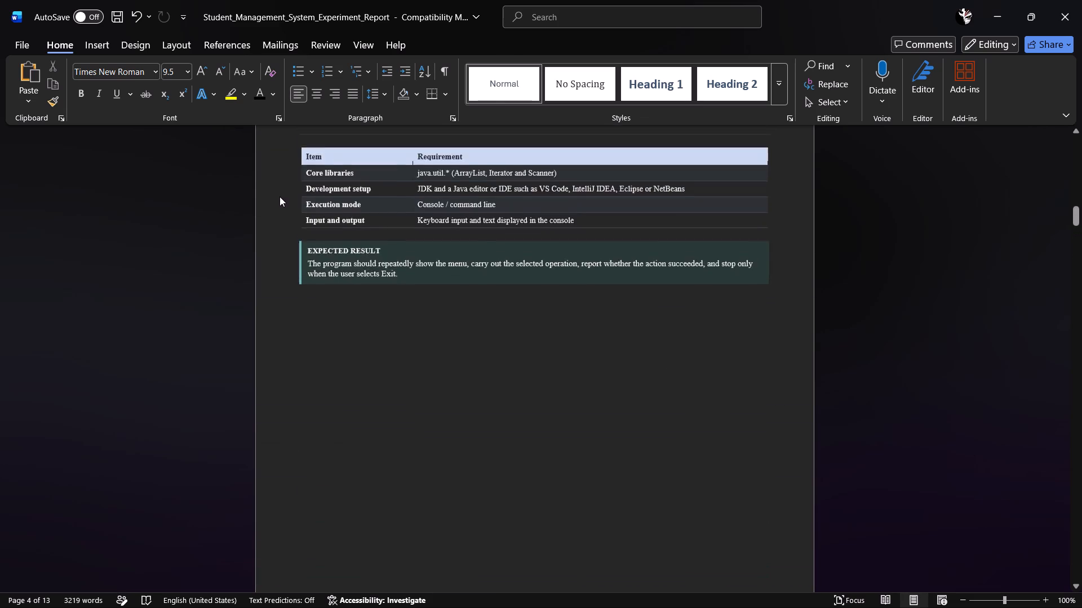
{"action": "scroll", "coordinate": [280, 196], "scroll_direction": "up", "scroll_amount": 1}
{"action": "scroll", "coordinate": [490, 393], "scroll_direction": "down", "scroll_amount": 20}
{"action": "scroll", "coordinate": [490, 393], "scroll_direction": "down", "scroll_amount": 1}
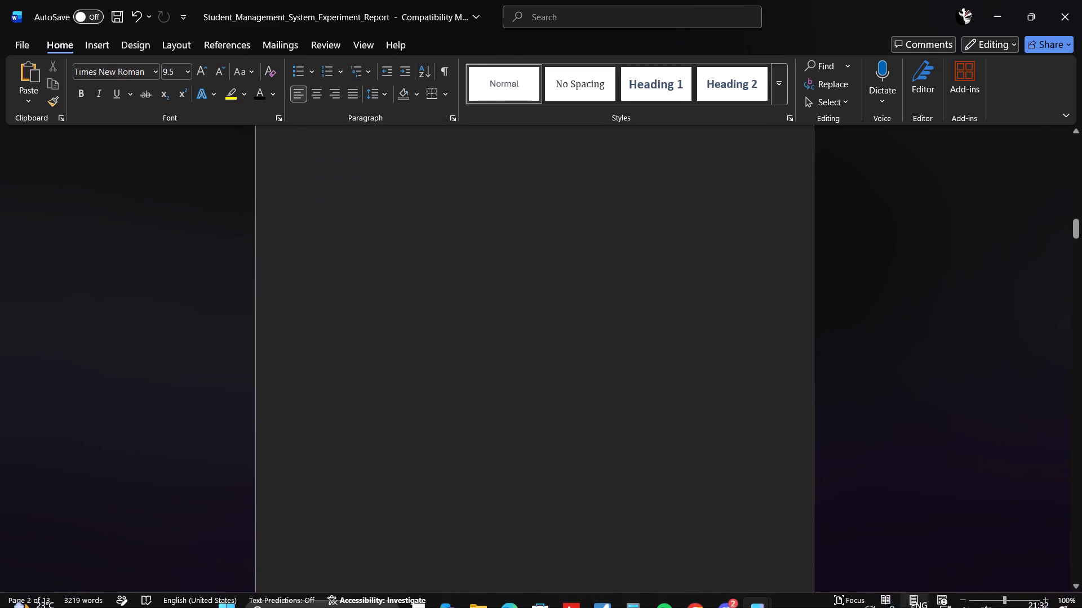
{"action": "scroll", "coordinate": [485, 386], "scroll_direction": "down", "scroll_amount": 20}
{"action": "scroll", "coordinate": [485, 386], "scroll_direction": "down", "scroll_amount": 20}
{"action": "scroll", "coordinate": [485, 386], "scroll_direction": "down", "scroll_amount": 14}
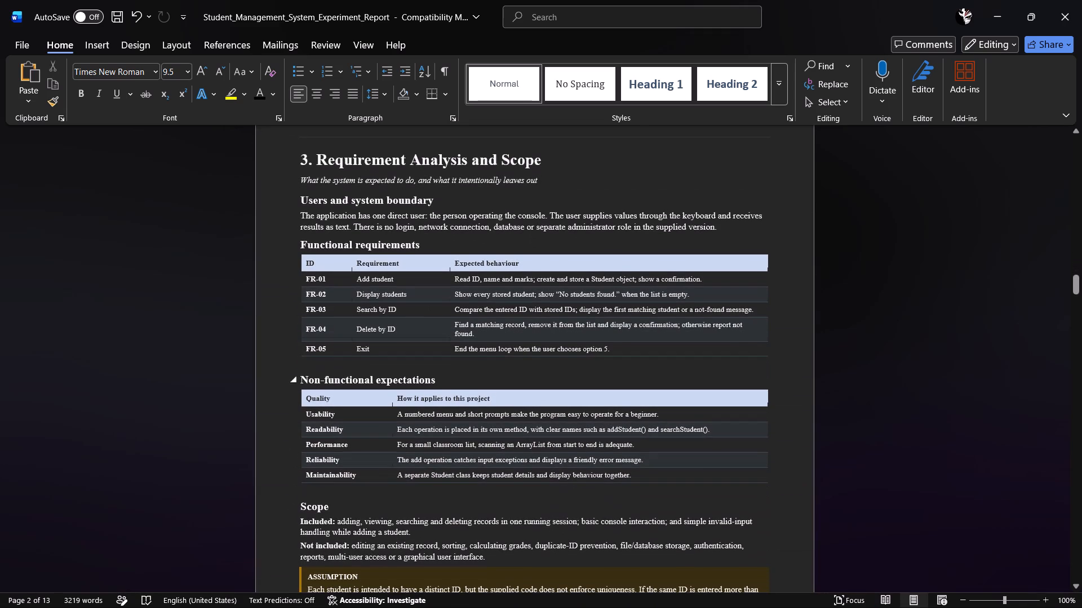
{"action": "scroll", "coordinate": [420, 315], "scroll_direction": "down", "scroll_amount": 3}
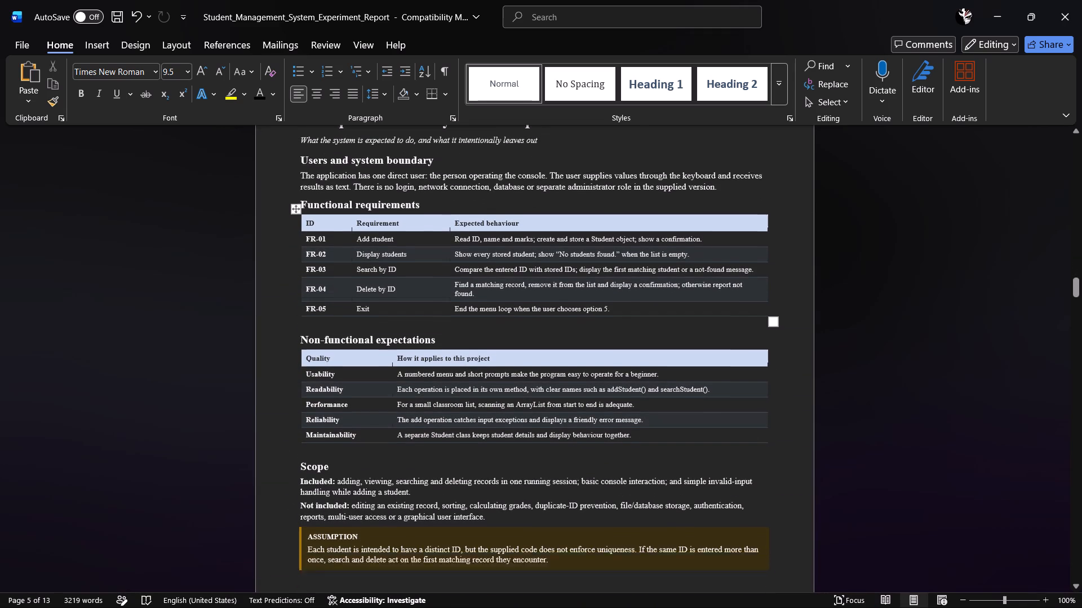
{"action": "scroll", "coordinate": [420, 315], "scroll_direction": "down", "scroll_amount": 10}
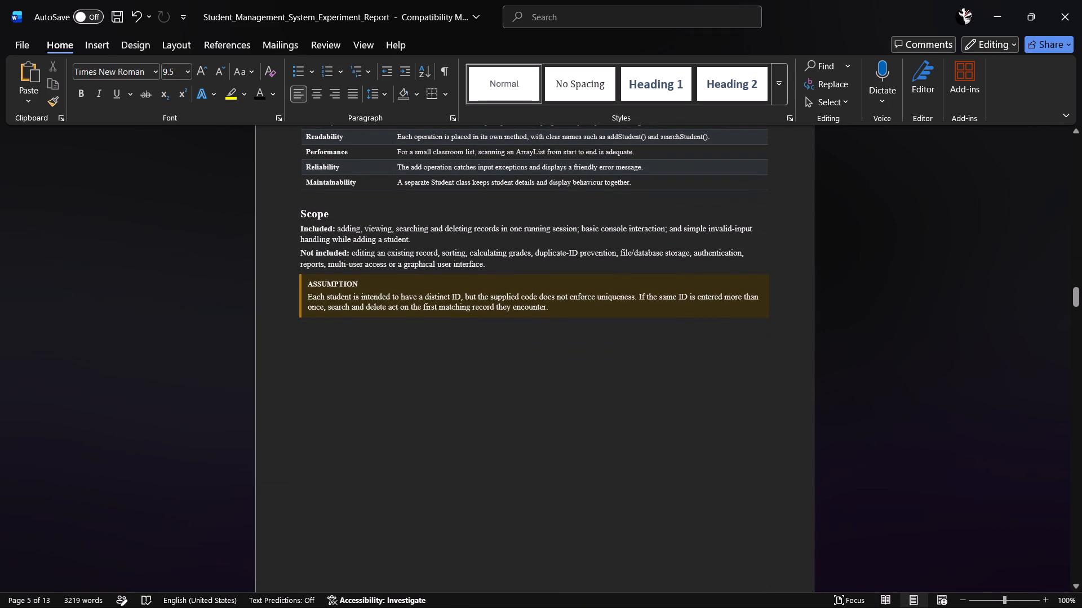
Examine section 4, System Design and Working Flow, covering the Overall design diagram, the Student data model and the Menu and control flow table.
{"action": "scroll", "coordinate": [414, 319], "scroll_direction": "down", "scroll_amount": 20}
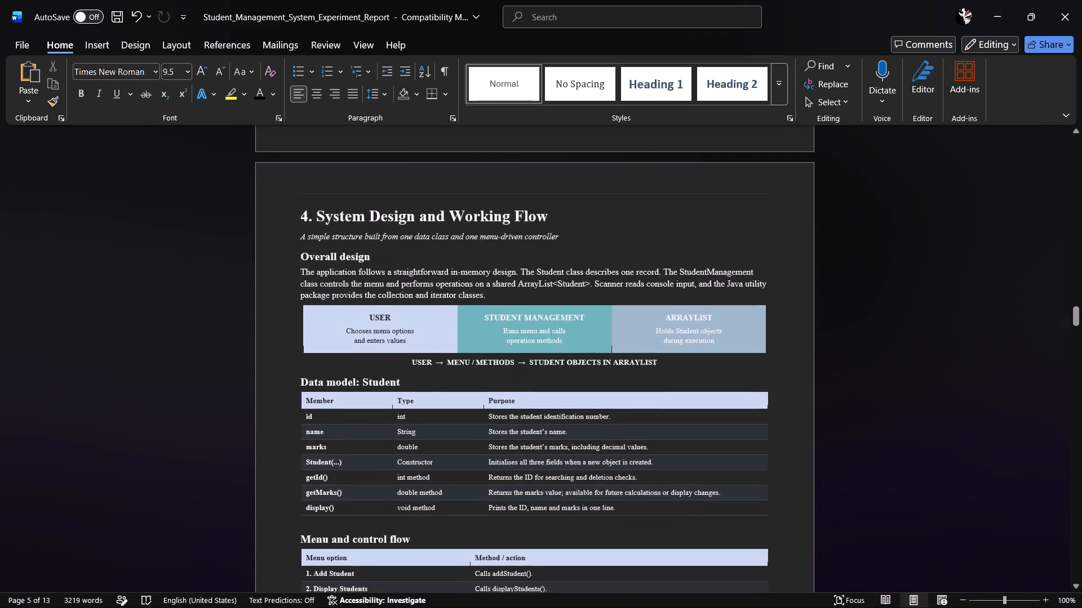
{"action": "scroll", "coordinate": [457, 283], "scroll_direction": "down", "scroll_amount": 6}
{"action": "scroll", "coordinate": [457, 283], "scroll_direction": "up", "scroll_amount": 3}
{"action": "scroll", "coordinate": [457, 283], "scroll_direction": "down", "scroll_amount": 6}
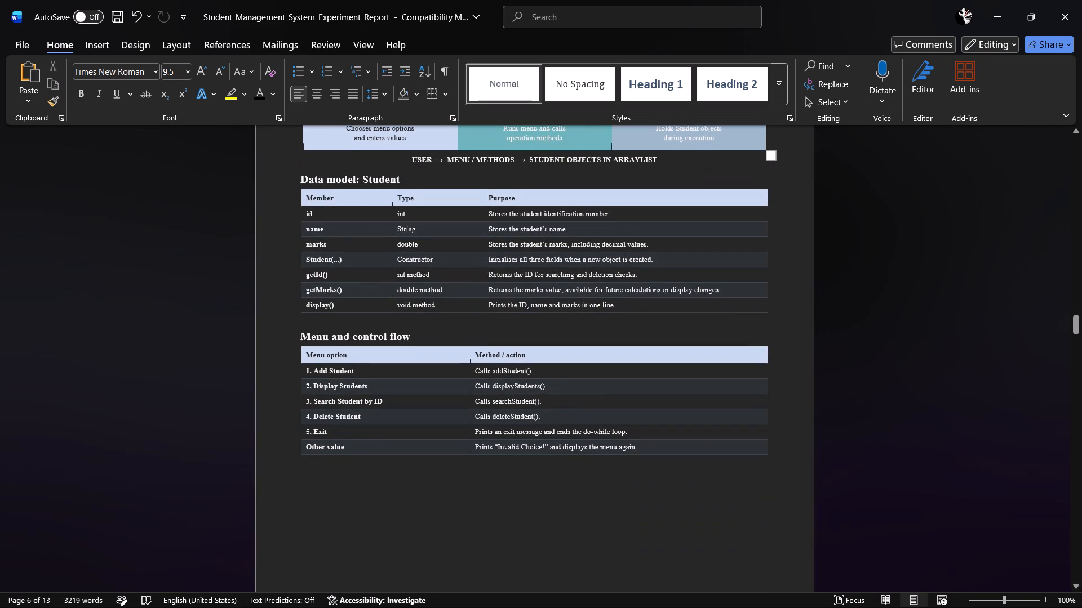
{"action": "scroll", "coordinate": [375, 293], "scroll_direction": "up", "scroll_amount": 5}
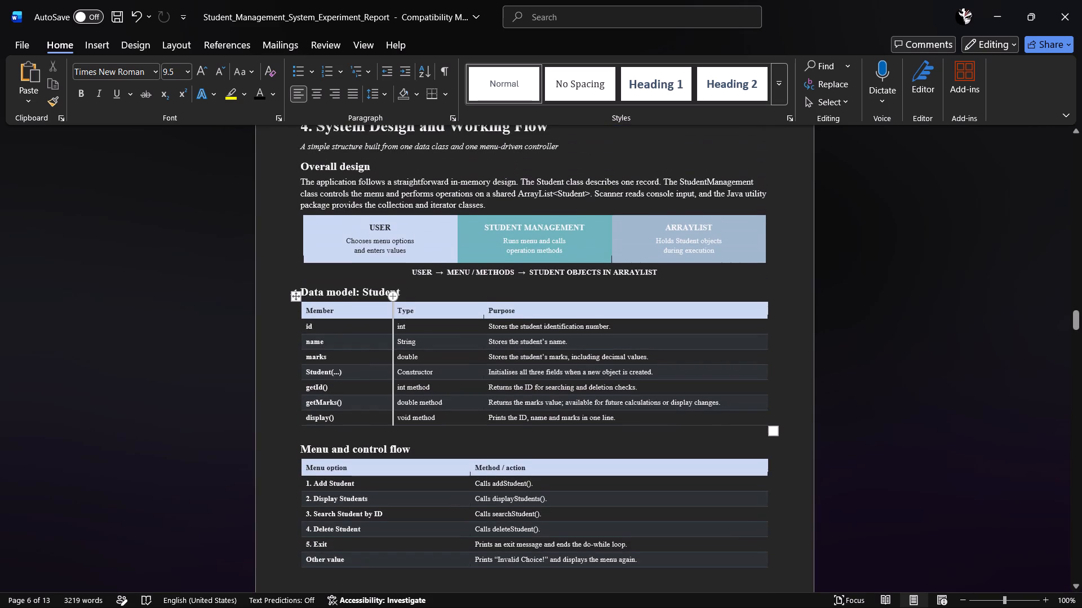
{"action": "scroll", "coordinate": [379, 290], "scroll_direction": "down", "scroll_amount": 5}
{"action": "scroll", "coordinate": [379, 290], "scroll_direction": "up", "scroll_amount": 8}
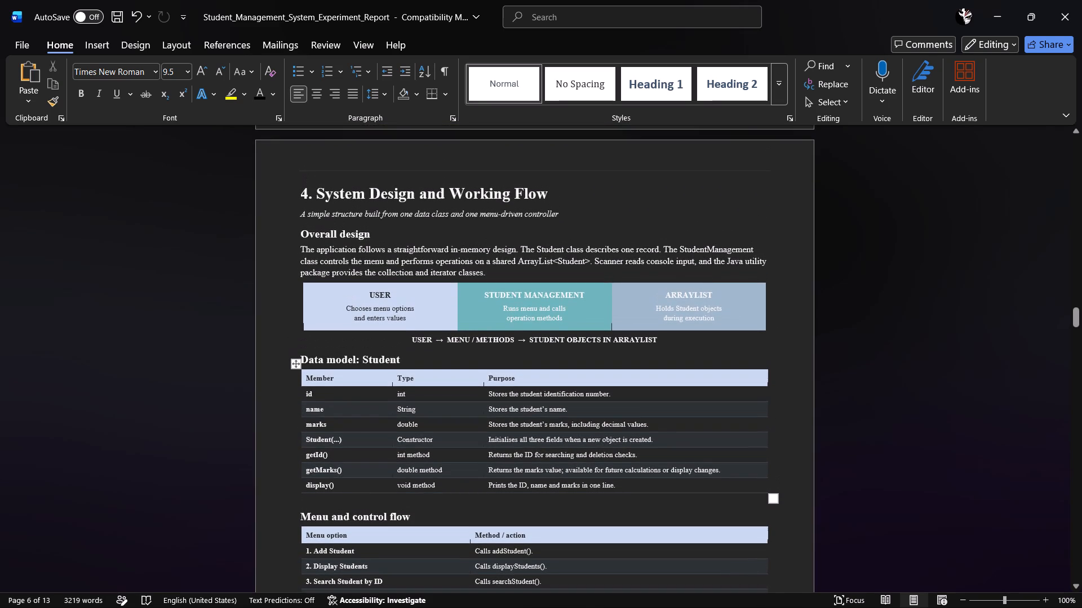
{"action": "scroll", "coordinate": [309, 254], "scroll_direction": "down", "scroll_amount": 3}
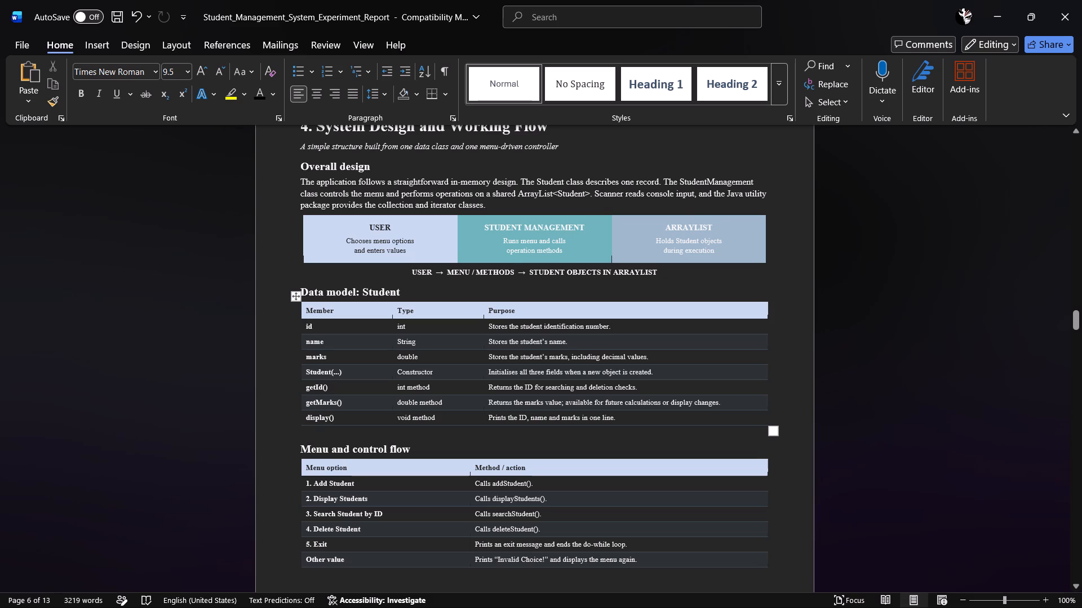
{"action": "left_click_drag", "start_coordinate": [301, 180], "coordinate": [392, 249]}
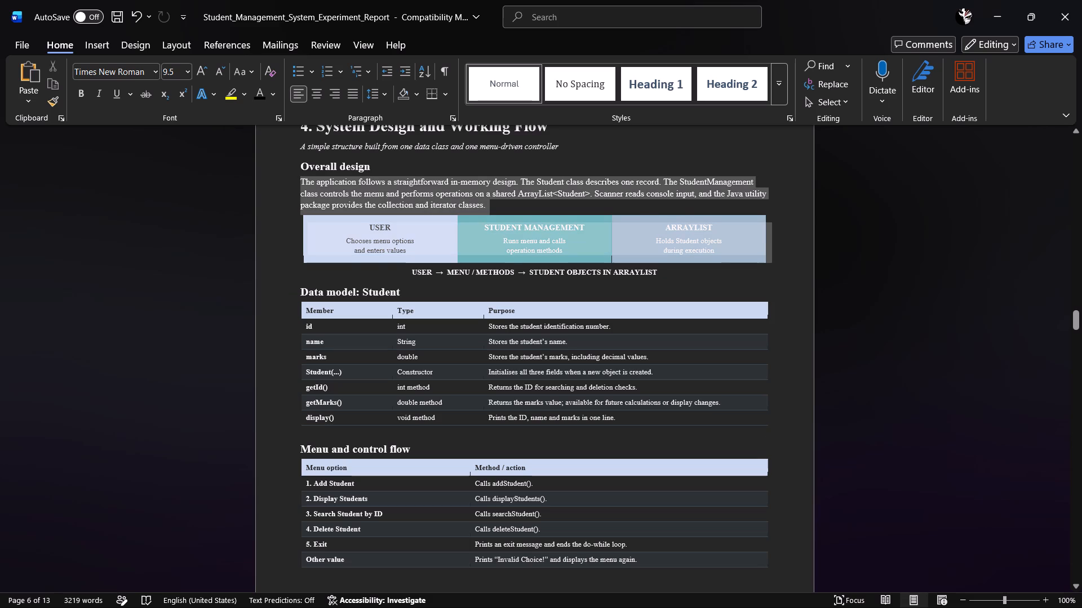
{"action": "left_click_drag", "start_coordinate": [392, 249], "coordinate": [404, 251]}
{"action": "left_click", "coordinate": [392, 270]}
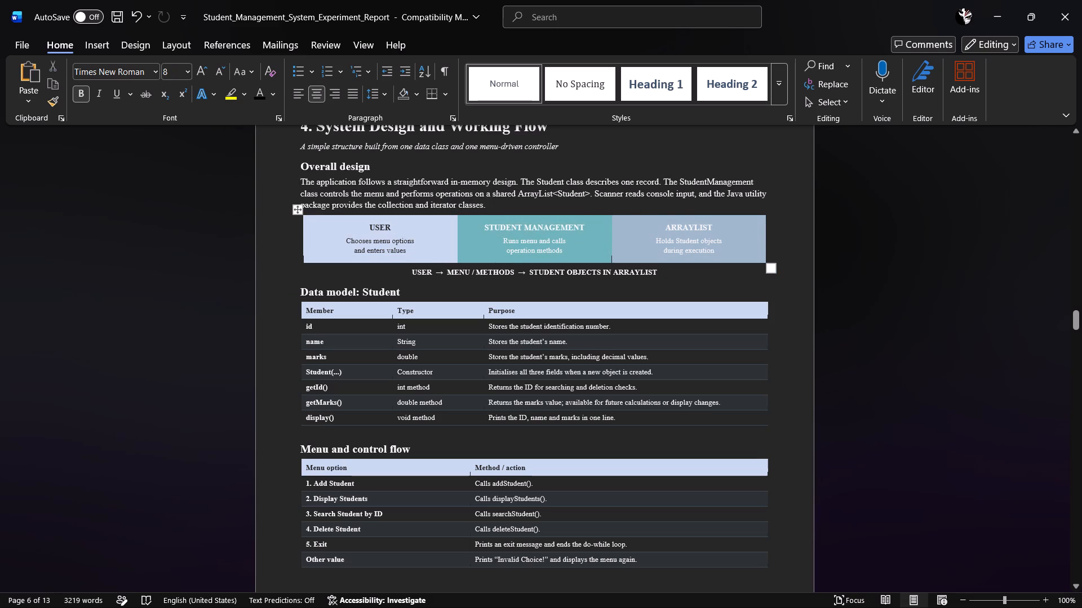
{"action": "scroll", "coordinate": [565, 250], "scroll_direction": "down", "scroll_amount": 12}
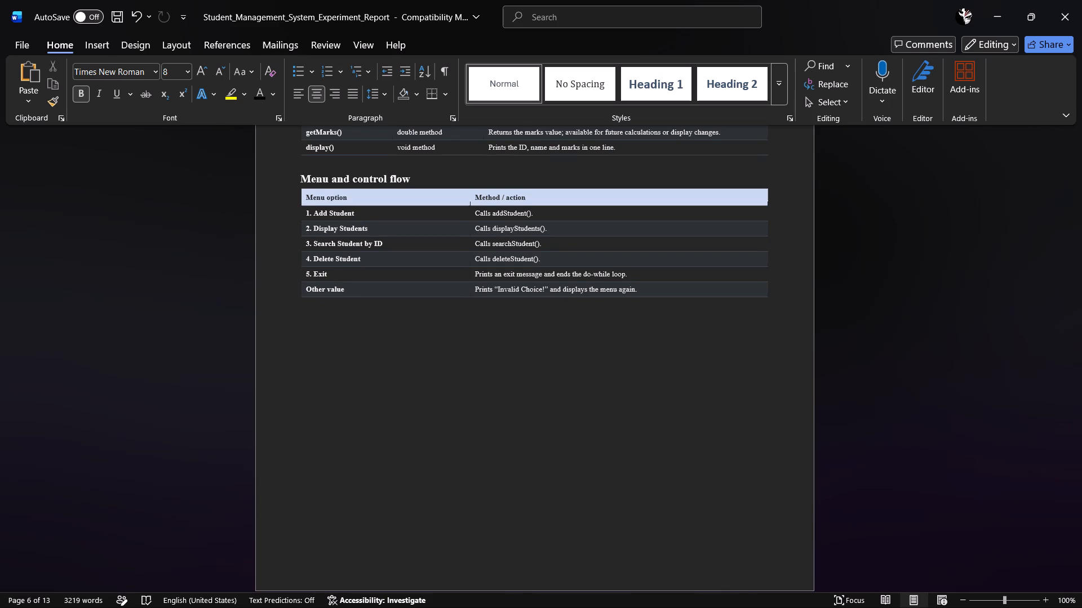
{"action": "scroll", "coordinate": [551, 272], "scroll_direction": "down", "scroll_amount": 5}
{"action": "scroll", "coordinate": [551, 272], "scroll_direction": "up", "scroll_amount": 9}
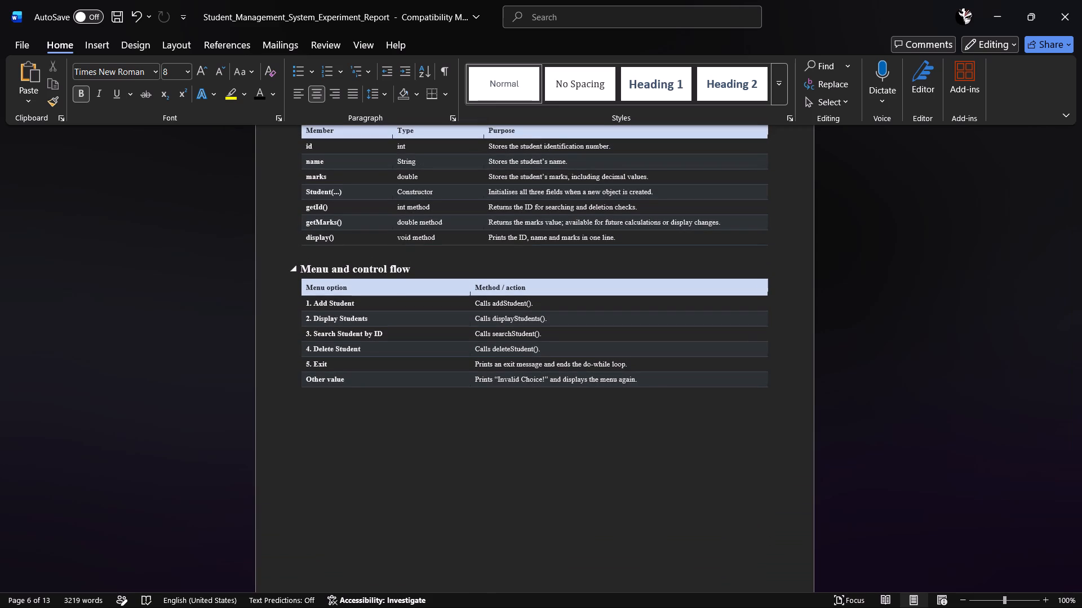
{"action": "scroll", "coordinate": [580, 261], "scroll_direction": "up", "scroll_amount": 2}
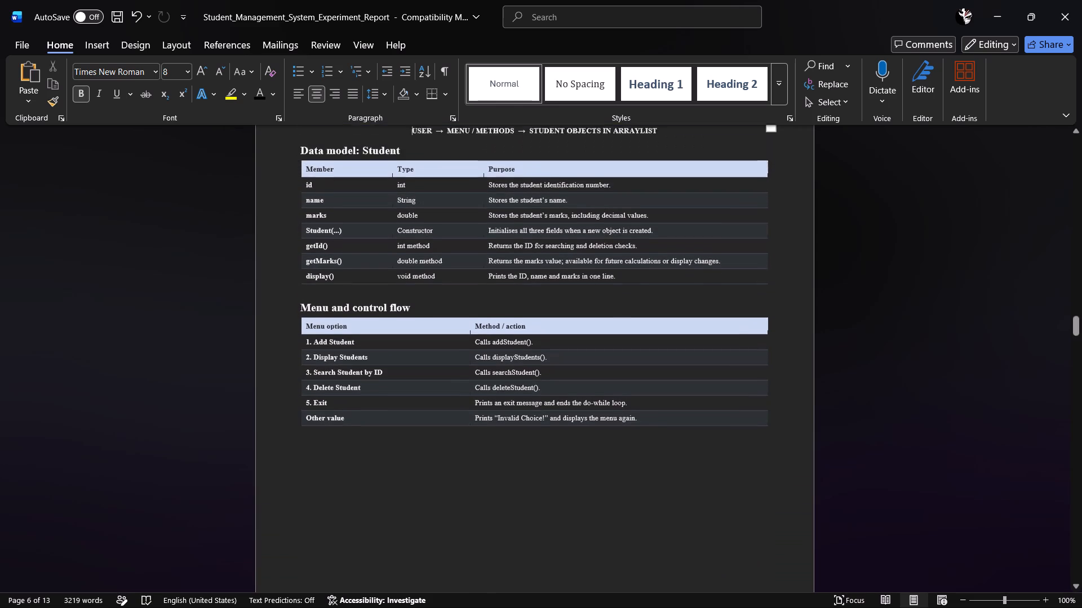
Examine the report from section 5, Java Concepts Used, through the Module-wise Explanation's method reference, compile instructions and EXECUTION NOTE callout.
{"action": "scroll", "coordinate": [583, 260], "scroll_direction": "down", "scroll_amount": 20}
{"action": "scroll", "coordinate": [583, 260], "scroll_direction": "down", "scroll_amount": 1}
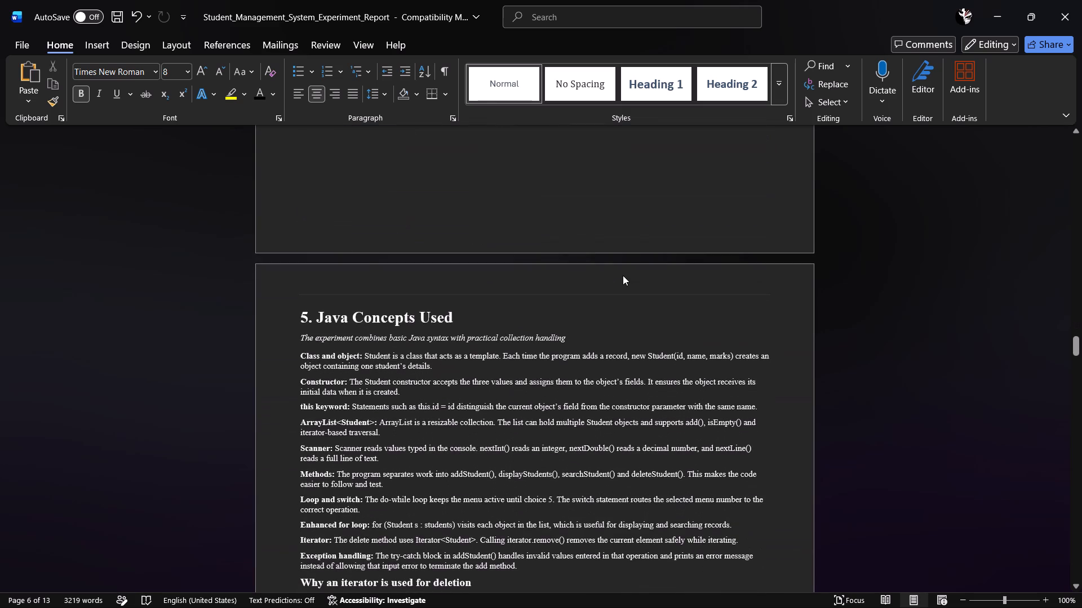
{"action": "scroll", "coordinate": [623, 275], "scroll_direction": "down", "scroll_amount": 2}
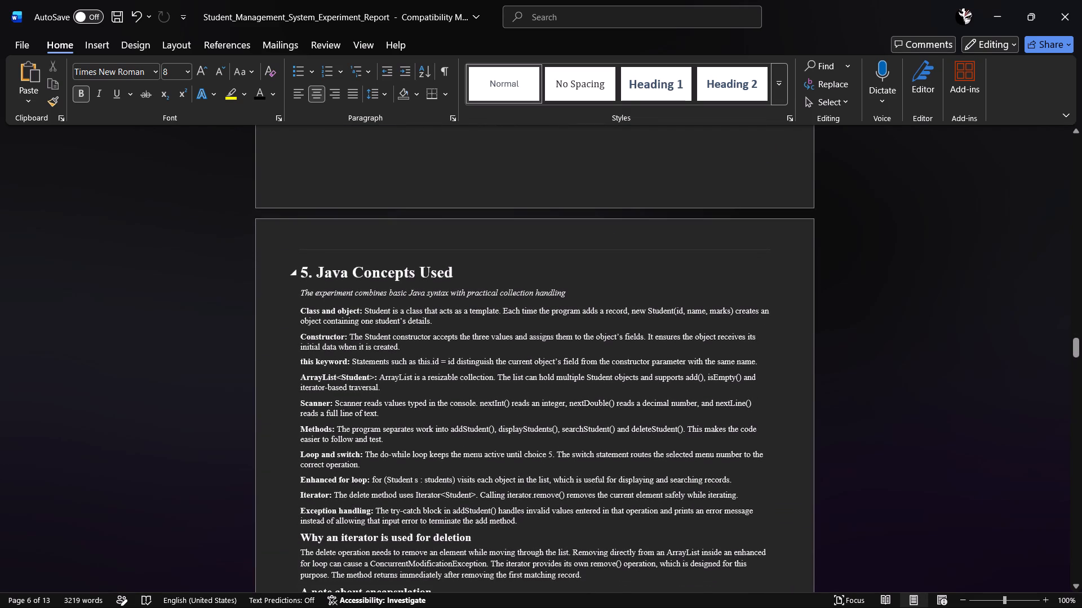
{"action": "scroll", "coordinate": [602, 272], "scroll_direction": "down", "scroll_amount": 20}
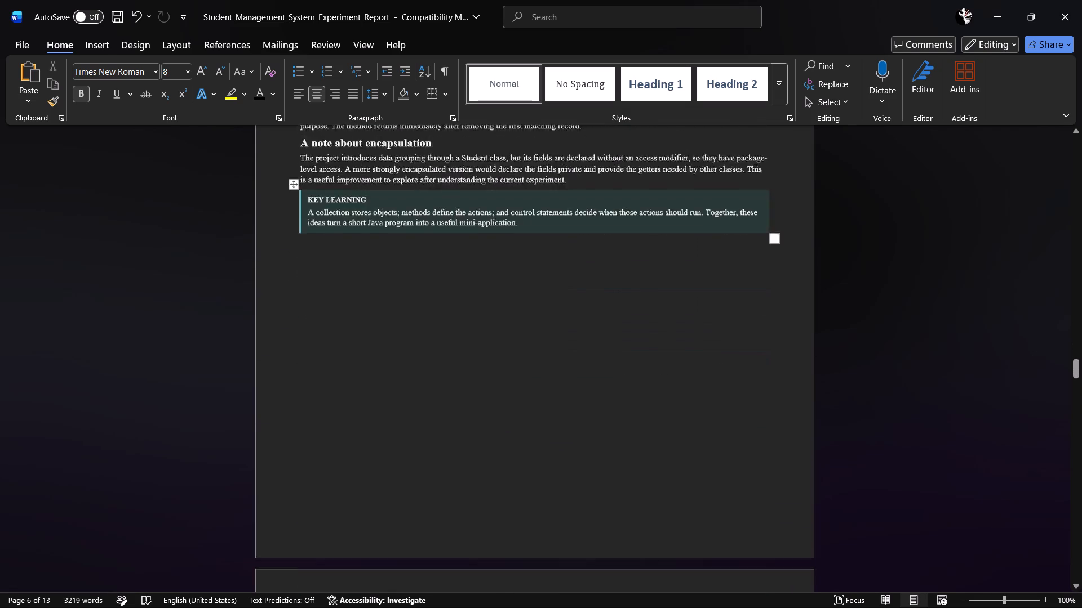
{"action": "scroll", "coordinate": [598, 285], "scroll_direction": "down", "scroll_amount": 19}
{"action": "scroll", "coordinate": [580, 296], "scroll_direction": "down", "scroll_amount": 17}
{"action": "scroll", "coordinate": [575, 316], "scroll_direction": "down", "scroll_amount": 14}
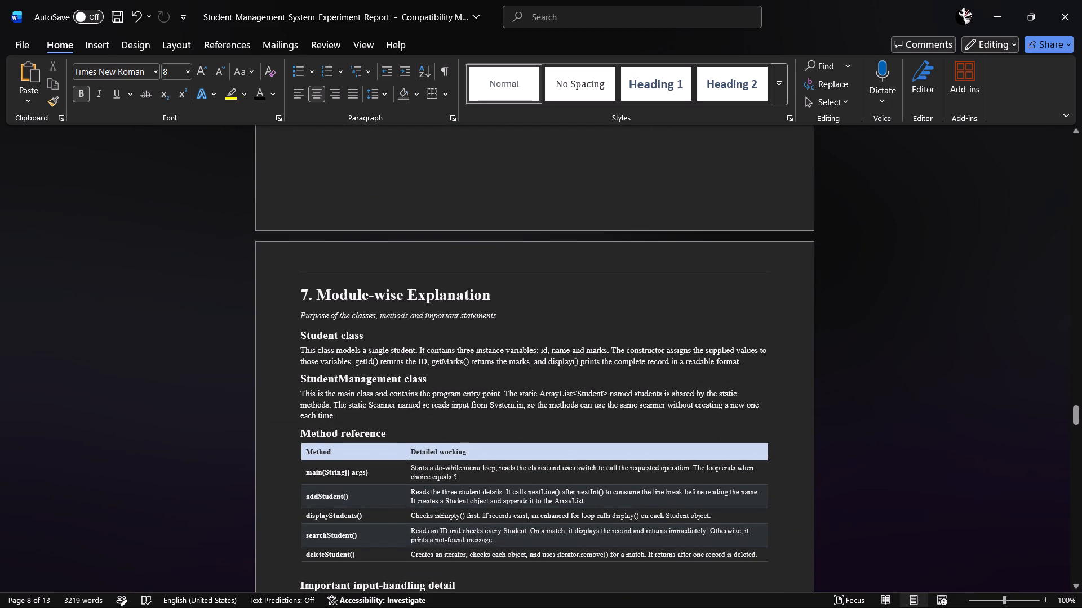
{"action": "scroll", "coordinate": [446, 319], "scroll_direction": "up", "scroll_amount": 6}
{"action": "scroll", "coordinate": [446, 327], "scroll_direction": "down", "scroll_amount": 20}
{"action": "scroll", "coordinate": [446, 327], "scroll_direction": "down", "scroll_amount": 12}
{"action": "scroll", "coordinate": [433, 325], "scroll_direction": "up", "scroll_amount": 5}
{"action": "scroll", "coordinate": [433, 325], "scroll_direction": "down", "scroll_amount": 6}
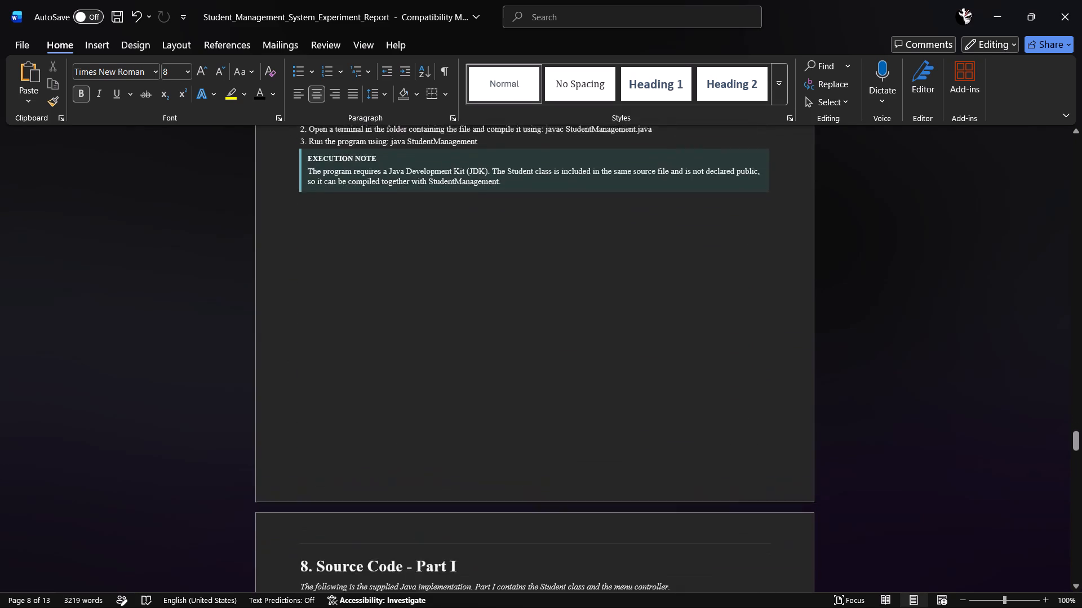
{"action": "scroll", "coordinate": [434, 321], "scroll_direction": "up", "scroll_amount": 20}
{"action": "scroll", "coordinate": [434, 321], "scroll_direction": "up", "scroll_amount": 14}
{"action": "scroll", "coordinate": [433, 320], "scroll_direction": "down", "scroll_amount": 18}
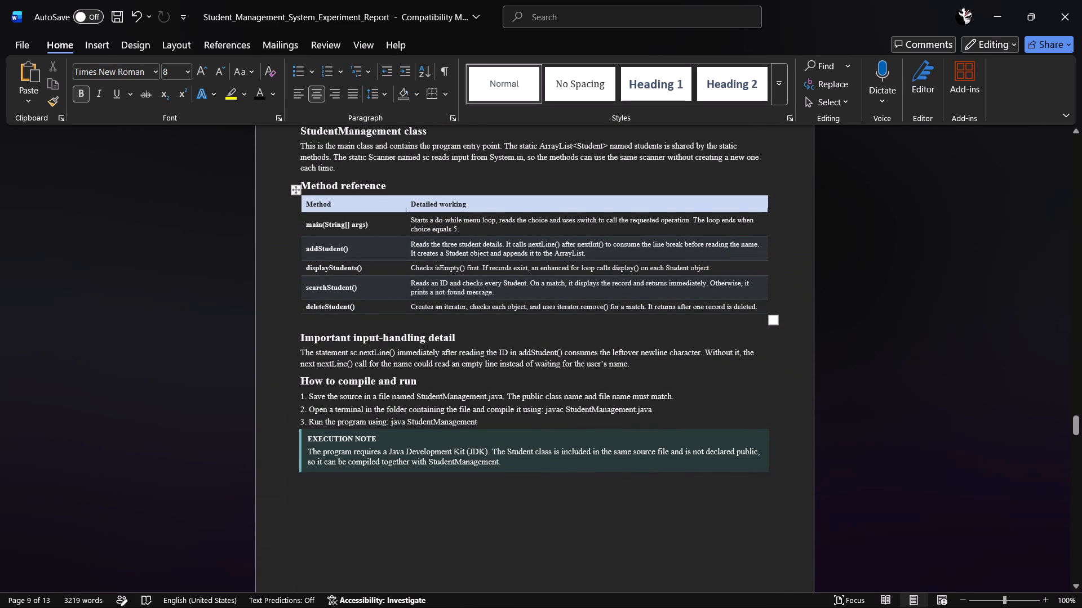
{"action": "left_click_drag", "start_coordinate": [502, 464], "coordinate": [325, 455]}
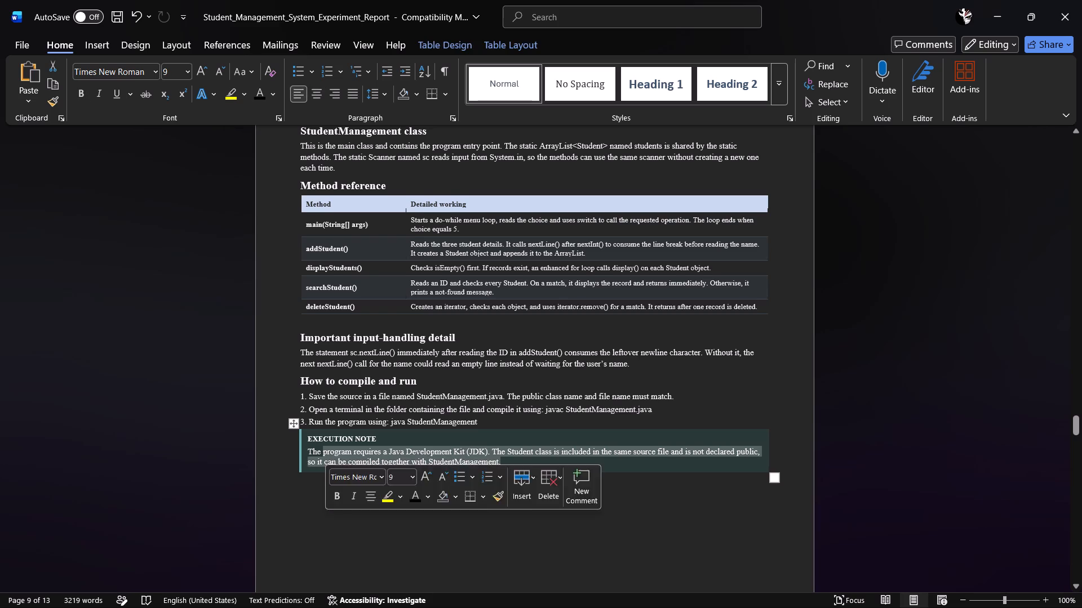
{"action": "scroll", "coordinate": [294, 450], "scroll_direction": "up", "scroll_amount": 2}
{"action": "left_click", "coordinate": [294, 450]}
Look back through the report from Module-wise Explanation to section 1, Experiment Overview, rechecking the System Design and Tools and Requirements content.
{"action": "scroll", "coordinate": [285, 388], "scroll_direction": "up", "scroll_amount": 20}
{"action": "scroll", "coordinate": [285, 388], "scroll_direction": "up", "scroll_amount": 4}
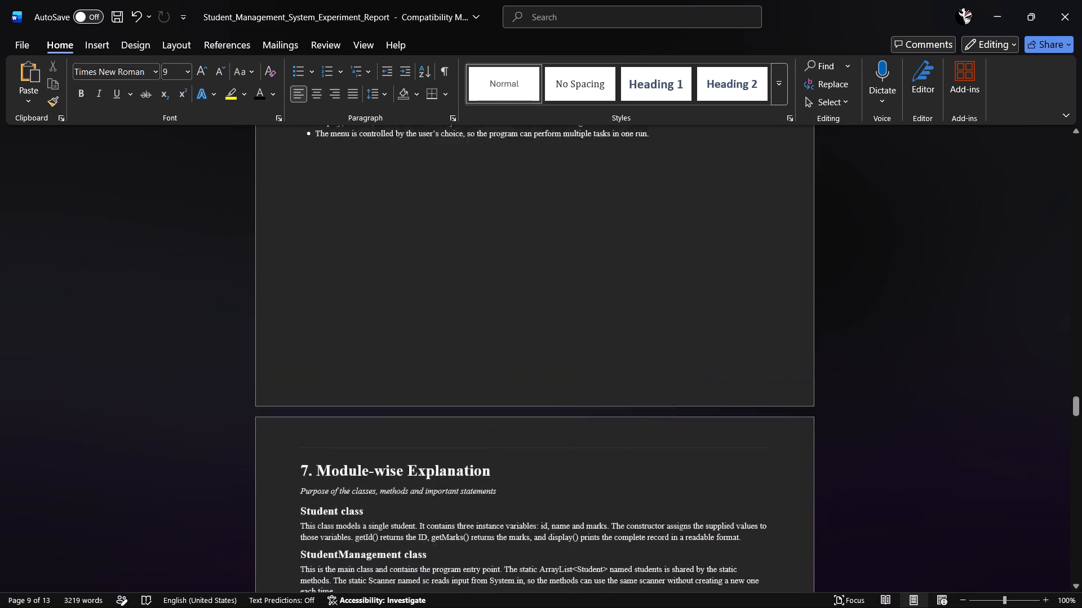
{"action": "scroll", "coordinate": [295, 351], "scroll_direction": "up", "scroll_amount": 20}
{"action": "scroll", "coordinate": [295, 351], "scroll_direction": "up", "scroll_amount": 20}
{"action": "scroll", "coordinate": [295, 351], "scroll_direction": "up", "scroll_amount": 4}
{"action": "scroll", "coordinate": [274, 342], "scroll_direction": "down", "scroll_amount": 1}
{"action": "scroll", "coordinate": [274, 342], "scroll_direction": "up", "scroll_amount": 14}
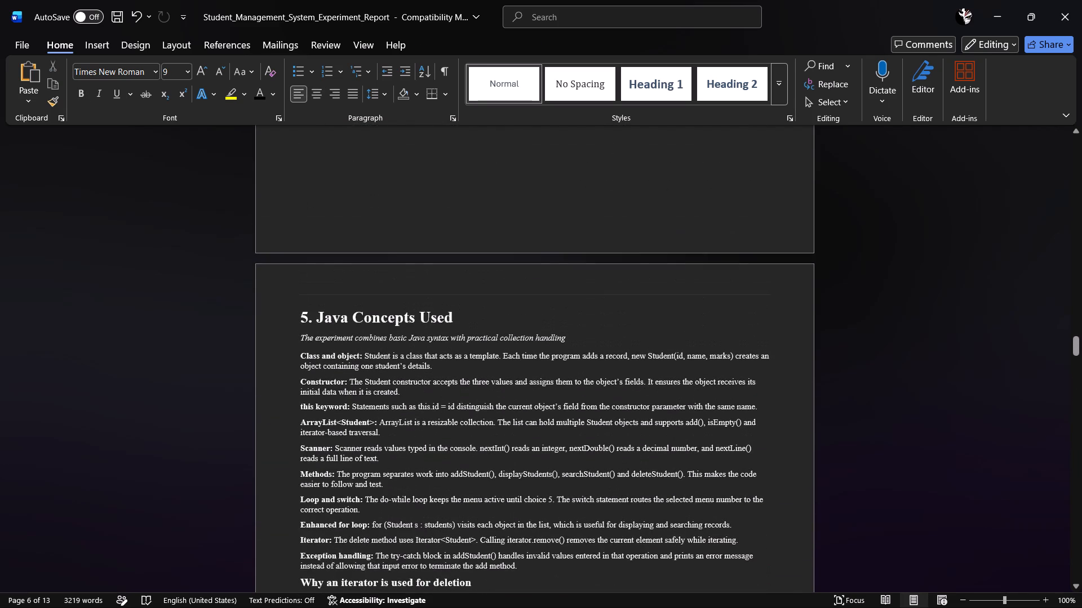
{"action": "scroll", "coordinate": [266, 341], "scroll_direction": "up", "scroll_amount": 20}
{"action": "scroll", "coordinate": [266, 341], "scroll_direction": "up", "scroll_amount": 15}
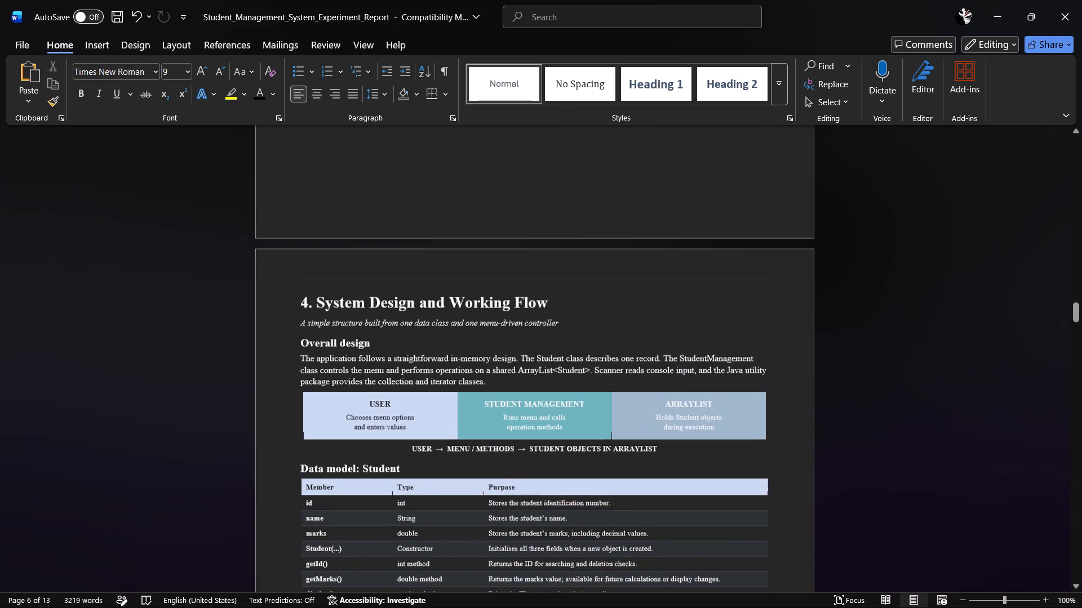
{"action": "scroll", "coordinate": [256, 337], "scroll_direction": "down", "scroll_amount": 7}
{"action": "scroll", "coordinate": [257, 337], "scroll_direction": "up", "scroll_amount": 1}
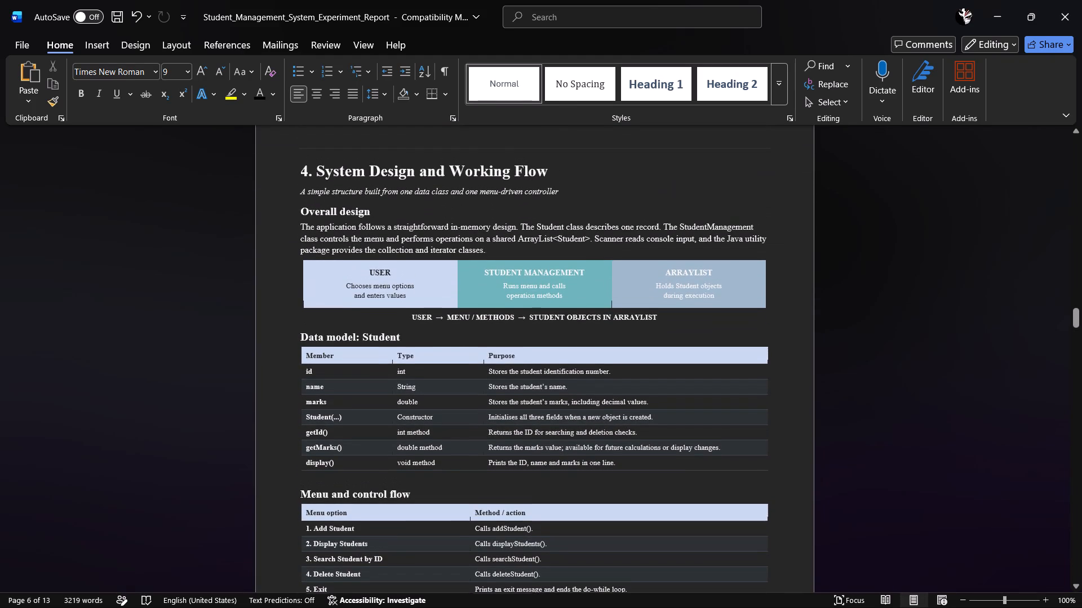
{"action": "scroll", "coordinate": [264, 337], "scroll_direction": "down", "scroll_amount": 1}
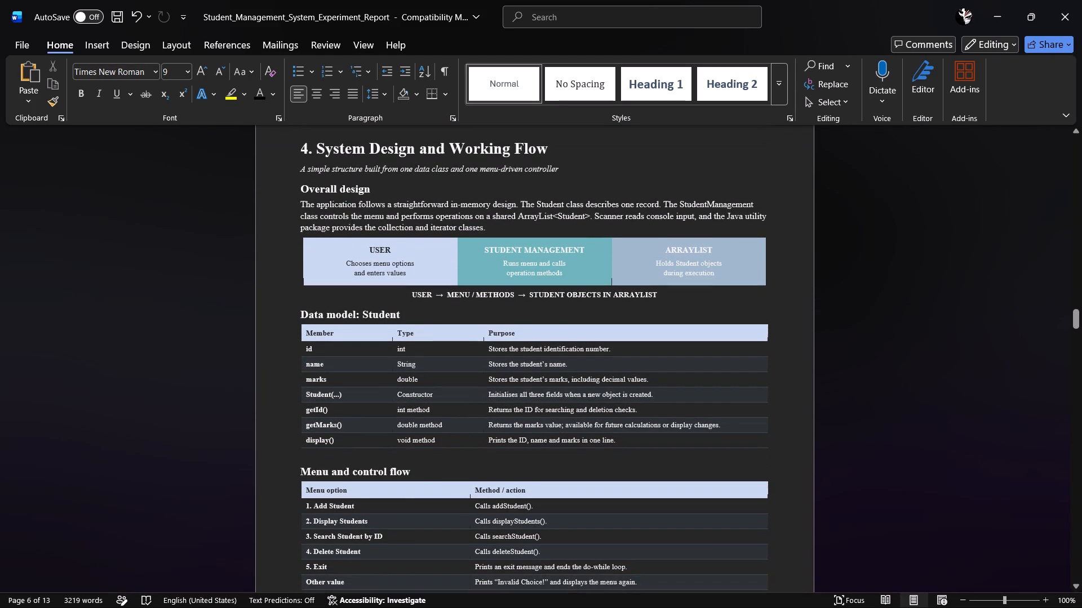
{"action": "scroll", "coordinate": [287, 289], "scroll_direction": "down", "scroll_amount": 4}
{"action": "scroll", "coordinate": [287, 289], "scroll_direction": "up", "scroll_amount": 20}
{"action": "scroll", "coordinate": [287, 289], "scroll_direction": "up", "scroll_amount": 5}
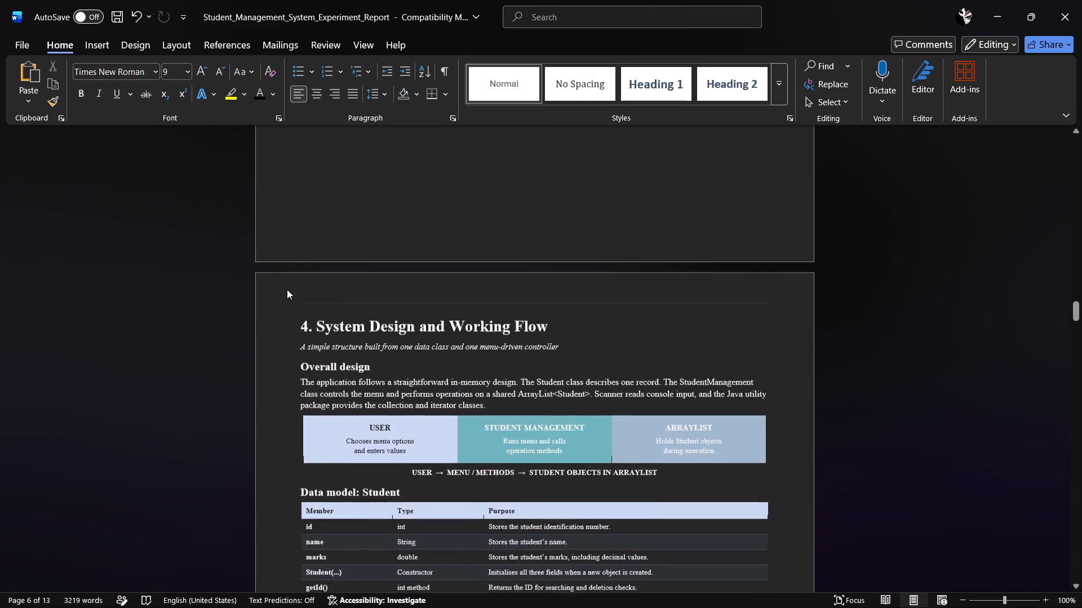
{"action": "scroll", "coordinate": [287, 289], "scroll_direction": "up", "scroll_amount": 20}
{"action": "scroll", "coordinate": [287, 289], "scroll_direction": "up", "scroll_amount": 20}
{"action": "scroll", "coordinate": [287, 289], "scroll_direction": "up", "scroll_amount": 7}
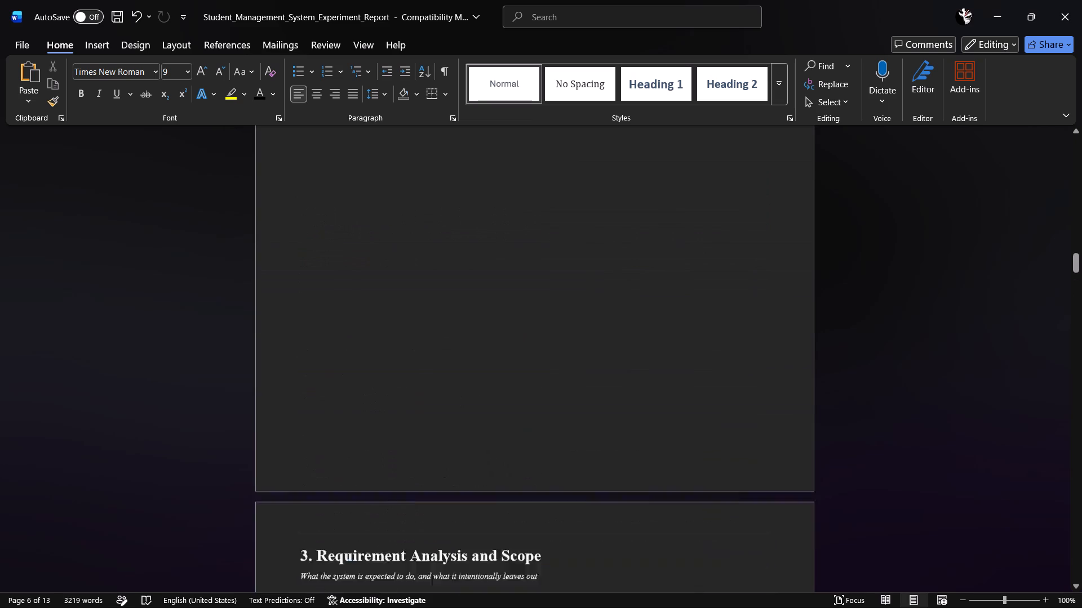
{"action": "scroll", "coordinate": [287, 289], "scroll_direction": "up", "scroll_amount": 20}
{"action": "scroll", "coordinate": [287, 289], "scroll_direction": "up", "scroll_amount": 20}
{"action": "scroll", "coordinate": [287, 289], "scroll_direction": "up", "scroll_amount": 6}
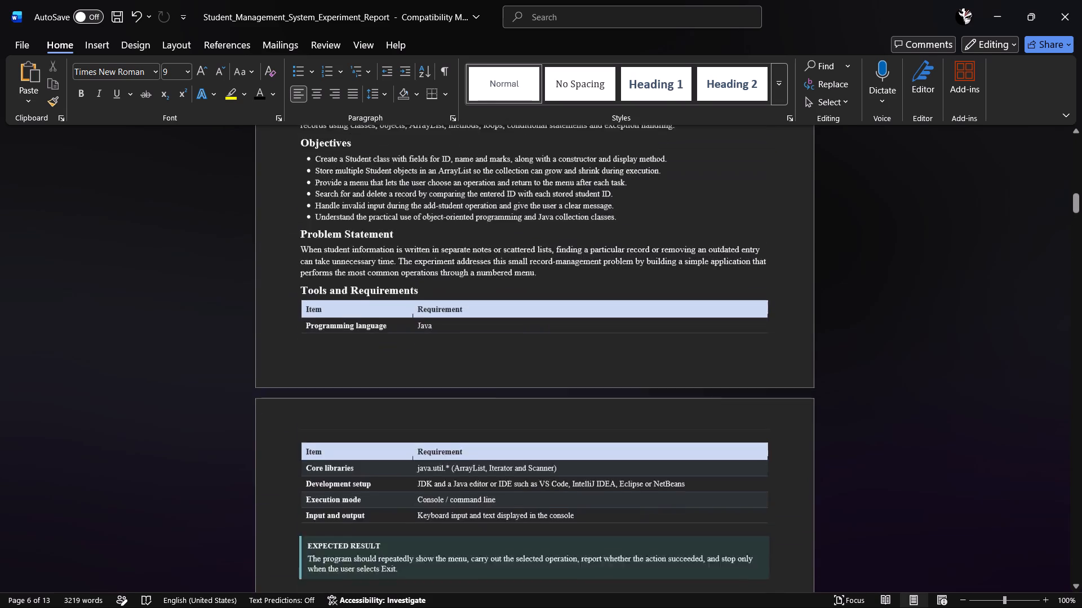
{"action": "scroll", "coordinate": [288, 289], "scroll_direction": "up", "scroll_amount": 20}
{"action": "scroll", "coordinate": [288, 289], "scroll_direction": "up", "scroll_amount": 3}
{"action": "scroll", "coordinate": [287, 292], "scroll_direction": "down", "scroll_amount": 4}
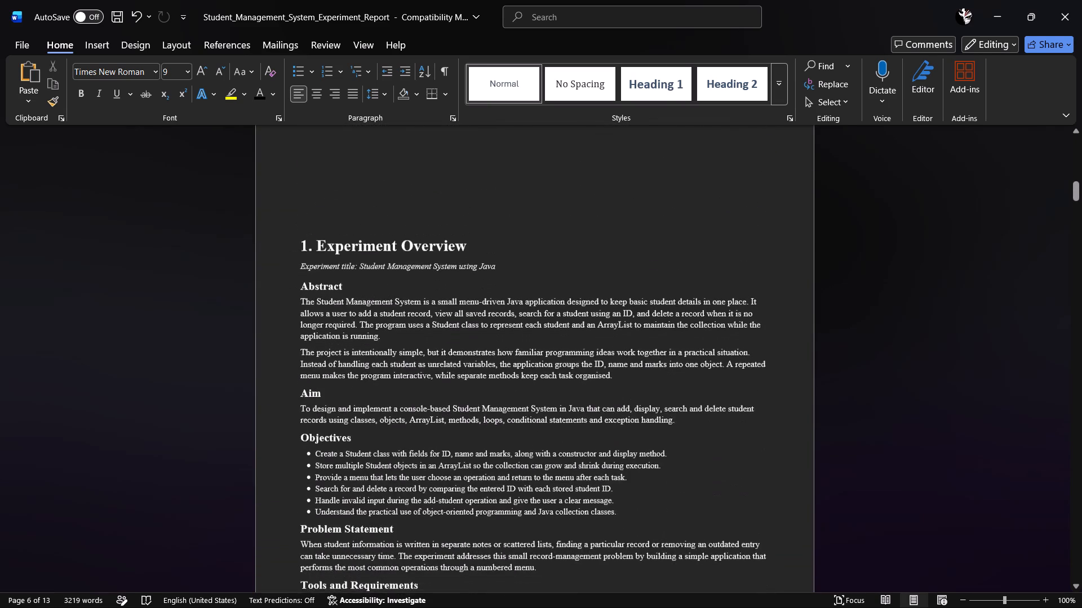
{"action": "scroll", "coordinate": [287, 297], "scroll_direction": "down", "scroll_amount": 4}
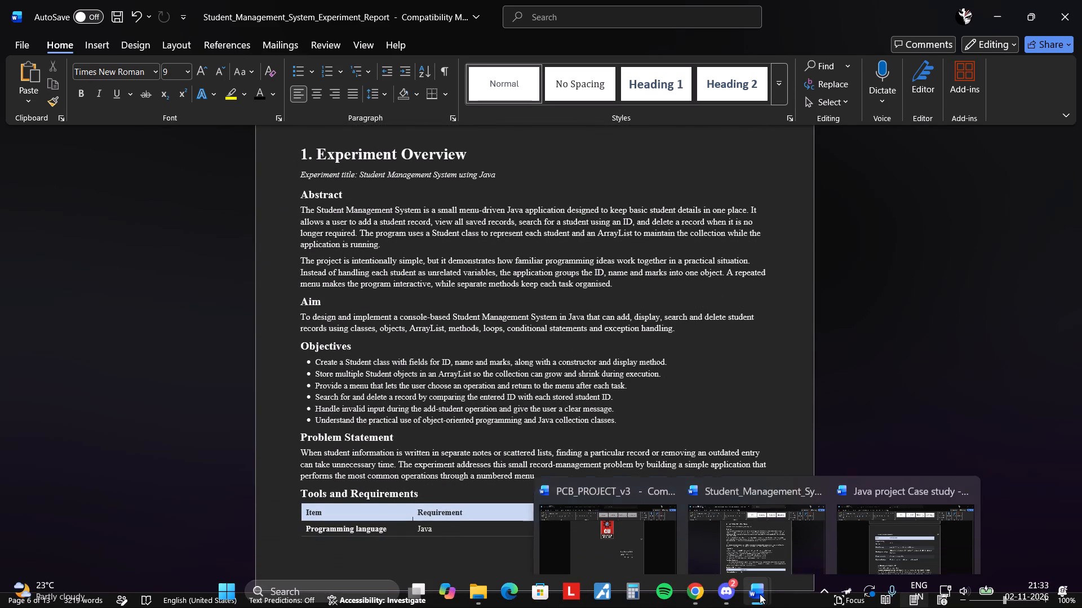
Switch to the Java project Case study document and review it from the table of contents through the Tools and Requirements table.
{"action": "left_click", "coordinate": [867, 517]}
{"action": "left_click", "coordinate": [419, 403]}
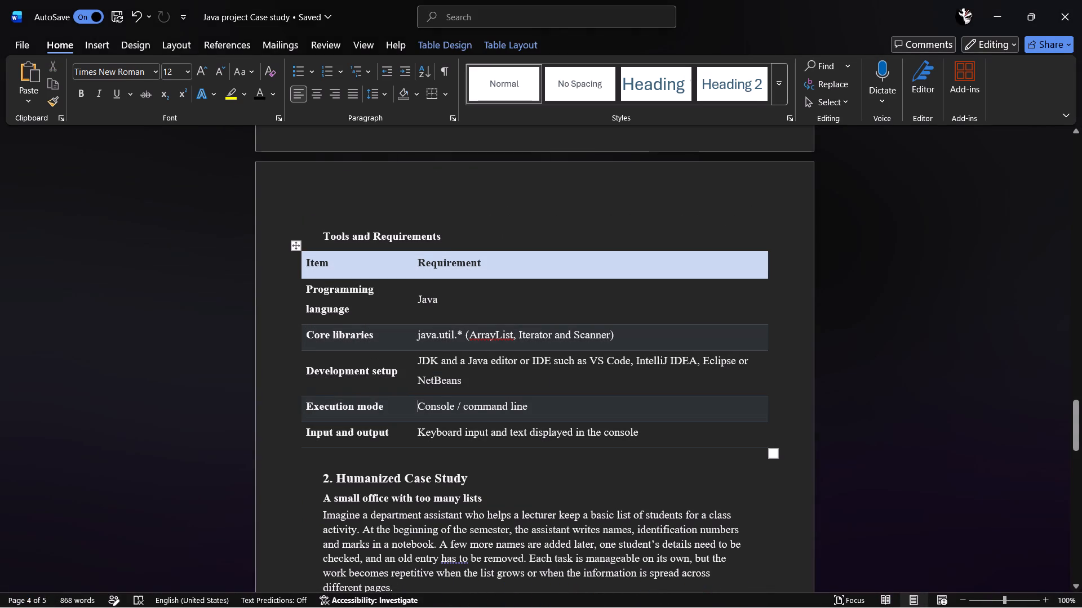
{"action": "left_click", "coordinate": [544, 414]}
{"action": "left_click", "coordinate": [644, 435]}
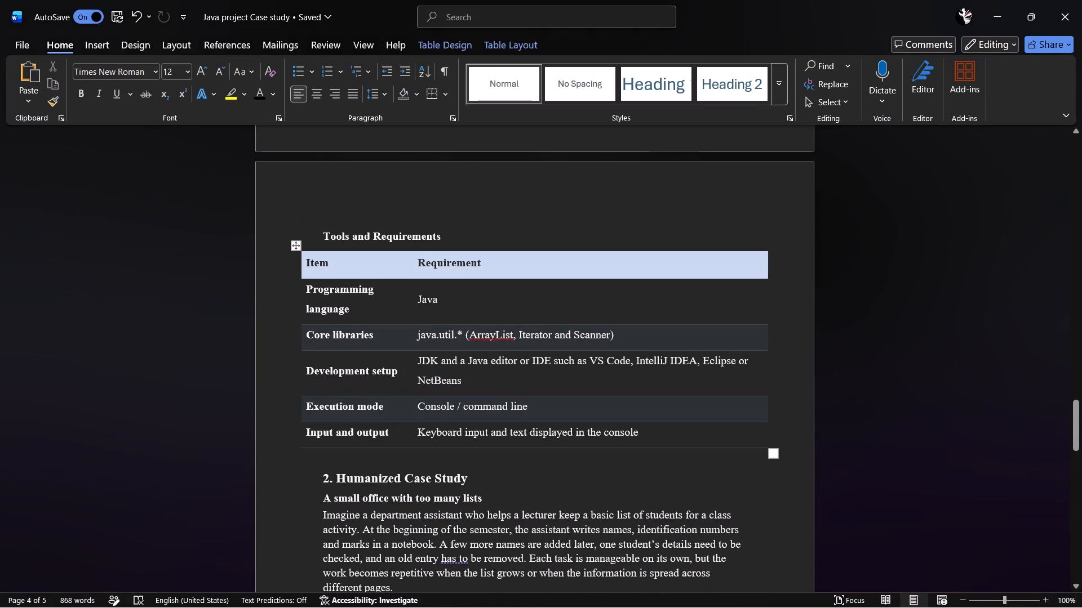
{"action": "left_click", "coordinate": [642, 436]}
{"action": "left_click", "coordinate": [639, 464]}
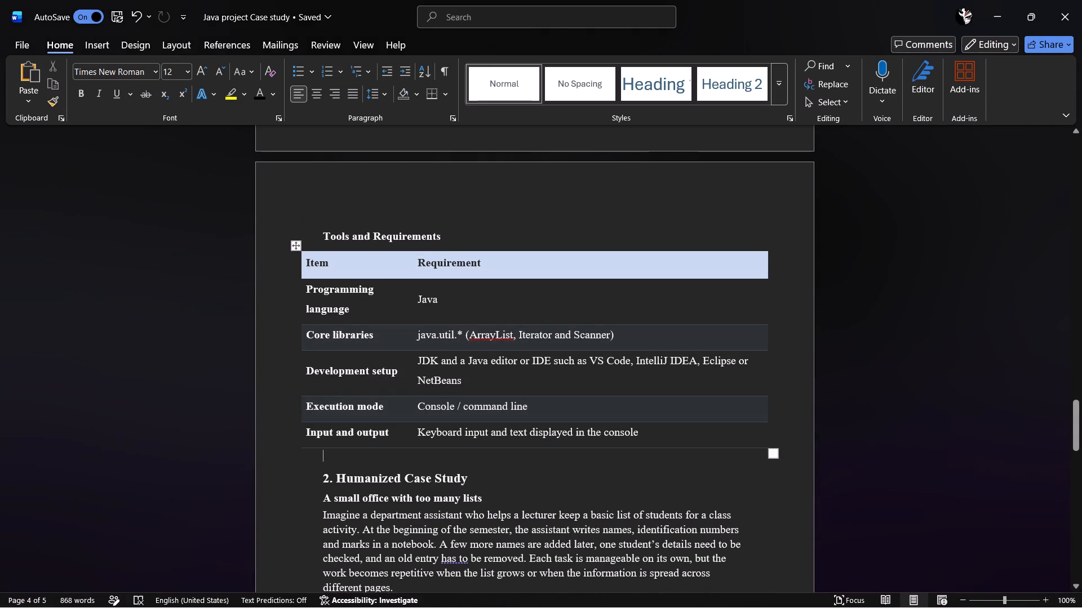
{"action": "scroll", "coordinate": [379, 435], "scroll_direction": "up", "scroll_amount": 20}
{"action": "scroll", "coordinate": [379, 435], "scroll_direction": "up", "scroll_amount": 4}
{"action": "scroll", "coordinate": [387, 412], "scroll_direction": "down", "scroll_amount": 2}
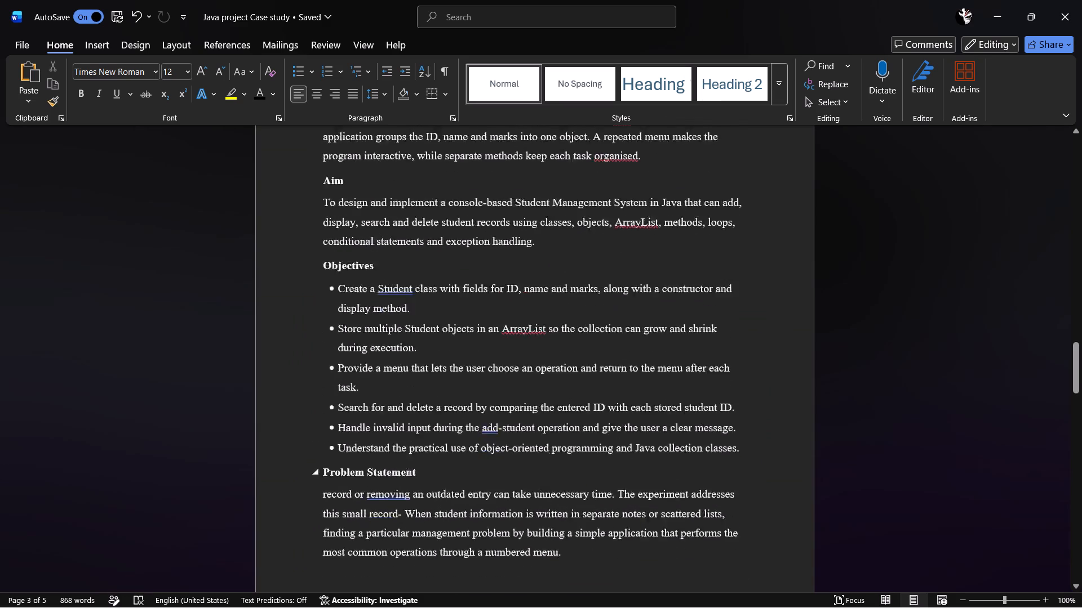
{"action": "scroll", "coordinate": [388, 407], "scroll_direction": "down", "scroll_amount": 5}
{"action": "scroll", "coordinate": [383, 408], "scroll_direction": "up", "scroll_amount": 20}
{"action": "scroll", "coordinate": [383, 408], "scroll_direction": "up", "scroll_amount": 9}
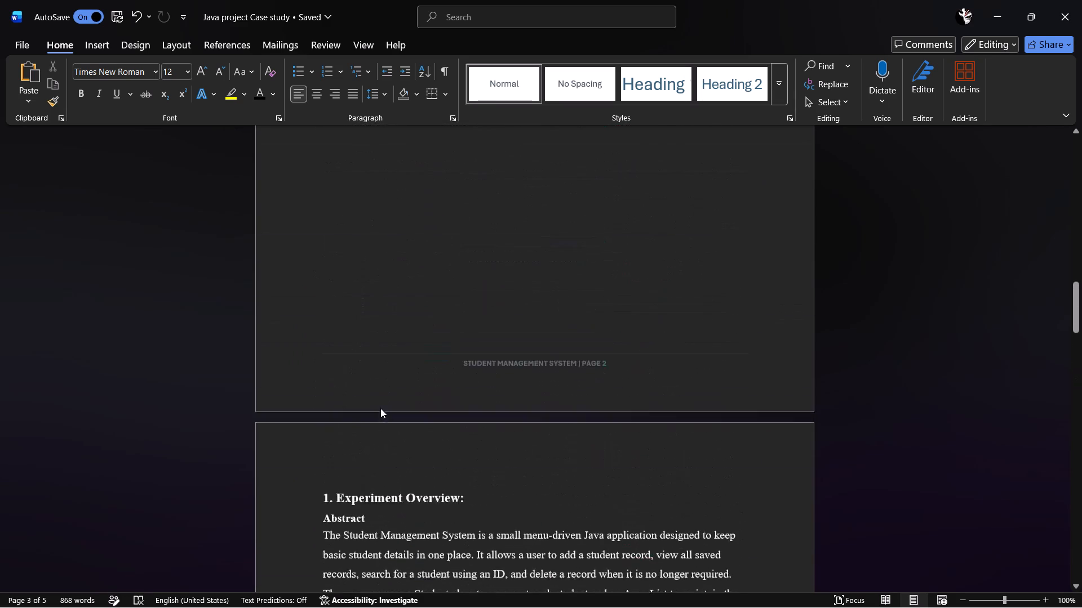
{"action": "scroll", "coordinate": [380, 408], "scroll_direction": "up", "scroll_amount": 20}
{"action": "scroll", "coordinate": [380, 408], "scroll_direction": "up", "scroll_amount": 3}
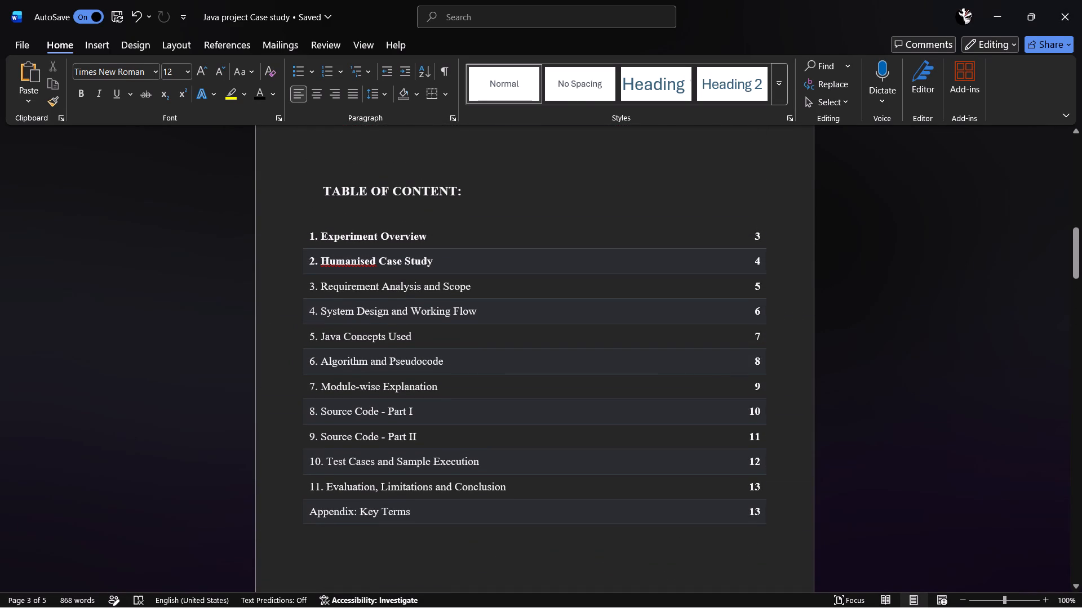
{"action": "scroll", "coordinate": [751, 277], "scroll_direction": "down", "scroll_amount": 20}
{"action": "scroll", "coordinate": [751, 277], "scroll_direction": "down", "scroll_amount": 18}
{"action": "scroll", "coordinate": [505, 288], "scroll_direction": "down", "scroll_amount": 7}
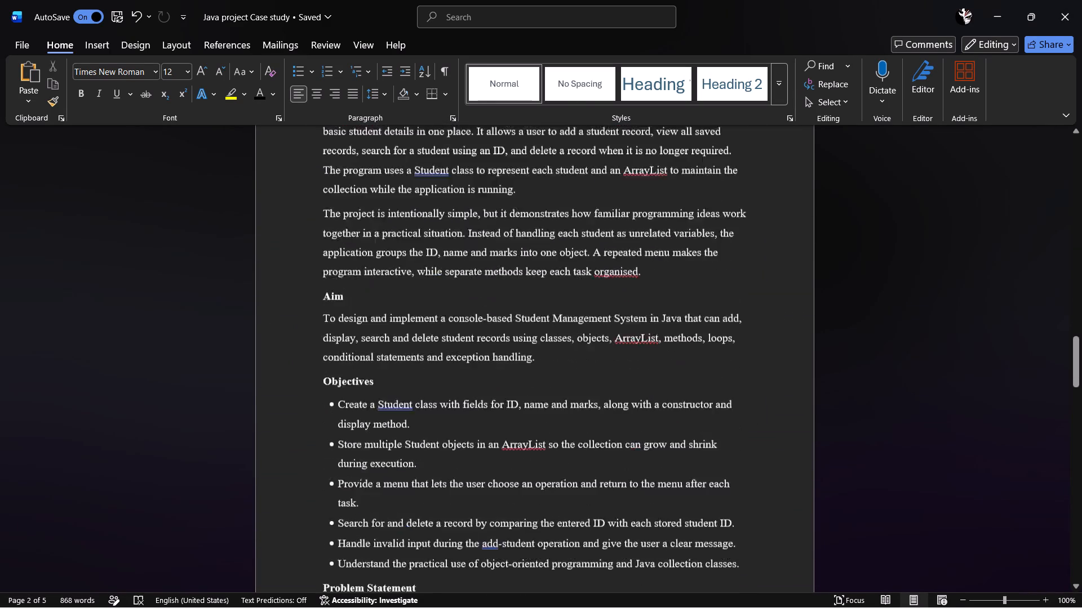
{"action": "scroll", "coordinate": [503, 292], "scroll_direction": "down", "scroll_amount": 16}
{"action": "scroll", "coordinate": [499, 300], "scroll_direction": "down", "scroll_amount": 6}
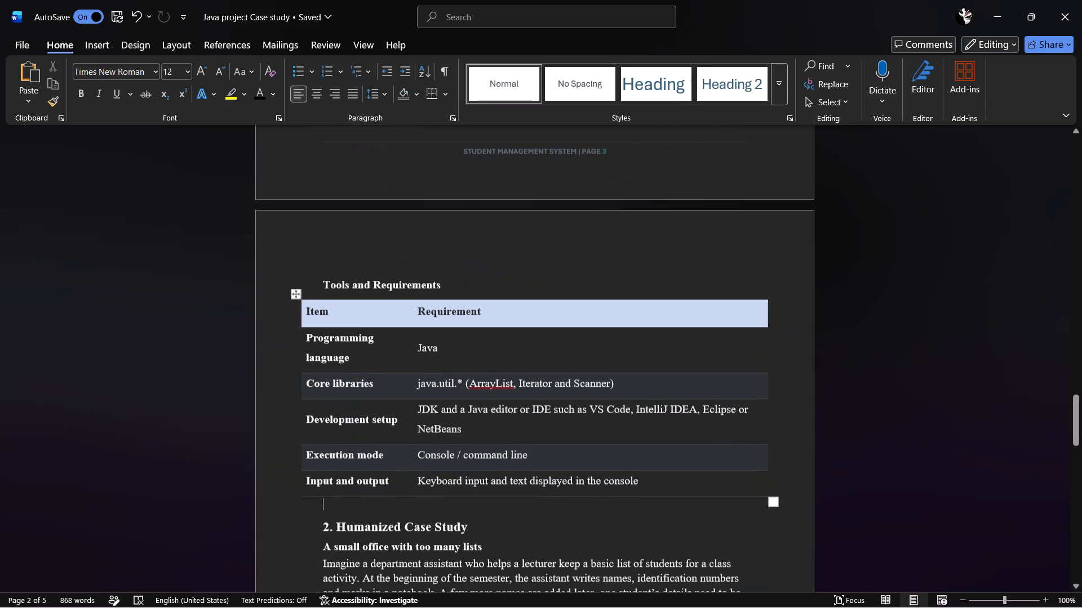
{"action": "scroll", "coordinate": [384, 331], "scroll_direction": "down", "scroll_amount": 1}
{"action": "scroll", "coordinate": [346, 287], "scroll_direction": "up", "scroll_amount": 19}
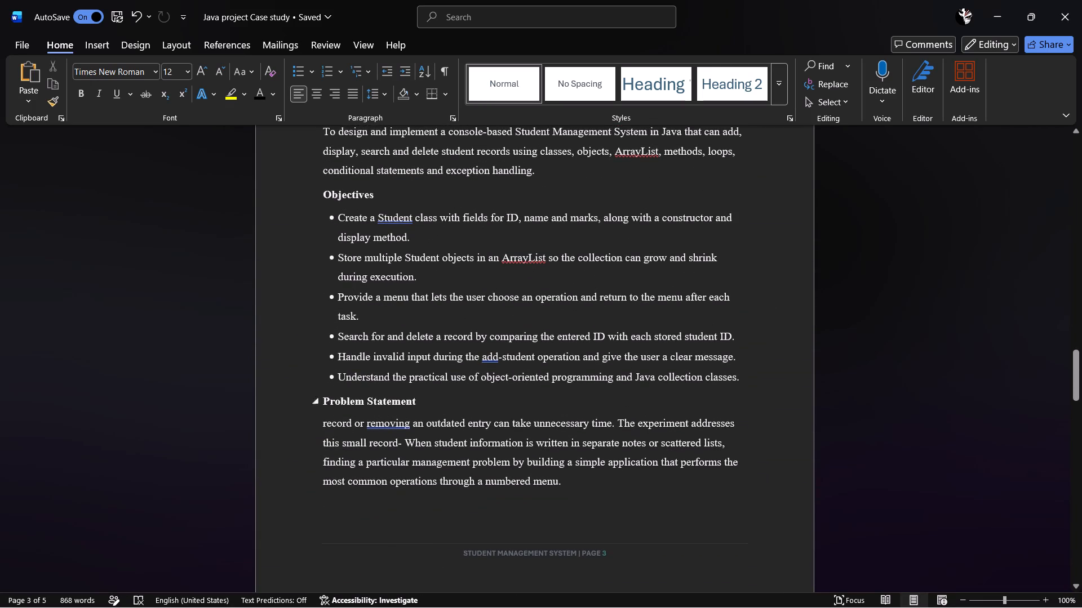
Delete the Problem Statement heading and its paragraph from section 1, Experiment Overview.
{"action": "left_click_drag", "start_coordinate": [569, 489], "coordinate": [313, 403]}
{"action": "key", "text": "BackSpace"}
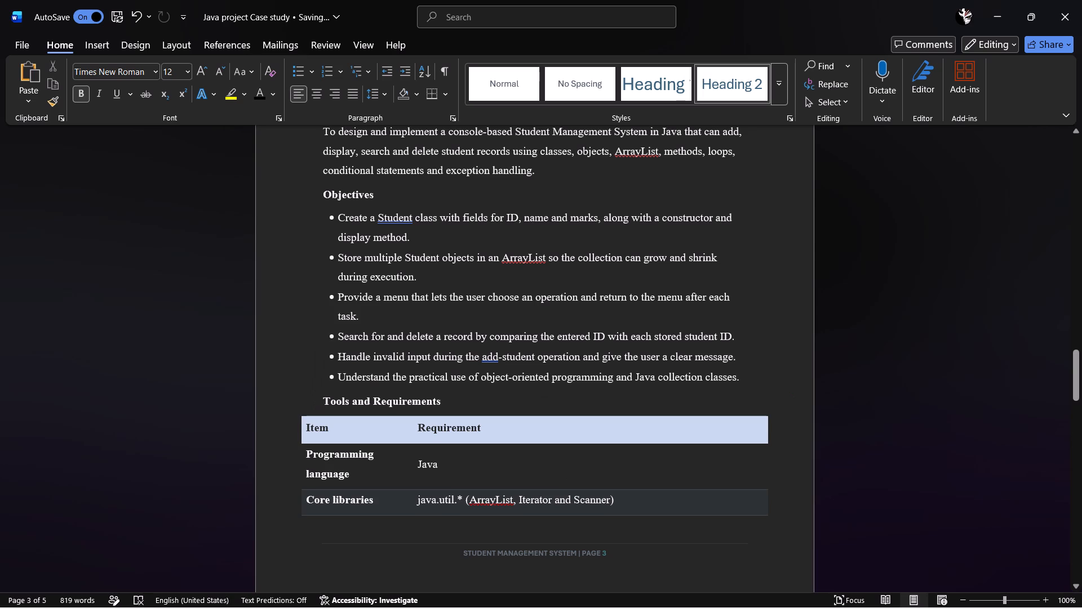
Delete the last three Objectives bullets and keep Tools and Requirements as an unbulleted heading directly below the remaining ones.
{"action": "scroll", "coordinate": [384, 410], "scroll_direction": "up", "scroll_amount": 5}
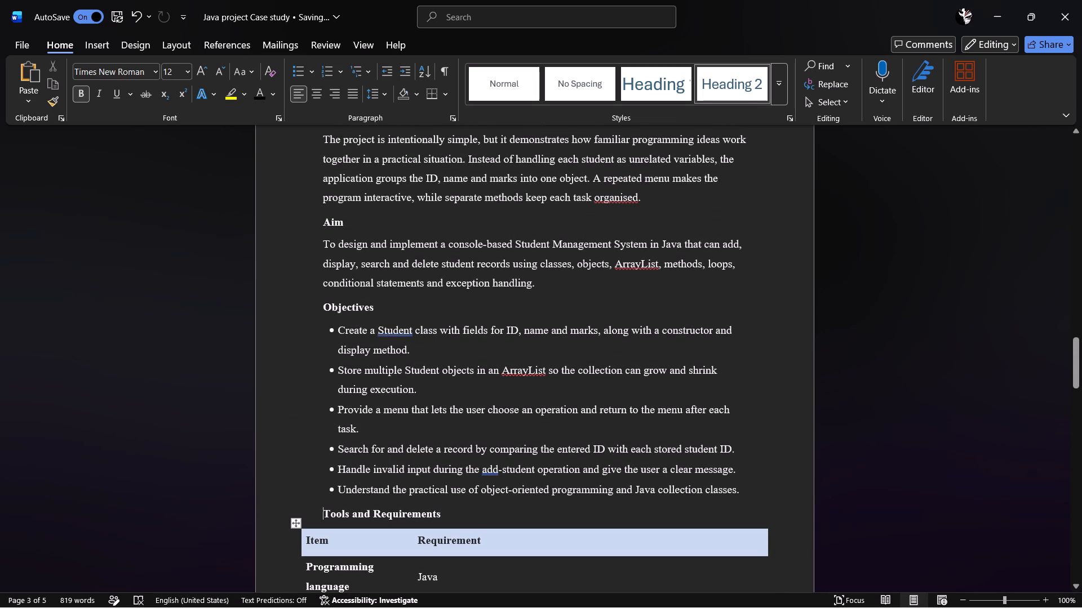
{"action": "left_click_drag", "start_coordinate": [750, 489], "coordinate": [329, 441]}
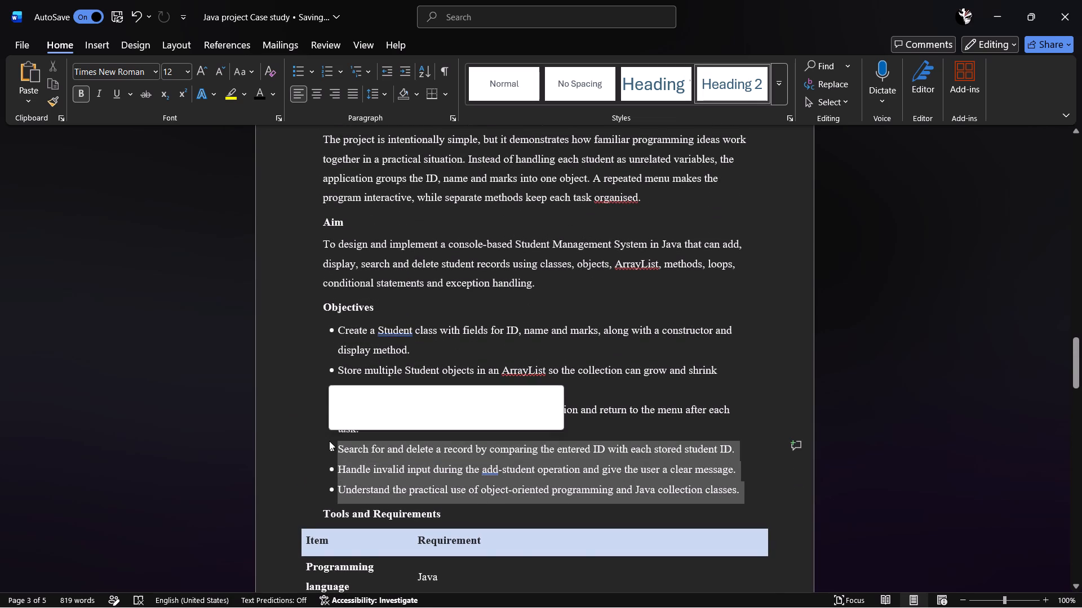
{"action": "key", "text": "BackSpace"}
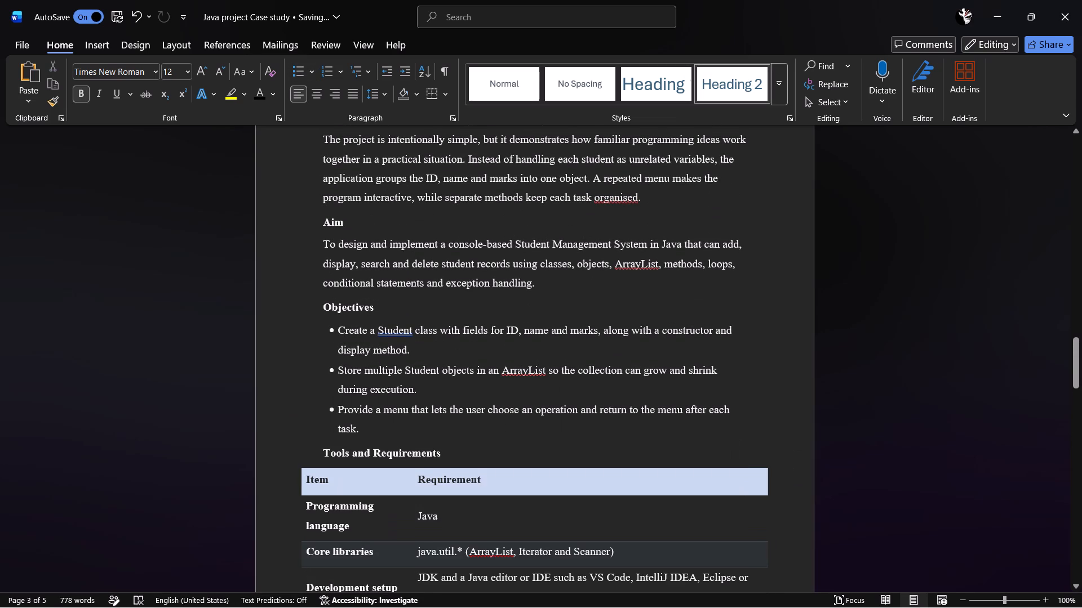
{"action": "key", "text": "BackSpace"}
{"action": "key", "text": "Return"}
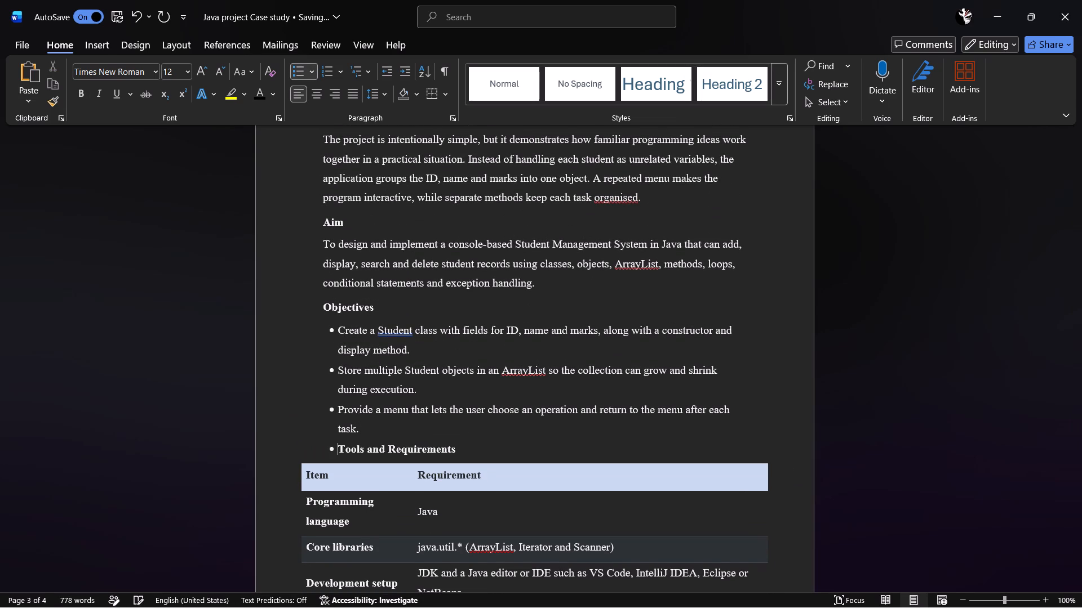
{"action": "key", "text": "BackSpace"}
Correct the flagged word "Student" to "student" in the Abstract's first paragraph.
{"action": "scroll", "coordinate": [378, 383], "scroll_direction": "up", "scroll_amount": 10}
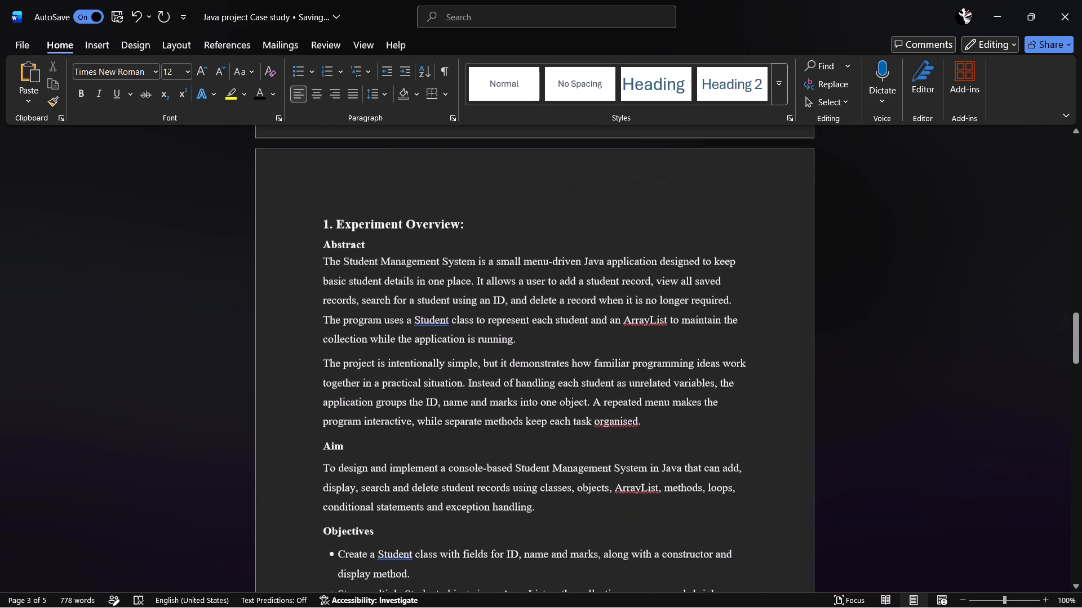
{"action": "scroll", "coordinate": [371, 381], "scroll_direction": "up", "scroll_amount": 1}
{"action": "scroll", "coordinate": [368, 379], "scroll_direction": "down", "scroll_amount": 4}
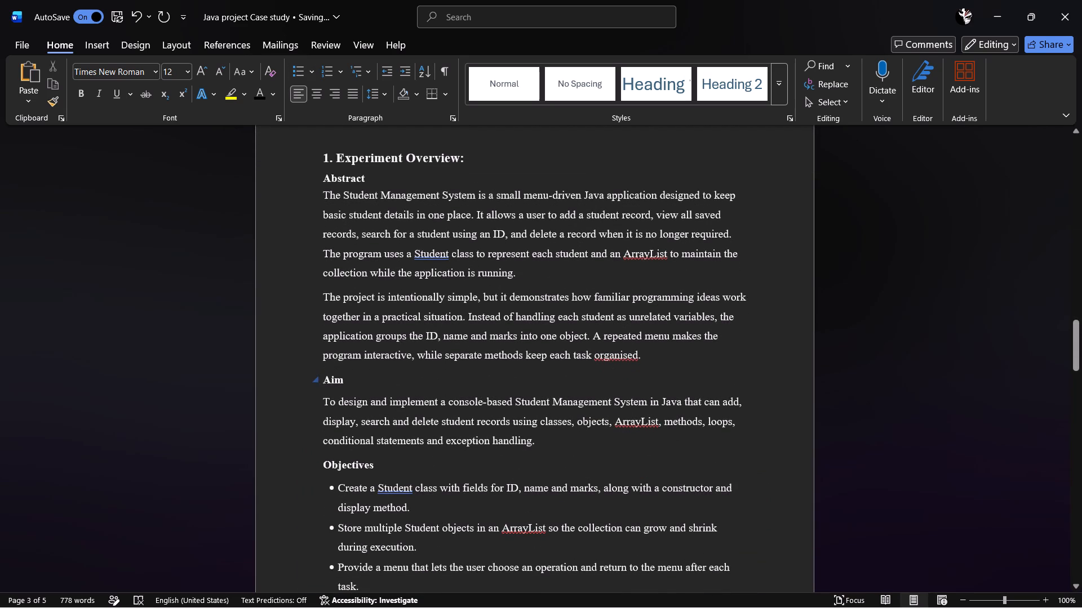
{"action": "left_click", "coordinate": [434, 252]}
{"action": "left_click", "coordinate": [436, 308]}
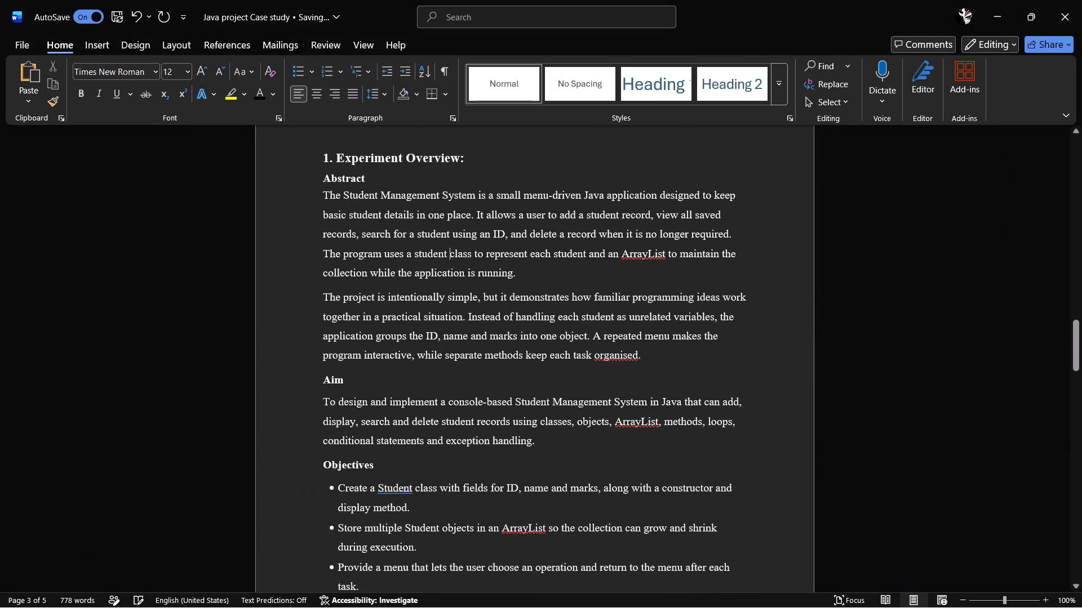
{"action": "left_click", "coordinate": [520, 277]}
Review the document from the Abstract to the end of section 2, checking how the tables and text run across the pages.
{"action": "scroll", "coordinate": [510, 305], "scroll_direction": "up", "scroll_amount": 16}
{"action": "scroll", "coordinate": [521, 325], "scroll_direction": "down", "scroll_amount": 20}
{"action": "scroll", "coordinate": [521, 325], "scroll_direction": "down", "scroll_amount": 4}
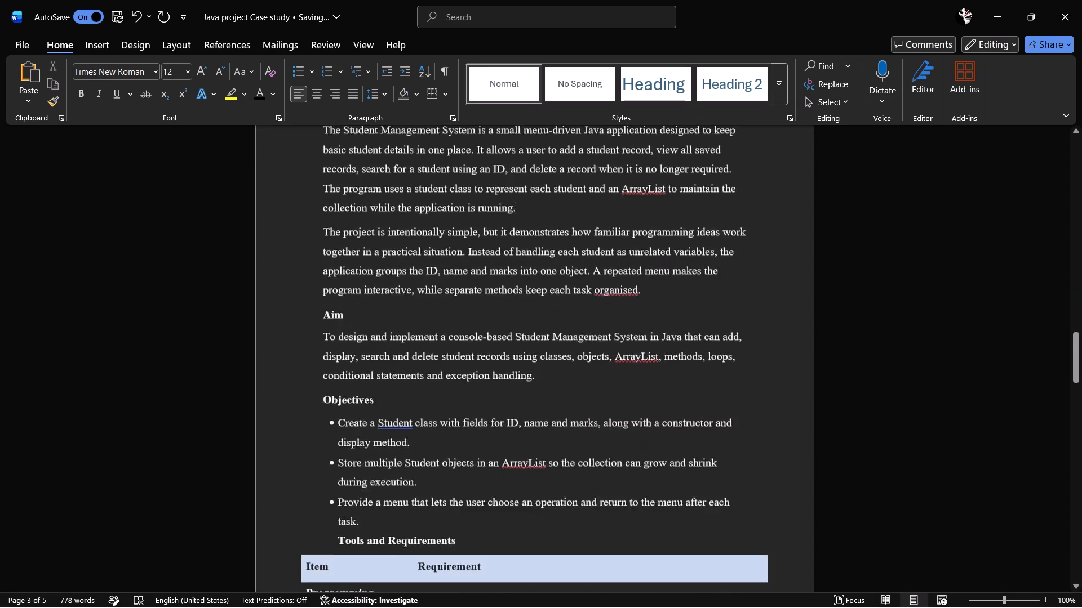
{"action": "scroll", "coordinate": [520, 326], "scroll_direction": "down", "scroll_amount": 19}
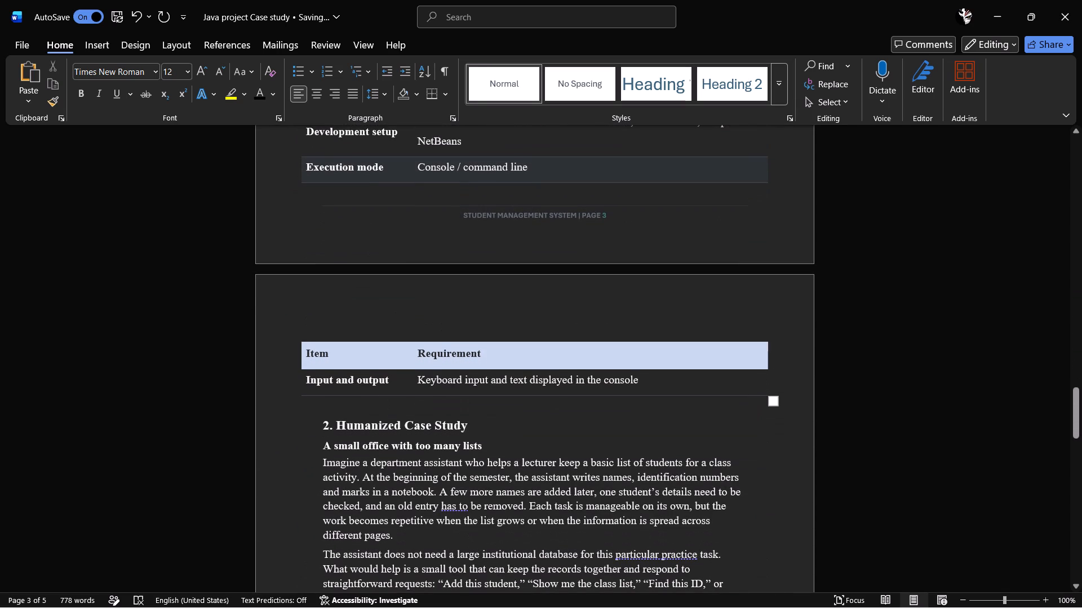
{"action": "scroll", "coordinate": [401, 343], "scroll_direction": "up", "scroll_amount": 6}
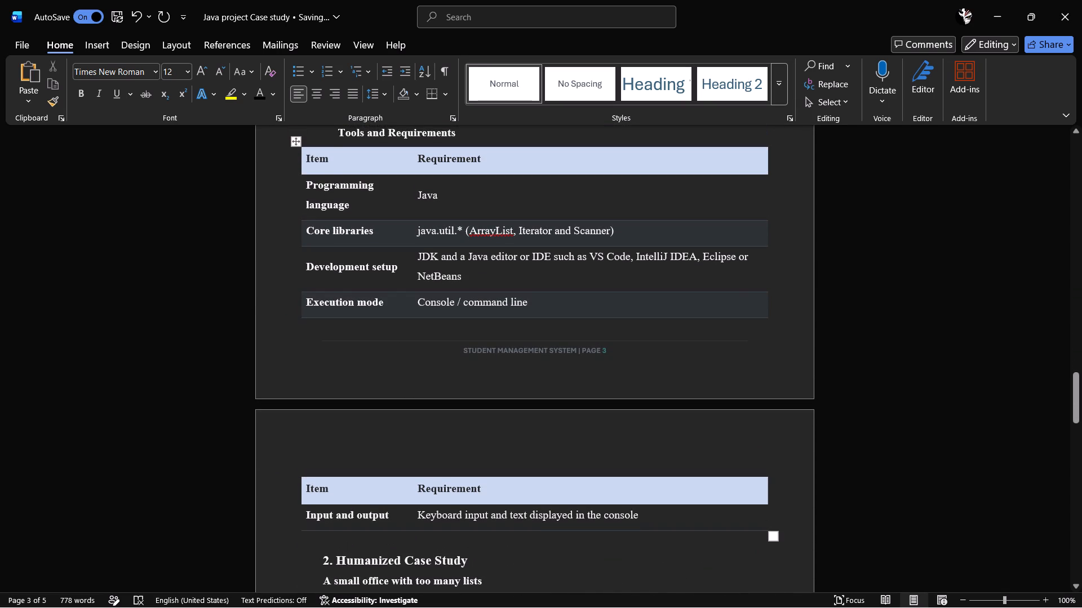
{"action": "scroll", "coordinate": [486, 359], "scroll_direction": "down", "scroll_amount": 7}
{"action": "scroll", "coordinate": [487, 363], "scroll_direction": "down", "scroll_amount": 20}
{"action": "scroll", "coordinate": [487, 363], "scroll_direction": "down", "scroll_amount": 11}
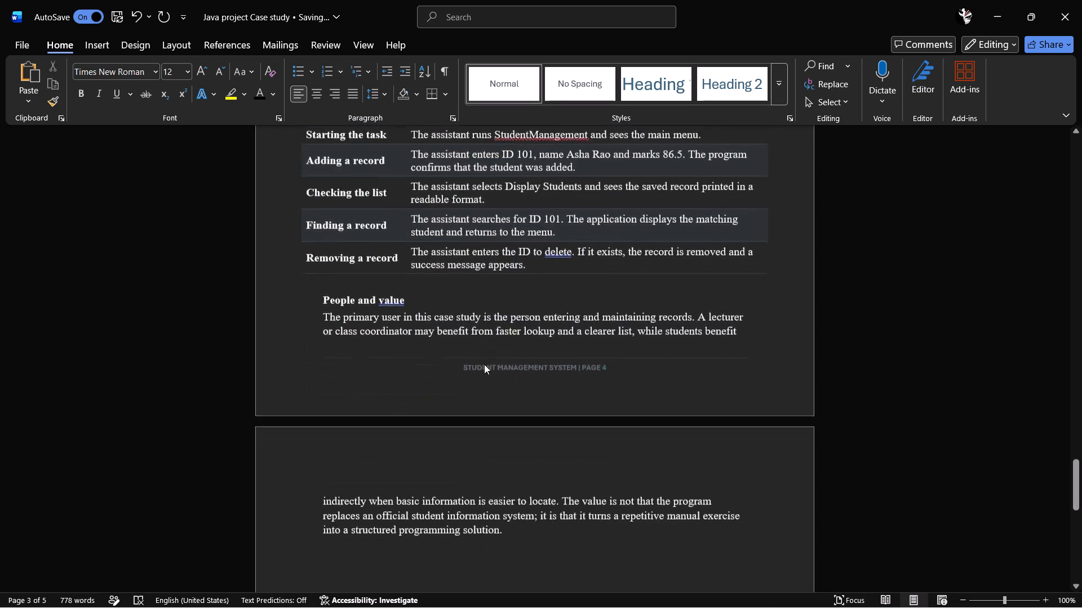
{"action": "scroll", "coordinate": [484, 364], "scroll_direction": "down", "scroll_amount": 4}
{"action": "scroll", "coordinate": [471, 368], "scroll_direction": "up", "scroll_amount": 5}
{"action": "scroll", "coordinate": [374, 280], "scroll_direction": "up", "scroll_amount": 5}
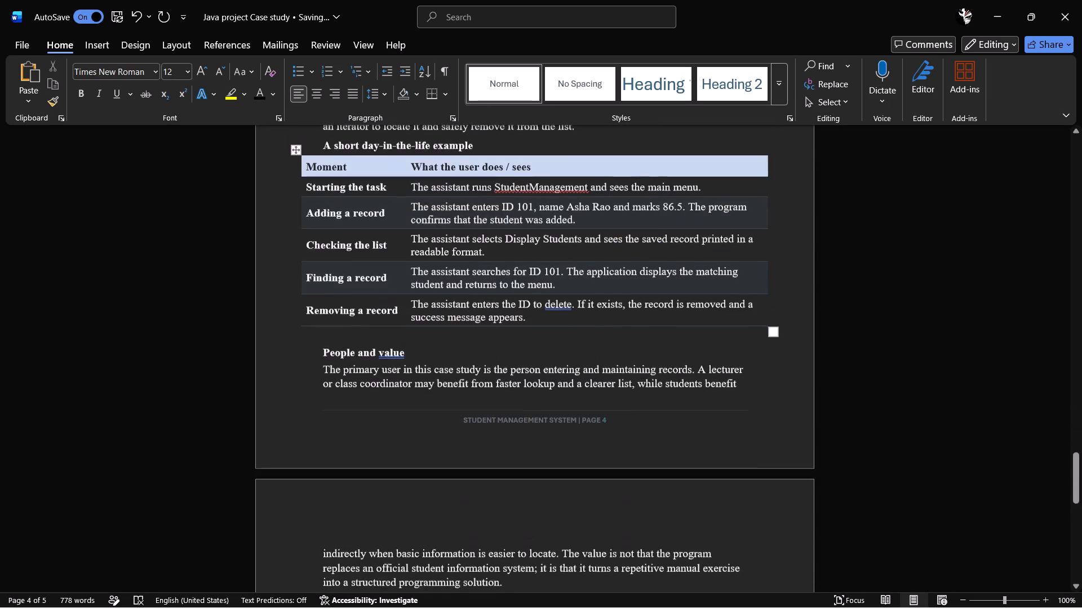
Delete the People and value heading and its paragraph at the end of section 2, Humanized Case Study.
{"action": "scroll", "coordinate": [428, 448], "scroll_direction": "down", "scroll_amount": 5}
{"action": "left_click_drag", "start_coordinate": [525, 484], "coordinate": [299, 288]}
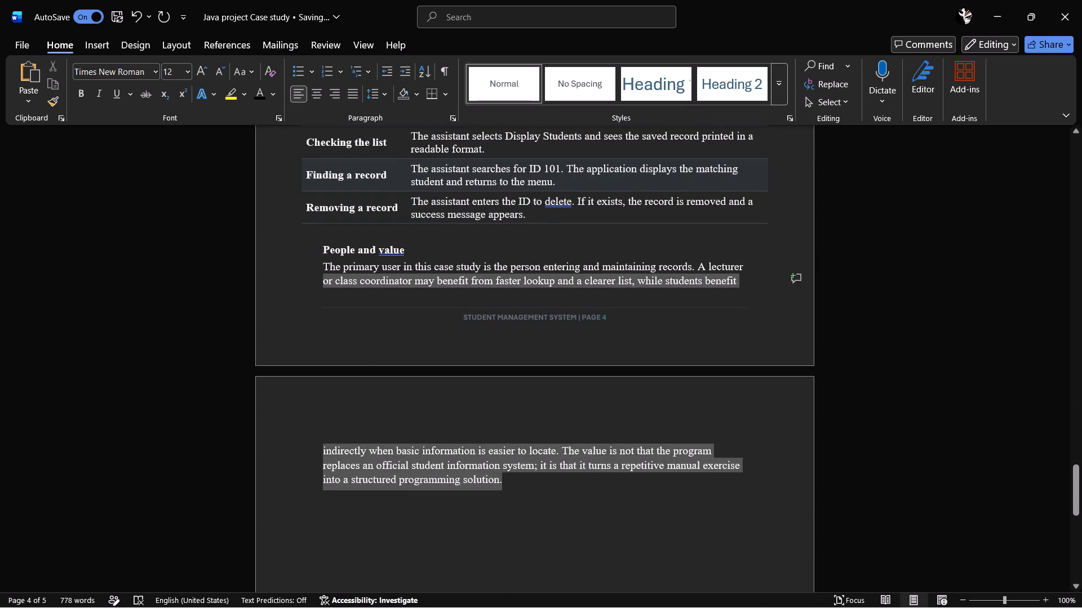
{"action": "left_click_drag", "start_coordinate": [299, 288], "coordinate": [313, 255]}
{"action": "key", "text": "BackSpace"}
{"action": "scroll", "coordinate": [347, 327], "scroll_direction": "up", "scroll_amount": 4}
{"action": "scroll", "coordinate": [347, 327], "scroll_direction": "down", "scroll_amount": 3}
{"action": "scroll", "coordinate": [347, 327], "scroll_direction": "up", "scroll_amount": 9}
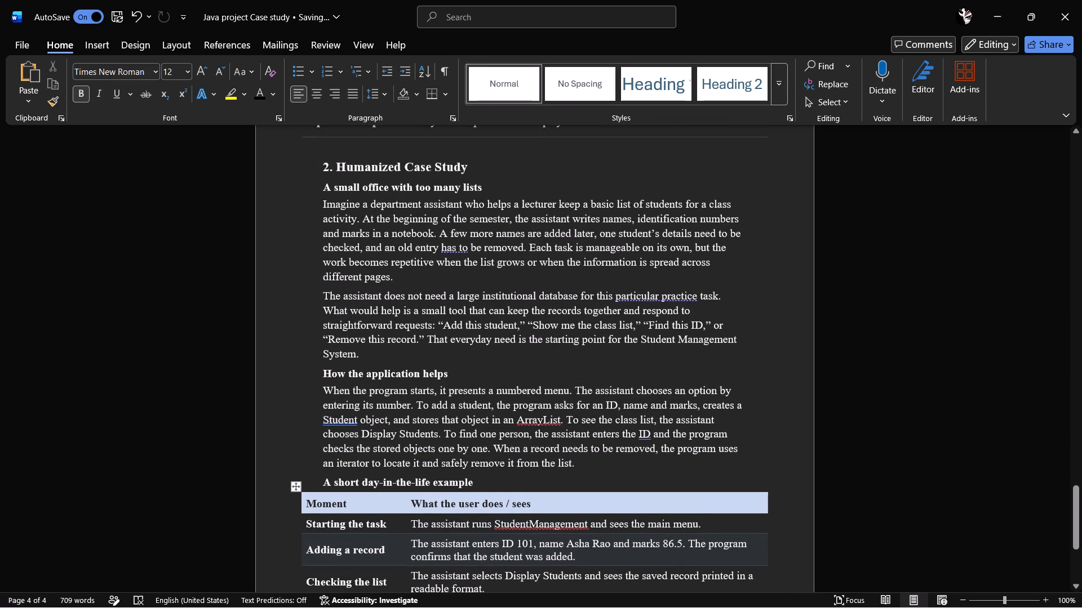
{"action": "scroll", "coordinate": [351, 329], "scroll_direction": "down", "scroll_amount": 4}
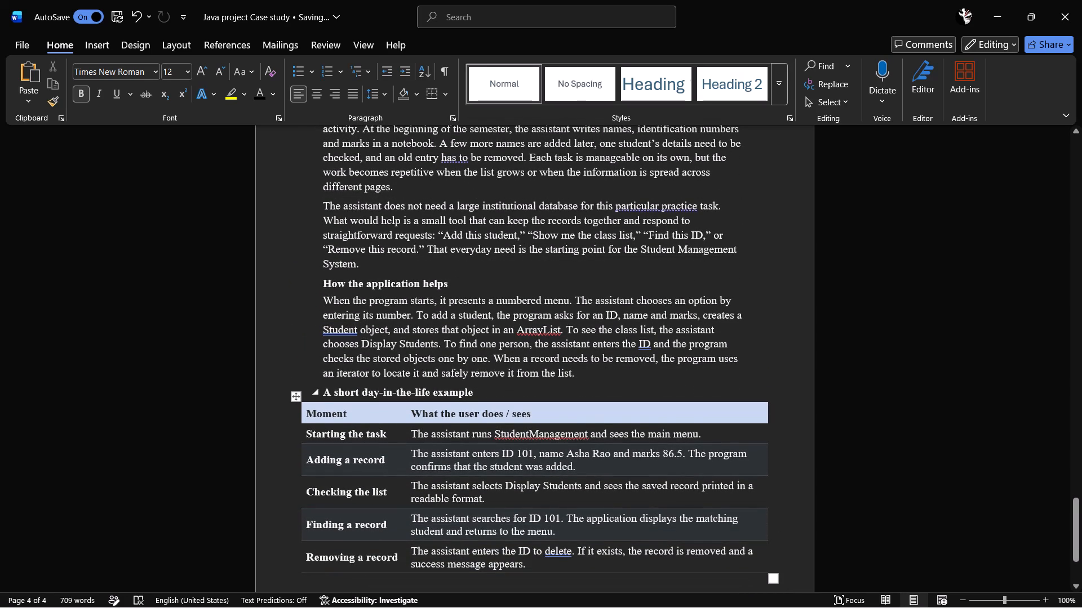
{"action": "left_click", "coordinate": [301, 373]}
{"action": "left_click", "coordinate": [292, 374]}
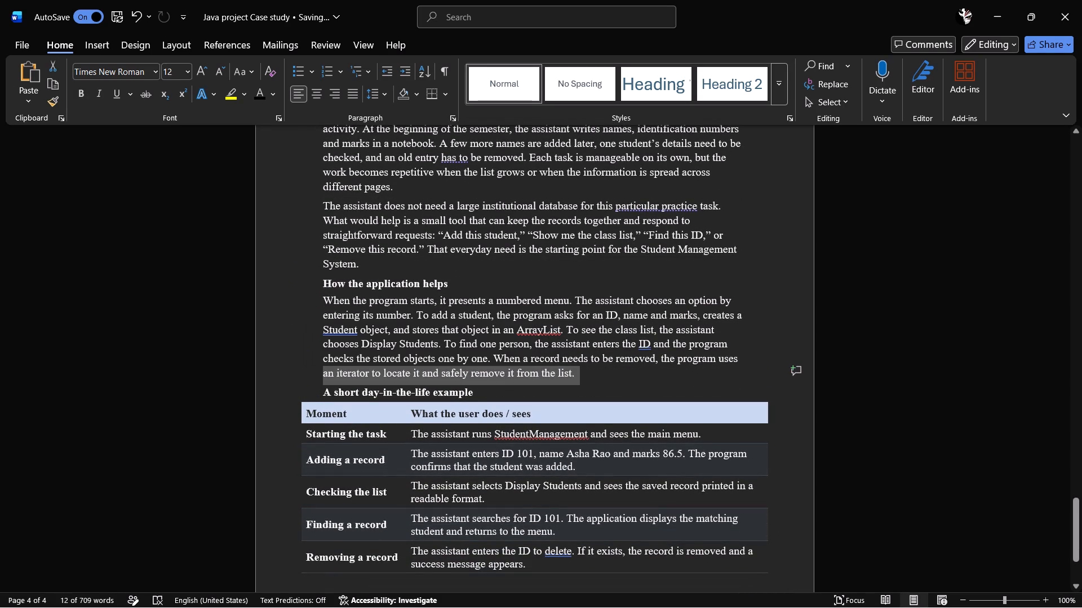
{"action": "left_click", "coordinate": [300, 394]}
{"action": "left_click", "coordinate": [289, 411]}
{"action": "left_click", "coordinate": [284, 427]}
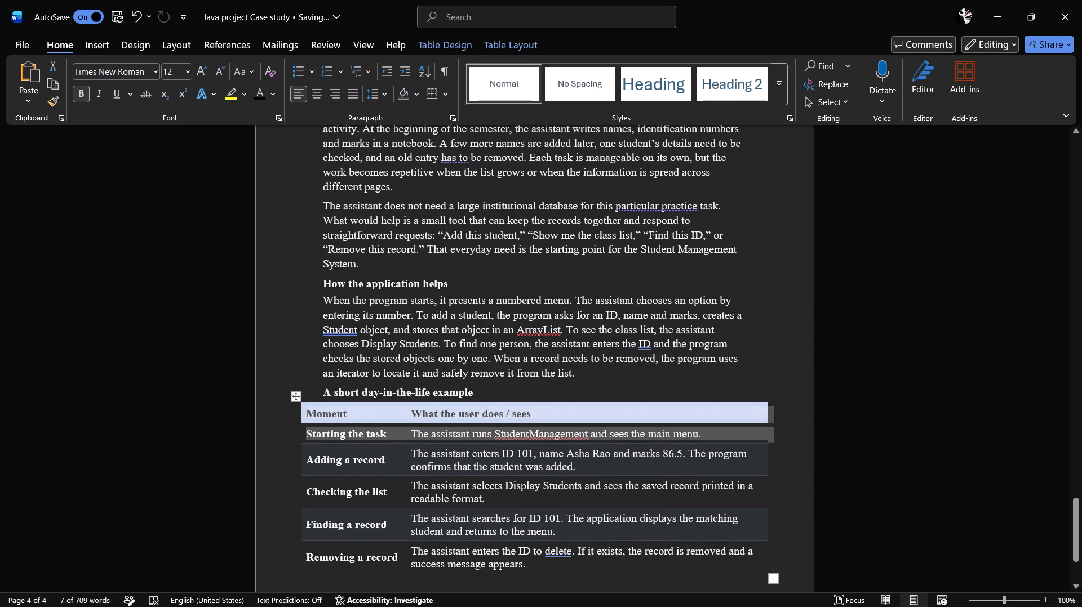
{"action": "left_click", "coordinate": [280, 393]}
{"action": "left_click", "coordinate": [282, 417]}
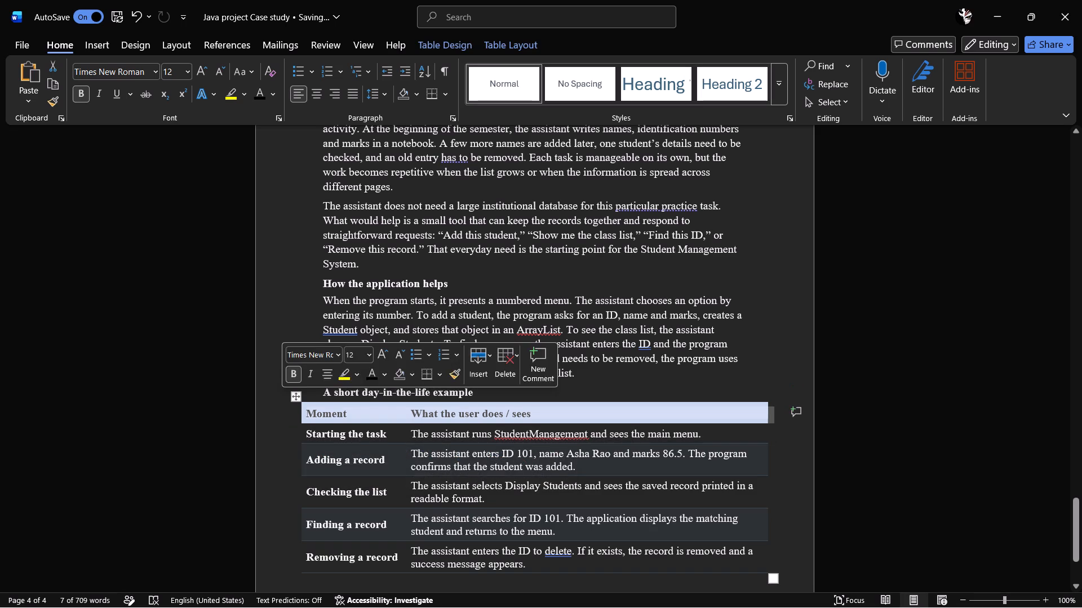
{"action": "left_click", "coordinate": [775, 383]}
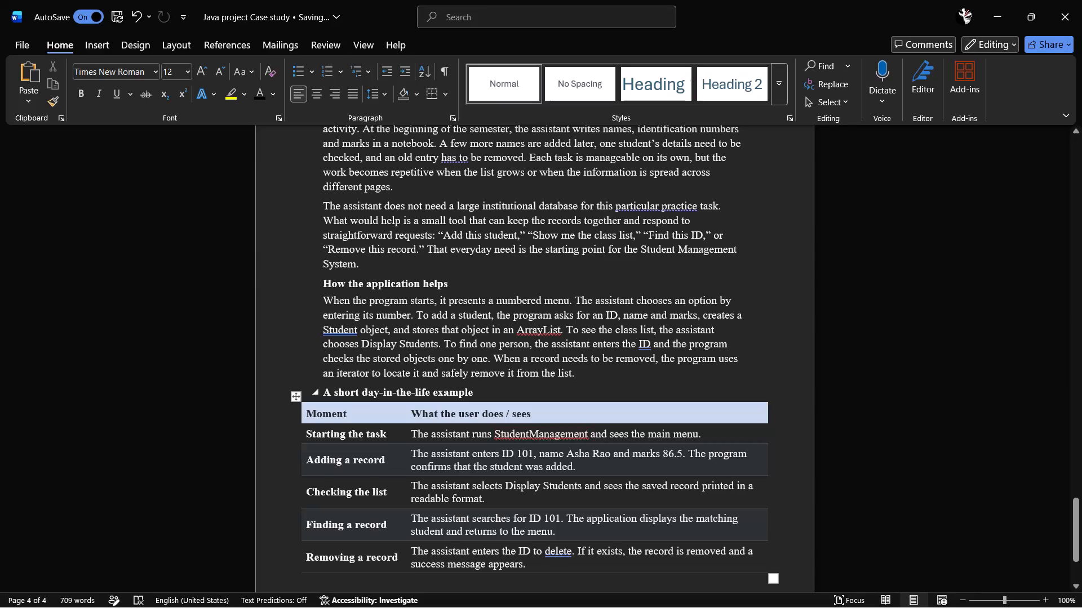
Review section 2, Humanized Case Study, from the split requirements table to the day-in-the-life table at the document's end.
{"action": "scroll", "coordinate": [311, 330], "scroll_direction": "up", "scroll_amount": 11}
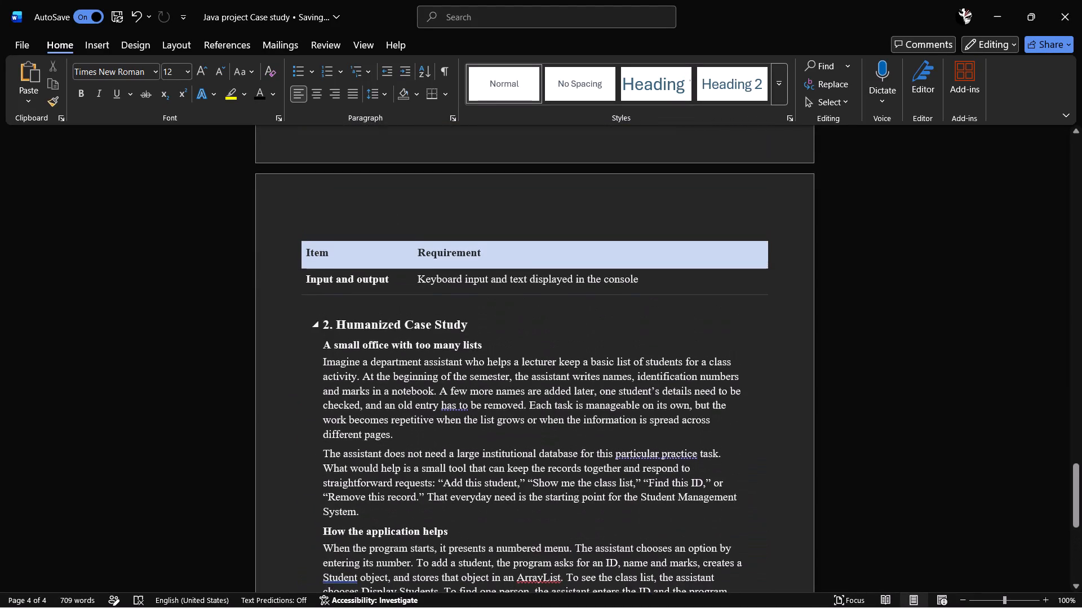
{"action": "scroll", "coordinate": [316, 332], "scroll_direction": "down", "scroll_amount": 3}
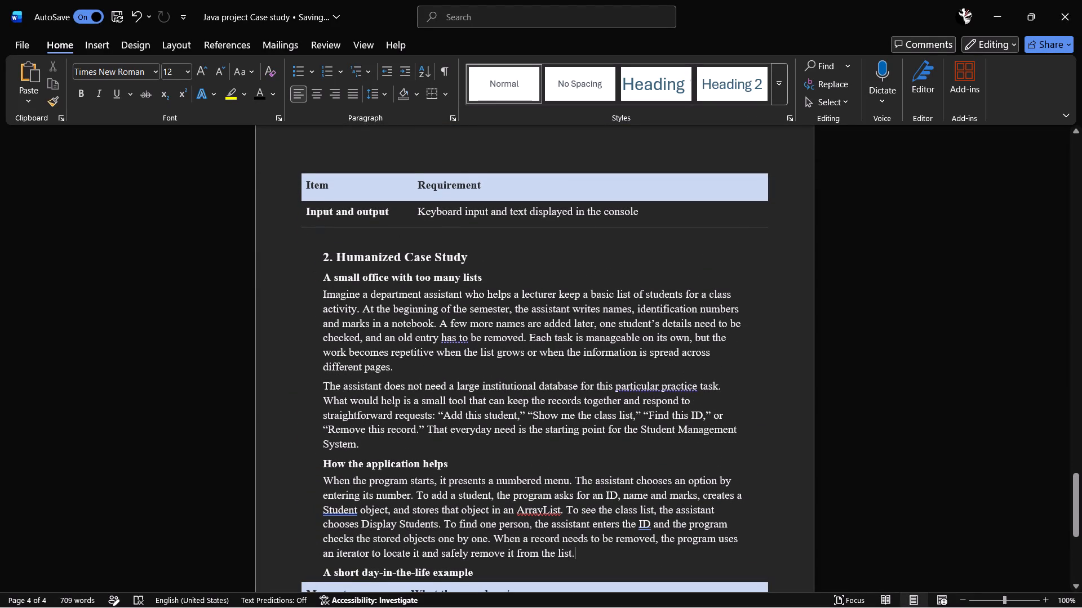
{"action": "scroll", "coordinate": [674, 405], "scroll_direction": "up", "scroll_amount": 12}
{"action": "scroll", "coordinate": [680, 408], "scroll_direction": "down", "scroll_amount": 13}
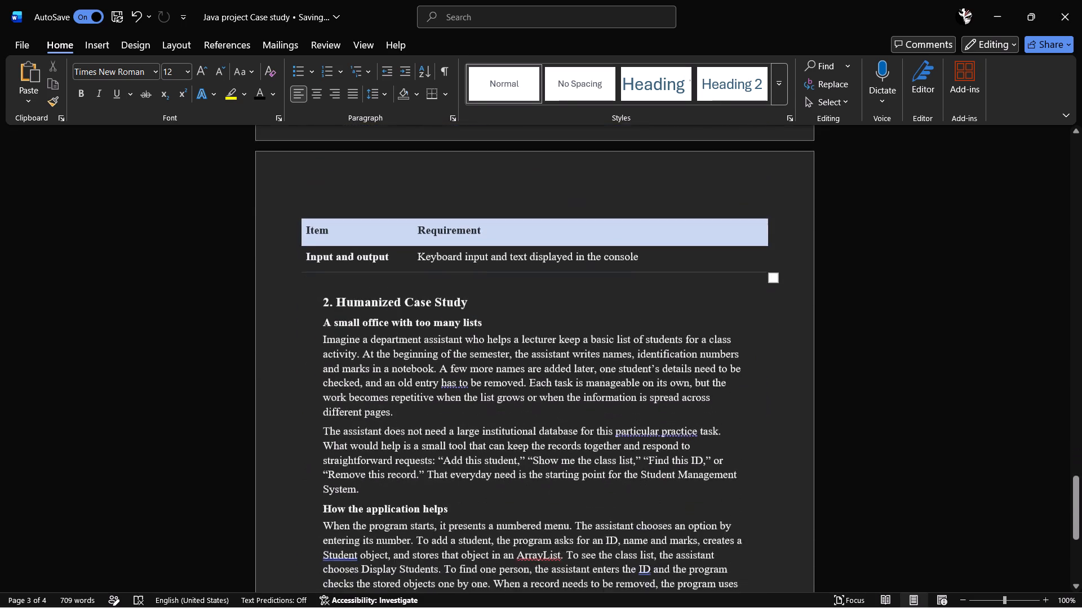
{"action": "scroll", "coordinate": [680, 408], "scroll_direction": "down", "scroll_amount": 17}
{"action": "scroll", "coordinate": [672, 409], "scroll_direction": "down", "scroll_amount": 5}
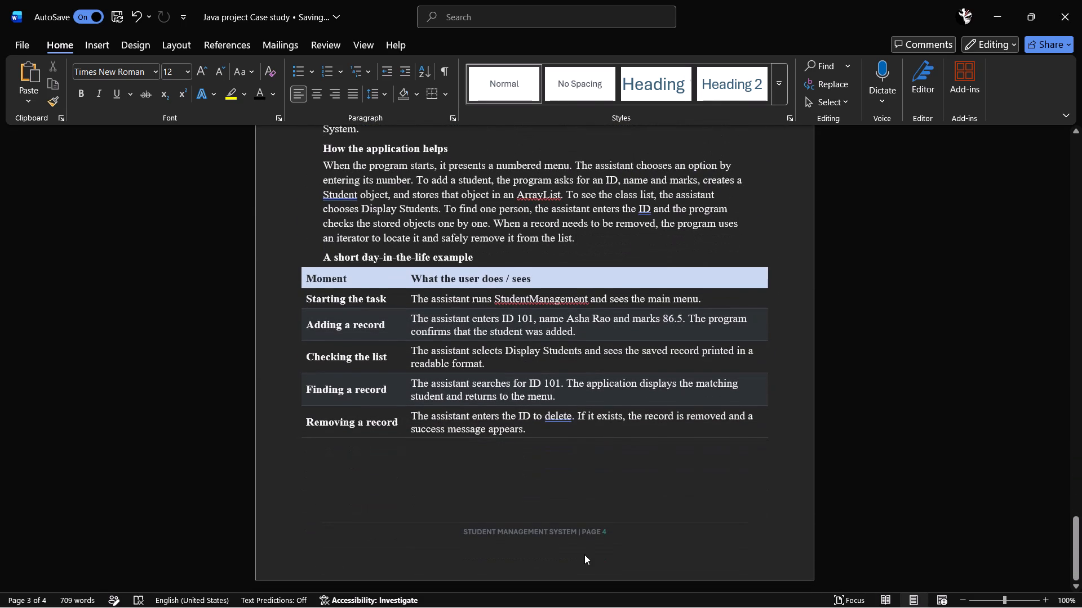
{"action": "left_click", "coordinate": [593, 473]}
{"action": "left_click_drag", "start_coordinate": [476, 257], "coordinate": [475, 257]}
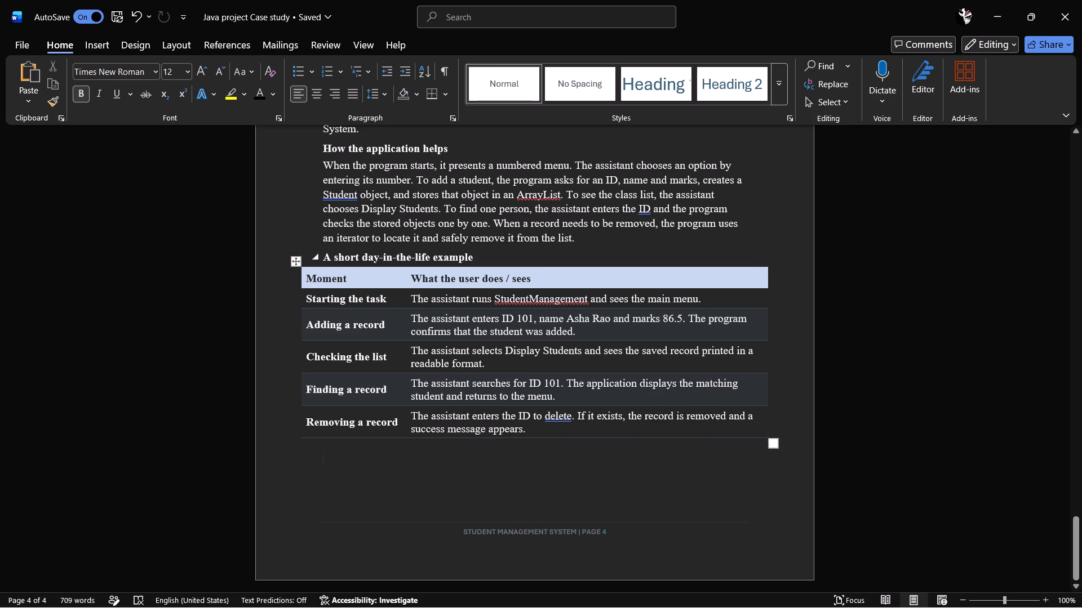
{"action": "left_click_drag", "start_coordinate": [475, 257], "coordinate": [327, 256]}
{"action": "left_click", "coordinate": [291, 267]}
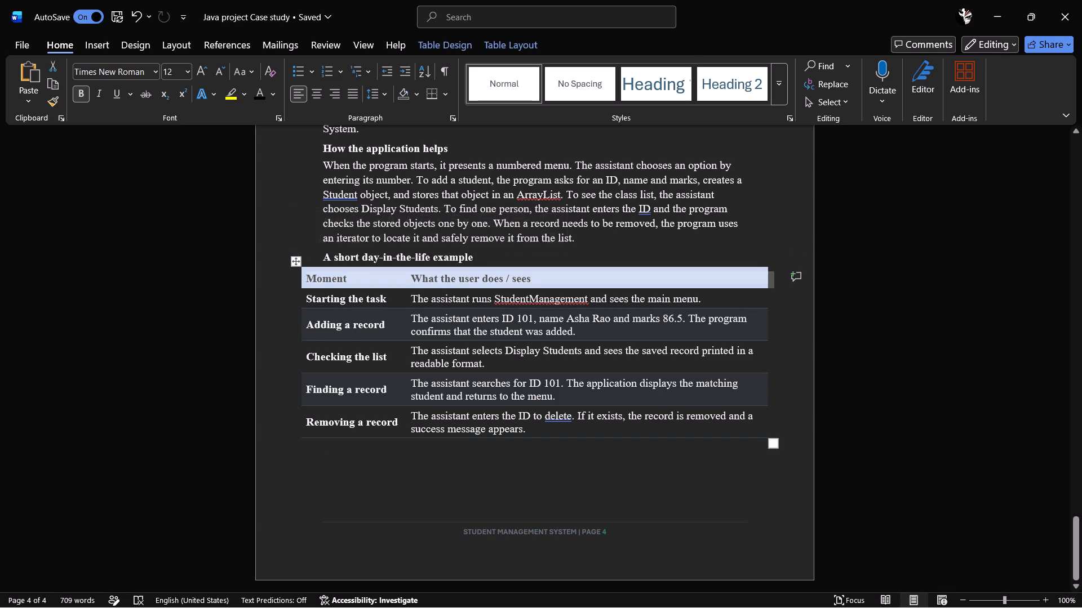
{"action": "scroll", "coordinate": [407, 447], "scroll_direction": "down", "scroll_amount": 7}
{"action": "left_click", "coordinate": [599, 475]}
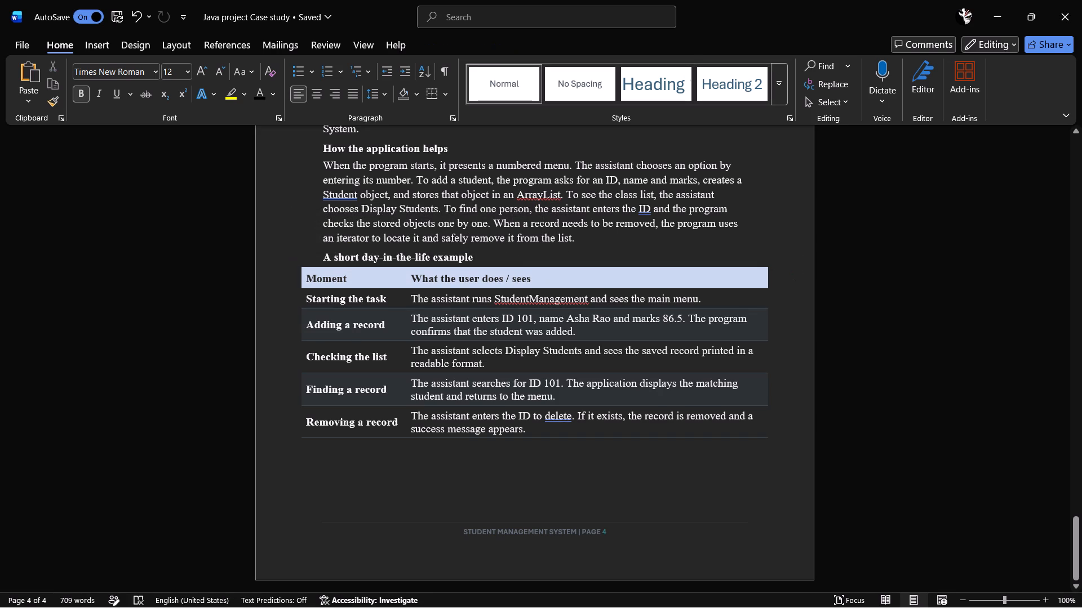
{"action": "scroll", "coordinate": [418, 457], "scroll_direction": "down", "scroll_amount": 5}
{"action": "scroll", "coordinate": [616, 365], "scroll_direction": "up", "scroll_amount": 10}
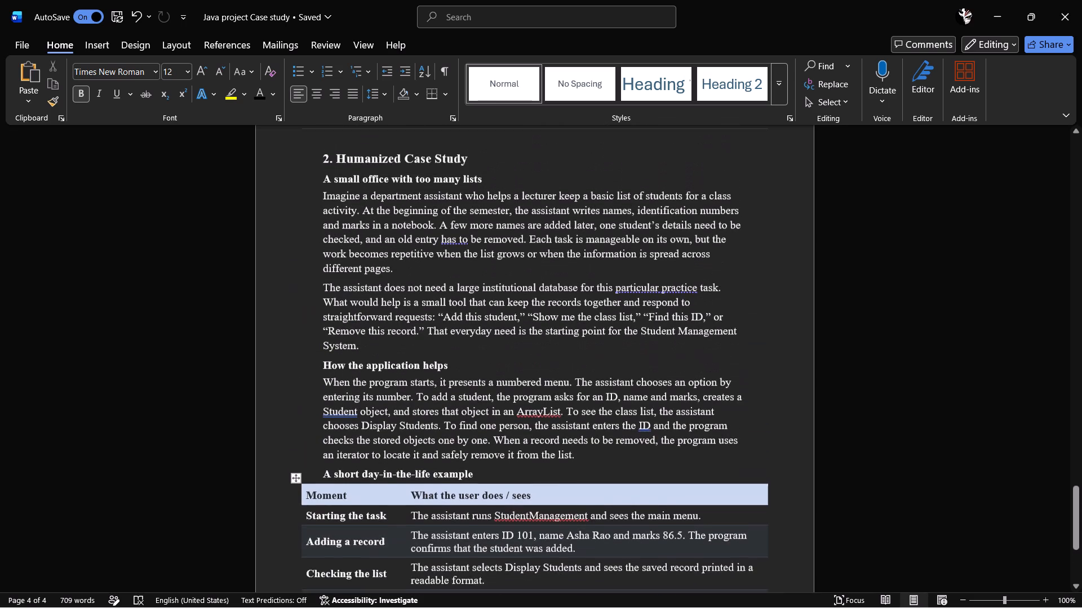
Set the text from "A small office with too many lists" through the "How the application helps" paragraph to font size 12.
{"action": "left_click_drag", "start_coordinate": [581, 464], "coordinate": [407, 442]}
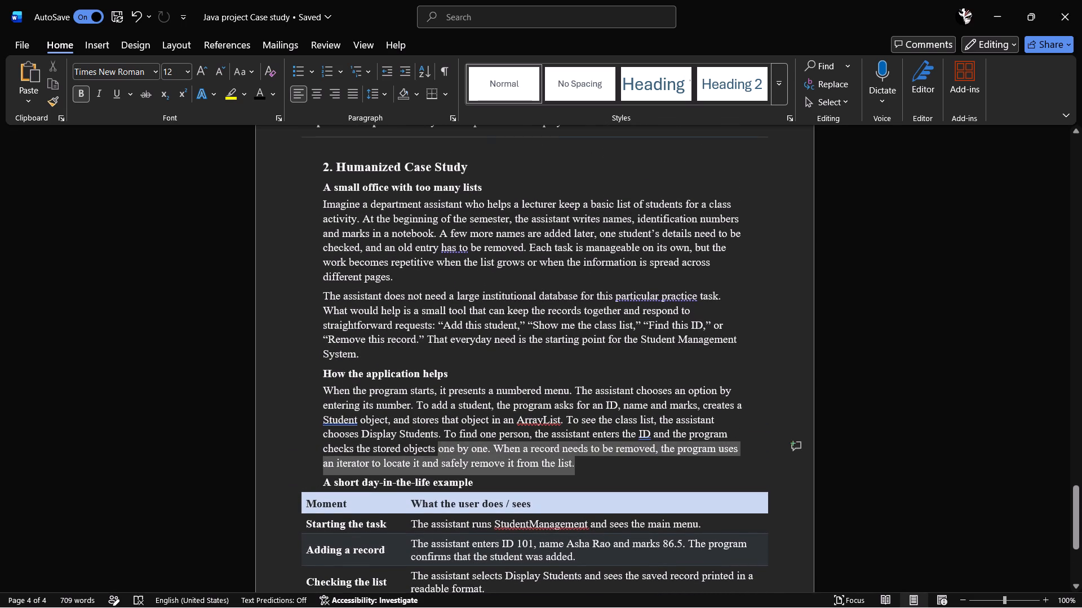
{"action": "left_click_drag", "start_coordinate": [407, 442], "coordinate": [317, 274]}
{"action": "scroll", "coordinate": [335, 341], "scroll_direction": "up", "scroll_amount": 4}
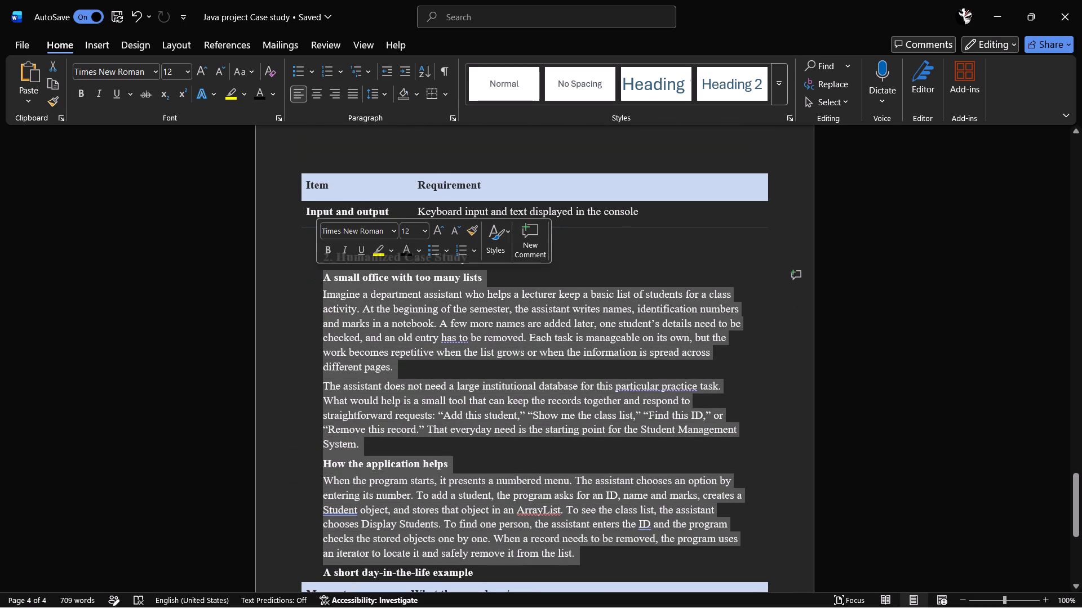
{"action": "left_click", "coordinate": [188, 75]}
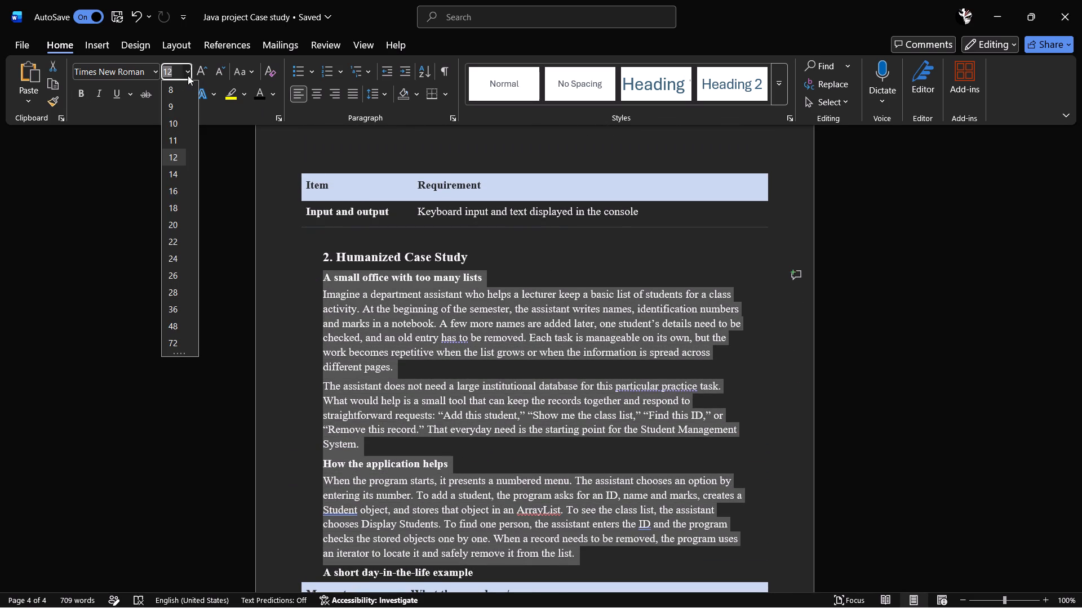
{"action": "left_click", "coordinate": [179, 161]}
{"action": "left_click", "coordinate": [308, 331]}
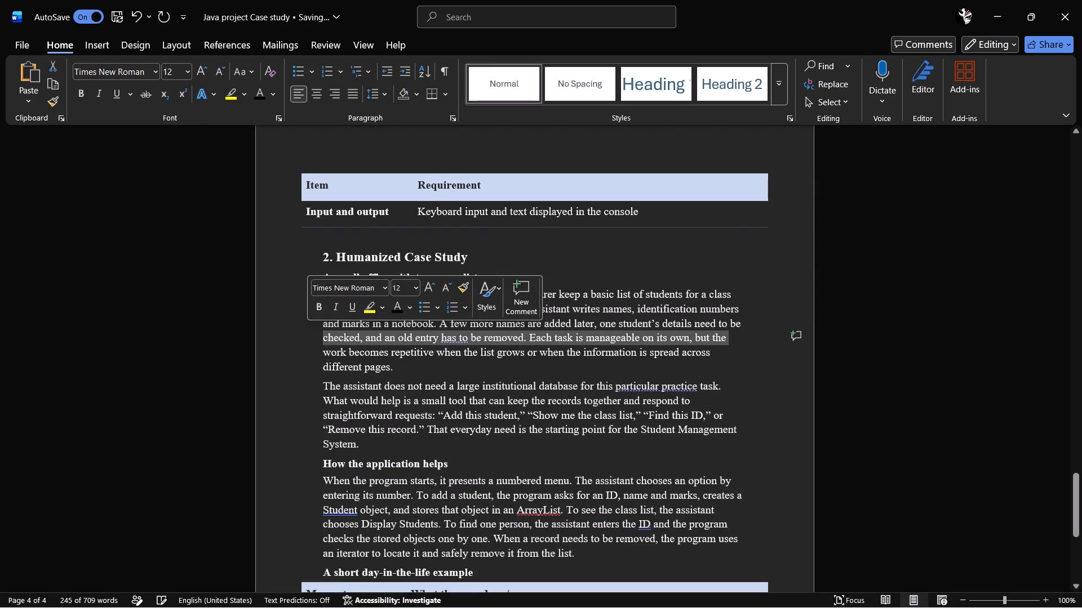
Set the section heading "2. Humanized Case Study" to font size 14.
{"action": "left_click_drag", "start_coordinate": [328, 255], "coordinate": [471, 258]}
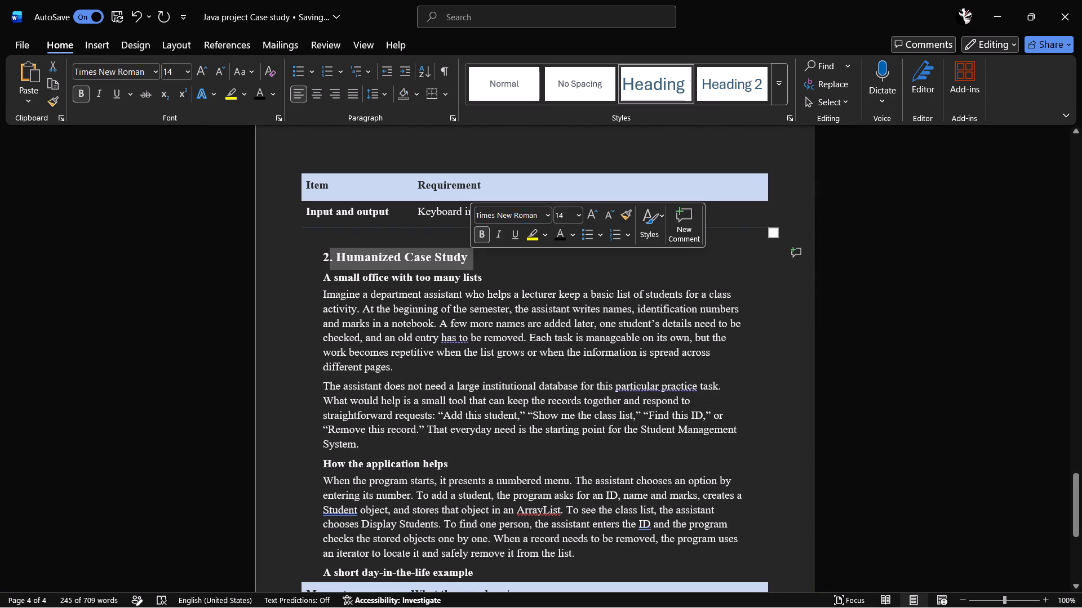
{"action": "left_click", "coordinate": [273, 93]}
{"action": "left_click", "coordinate": [227, 129]}
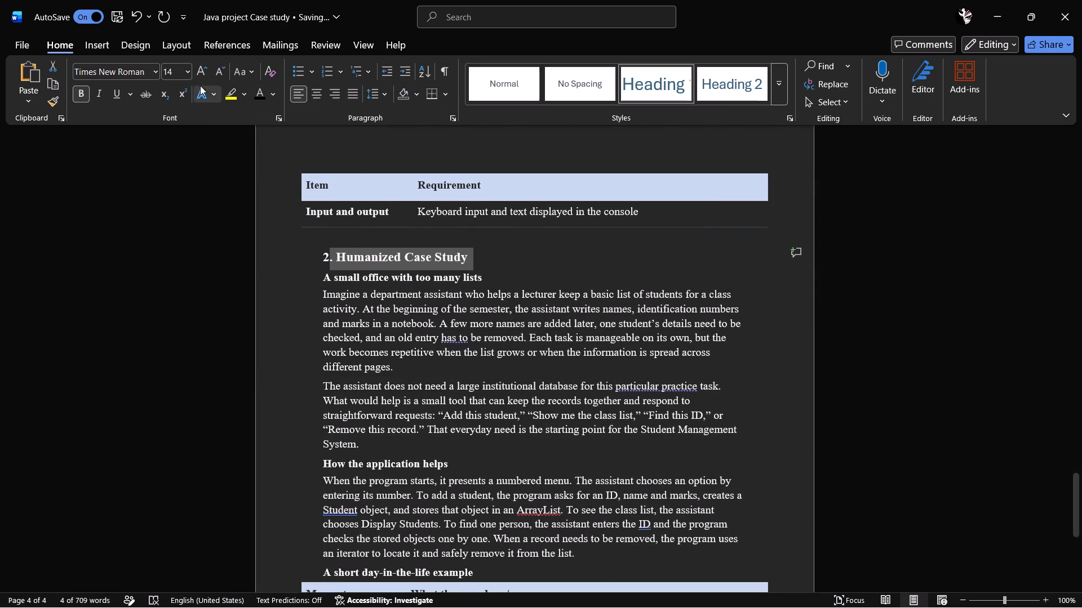
{"action": "left_click", "coordinate": [187, 75]}
{"action": "left_click", "coordinate": [175, 174]}
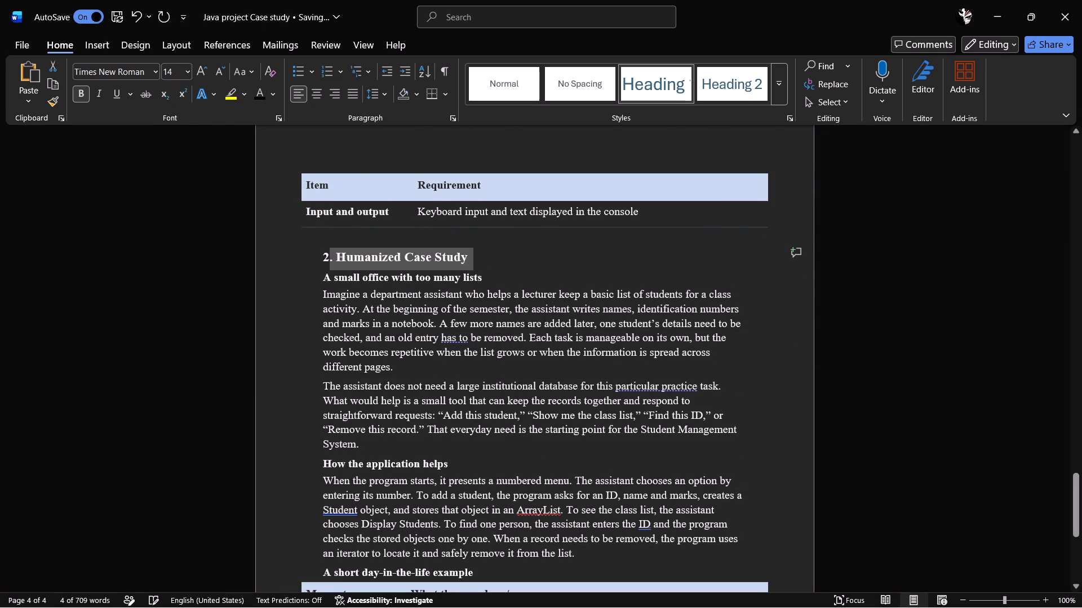
{"action": "left_click", "coordinate": [566, 280]}
Check the end of section 2 and the table of contents, showing the page thumbnails to look over pages 4 and 2.
{"action": "scroll", "coordinate": [561, 285], "scroll_direction": "down", "scroll_amount": 19}
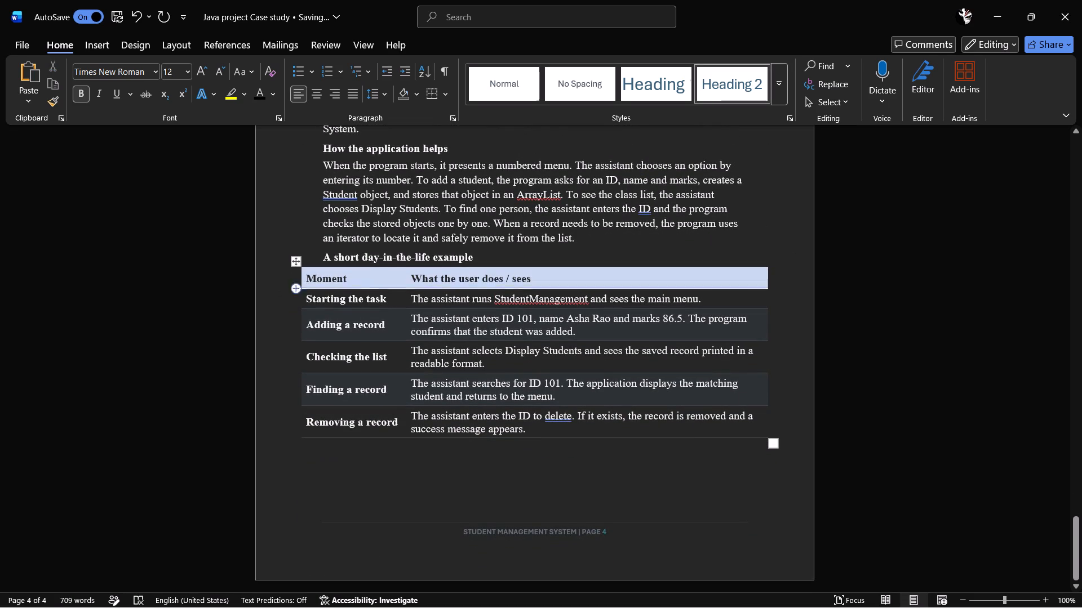
{"action": "scroll", "coordinate": [326, 346], "scroll_direction": "down", "scroll_amount": 7}
{"action": "scroll", "coordinate": [400, 456], "scroll_direction": "down", "scroll_amount": 13}
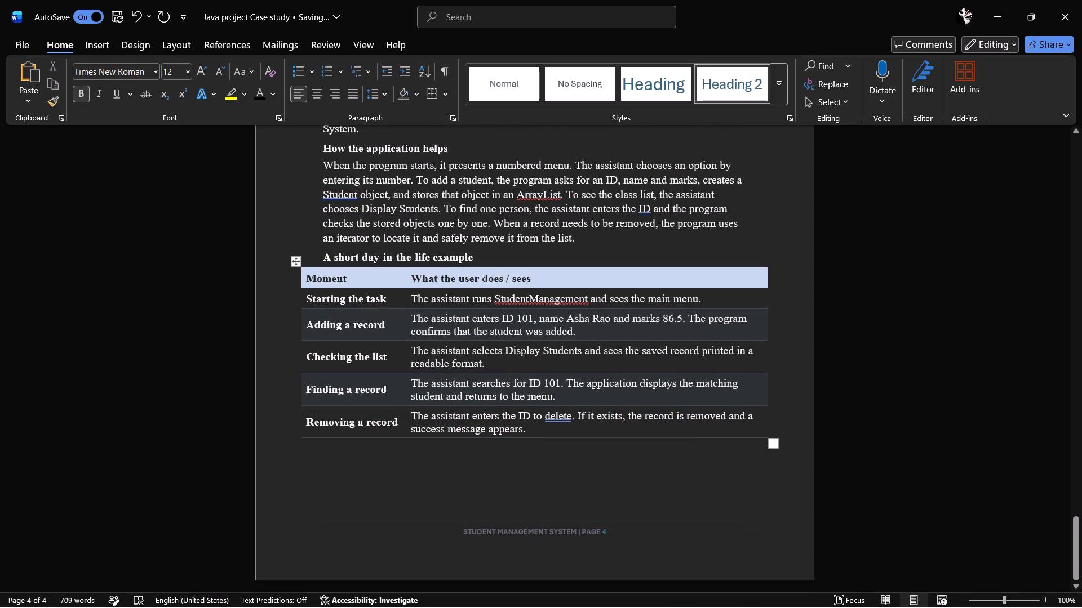
{"action": "left_click", "coordinate": [496, 492]}
{"action": "scroll", "coordinate": [485, 459], "scroll_direction": "up", "scroll_amount": 20}
{"action": "scroll", "coordinate": [485, 459], "scroll_direction": "up", "scroll_amount": 7}
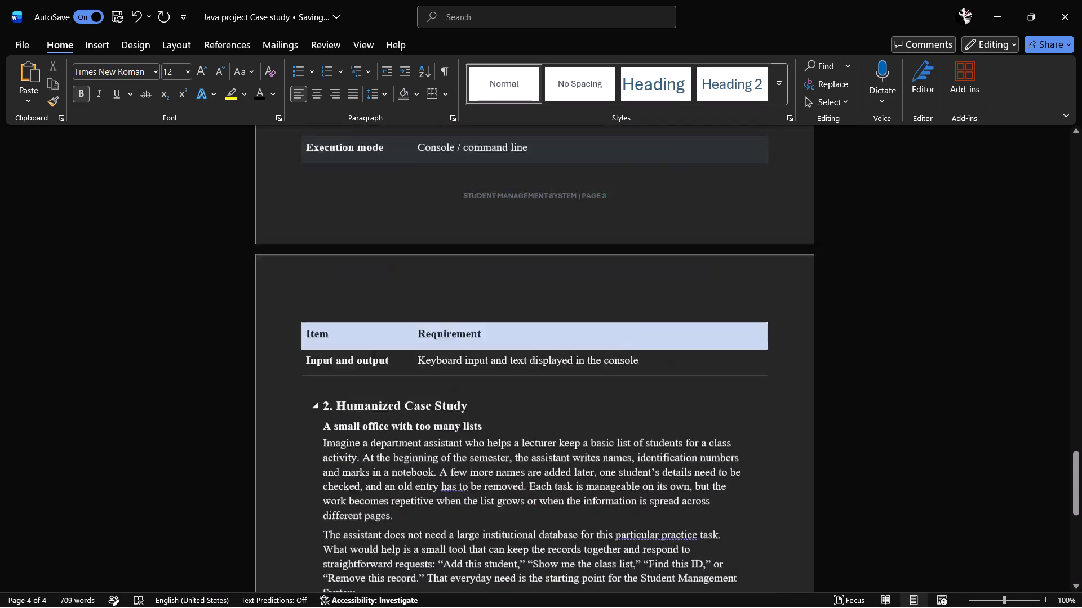
{"action": "scroll", "coordinate": [507, 424], "scroll_direction": "up", "scroll_amount": 20}
{"action": "scroll", "coordinate": [507, 424], "scroll_direction": "up", "scroll_amount": 20}
{"action": "scroll", "coordinate": [507, 424], "scroll_direction": "up", "scroll_amount": 20}
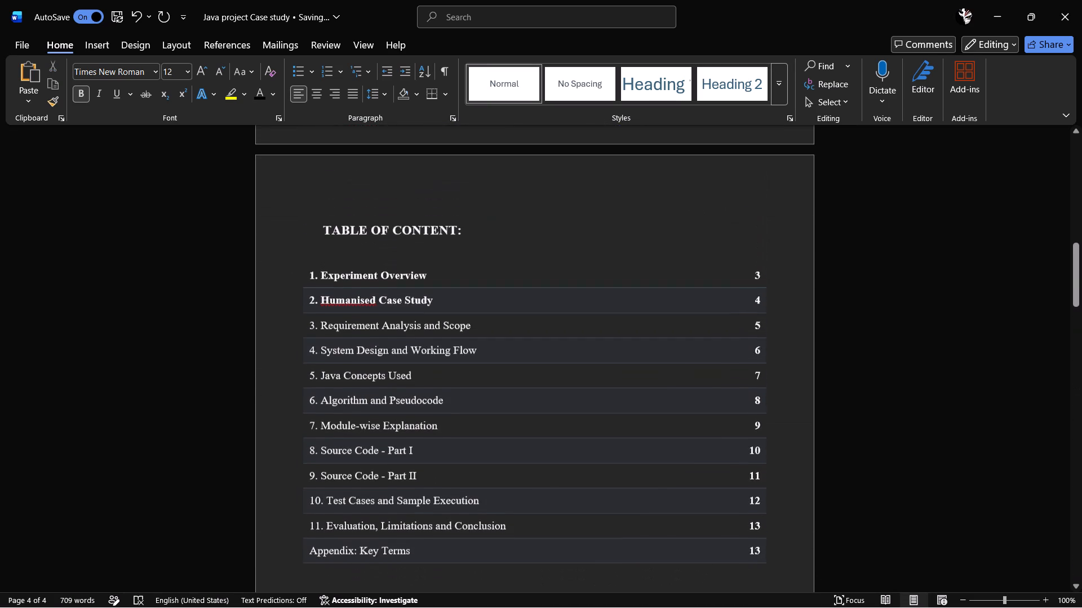
{"action": "left_click", "coordinate": [25, 598]}
{"action": "left_click", "coordinate": [175, 445]}
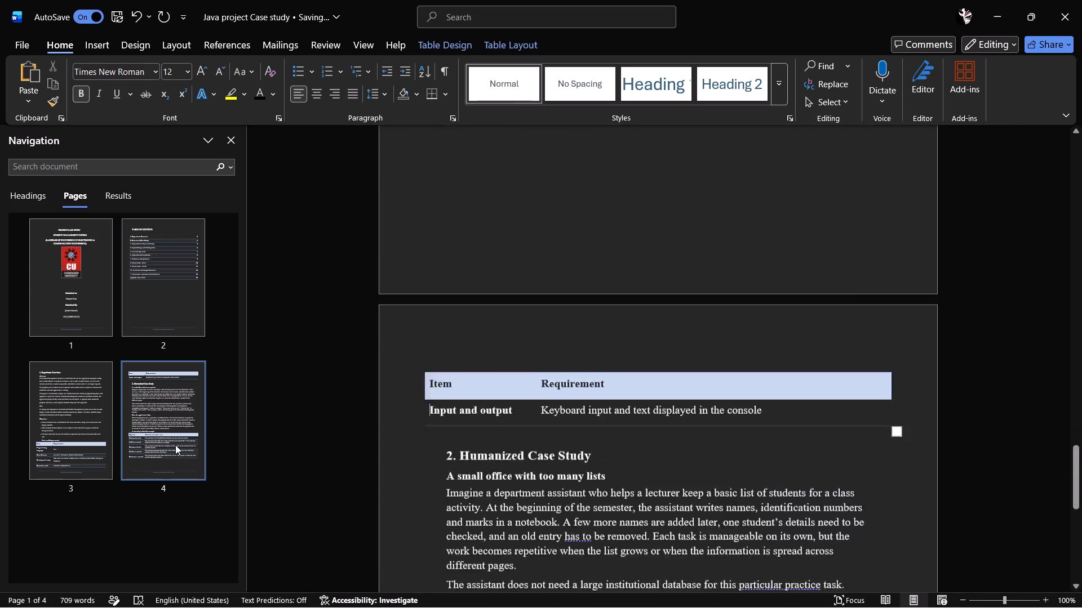
{"action": "left_click", "coordinate": [123, 279]}
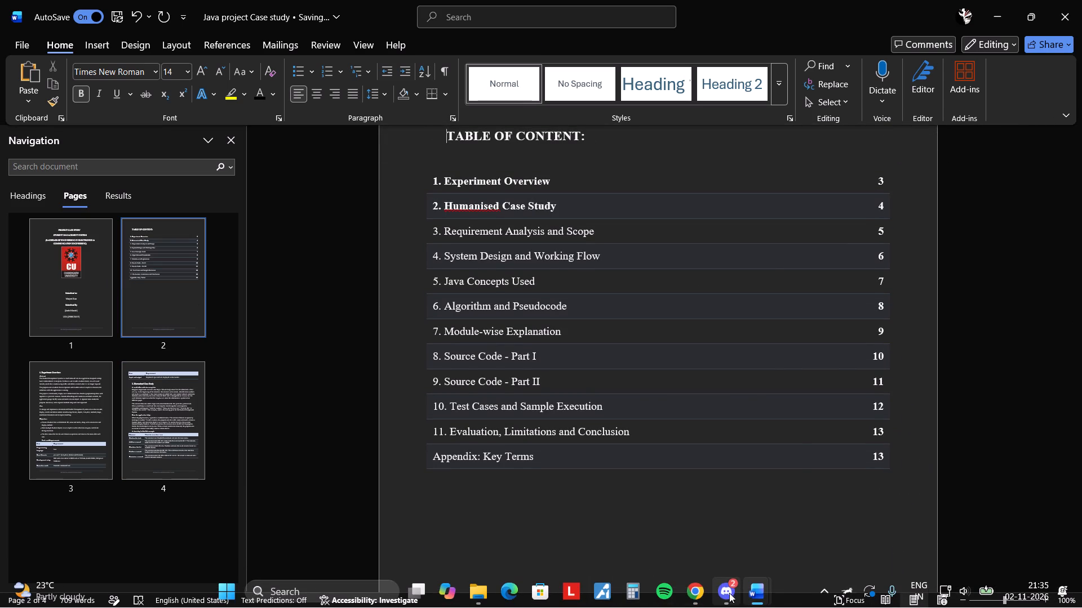
In Student_Management_System_Experiment_Report, cut section 3, Requirement Analysis and Scope, from its heading through the Scope text, excluding the Assumption box.
{"action": "left_click", "coordinate": [762, 516]}
{"action": "scroll", "coordinate": [624, 481], "scroll_direction": "down", "scroll_amount": 2}
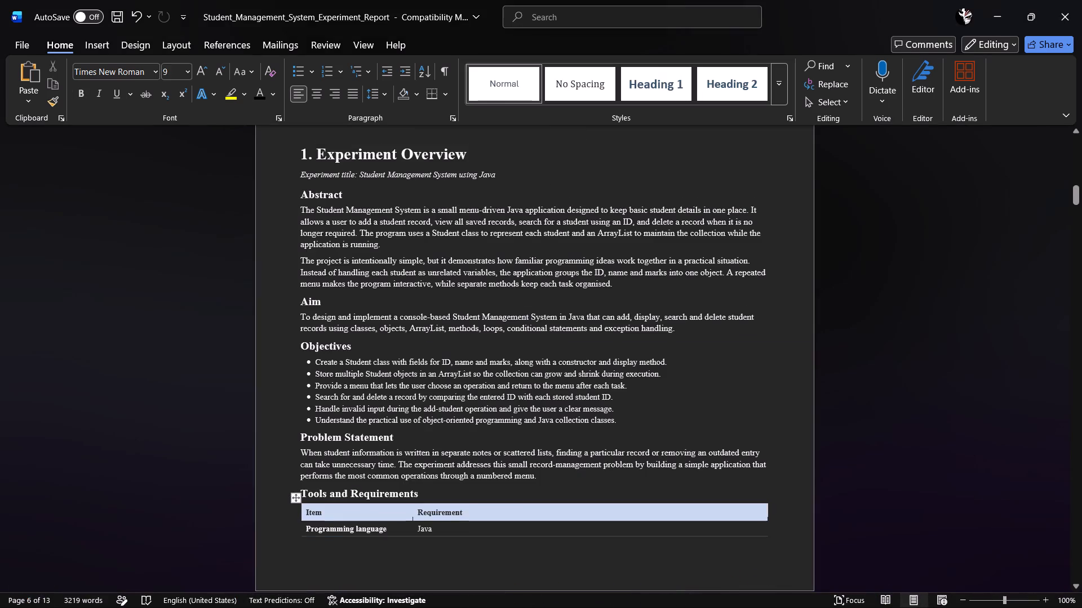
{"action": "scroll", "coordinate": [624, 481], "scroll_direction": "down", "scroll_amount": 12}
{"action": "scroll", "coordinate": [611, 481], "scroll_direction": "down", "scroll_amount": 20}
{"action": "scroll", "coordinate": [611, 481], "scroll_direction": "down", "scroll_amount": 18}
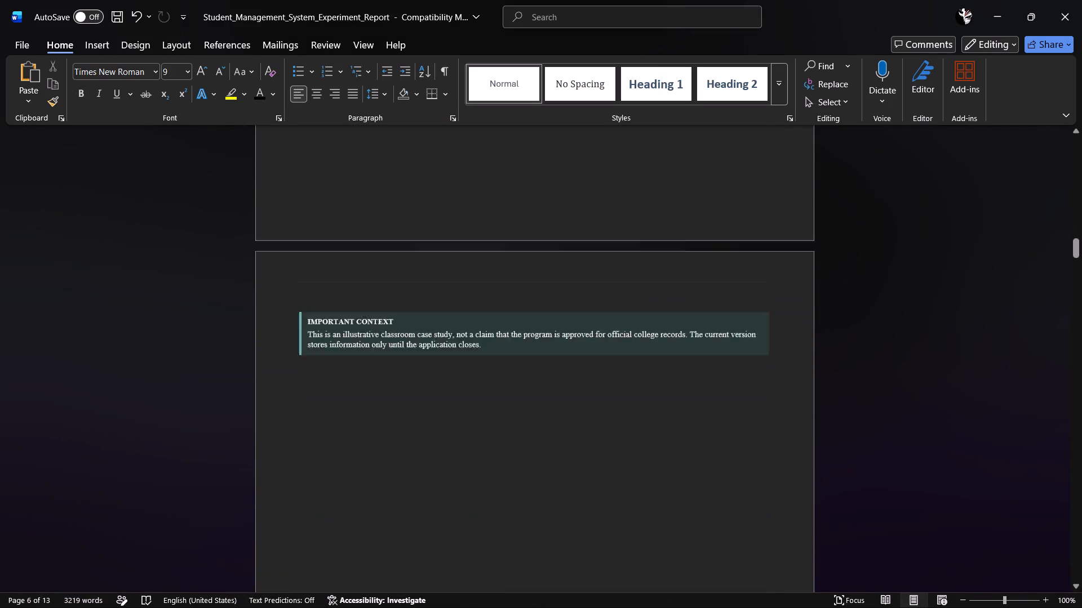
{"action": "scroll", "coordinate": [596, 477], "scroll_direction": "down", "scroll_amount": 20}
{"action": "scroll", "coordinate": [596, 477], "scroll_direction": "down", "scroll_amount": 16}
{"action": "scroll", "coordinate": [588, 475], "scroll_direction": "down", "scroll_amount": 5}
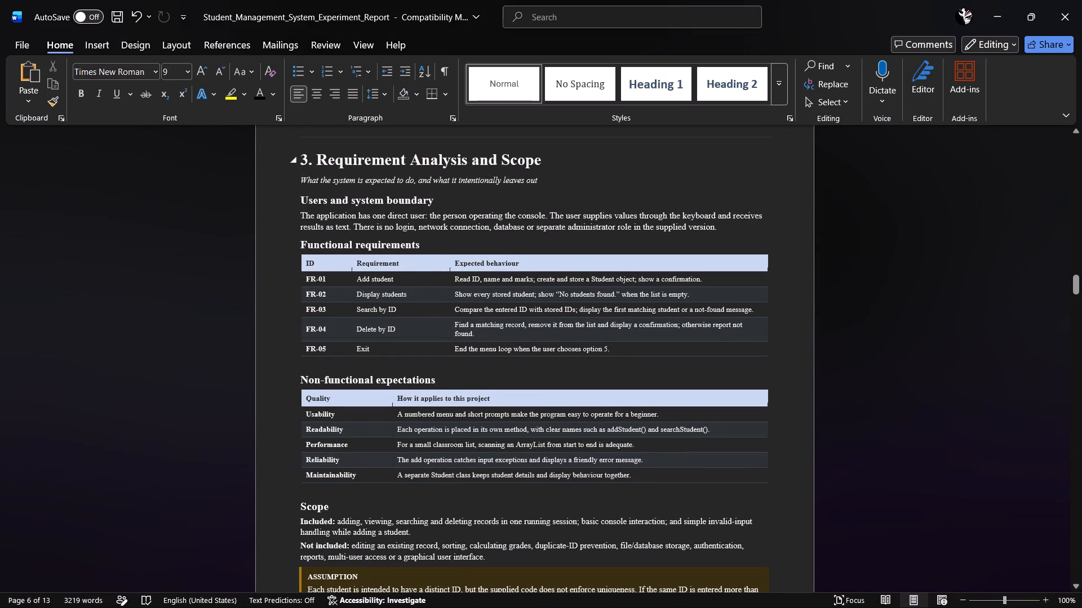
{"action": "scroll", "coordinate": [353, 341], "scroll_direction": "down", "scroll_amount": 1}
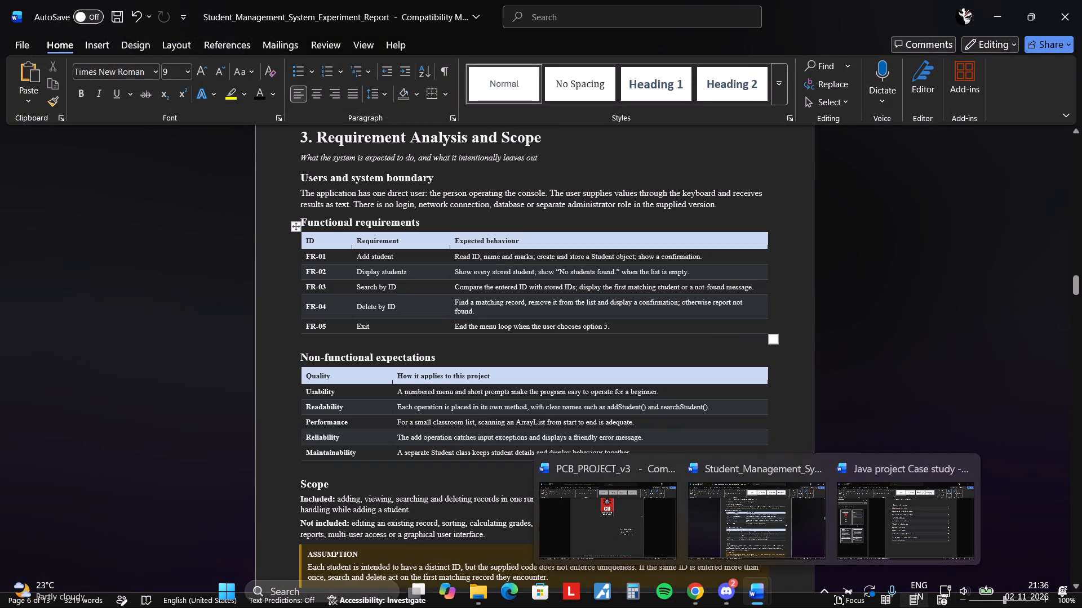
{"action": "left_click_drag", "start_coordinate": [302, 141], "coordinate": [501, 424]}
{"action": "scroll", "coordinate": [487, 395], "scroll_direction": "down", "scroll_amount": 6}
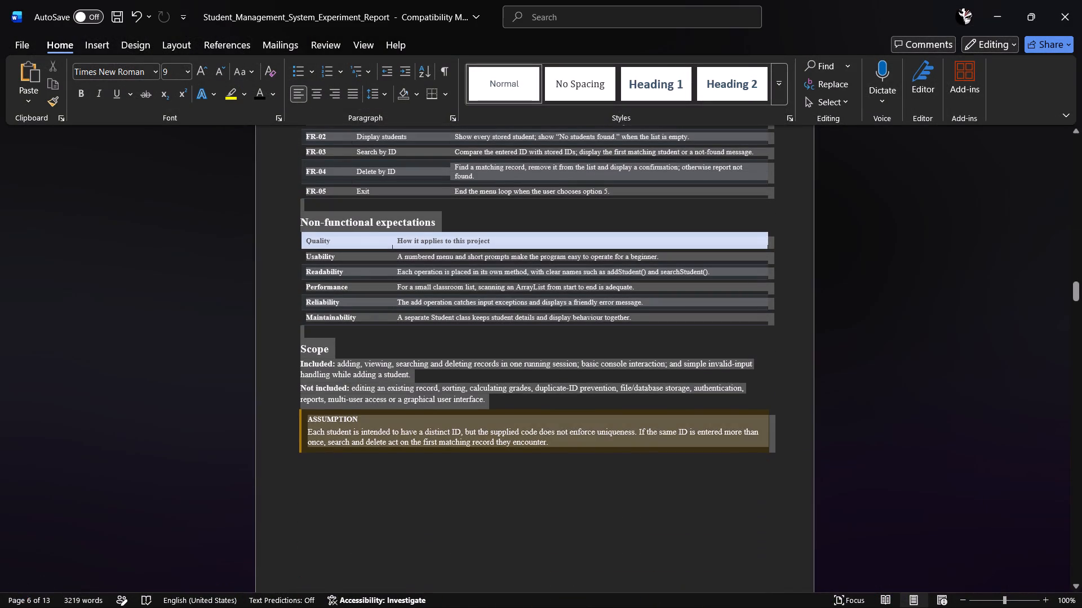
{"action": "left_click_drag", "start_coordinate": [501, 424], "coordinate": [511, 397]}
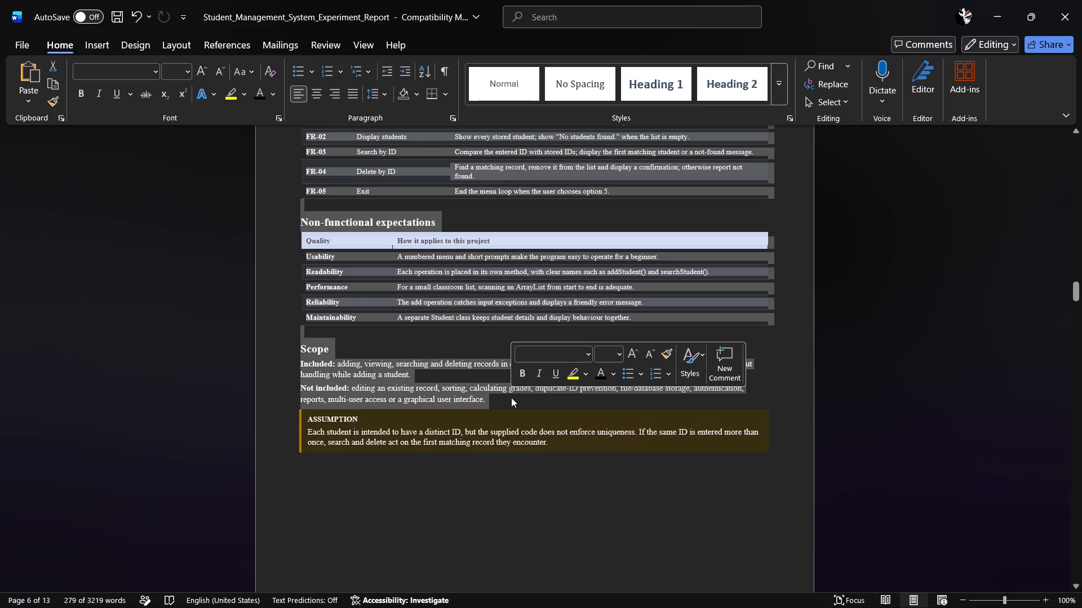
{"action": "key", "text": "ctrl+x"}
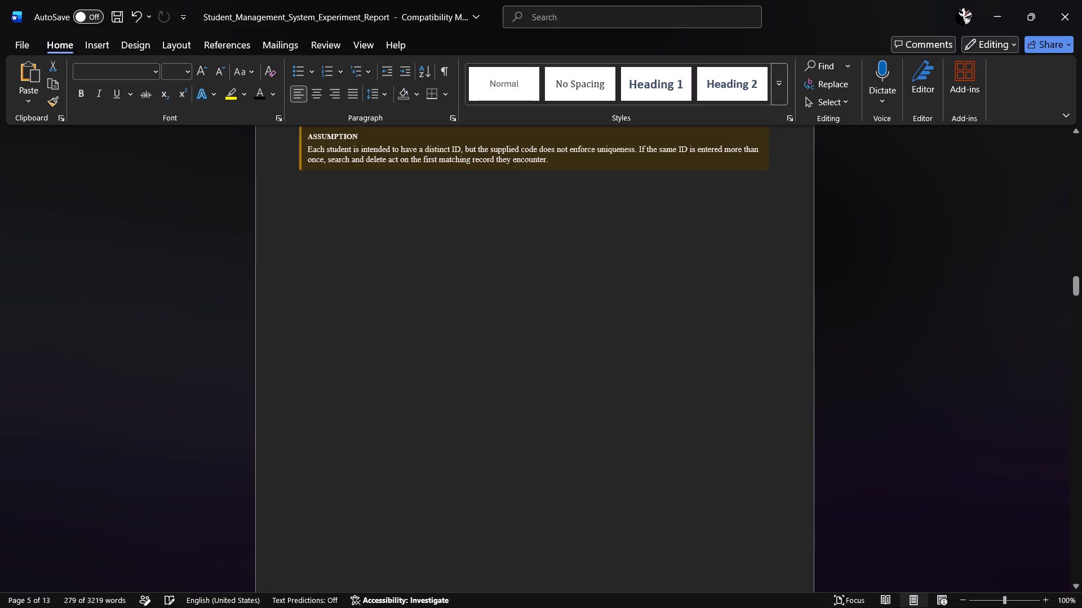
In Java project Case study, add blank lines after the day-in-the-life table until a new page 5 starts.
{"action": "scroll", "coordinate": [523, 345], "scroll_direction": "up", "scroll_amount": 6}
{"action": "scroll", "coordinate": [512, 347], "scroll_direction": "down", "scroll_amount": 20}
{"action": "scroll", "coordinate": [512, 347], "scroll_direction": "down", "scroll_amount": 18}
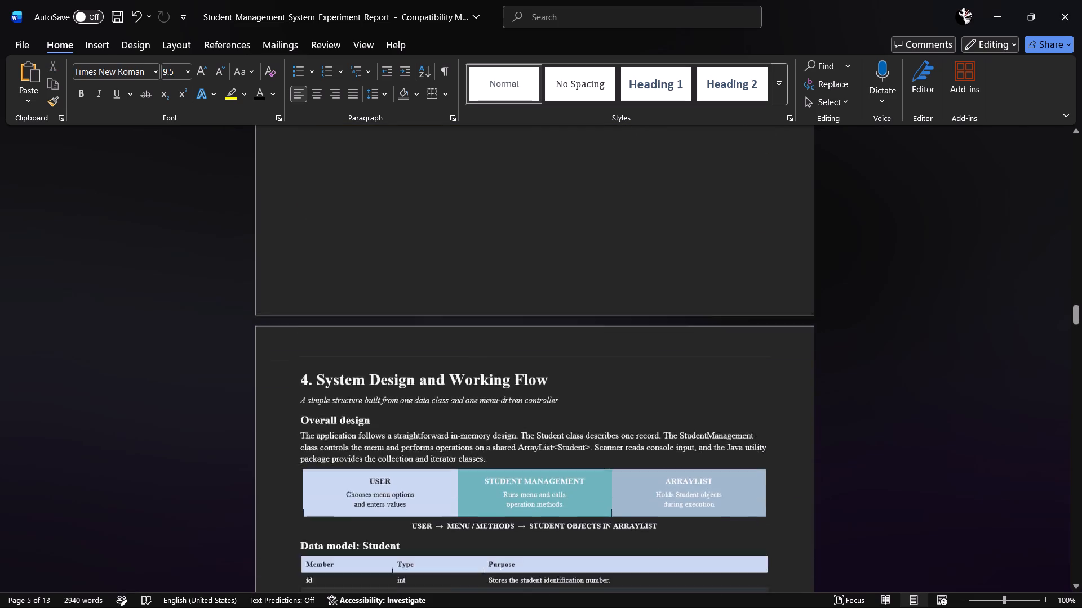
{"action": "scroll", "coordinate": [521, 331], "scroll_direction": "down", "scroll_amount": 4}
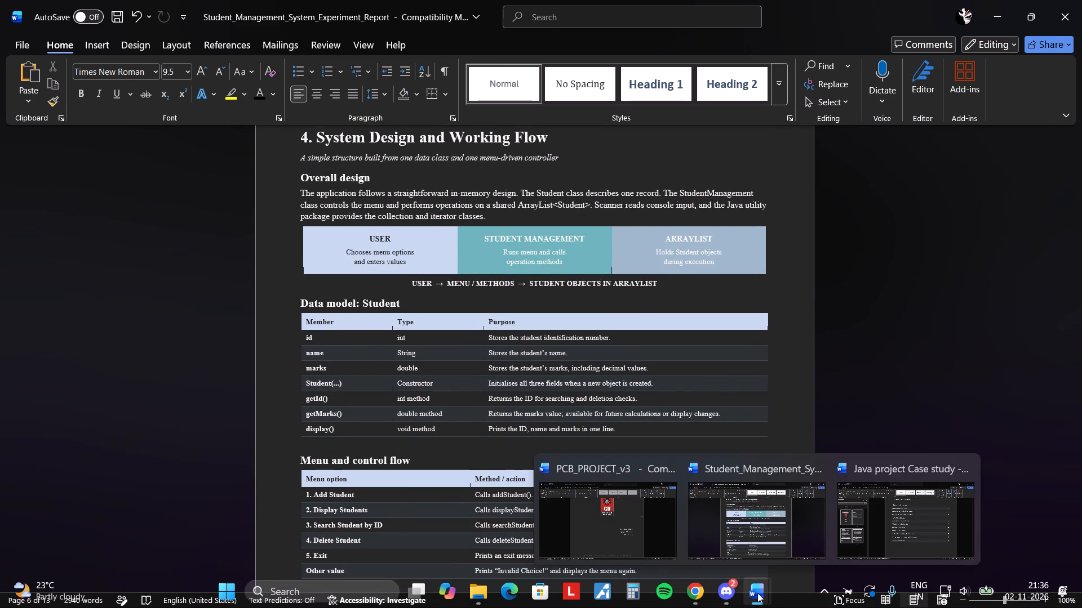
{"action": "left_click", "coordinate": [873, 514]}
{"action": "scroll", "coordinate": [589, 442], "scroll_direction": "down", "scroll_amount": 14}
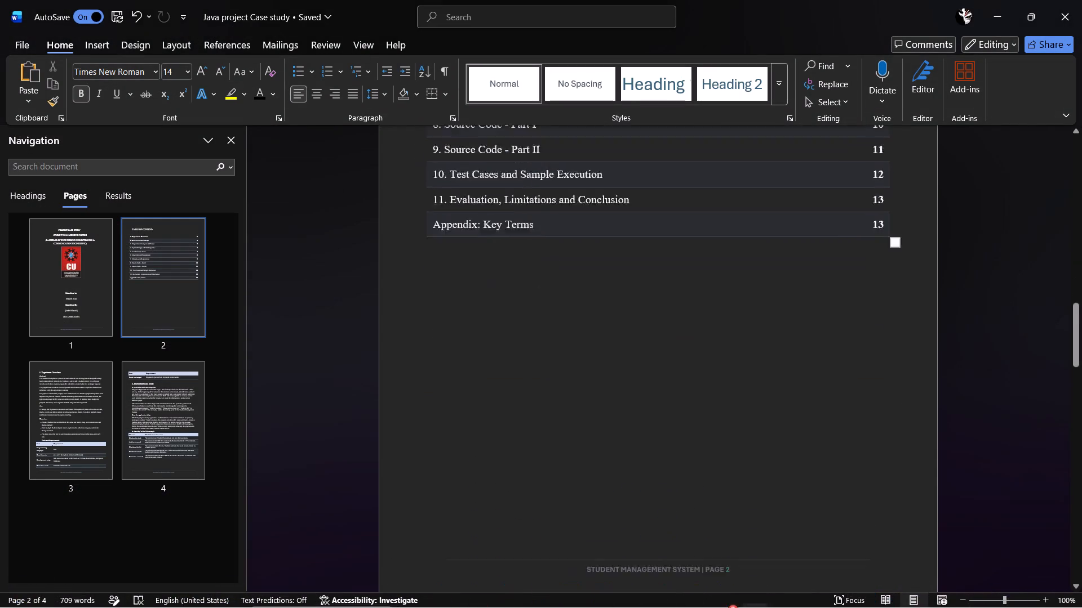
{"action": "scroll", "coordinate": [559, 430], "scroll_direction": "down", "scroll_amount": 20}
{"action": "scroll", "coordinate": [559, 430], "scroll_direction": "down", "scroll_amount": 20}
{"action": "scroll", "coordinate": [559, 430], "scroll_direction": "down", "scroll_amount": 20}
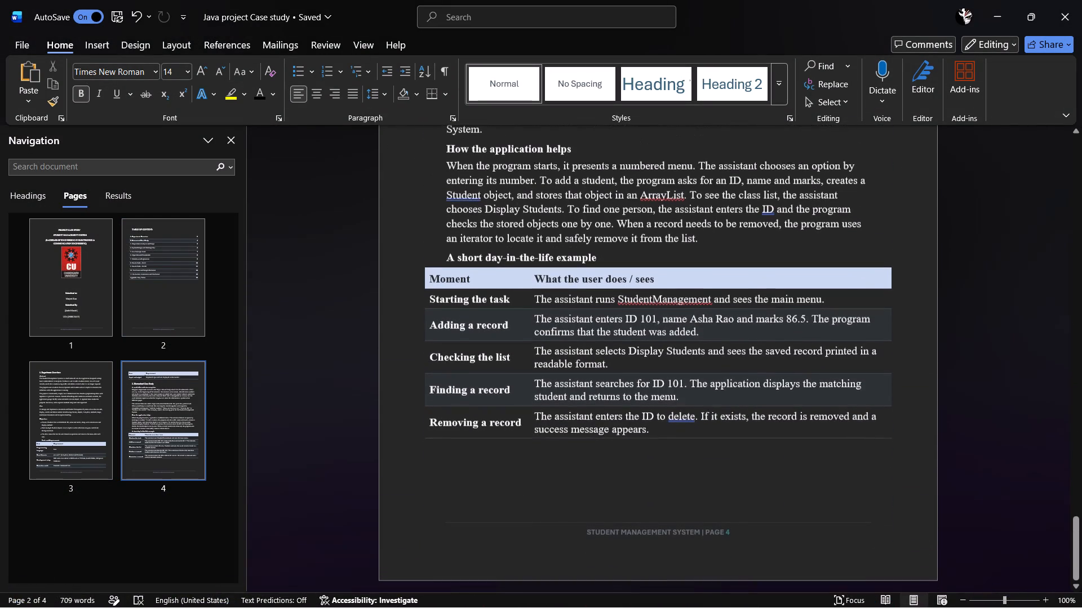
{"action": "scroll", "coordinate": [517, 396], "scroll_direction": "down", "scroll_amount": 8}
{"action": "left_click", "coordinate": [700, 450]}
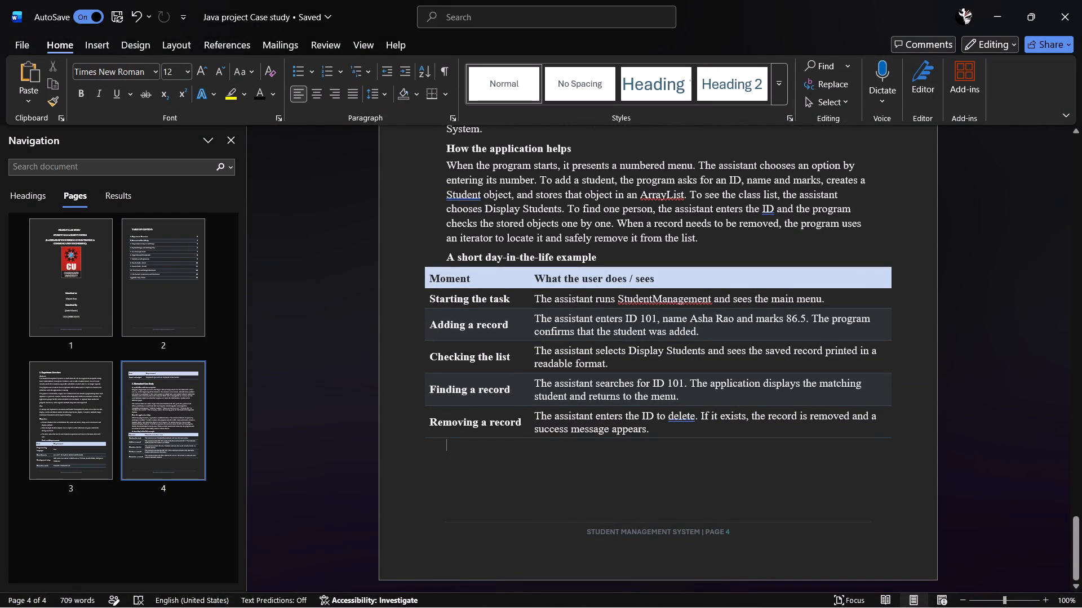
{"action": "key", "text": "Return"}
{"action": "key", "text": "Return"}
{"action": "key", "text": "Return"}
{"action": "key", "text": "Return"}
{"action": "key", "text": "Return"}
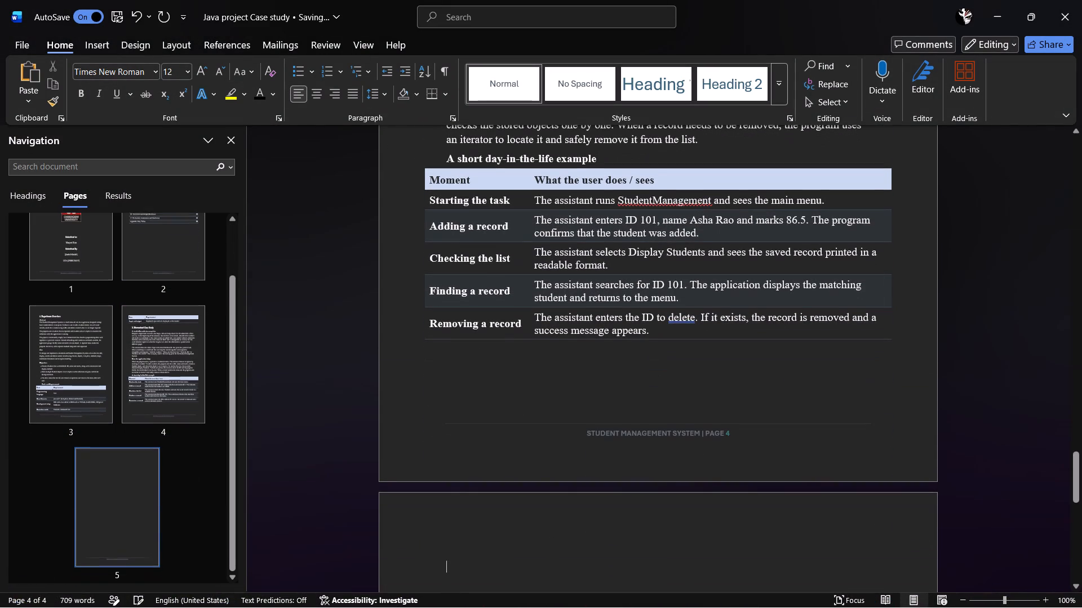
Paste the cut section 3, Requirement Analysis and Scope, at the top of the new page 5.
{"action": "scroll", "coordinate": [644, 426], "scroll_direction": "down", "scroll_amount": 7}
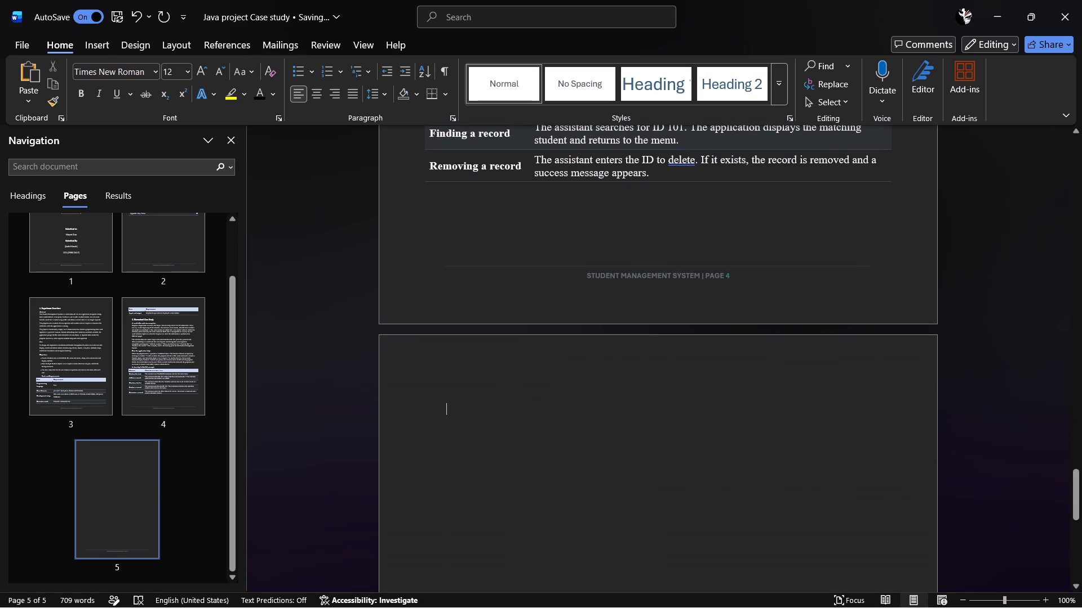
{"action": "left_click", "coordinate": [475, 382]}
{"action": "left_click", "coordinate": [462, 388]}
{"action": "key", "text": "ctrl+v"}
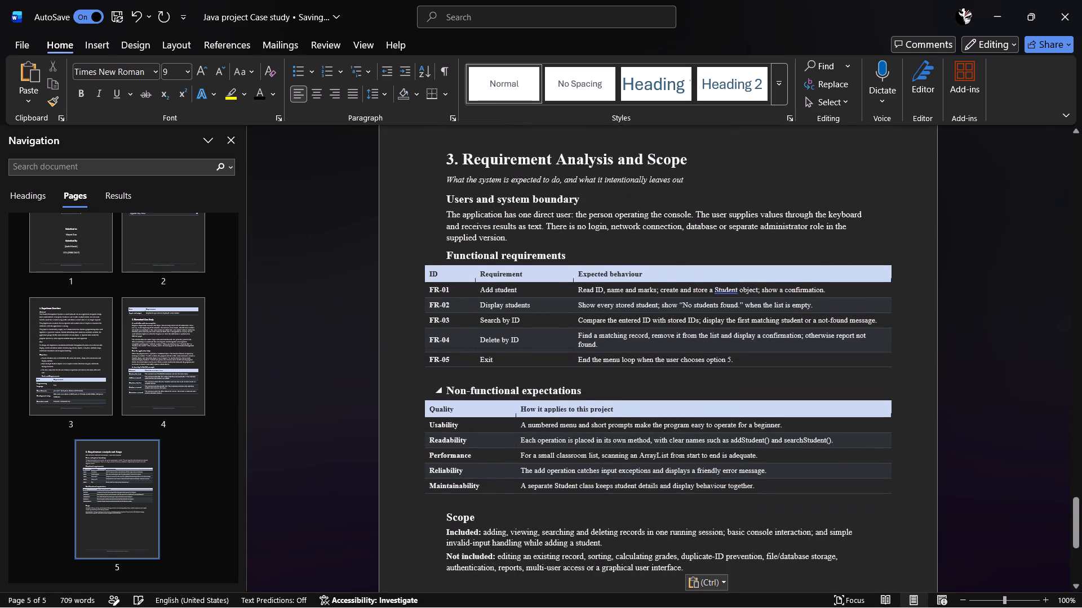
{"action": "scroll", "coordinate": [470, 363], "scroll_direction": "up", "scroll_amount": 6}
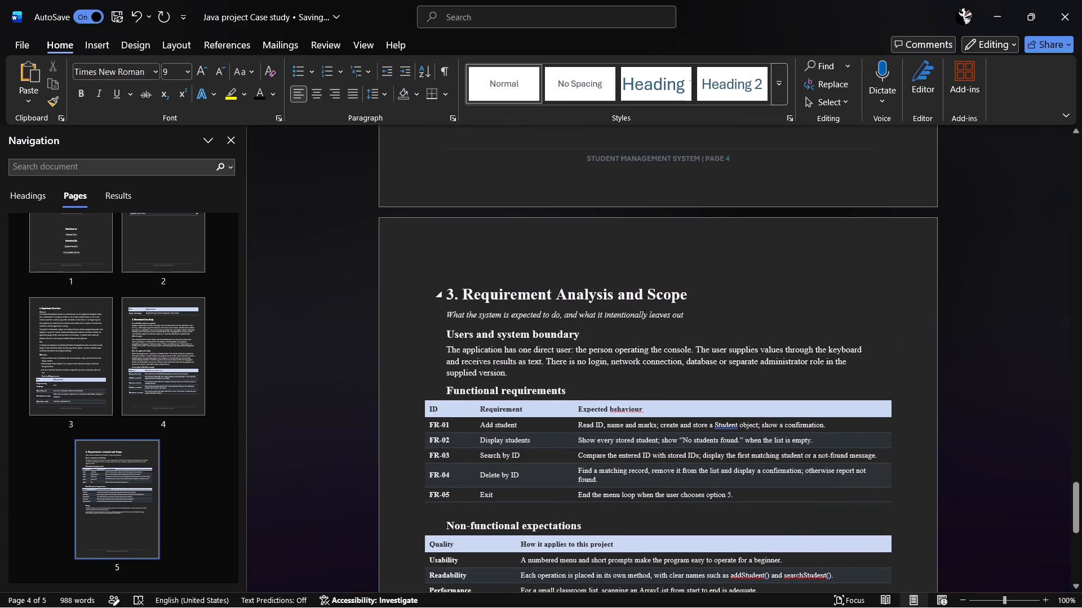
{"action": "scroll", "coordinate": [481, 350], "scroll_direction": "down", "scroll_amount": 10}
{"action": "scroll", "coordinate": [482, 374], "scroll_direction": "up", "scroll_amount": 9}
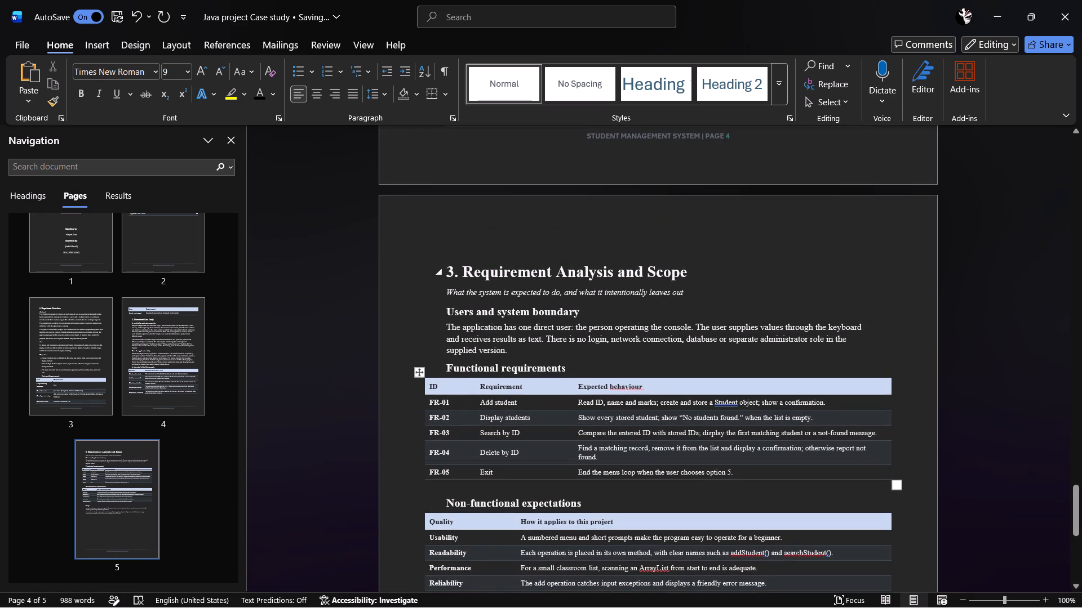
Set the section 3 heading text "Requirement Analysis and Scope", excluding the number 3, to font size 14.
{"action": "left_click_drag", "start_coordinate": [450, 274], "coordinate": [700, 267]}
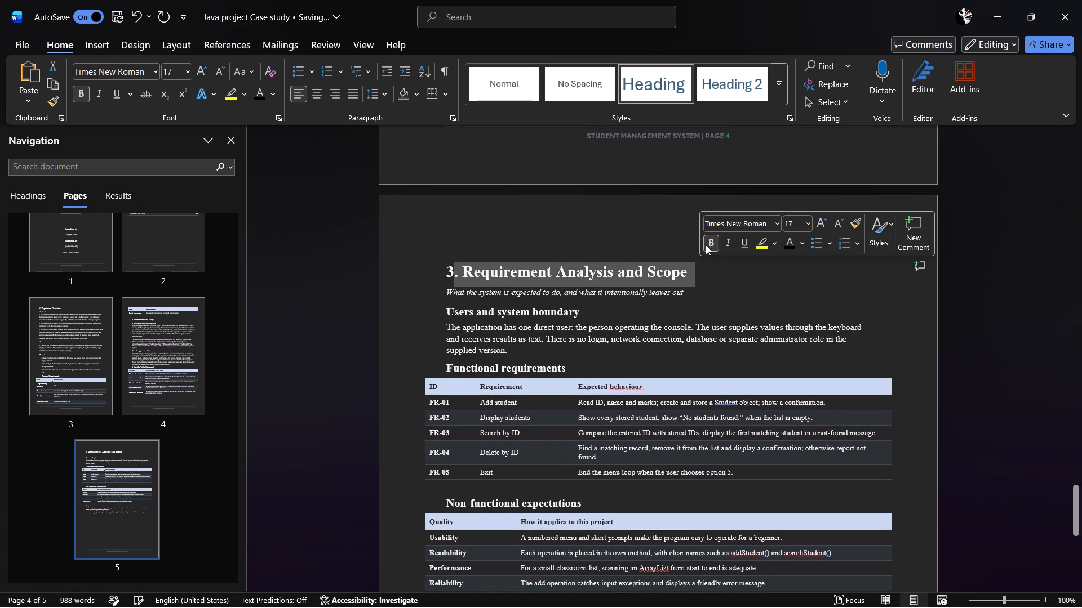
{"action": "left_click", "coordinate": [808, 225]}
{"action": "left_click", "coordinate": [799, 323]}
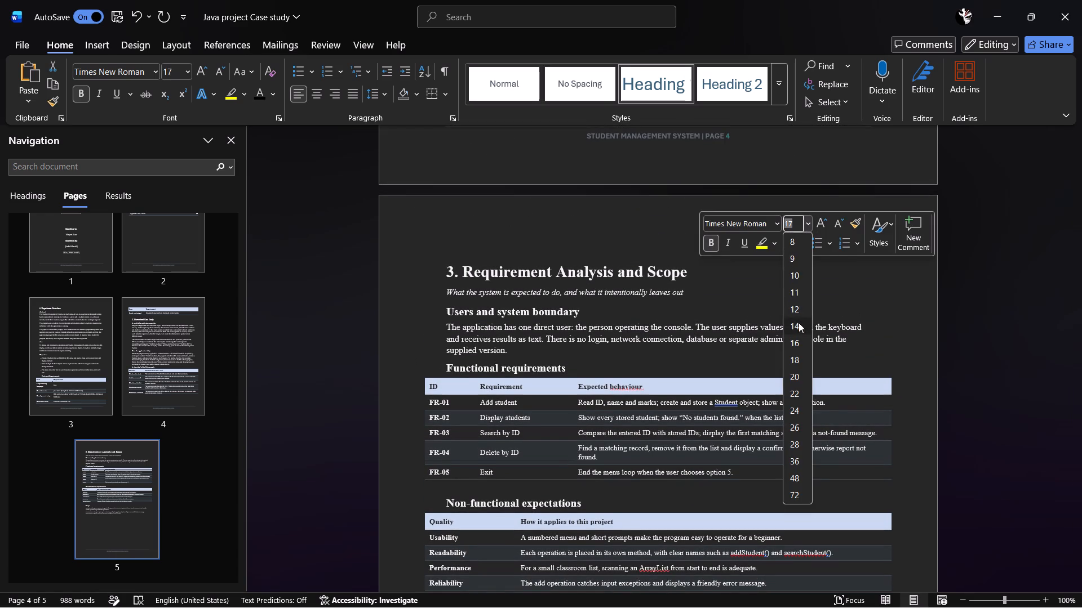
Delete the italic subtitle "What the system is expected to do, and what it intentionally leaves out".
{"action": "left_click_drag", "start_coordinate": [449, 293], "coordinate": [634, 301]}
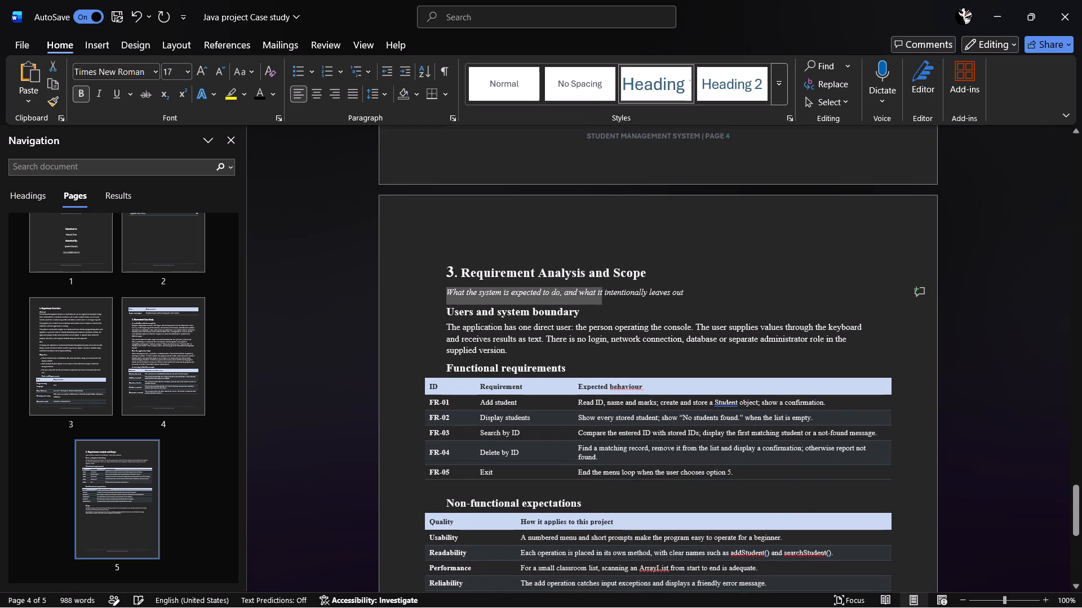
{"action": "left_click_drag", "start_coordinate": [634, 301], "coordinate": [685, 298]}
{"action": "key", "text": "BackSpace"}
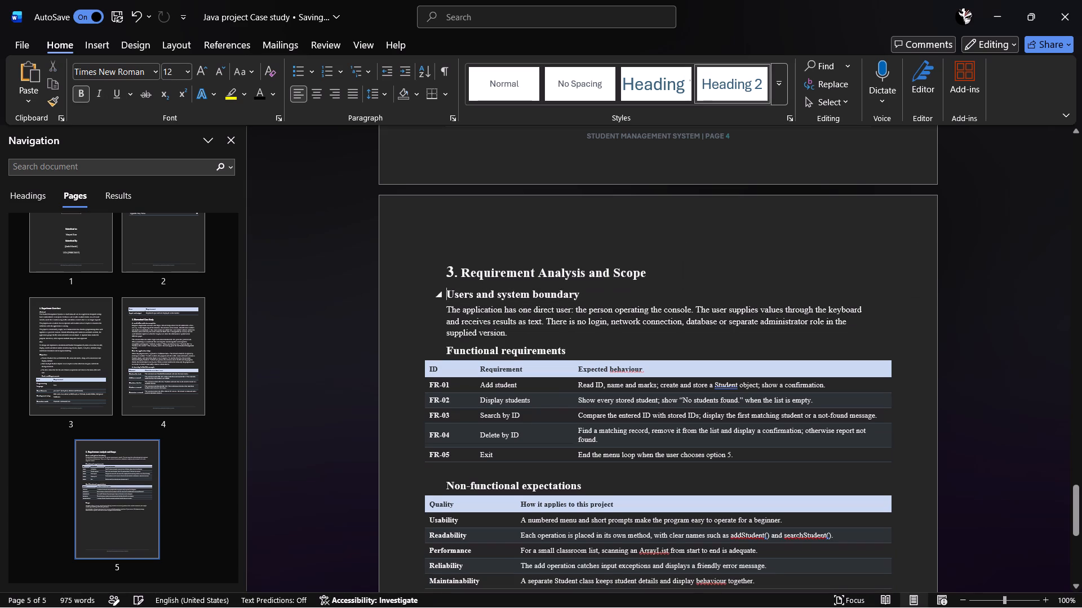
Set the section 3 content from "Users and system boundary" through the end of the Scope text to font size 12.
{"action": "left_click_drag", "start_coordinate": [447, 295], "coordinate": [518, 347]}
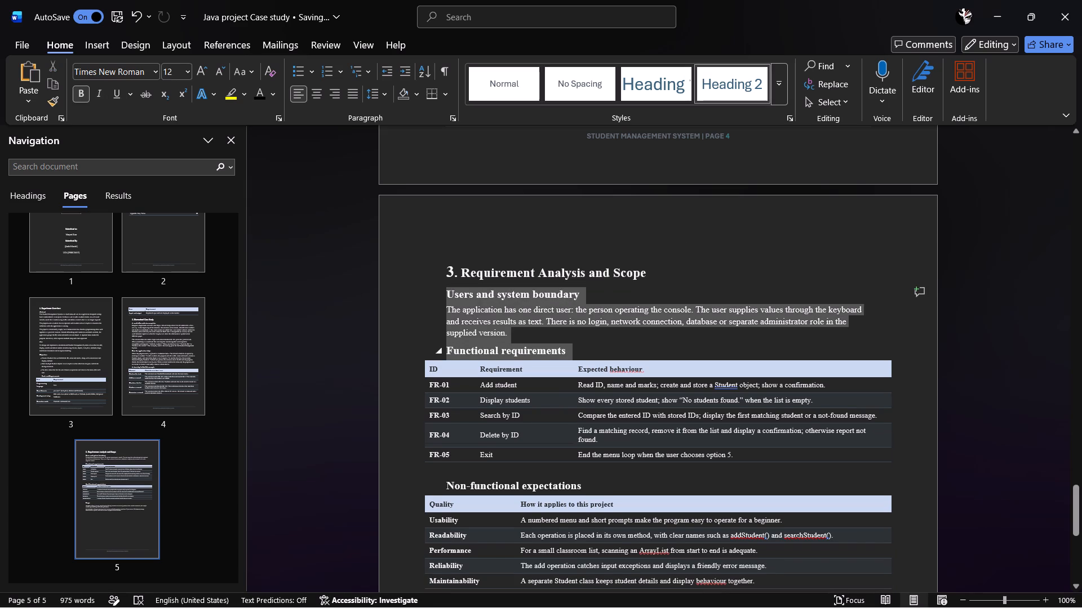
{"action": "left_click_drag", "start_coordinate": [518, 347], "coordinate": [706, 484]}
{"action": "scroll", "coordinate": [546, 413], "scroll_direction": "down", "scroll_amount": 4}
{"action": "scroll", "coordinate": [611, 420], "scroll_direction": "down", "scroll_amount": 4}
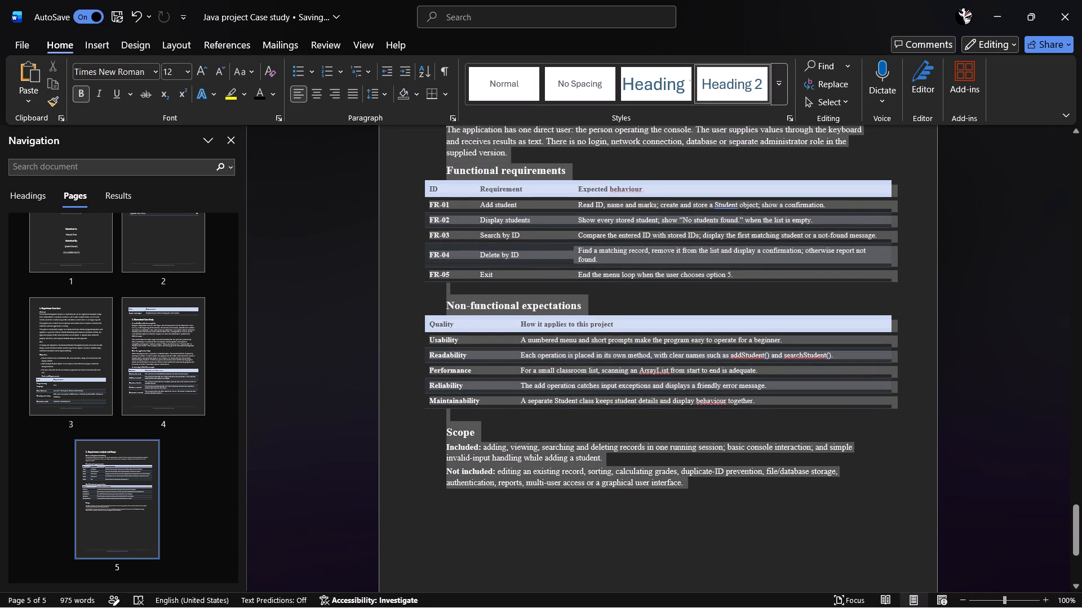
{"action": "left_click_drag", "start_coordinate": [706, 484], "coordinate": [709, 486]}
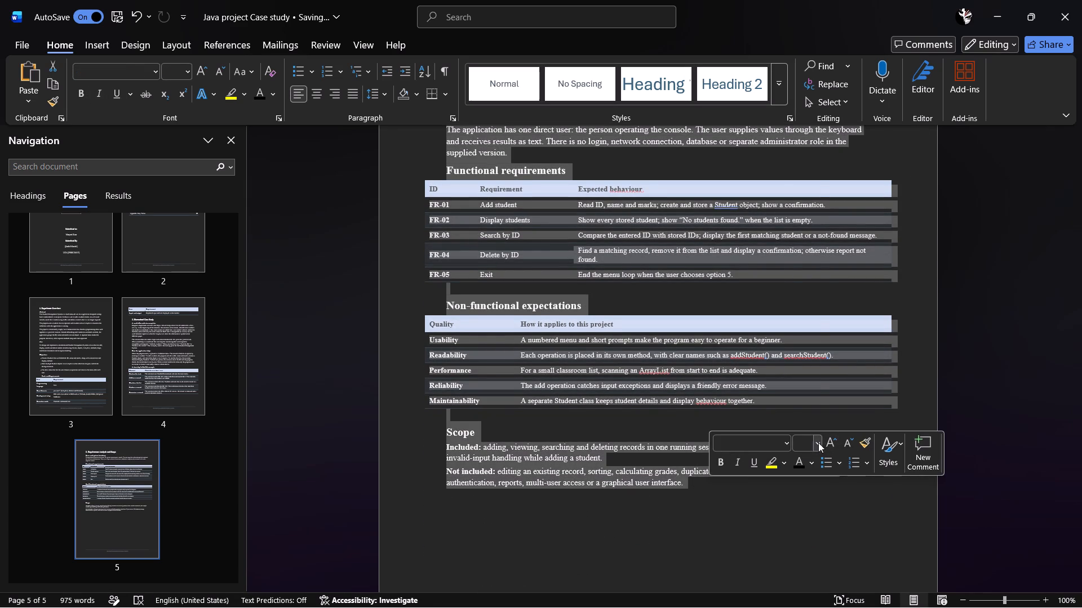
{"action": "left_click", "coordinate": [818, 442]}
{"action": "left_click", "coordinate": [808, 240]}
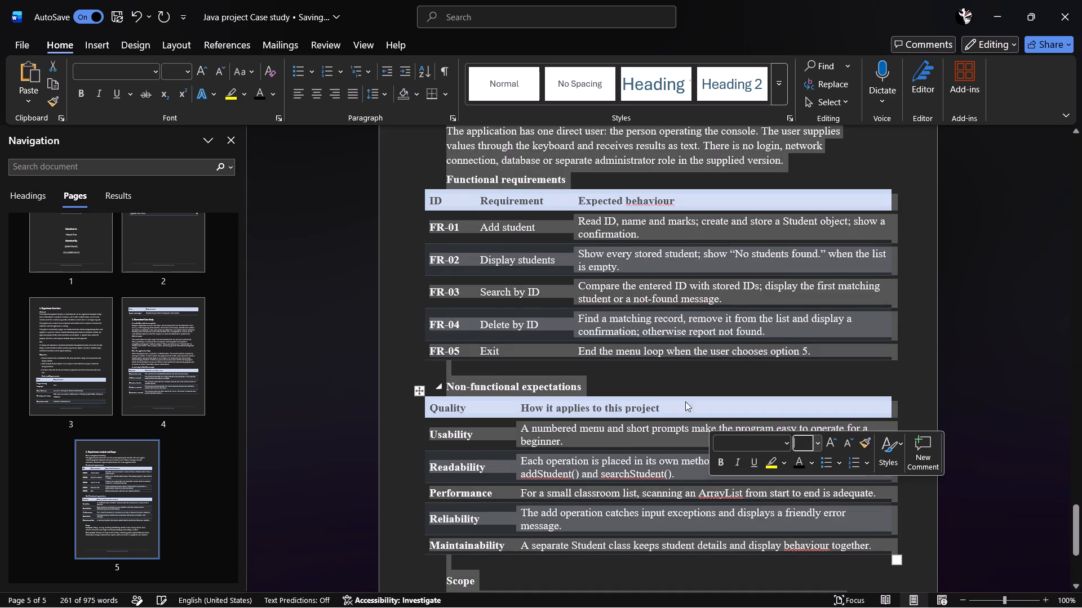
{"action": "scroll", "coordinate": [629, 433], "scroll_direction": "down", "scroll_amount": 5}
{"action": "left_click", "coordinate": [515, 466]}
{"action": "scroll", "coordinate": [497, 442], "scroll_direction": "up", "scroll_amount": 12}
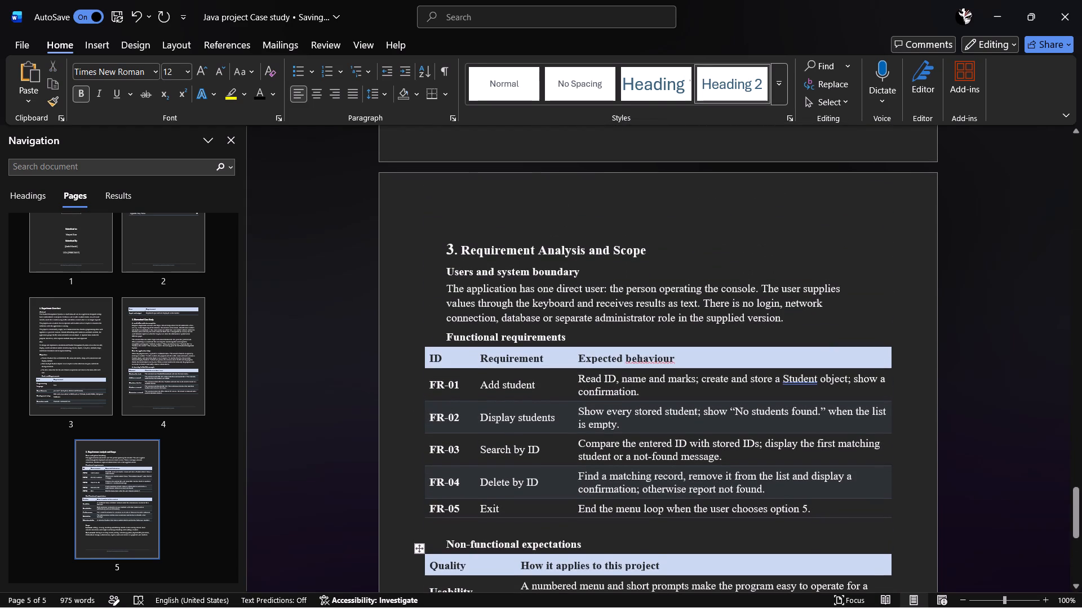
Reselect the content from "Users and system boundary" through the end of the Scope text and reapply font size 12.
{"action": "left_click_drag", "start_coordinate": [440, 271], "coordinate": [469, 297]}
{"action": "left_click", "coordinate": [431, 271]}
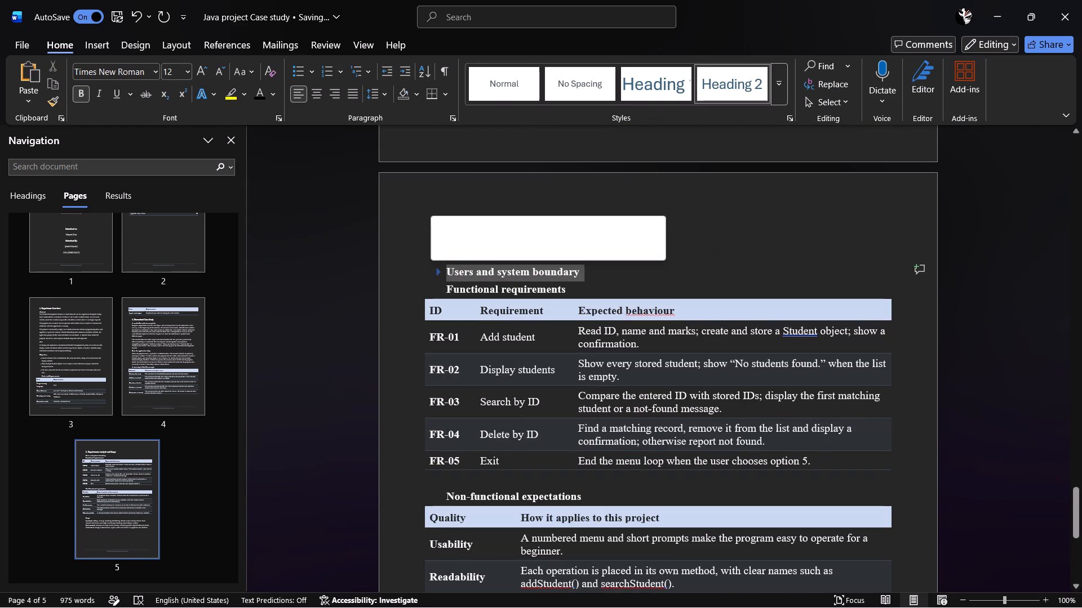
{"action": "left_click", "coordinate": [436, 270]}
{"action": "left_click", "coordinate": [448, 270]}
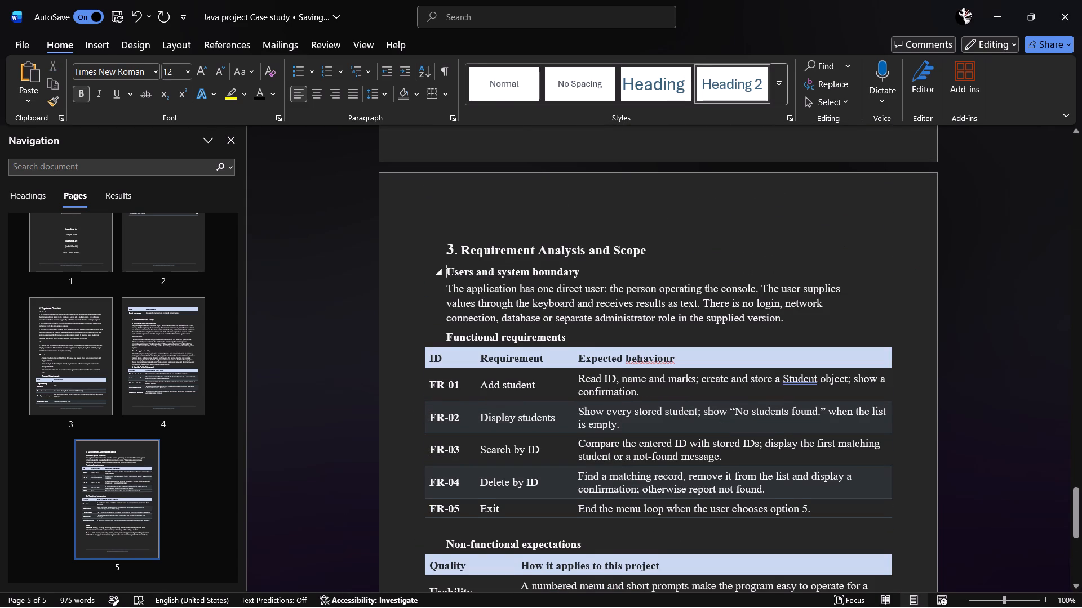
{"action": "left_click_drag", "start_coordinate": [448, 270], "coordinate": [786, 420]}
{"action": "scroll", "coordinate": [510, 374], "scroll_direction": "down", "scroll_amount": 18}
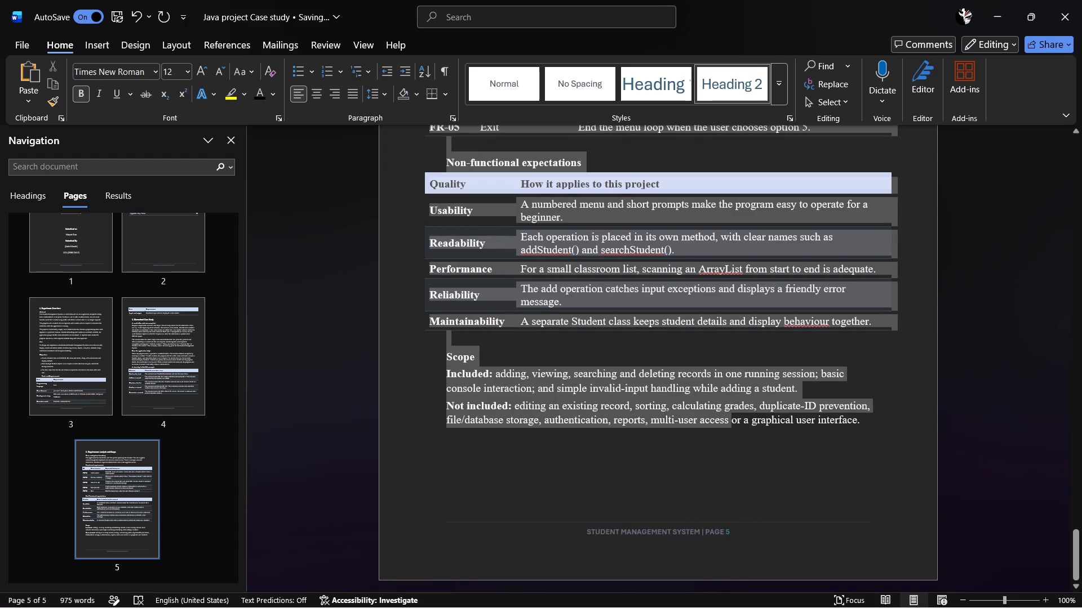
{"action": "left_click_drag", "start_coordinate": [786, 420], "coordinate": [862, 415]}
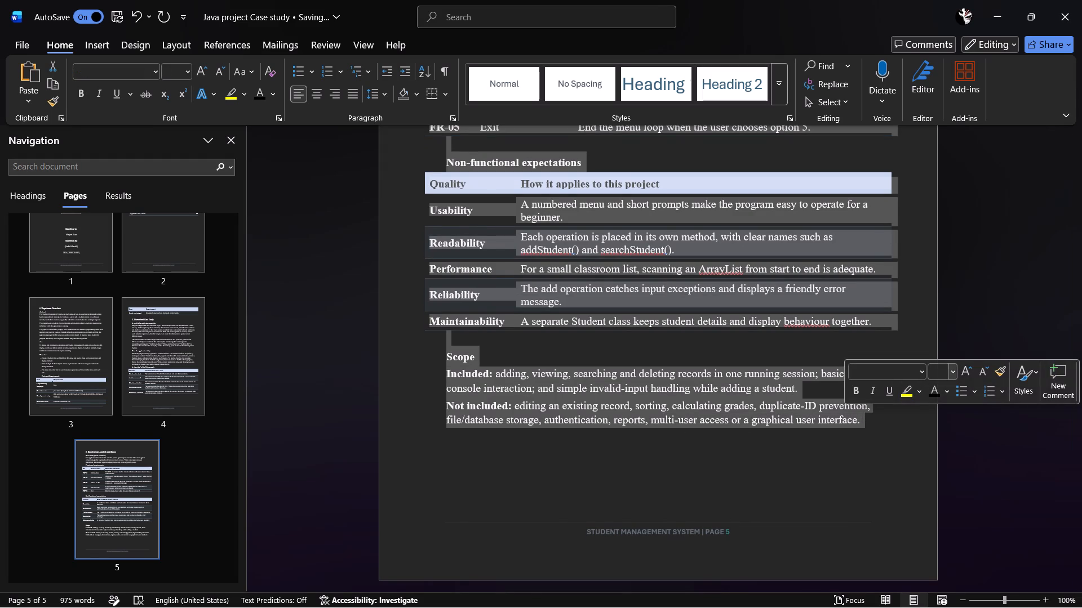
{"action": "left_click", "coordinate": [186, 71]}
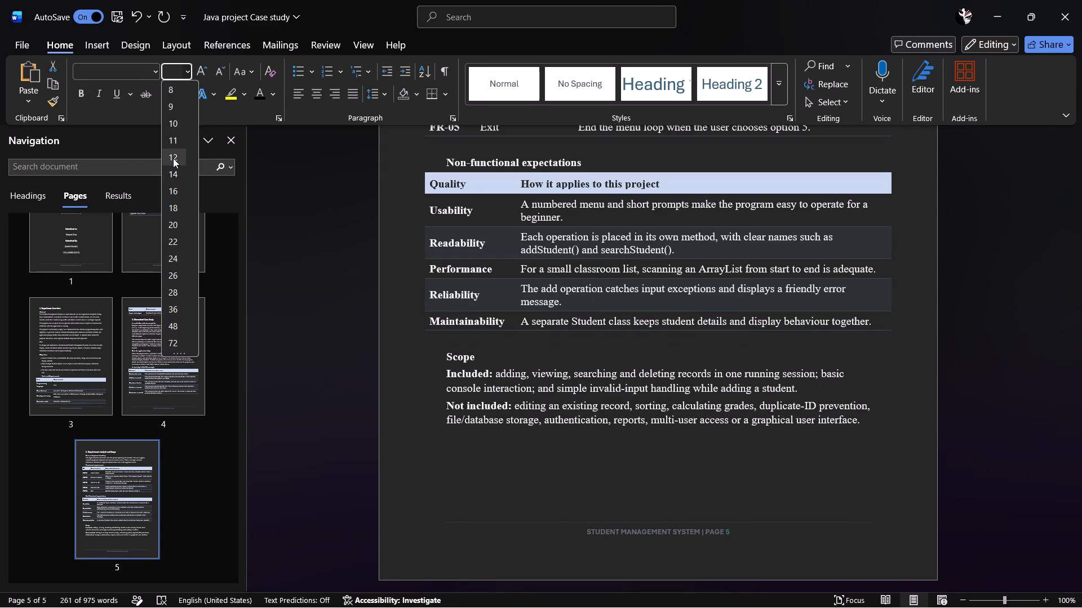
{"action": "left_click", "coordinate": [176, 157]}
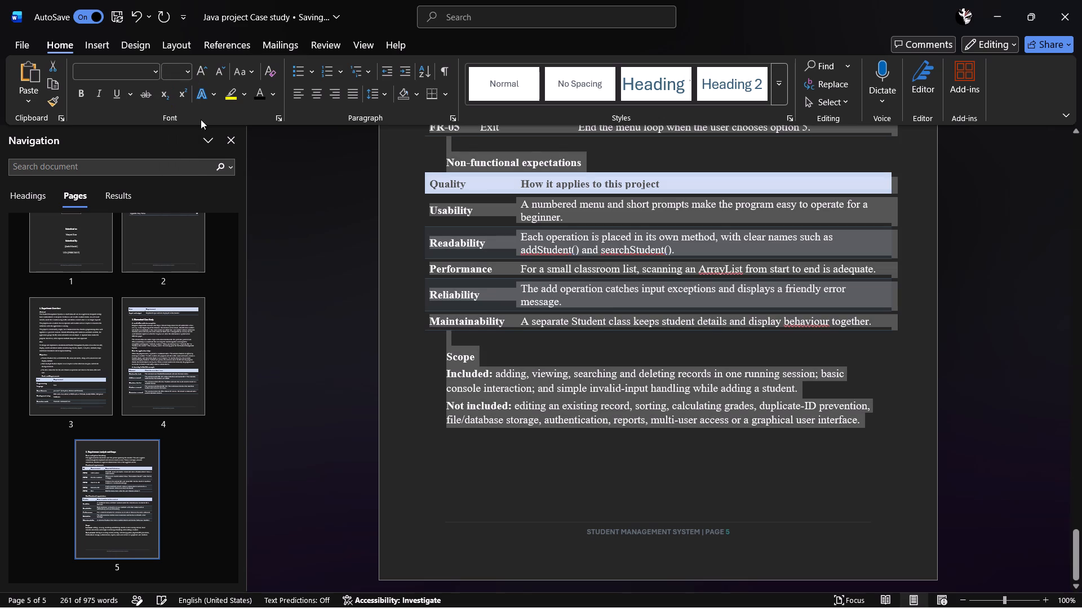
Set the line spacing of the selected section 3 content, including both tables, to 1.5.
{"action": "left_click", "coordinate": [274, 96]}
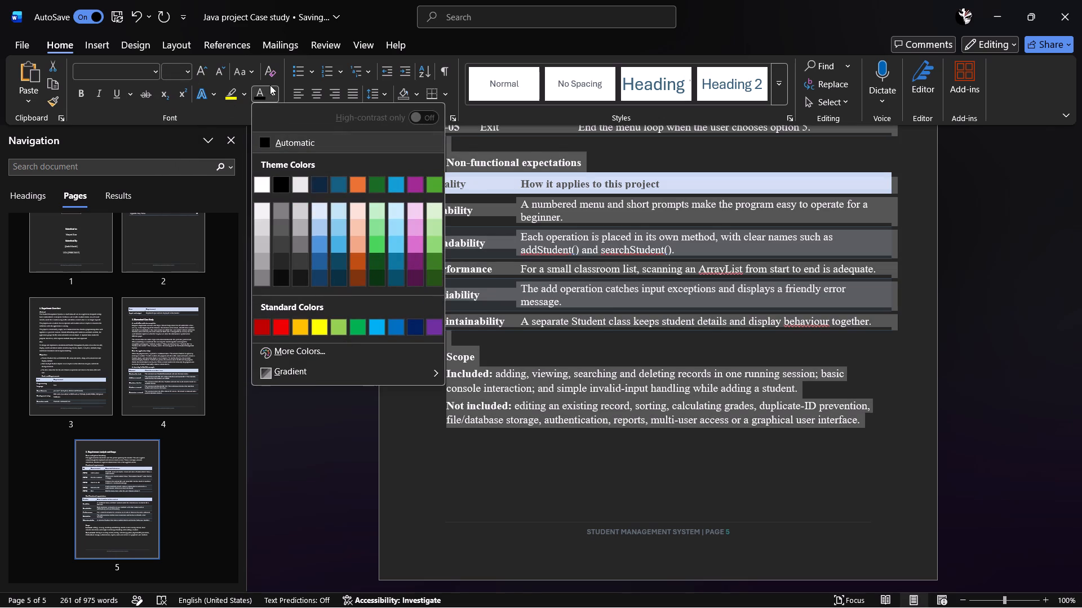
{"action": "left_click", "coordinate": [382, 92]}
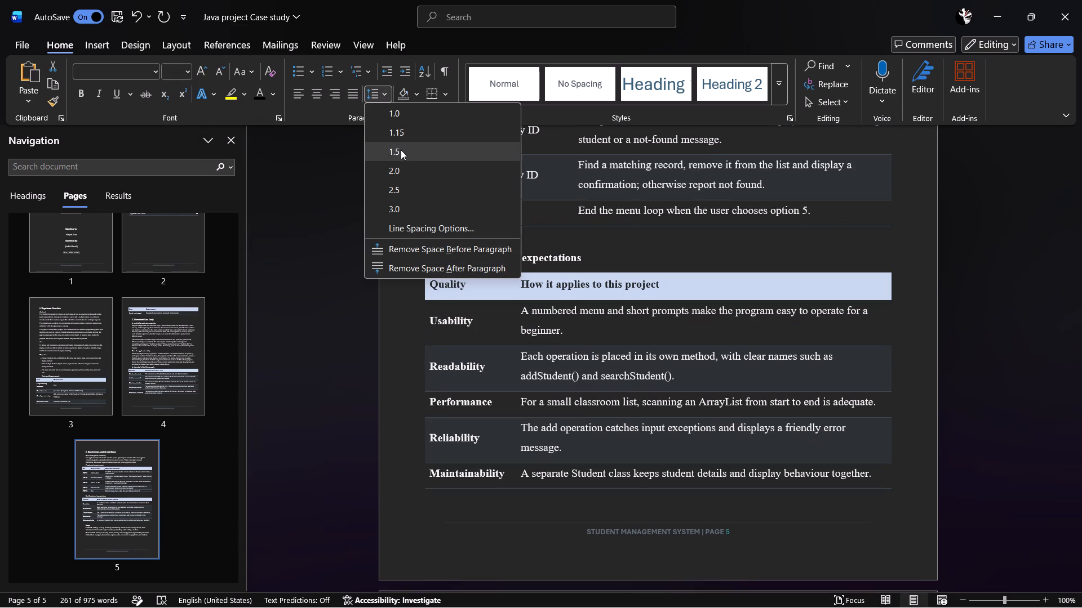
{"action": "left_click", "coordinate": [401, 150]}
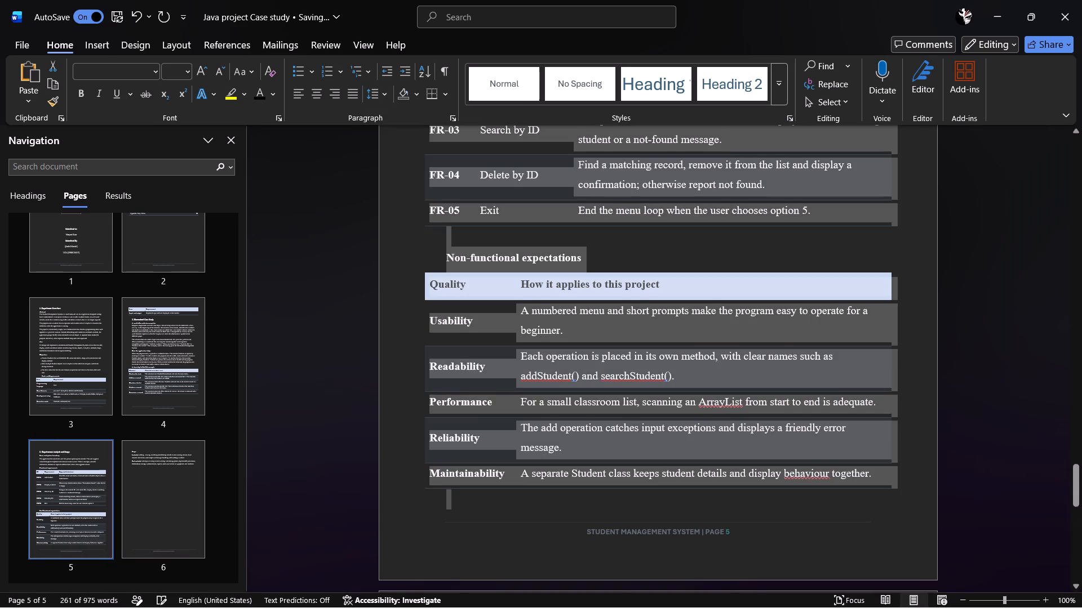
Look over the layout of section 3 from its heading and requirement tables through the Scope text on page 6.
{"action": "scroll", "coordinate": [508, 332], "scroll_direction": "down", "scroll_amount": 20}
{"action": "scroll", "coordinate": [508, 332], "scroll_direction": "down", "scroll_amount": 2}
{"action": "scroll", "coordinate": [505, 345], "scroll_direction": "up", "scroll_amount": 20}
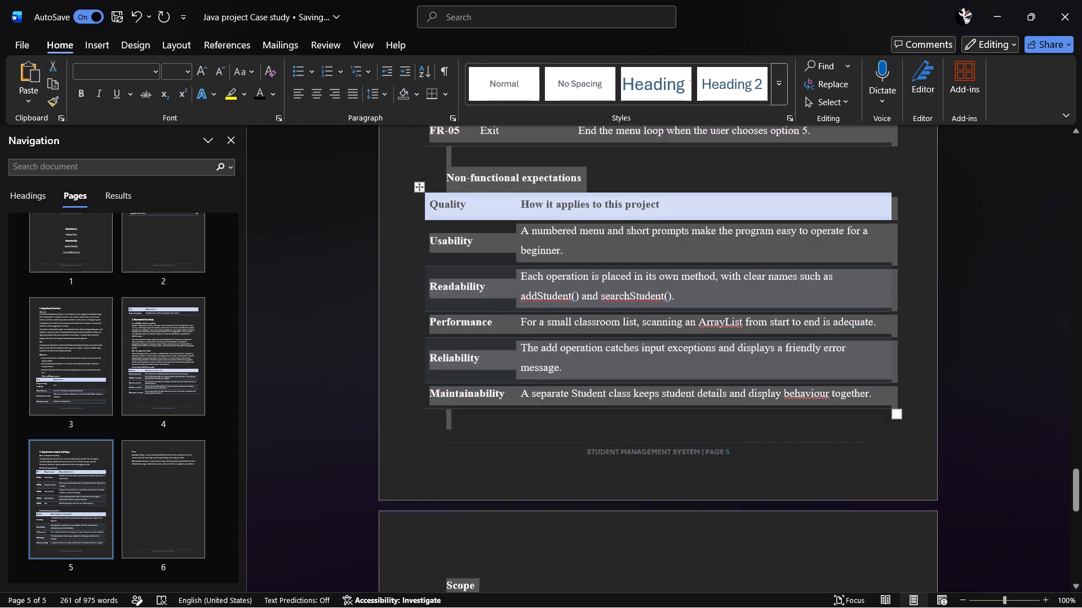
{"action": "scroll", "coordinate": [507, 345], "scroll_direction": "up", "scroll_amount": 1}
{"action": "scroll", "coordinate": [486, 310], "scroll_direction": "up", "scroll_amount": 20}
{"action": "scroll", "coordinate": [486, 310], "scroll_direction": "up", "scroll_amount": 3}
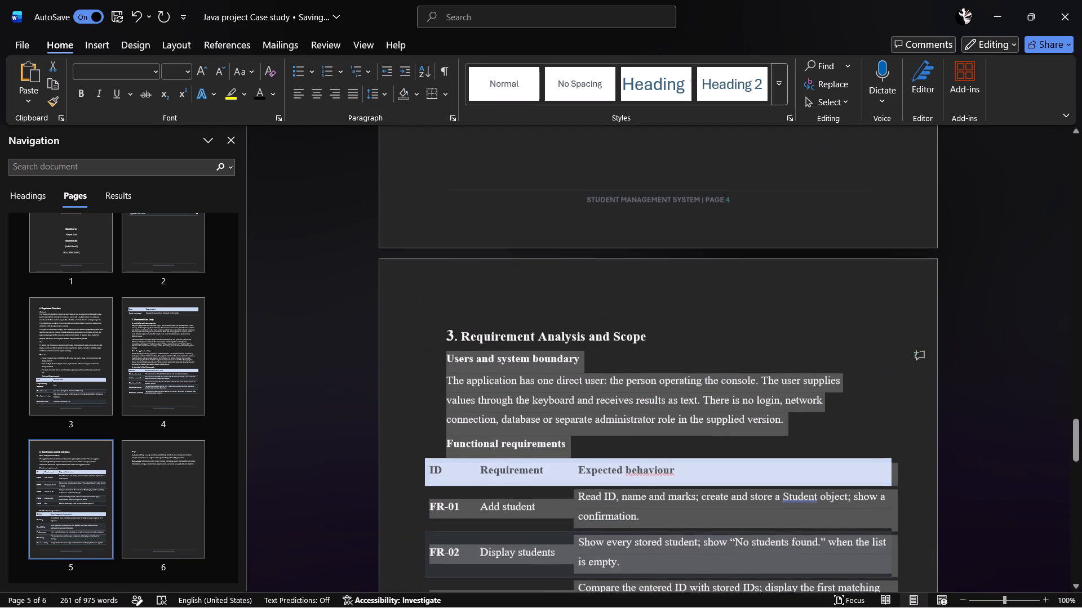
{"action": "left_click", "coordinate": [467, 335]}
{"action": "left_click", "coordinate": [446, 385]}
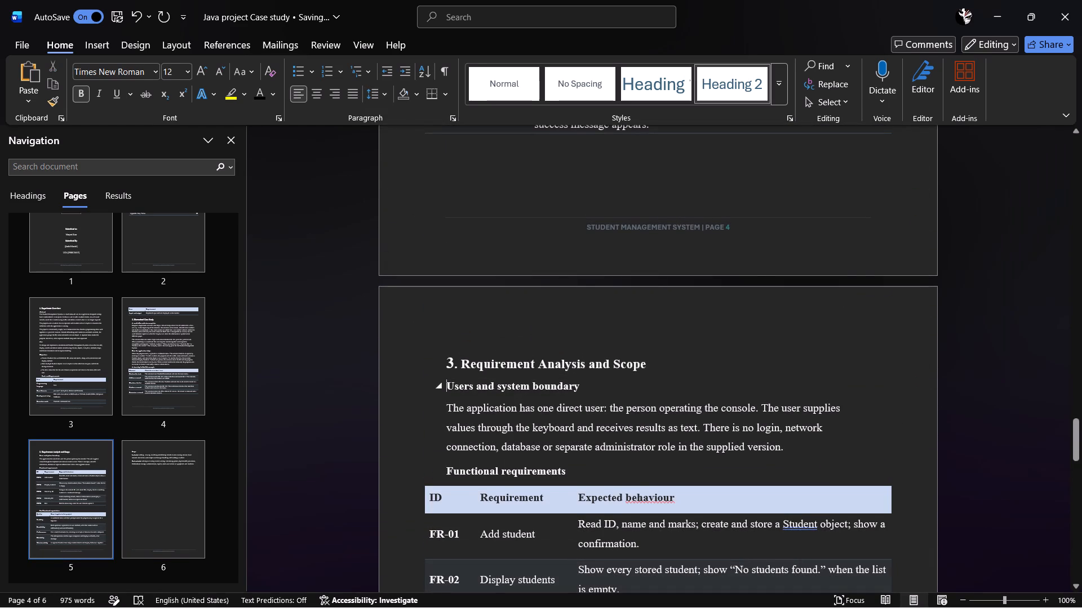
{"action": "left_click_drag", "start_coordinate": [580, 382], "coordinate": [455, 384]}
{"action": "left_click", "coordinate": [588, 395]}
{"action": "scroll", "coordinate": [571, 400], "scroll_direction": "down", "scroll_amount": 11}
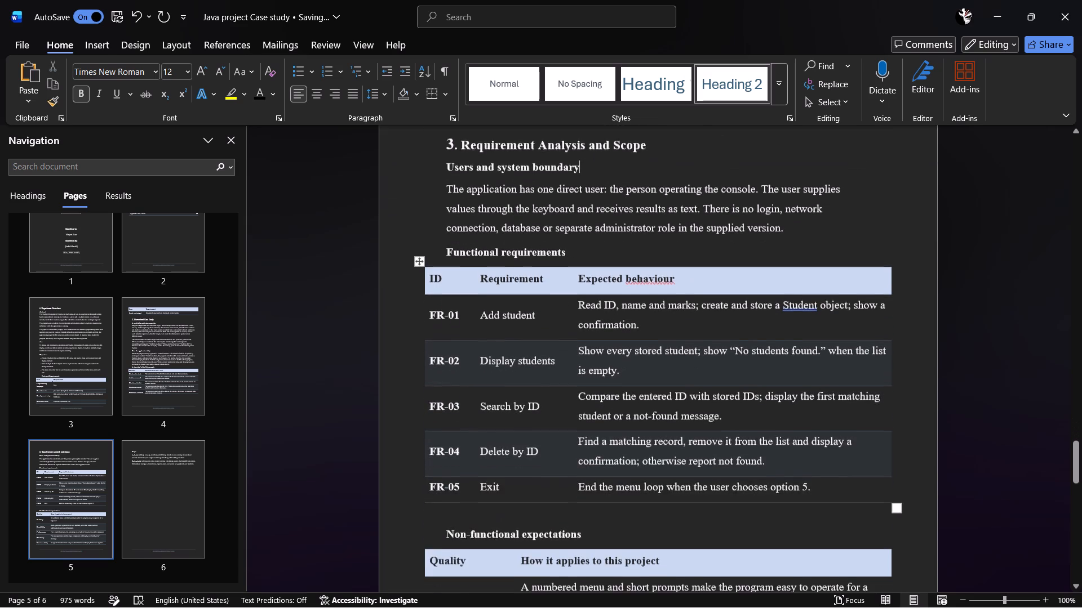
{"action": "scroll", "coordinate": [517, 351], "scroll_direction": "down", "scroll_amount": 15}
{"action": "scroll", "coordinate": [499, 357], "scroll_direction": "down", "scroll_amount": 7}
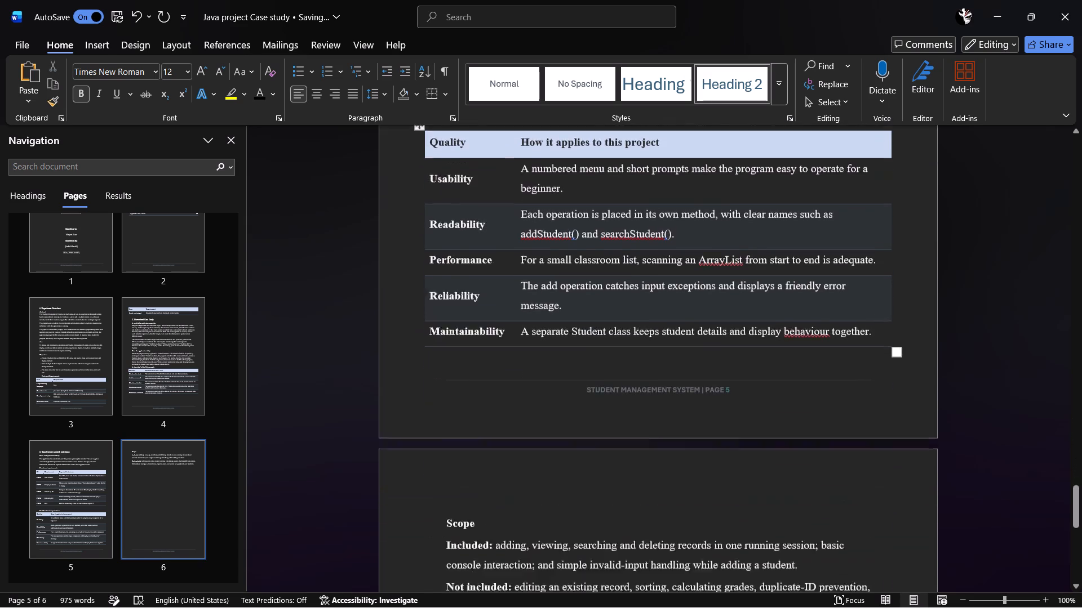
{"action": "scroll", "coordinate": [496, 356], "scroll_direction": "down", "scroll_amount": 7}
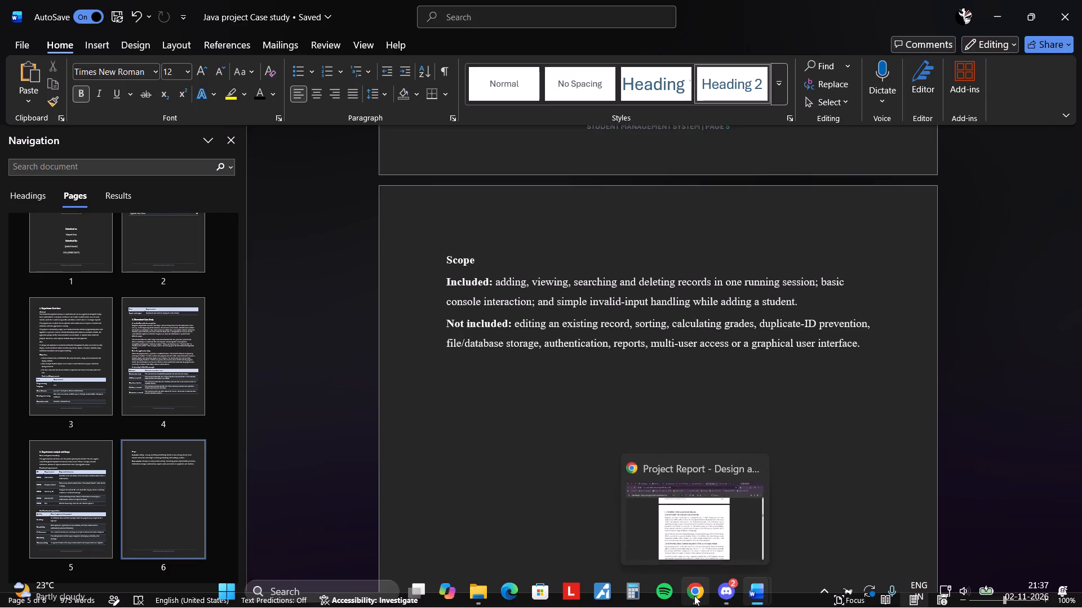
Switch to Chrome, look up Aurangabad on Google in a new tab, expand its AI overview, and return to the Word document.
{"action": "left_click", "coordinate": [694, 596]}
{"action": "left_click", "coordinate": [845, 16]}
{"action": "left_click", "coordinate": [734, 40]}
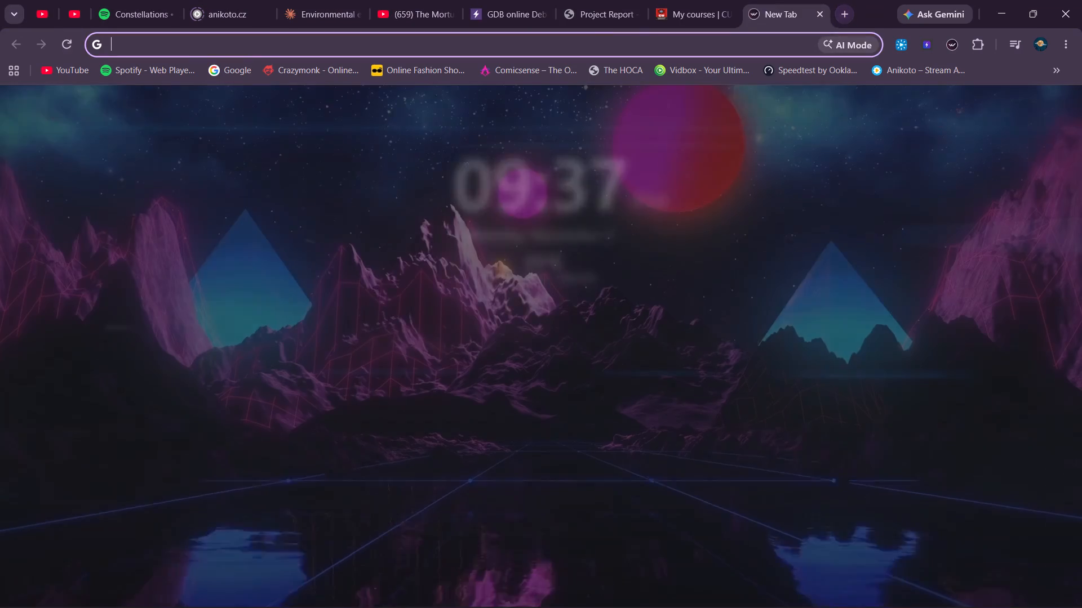
{"action": "type", "text": "AURANGA"}
{"action": "key", "text": "Return"}
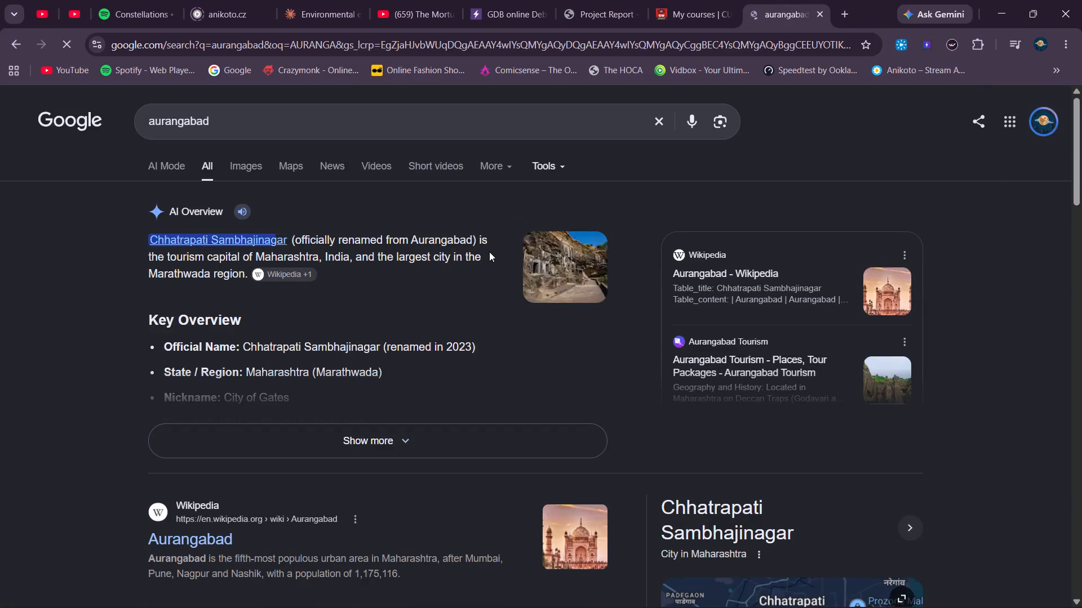
{"action": "scroll", "coordinate": [412, 276], "scroll_direction": "down", "scroll_amount": 1}
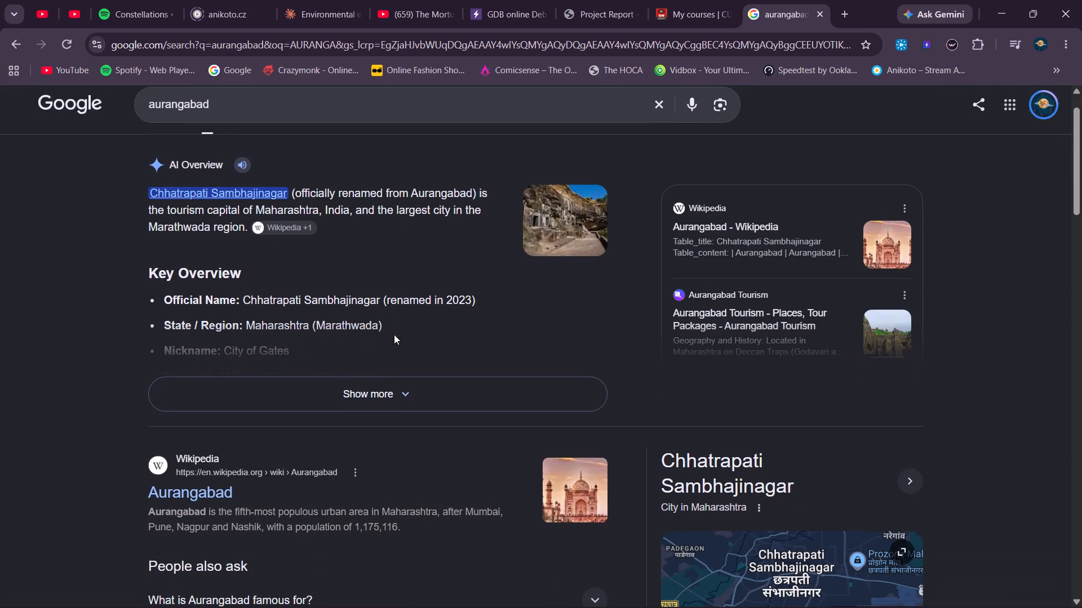
{"action": "left_click", "coordinate": [364, 398]}
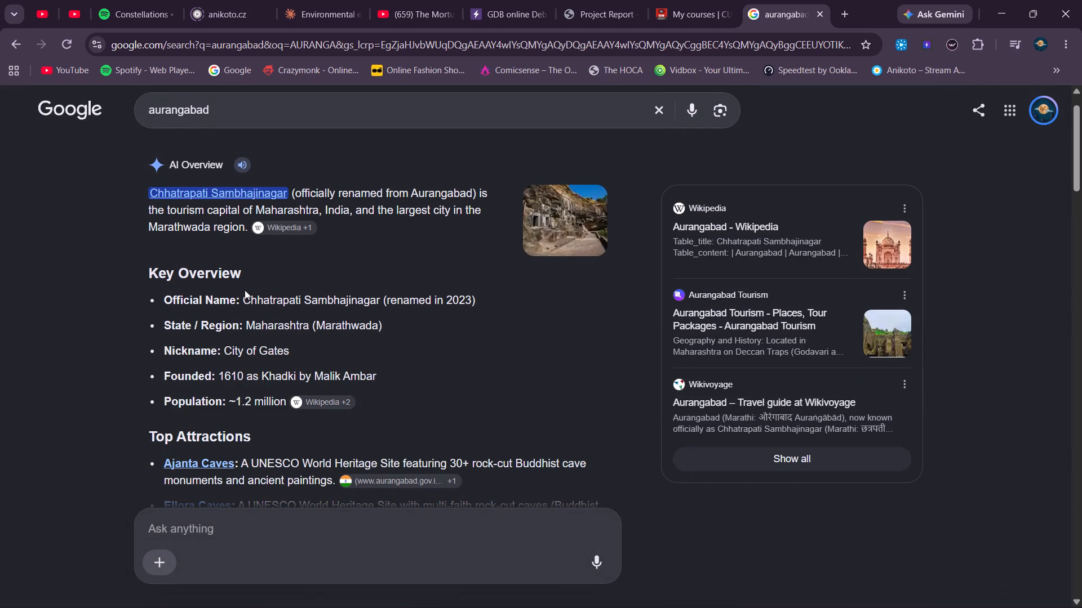
{"action": "left_click", "coordinate": [822, 13]}
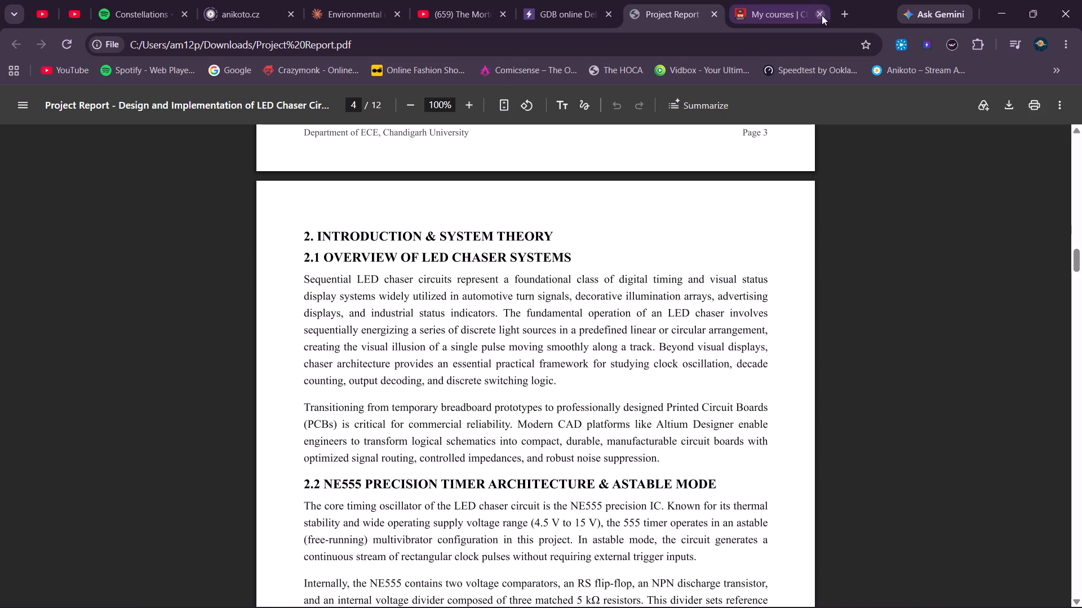
{"action": "left_click", "coordinate": [1009, 0]}
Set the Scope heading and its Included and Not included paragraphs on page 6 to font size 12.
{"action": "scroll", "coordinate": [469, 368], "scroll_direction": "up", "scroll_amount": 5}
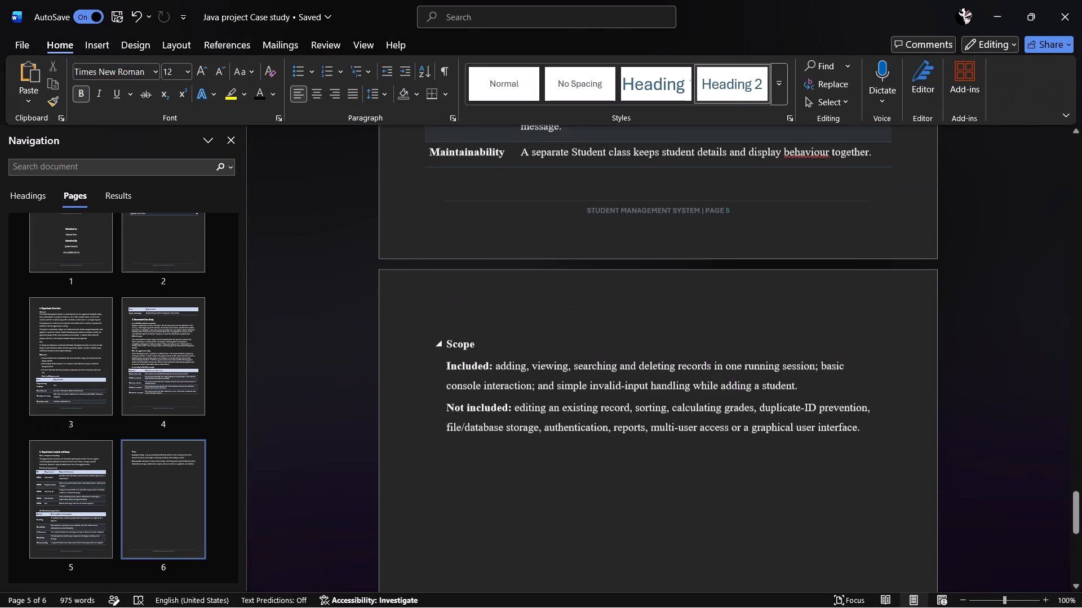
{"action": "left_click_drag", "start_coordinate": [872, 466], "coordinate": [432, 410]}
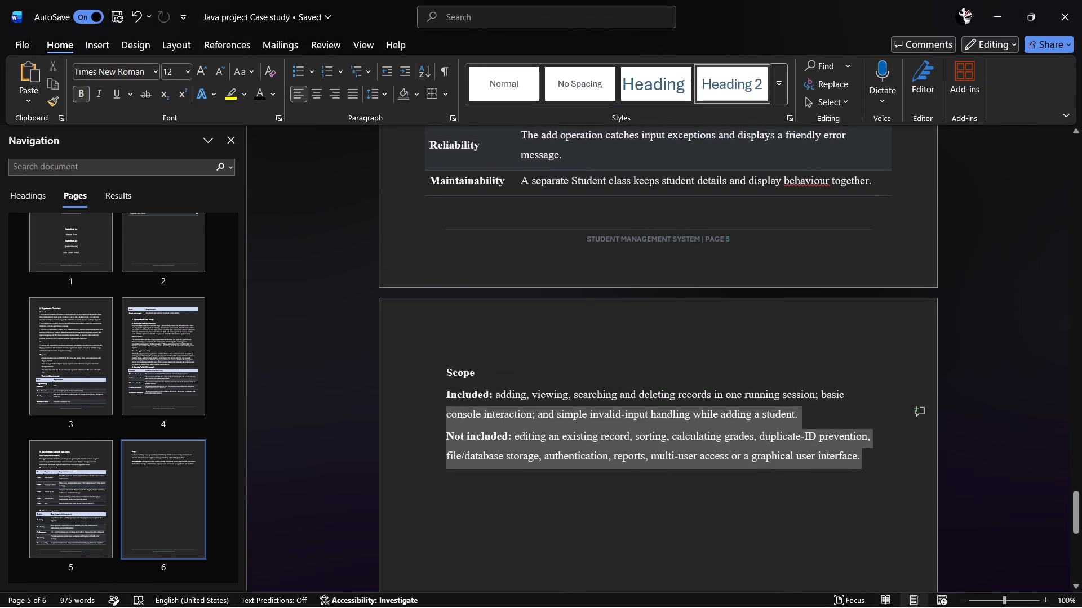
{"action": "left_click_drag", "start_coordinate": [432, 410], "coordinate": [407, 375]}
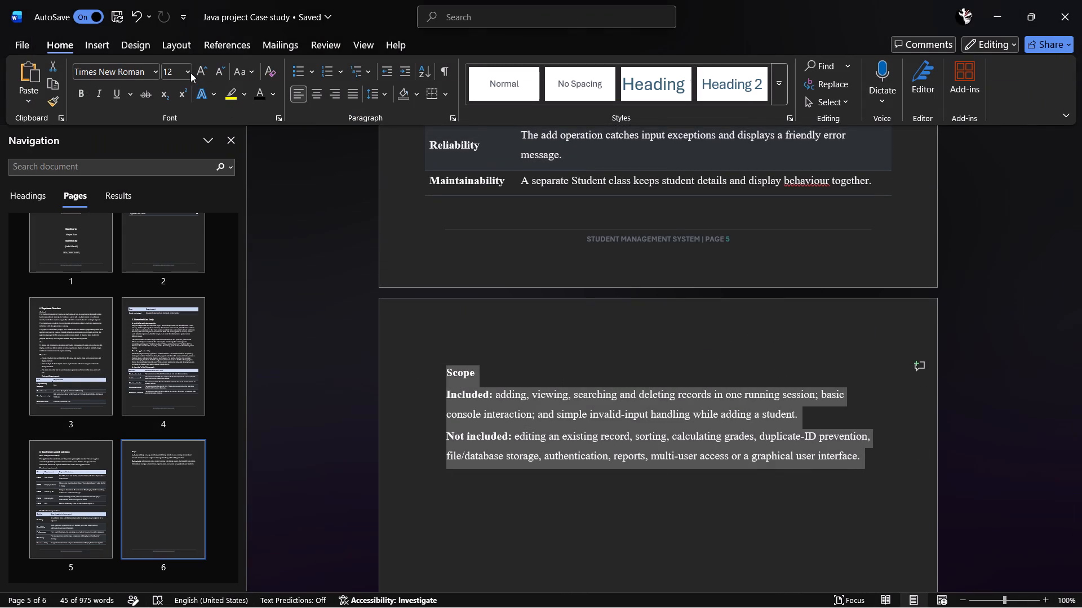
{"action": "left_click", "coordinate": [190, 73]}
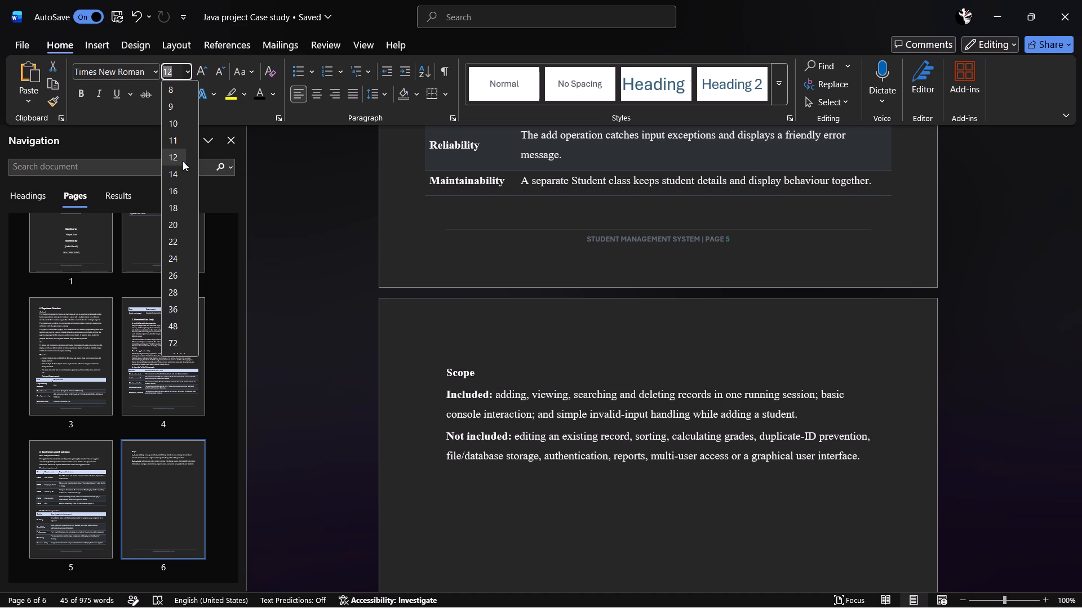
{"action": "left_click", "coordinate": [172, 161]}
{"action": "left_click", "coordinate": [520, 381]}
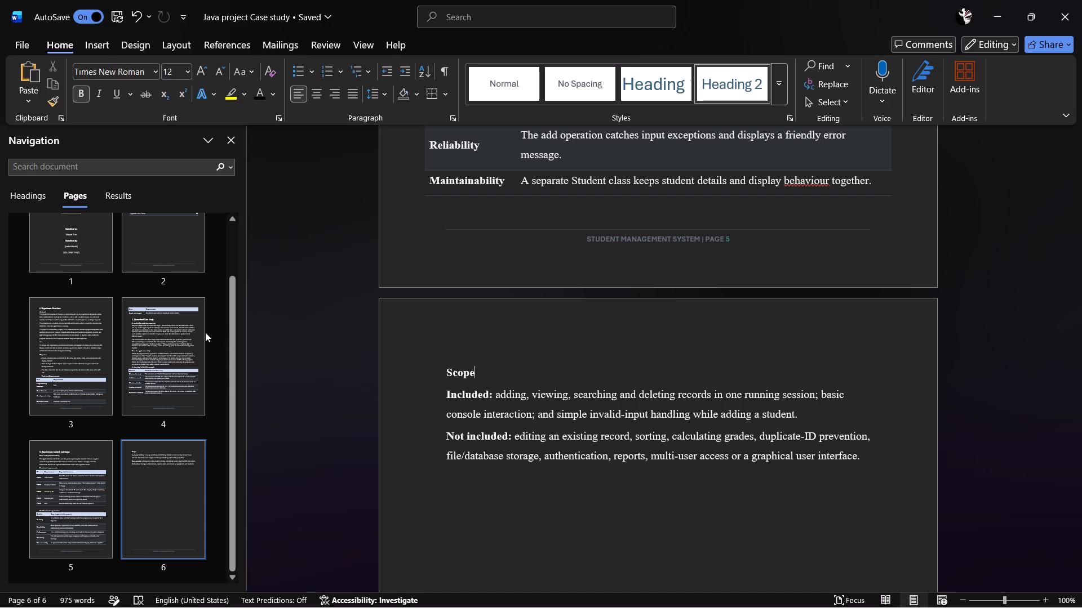
Delete the "A short day-in-the-life example" subheading above the Moment table in section 2, including its empty line.
{"action": "scroll", "coordinate": [591, 418], "scroll_direction": "down", "scroll_amount": 5}
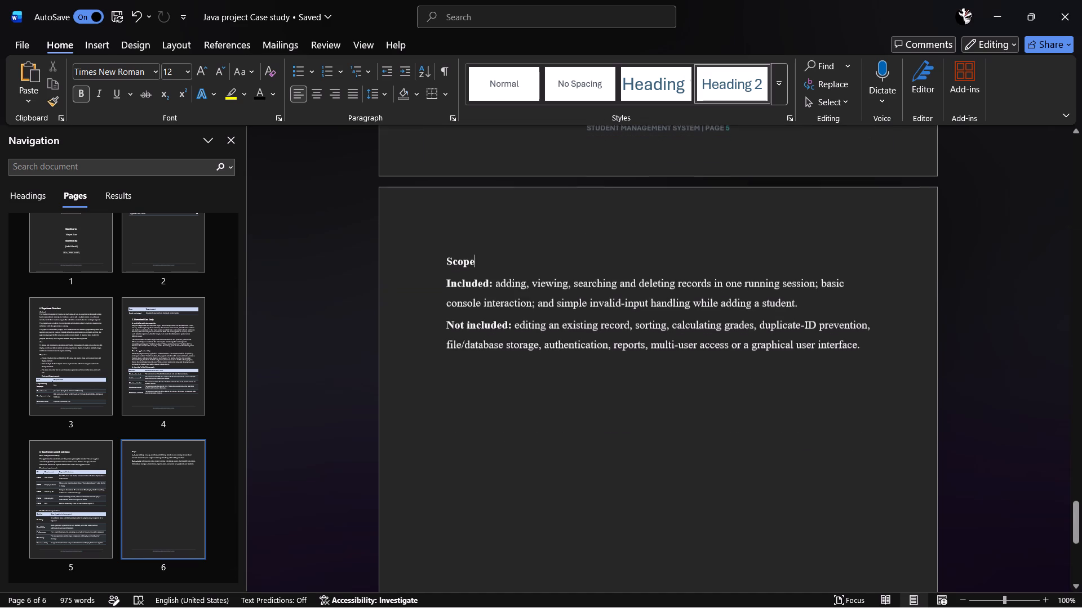
{"action": "left_click", "coordinate": [93, 491]}
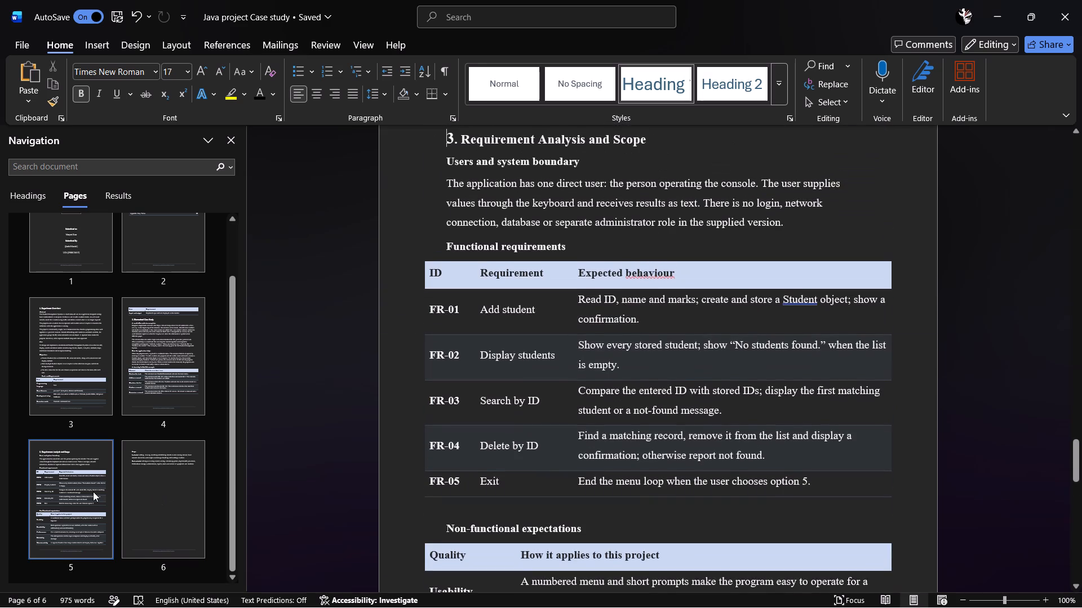
{"action": "left_click", "coordinate": [142, 469]}
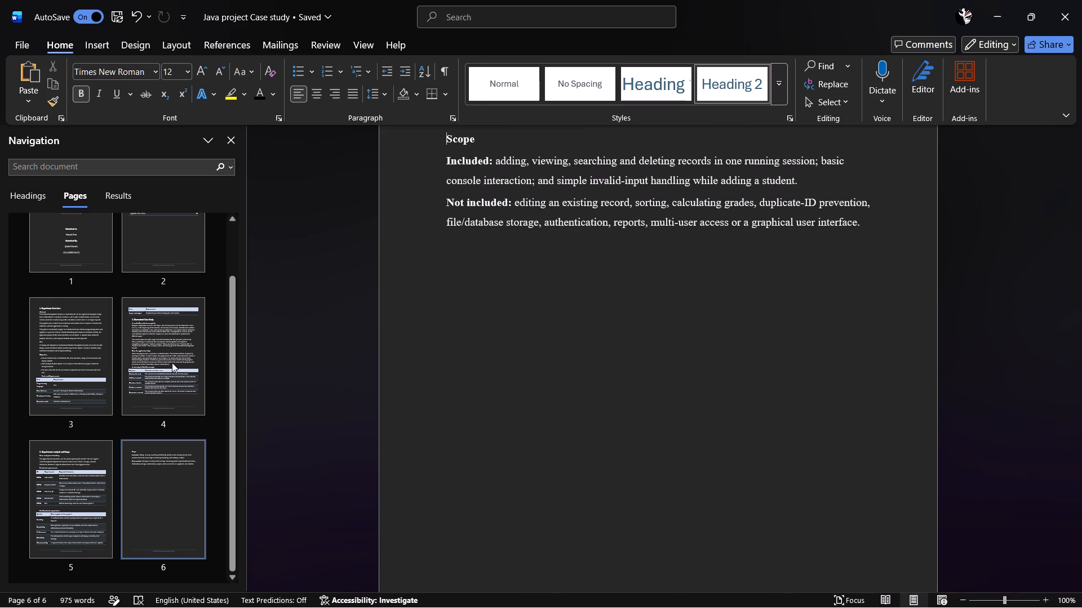
{"action": "left_click", "coordinate": [172, 363]}
{"action": "scroll", "coordinate": [533, 394], "scroll_direction": "down", "scroll_amount": 2}
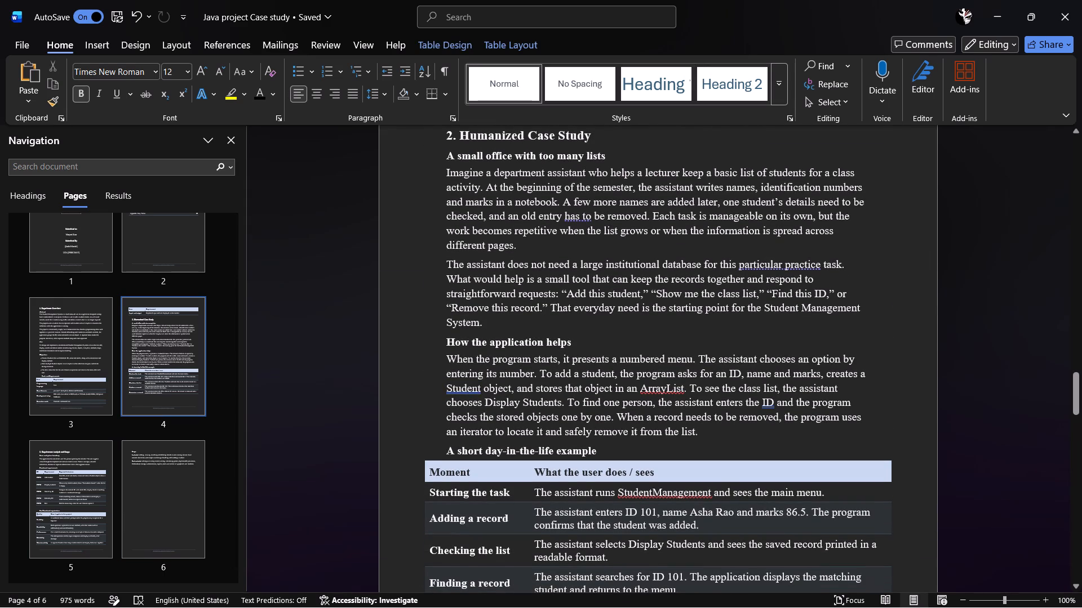
{"action": "left_click_drag", "start_coordinate": [601, 449], "coordinate": [408, 451]}
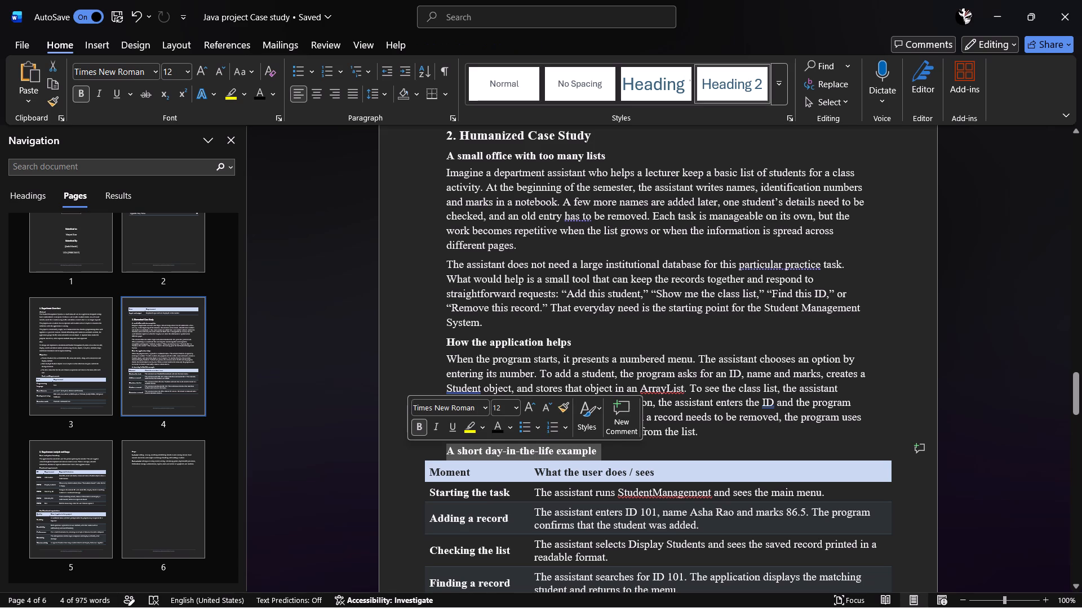
{"action": "key", "text": "BackSpace"}
{"action": "key", "text": "BackSpace"}
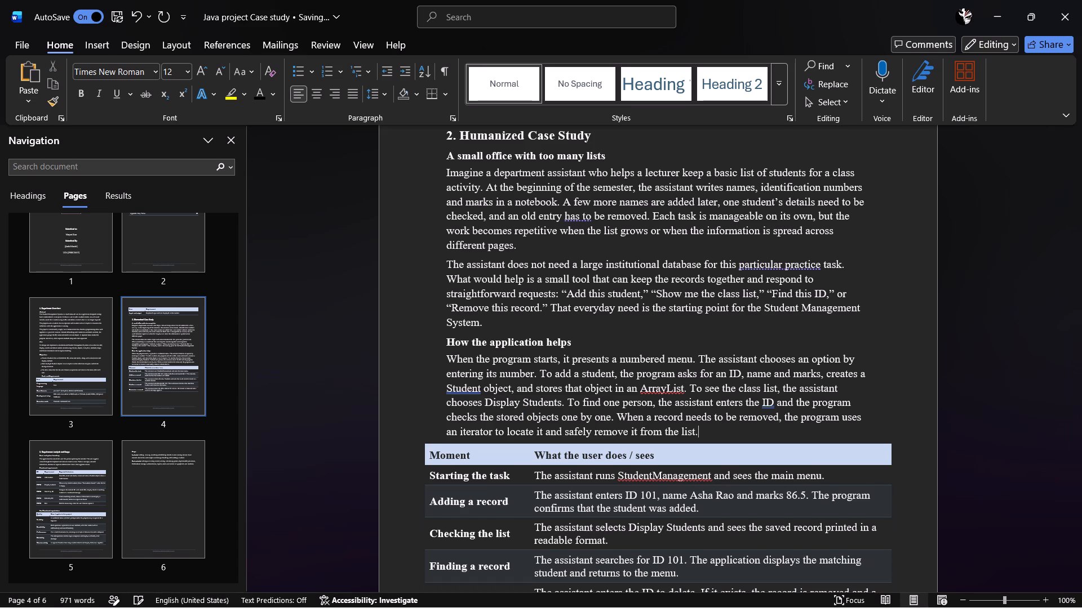
Examine the layout from the end of section 2 on page 4 through the section 3 tables to the Scope text.
{"action": "scroll", "coordinate": [429, 409], "scroll_direction": "down", "scroll_amount": 7}
{"action": "scroll", "coordinate": [489, 330], "scroll_direction": "down", "scroll_amount": 13}
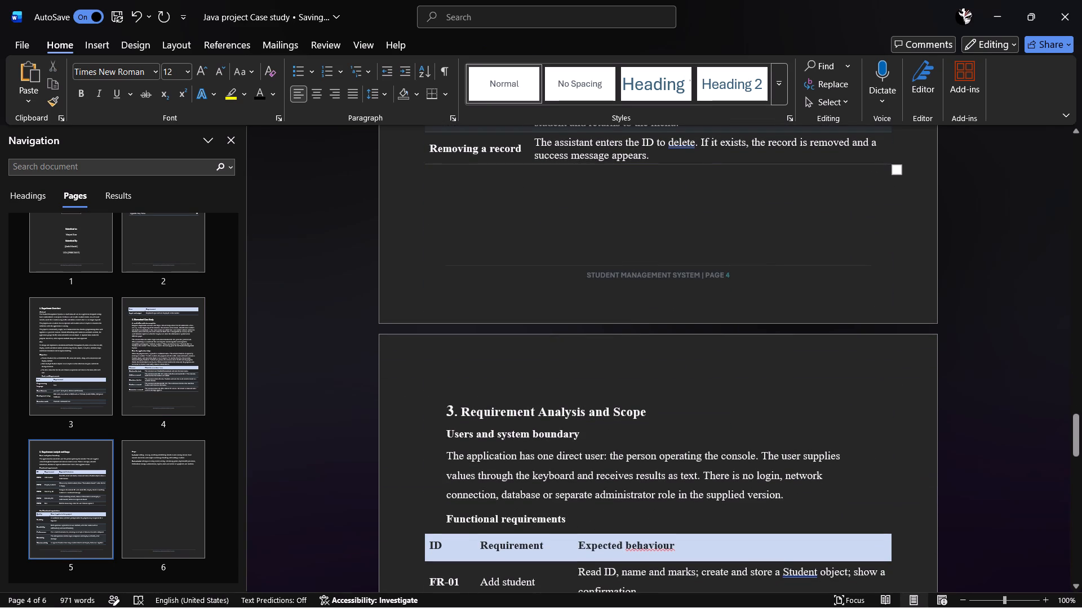
{"action": "scroll", "coordinate": [491, 322], "scroll_direction": "down", "scroll_amount": 17}
{"action": "scroll", "coordinate": [489, 318], "scroll_direction": "up", "scroll_amount": 11}
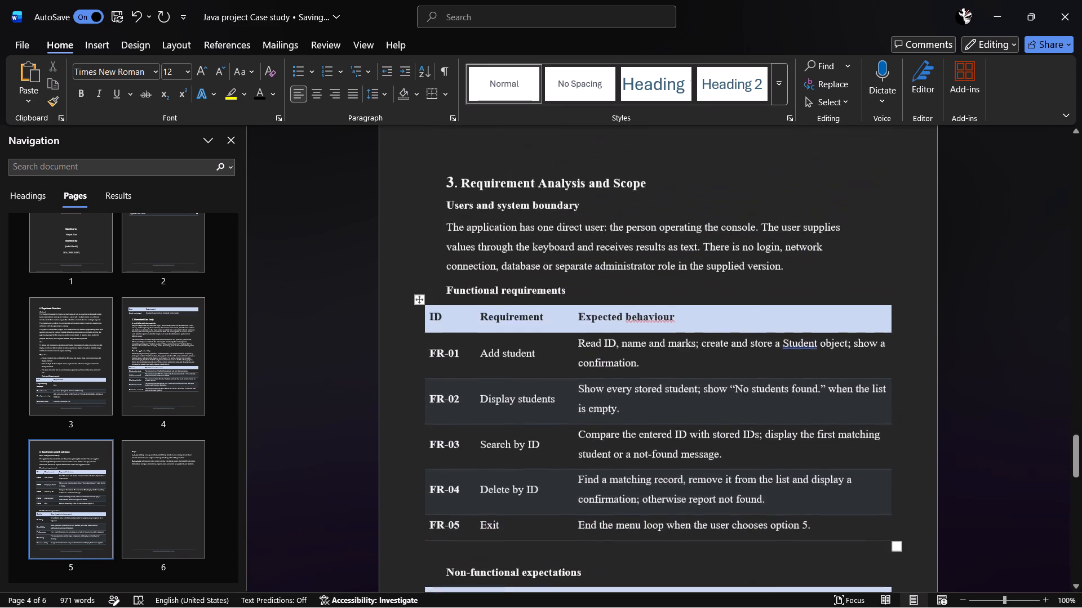
{"action": "scroll", "coordinate": [489, 318], "scroll_direction": "up", "scroll_amount": 16}
{"action": "scroll", "coordinate": [489, 315], "scroll_direction": "down", "scroll_amount": 12}
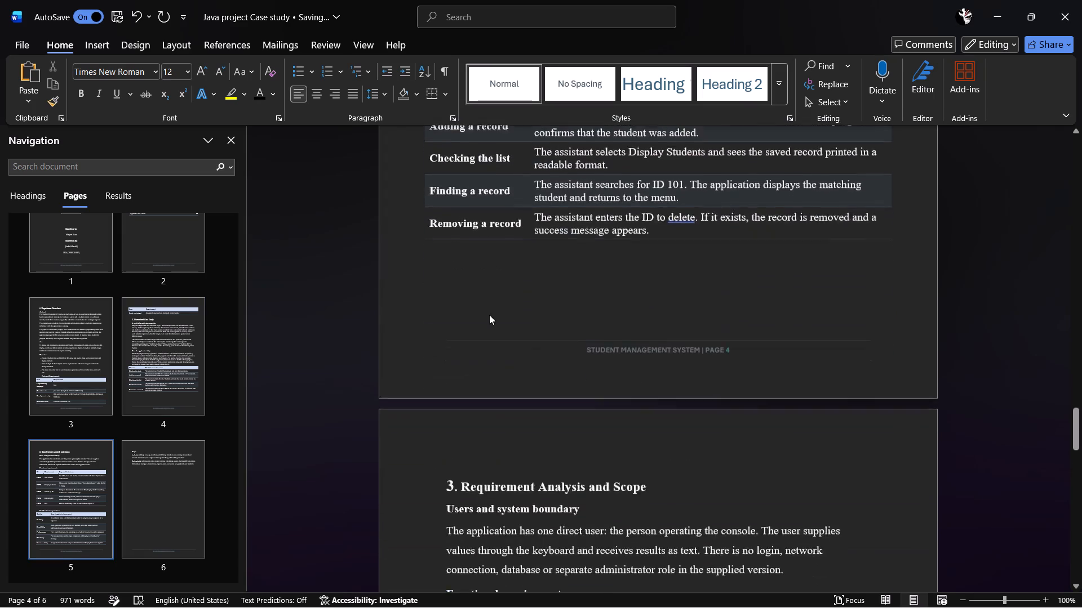
{"action": "scroll", "coordinate": [489, 315], "scroll_direction": "down", "scroll_amount": 7}
{"action": "scroll", "coordinate": [489, 306], "scroll_direction": "up", "scroll_amount": 20}
{"action": "scroll", "coordinate": [489, 306], "scroll_direction": "up", "scroll_amount": 1}
{"action": "scroll", "coordinate": [489, 303], "scroll_direction": "down", "scroll_amount": 6}
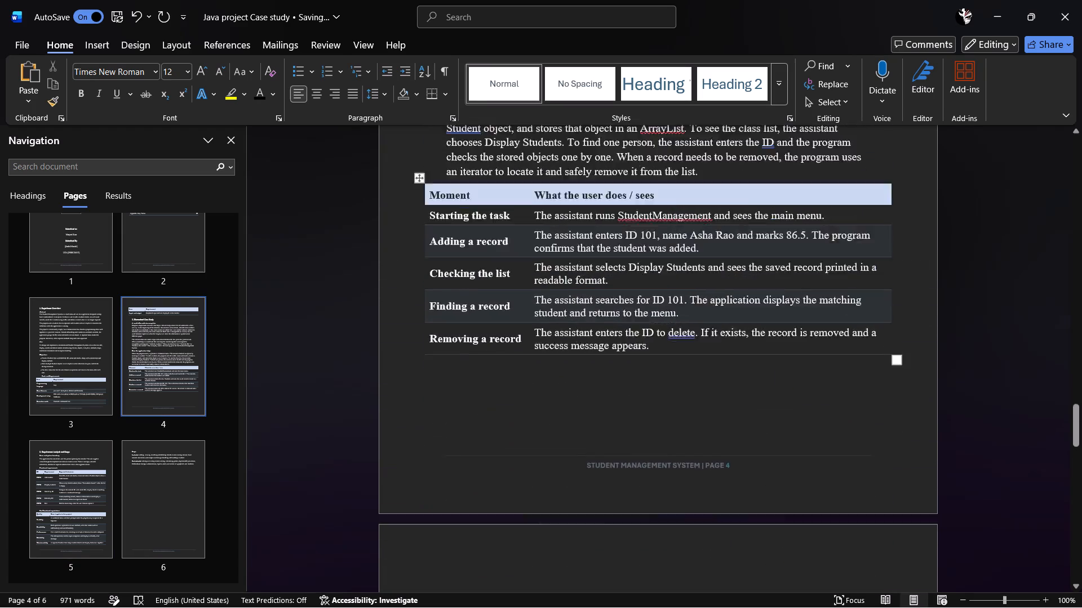
{"action": "scroll", "coordinate": [489, 300], "scroll_direction": "down", "scroll_amount": 19}
{"action": "scroll", "coordinate": [490, 297], "scroll_direction": "down", "scroll_amount": 15}
{"action": "scroll", "coordinate": [490, 297], "scroll_direction": "down", "scroll_amount": 11}
{"action": "scroll", "coordinate": [490, 297], "scroll_direction": "up", "scroll_amount": 7}
{"action": "scroll", "coordinate": [515, 309], "scroll_direction": "down", "scroll_amount": 7}
{"action": "scroll", "coordinate": [569, 327], "scroll_direction": "up", "scroll_amount": 6}
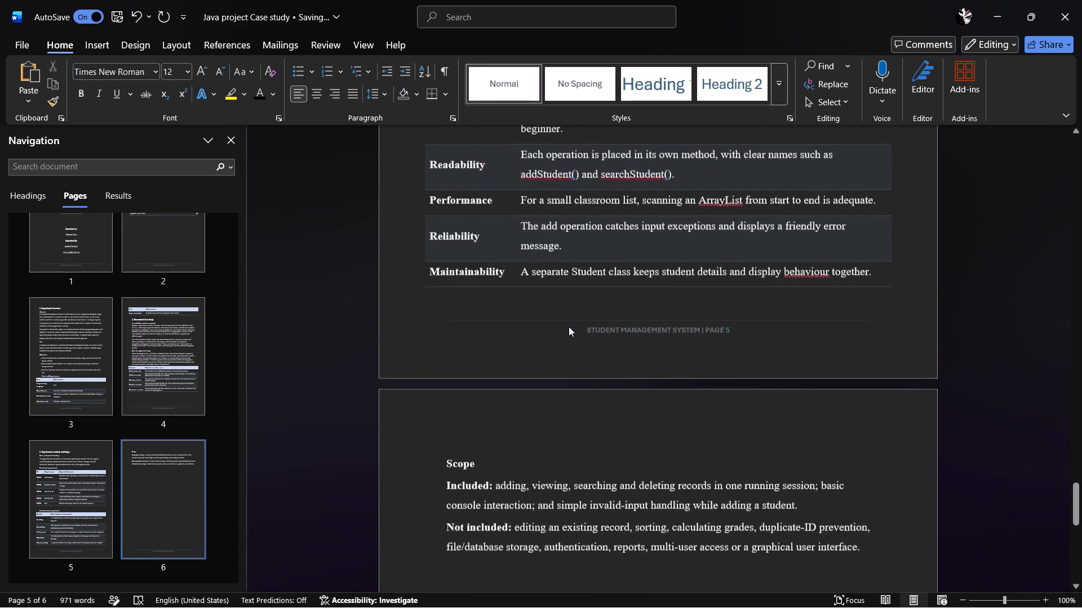
Delete the Scope heading and its Included and Not included paragraphs from page 6.
{"action": "scroll", "coordinate": [569, 327], "scroll_direction": "down", "scroll_amount": 6}
{"action": "left_click_drag", "start_coordinate": [869, 413], "coordinate": [420, 328]}
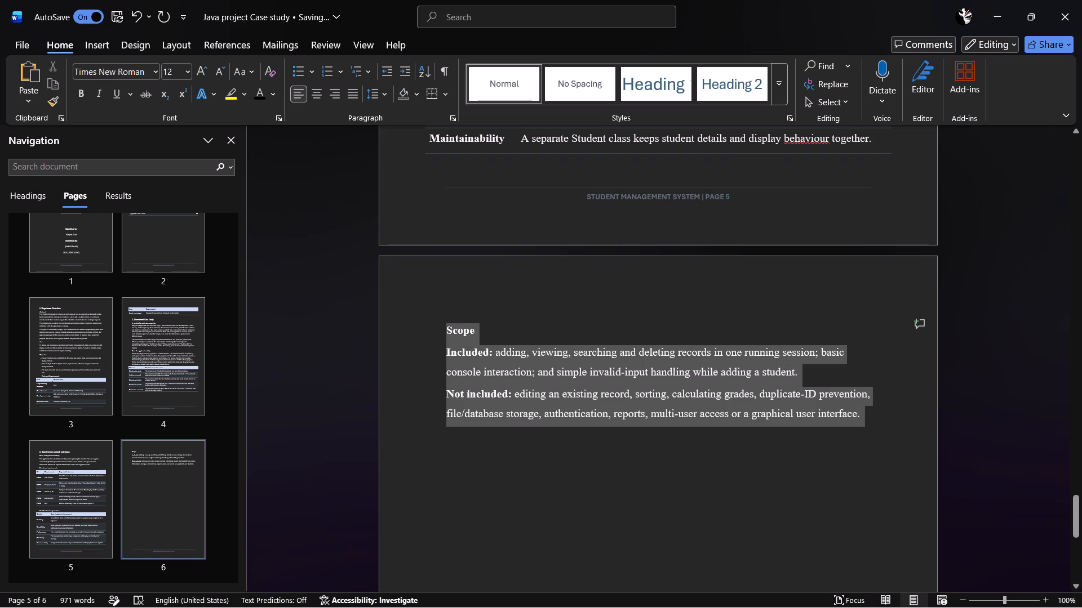
{"action": "left_click_drag", "start_coordinate": [420, 328], "coordinate": [418, 325]}
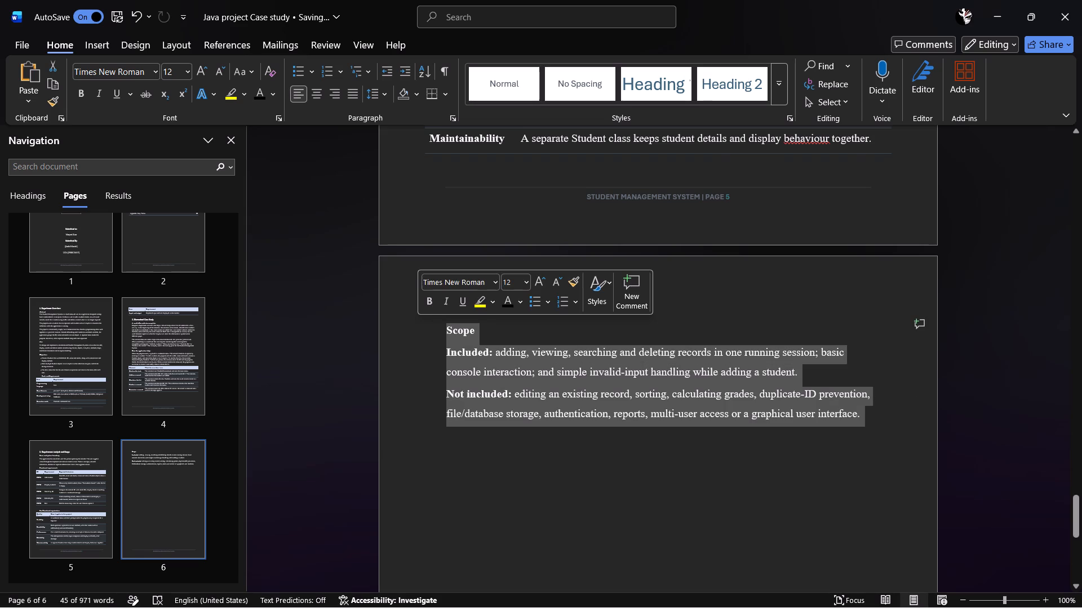
{"action": "key", "text": "BackSpace"}
In Student_Management_System_Experiment_Report, copy section 4 "System Design and Working Flow" from its heading through the "Menu and control flow" table.
{"action": "scroll", "coordinate": [454, 292], "scroll_direction": "up", "scroll_amount": 20}
{"action": "scroll", "coordinate": [454, 292], "scroll_direction": "up", "scroll_amount": 17}
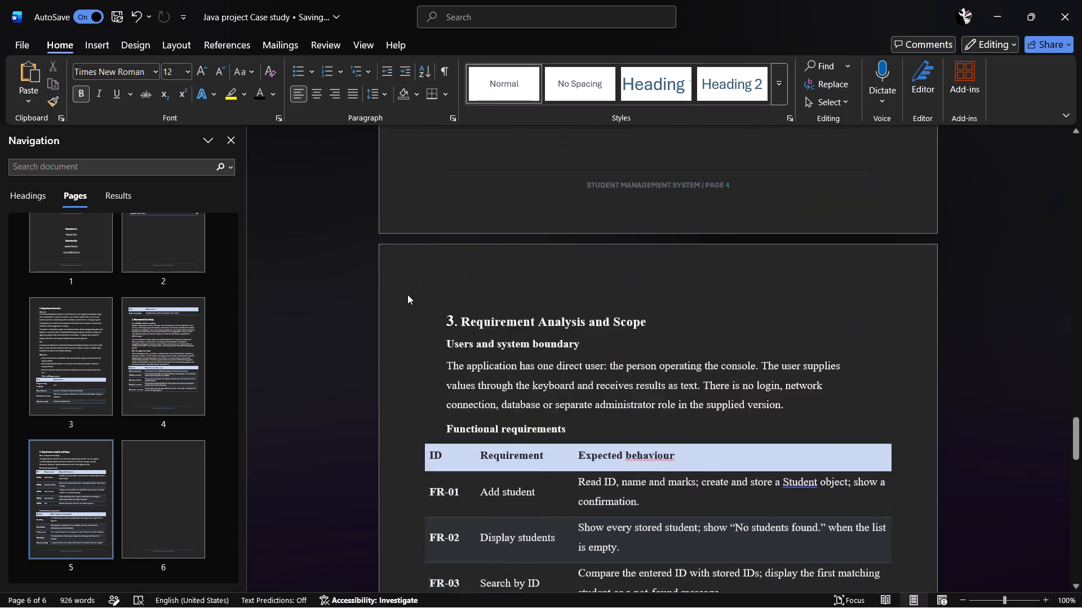
{"action": "scroll", "coordinate": [407, 294], "scroll_direction": "up", "scroll_amount": 7}
{"action": "scroll", "coordinate": [406, 294], "scroll_direction": "down", "scroll_amount": 20}
{"action": "scroll", "coordinate": [406, 294], "scroll_direction": "down", "scroll_amount": 2}
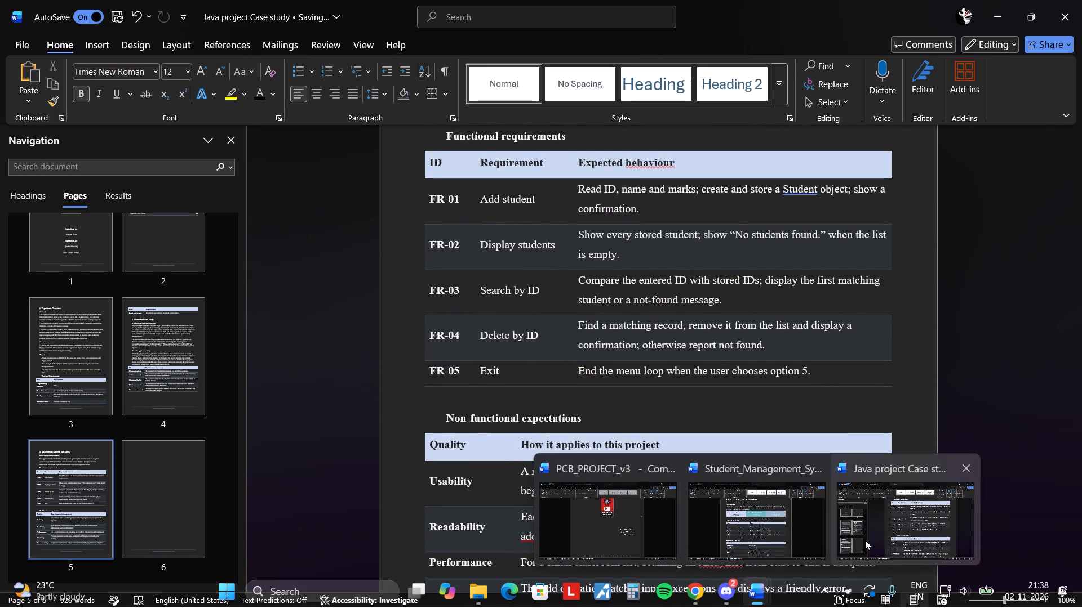
{"action": "left_click", "coordinate": [866, 540]}
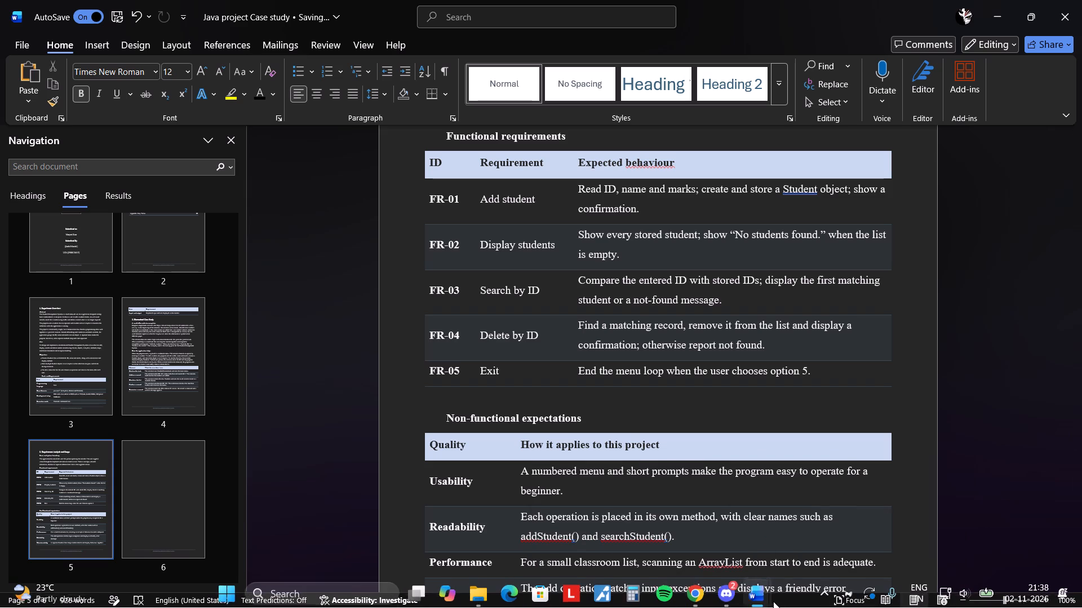
{"action": "left_click", "coordinate": [753, 593]}
{"action": "left_click", "coordinate": [765, 527]}
{"action": "scroll", "coordinate": [612, 399], "scroll_direction": "down", "scroll_amount": 15}
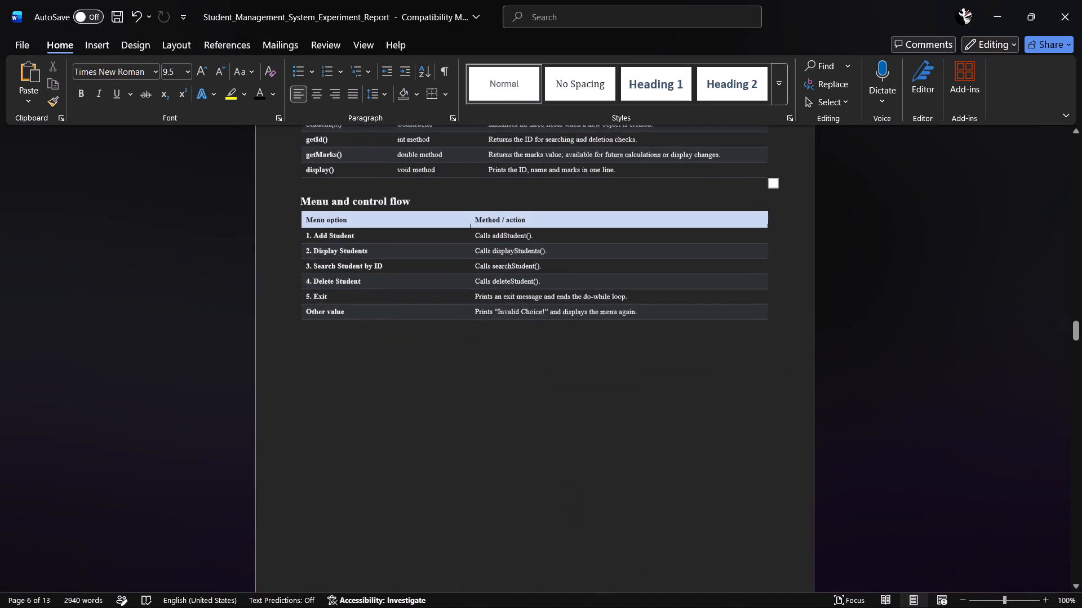
{"action": "scroll", "coordinate": [534, 387], "scroll_direction": "down", "scroll_amount": 13}
{"action": "scroll", "coordinate": [434, 390], "scroll_direction": "up", "scroll_amount": 20}
{"action": "scroll", "coordinate": [434, 390], "scroll_direction": "up", "scroll_amount": 19}
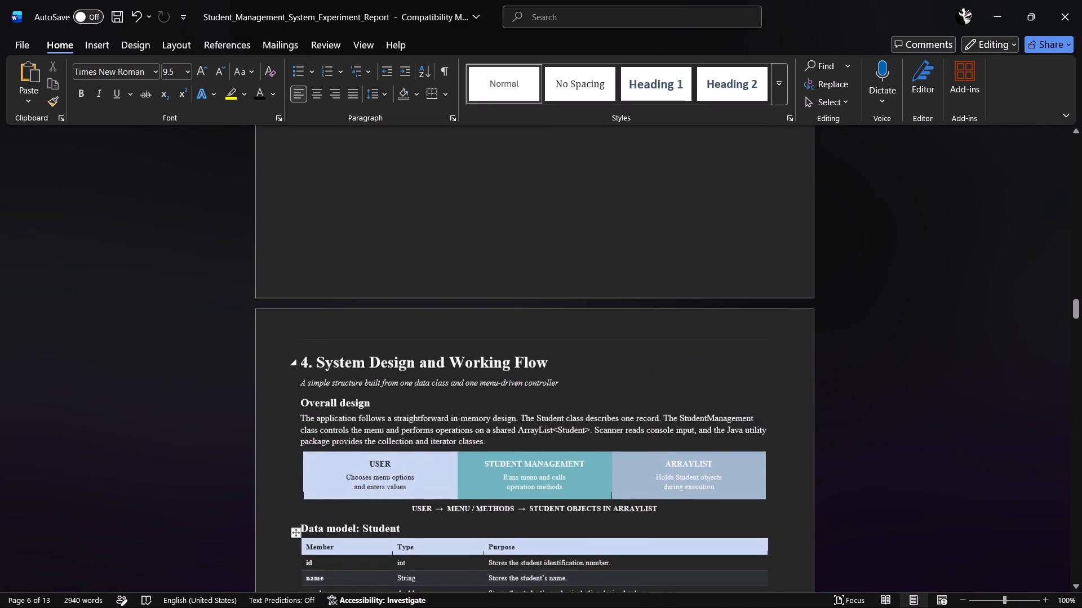
{"action": "scroll", "coordinate": [433, 392], "scroll_direction": "down", "scroll_amount": 10}
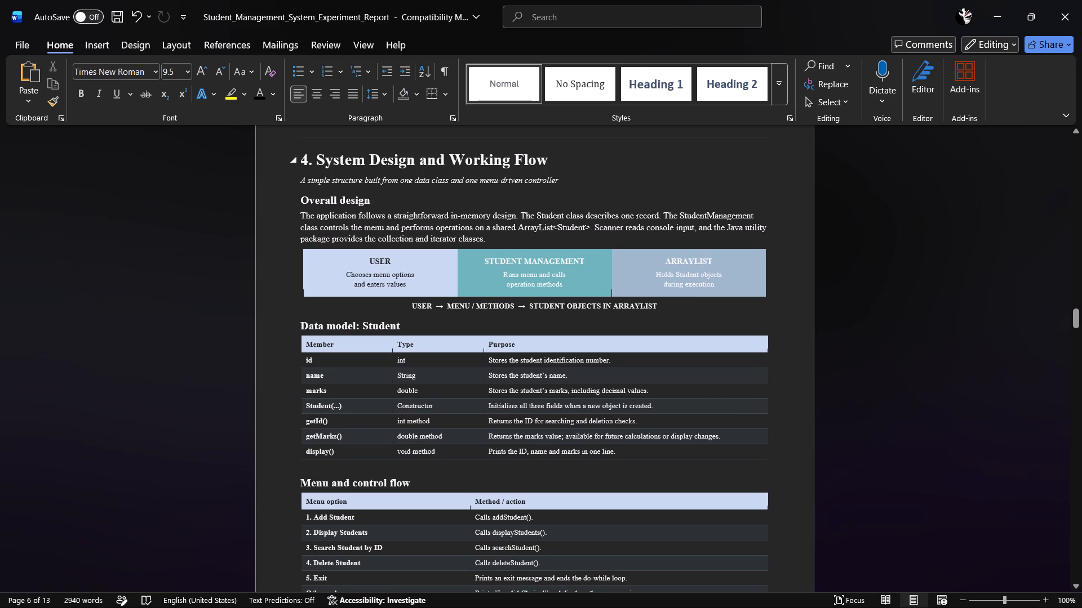
{"action": "left_click_drag", "start_coordinate": [299, 160], "coordinate": [539, 373]}
{"action": "scroll", "coordinate": [415, 321], "scroll_direction": "down", "scroll_amount": 6}
{"action": "scroll", "coordinate": [444, 357], "scroll_direction": "down", "scroll_amount": 4}
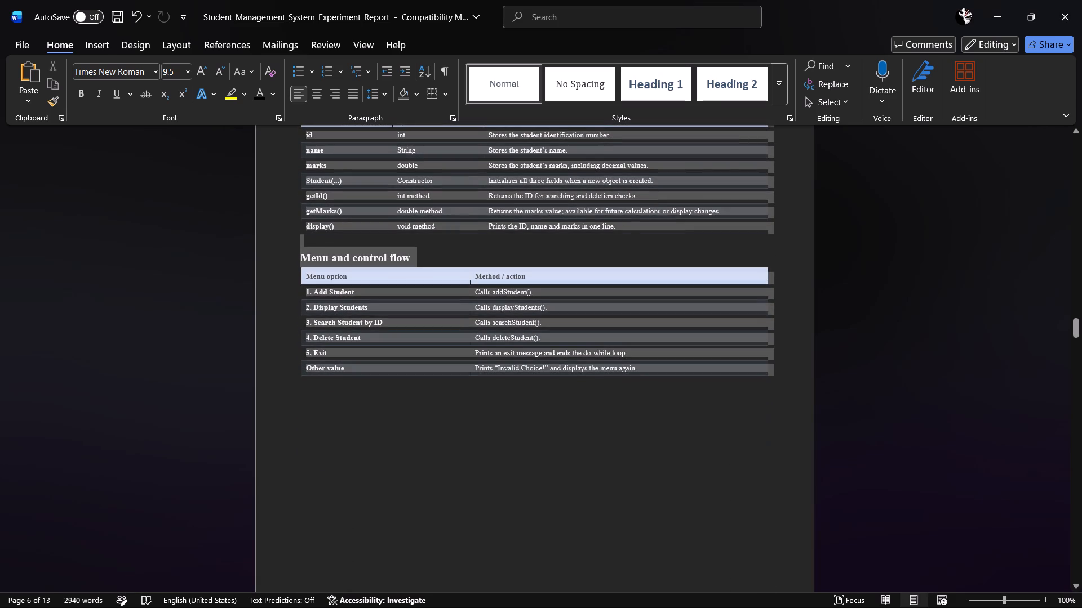
{"action": "left_click_drag", "start_coordinate": [539, 373], "coordinate": [747, 361]}
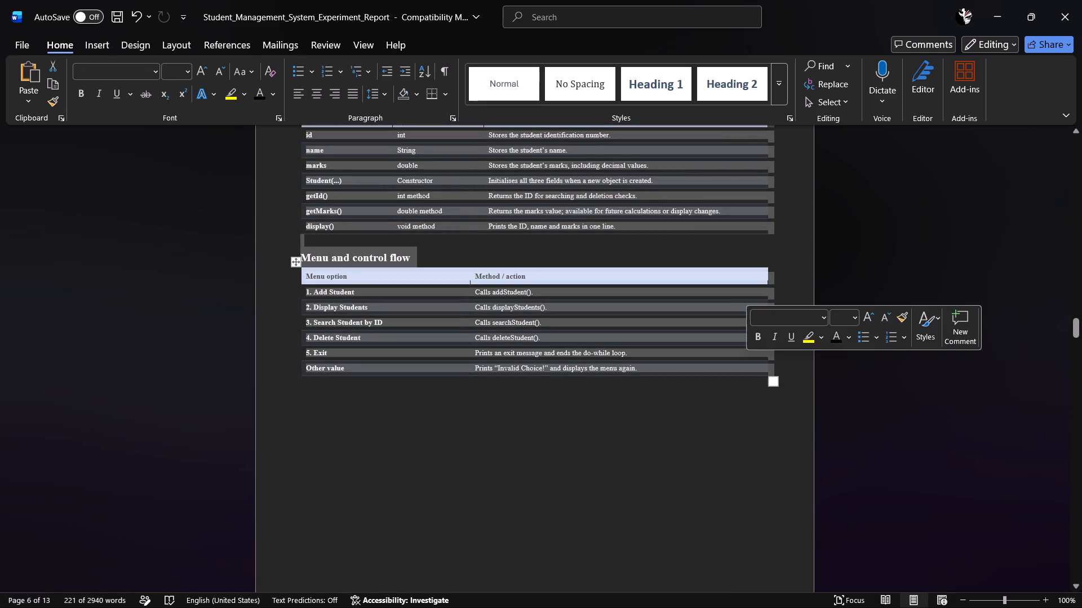
{"action": "key", "text": "ctrl+c"}
{"action": "key", "text": "ctrl+c"}
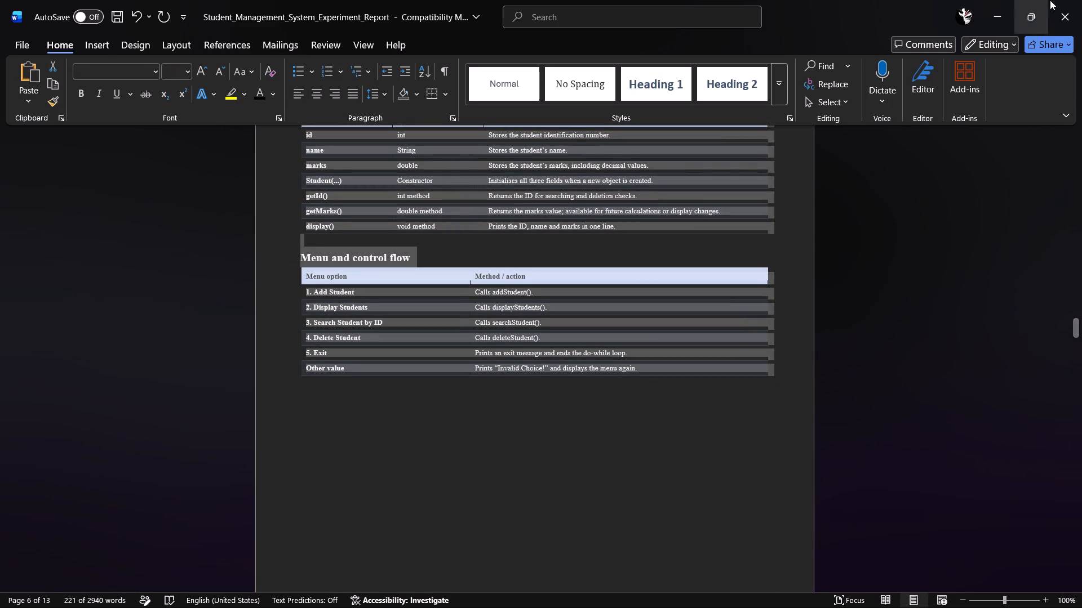
Paste the copied section 4 onto the empty page 6 of the Java project Case study document.
{"action": "left_click", "coordinate": [1003, 4]}
{"action": "scroll", "coordinate": [602, 366], "scroll_direction": "down", "scroll_amount": 15}
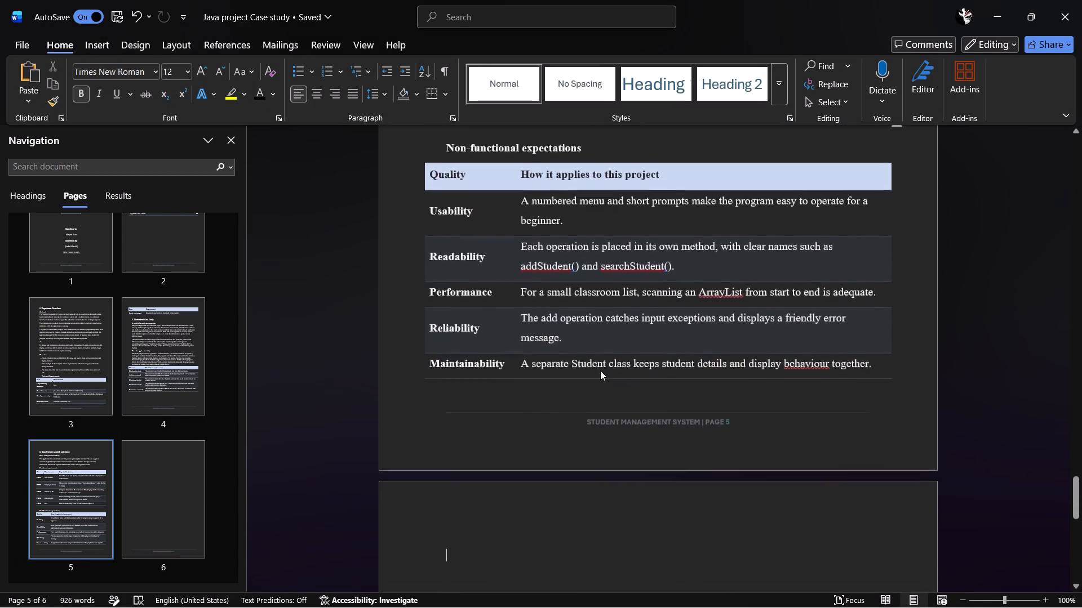
{"action": "scroll", "coordinate": [600, 370], "scroll_direction": "down", "scroll_amount": 2}
{"action": "left_click", "coordinate": [529, 417]}
{"action": "key", "text": "ctrl+v"}
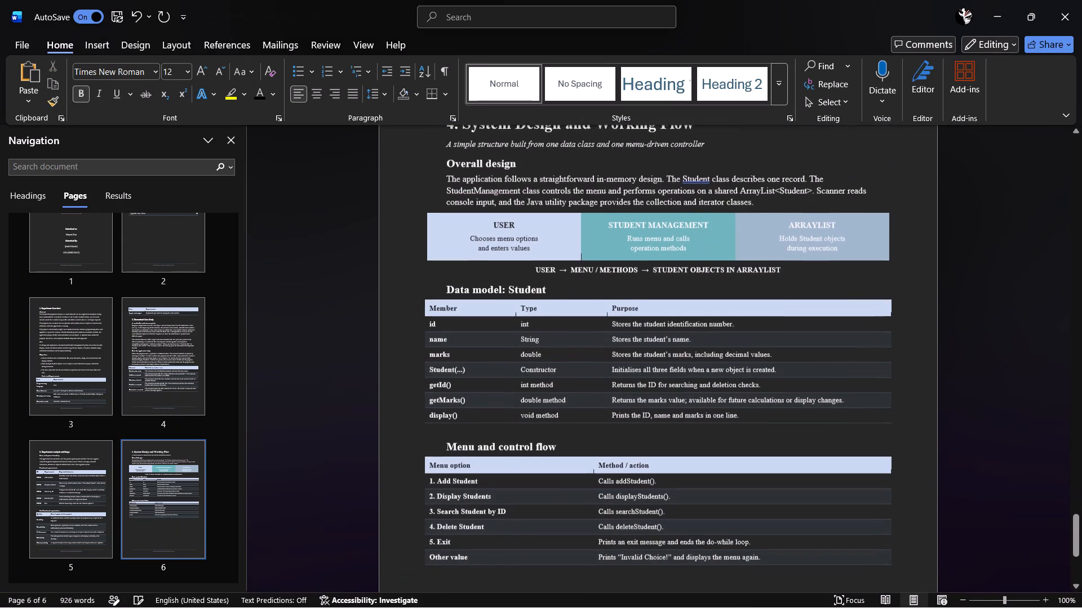
{"action": "scroll", "coordinate": [529, 427], "scroll_direction": "up", "scroll_amount": 6}
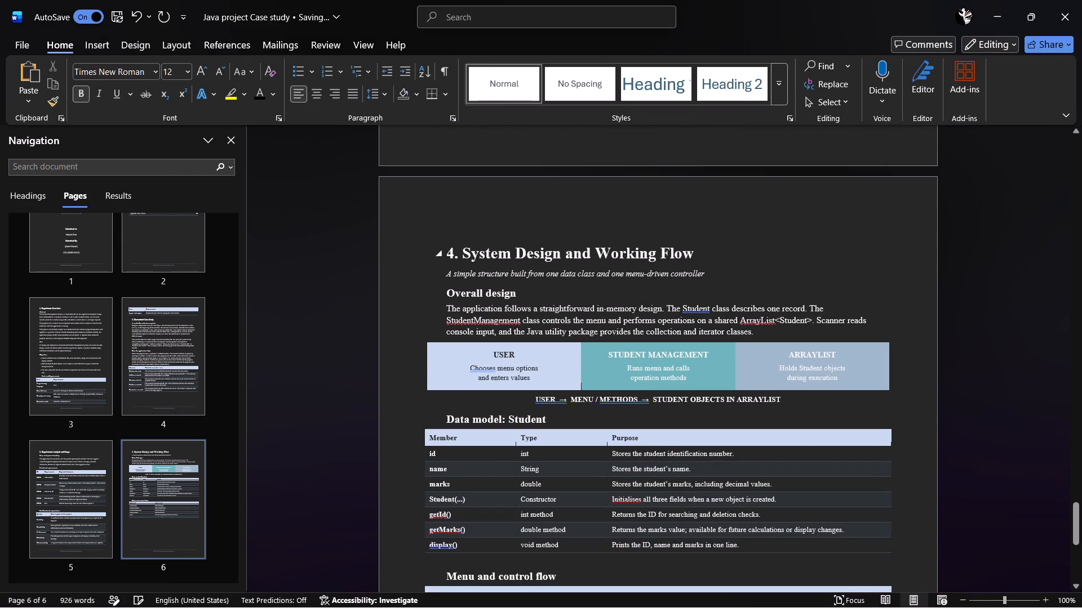
Set the "System Design and Working Flow" heading text of section 4 to 14 pt.
{"action": "left_click_drag", "start_coordinate": [451, 256], "coordinate": [688, 251]}
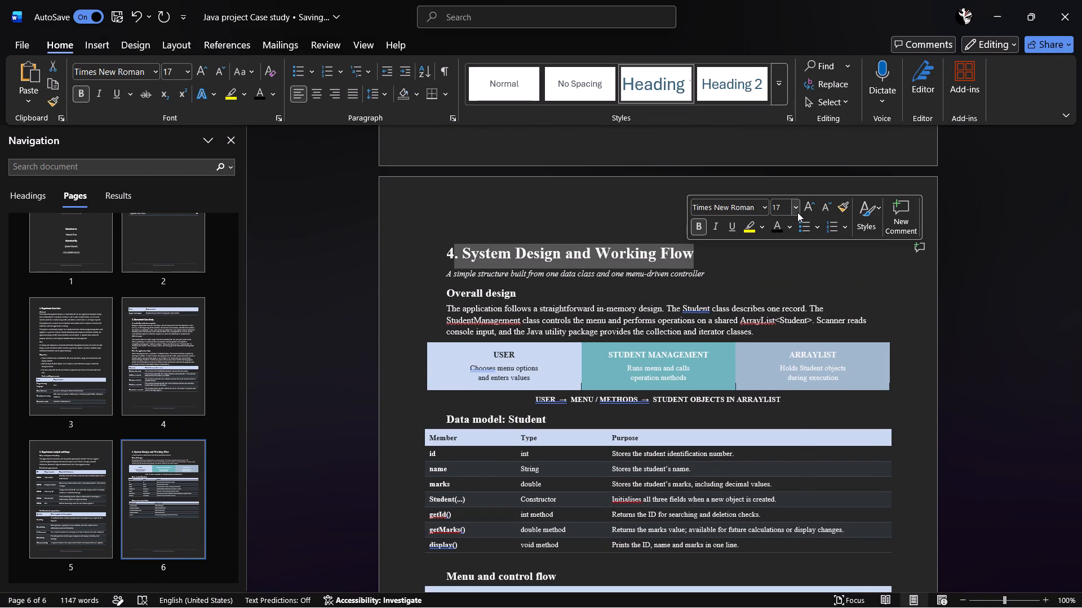
{"action": "left_click", "coordinate": [798, 212]}
{"action": "left_click", "coordinate": [781, 311]}
{"action": "left_click", "coordinate": [597, 297]}
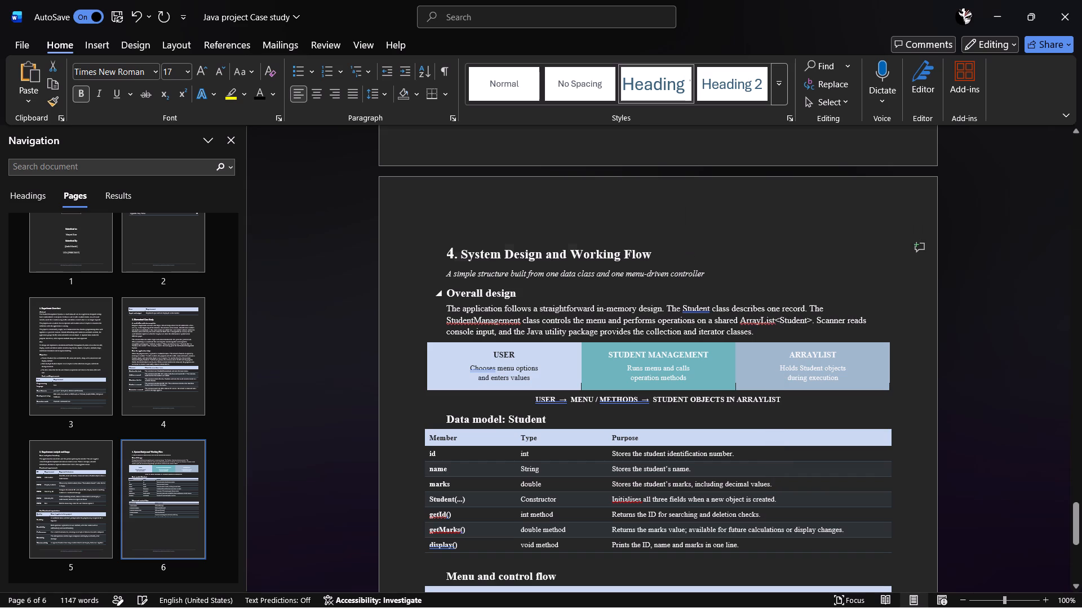
Delete the italic subtitle line "A simple structure built from one data class and one menu-driven controller" under the section 4 heading.
{"action": "left_click_drag", "start_coordinate": [715, 270], "coordinate": [452, 271]}
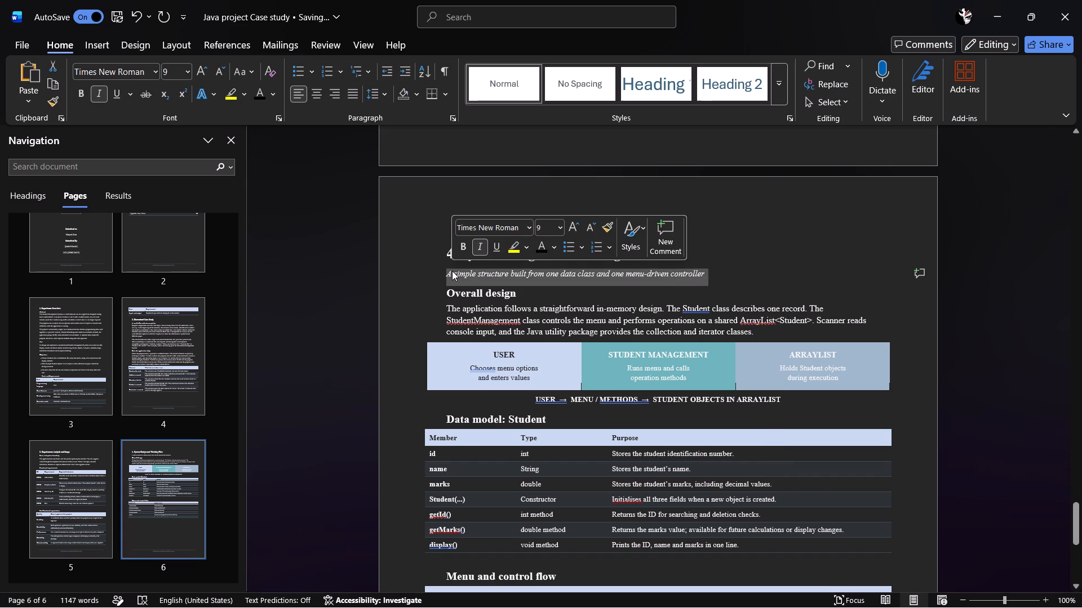
{"action": "key", "text": "BackSpace"}
Set the section 4 content from "Overall design" through the "Menu and control flow" table to 12 pt.
{"action": "left_click_drag", "start_coordinate": [447, 274], "coordinate": [562, 346]}
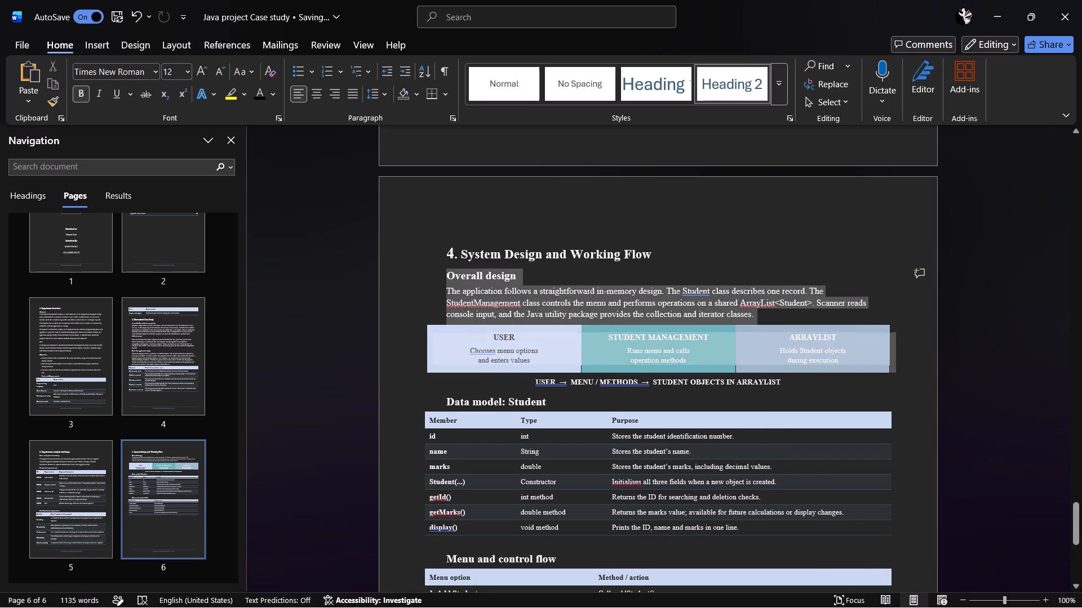
{"action": "left_click_drag", "start_coordinate": [562, 346], "coordinate": [764, 436]}
{"action": "scroll", "coordinate": [577, 365], "scroll_direction": "down", "scroll_amount": 11}
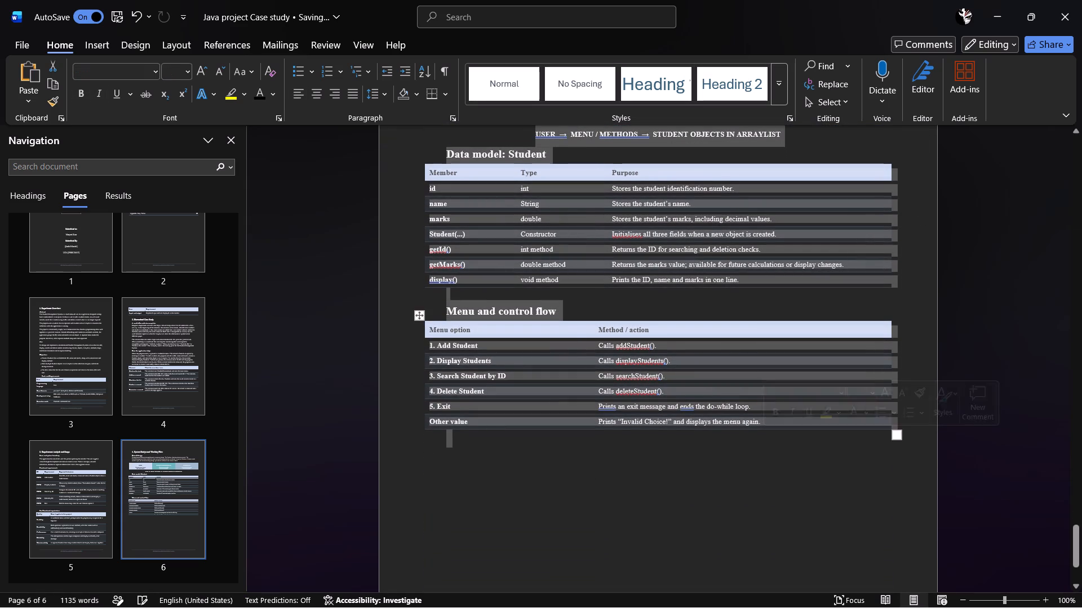
{"action": "left_click", "coordinate": [180, 71]}
{"action": "left_click", "coordinate": [190, 70]}
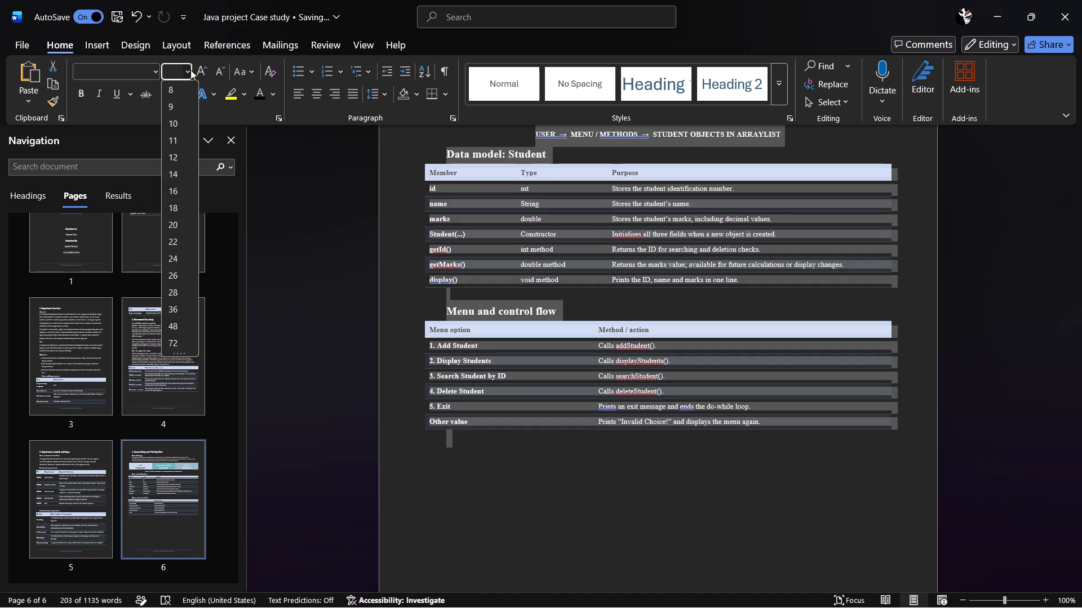
{"action": "left_click", "coordinate": [181, 161]}
{"action": "scroll", "coordinate": [609, 367], "scroll_direction": "down", "scroll_amount": 12}
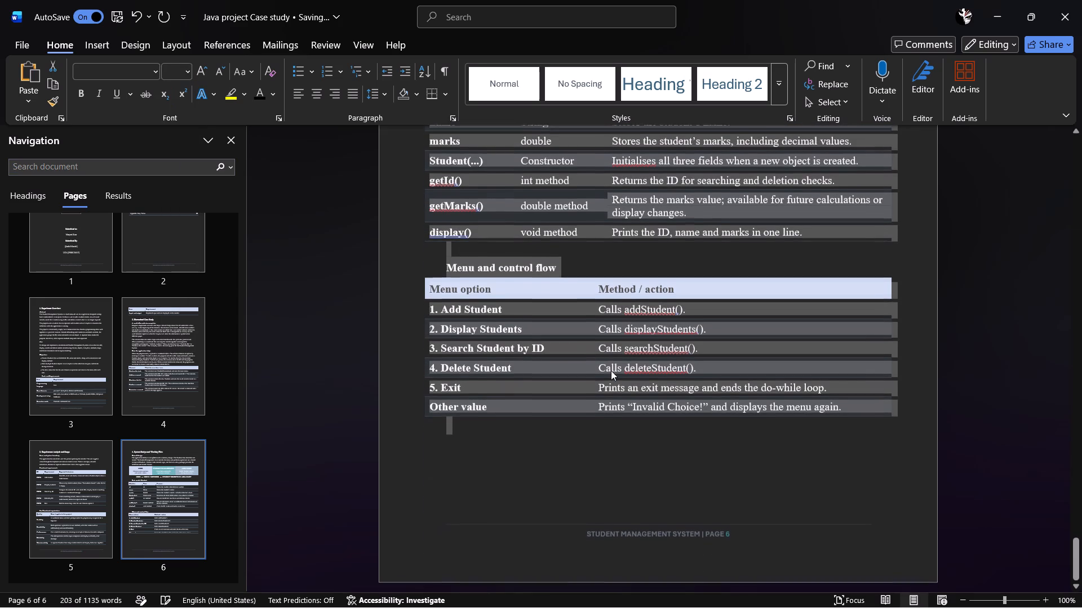
{"action": "left_click", "coordinate": [555, 424]}
Increase the line spacing of the section 4 content from "Overall design" through the "Menu and control flow" table.
{"action": "scroll", "coordinate": [555, 424], "scroll_direction": "up", "scroll_amount": 15}
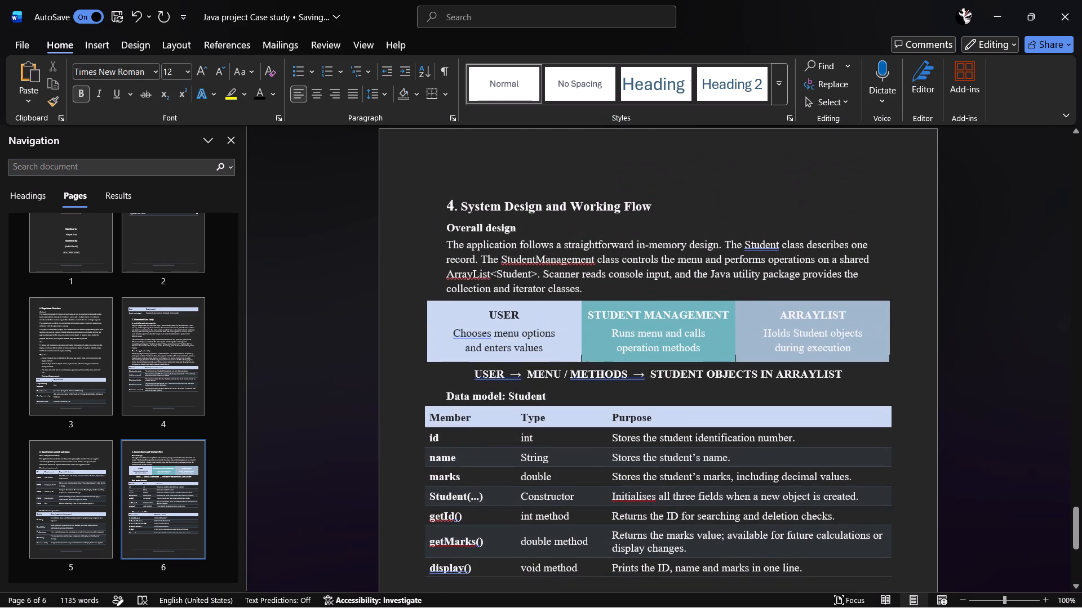
{"action": "left_click_drag", "start_coordinate": [444, 230], "coordinate": [780, 522]}
{"action": "scroll", "coordinate": [526, 433], "scroll_direction": "down", "scroll_amount": 9}
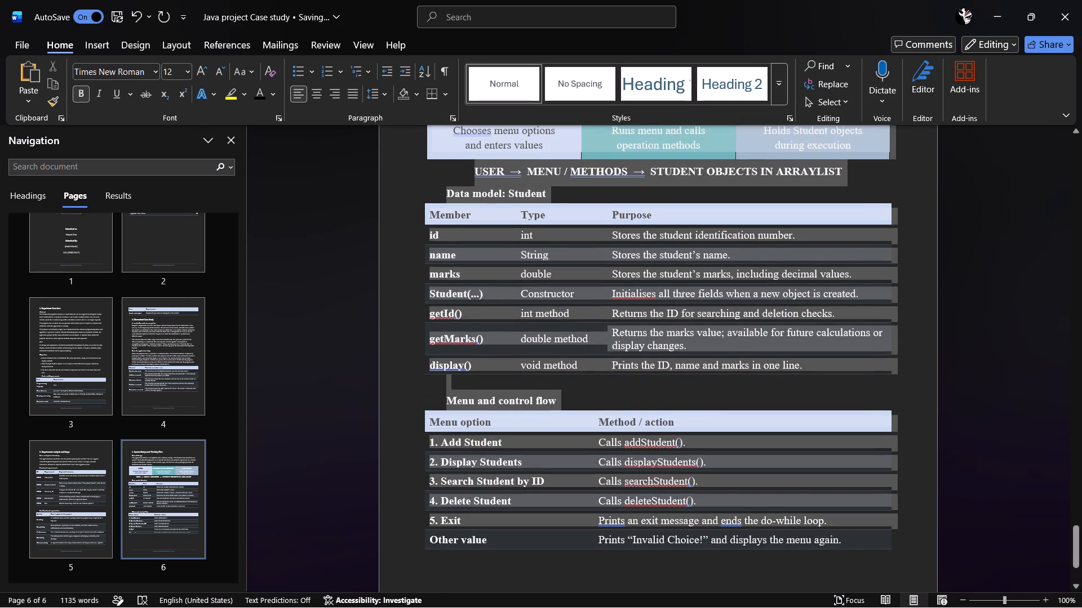
{"action": "left_click_drag", "start_coordinate": [780, 522], "coordinate": [851, 548]}
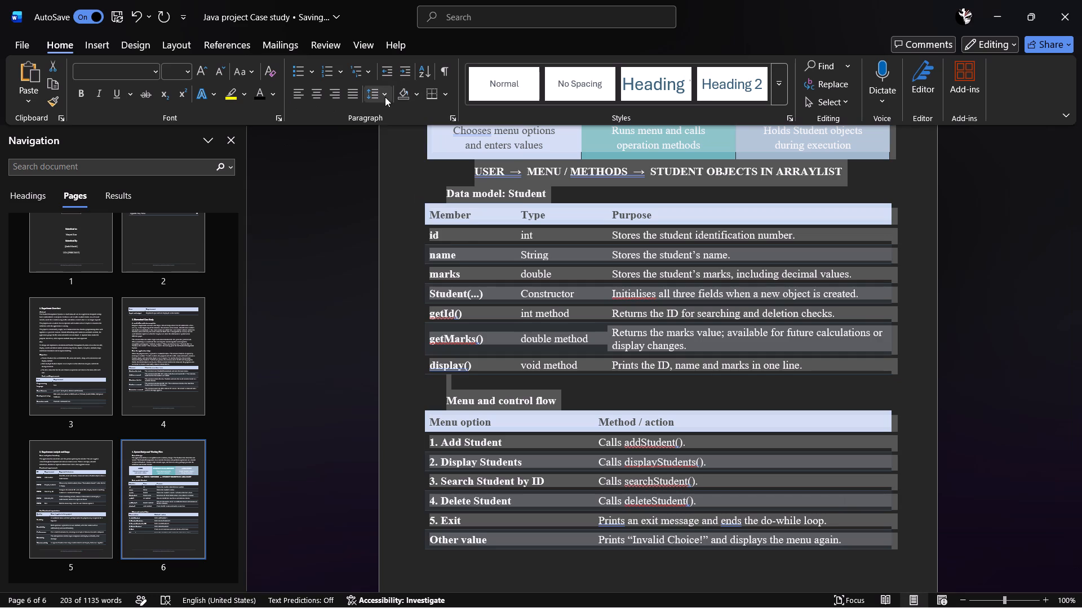
{"action": "left_click", "coordinate": [385, 97]}
{"action": "left_click", "coordinate": [403, 153]}
{"action": "scroll", "coordinate": [485, 213], "scroll_direction": "down", "scroll_amount": 9}
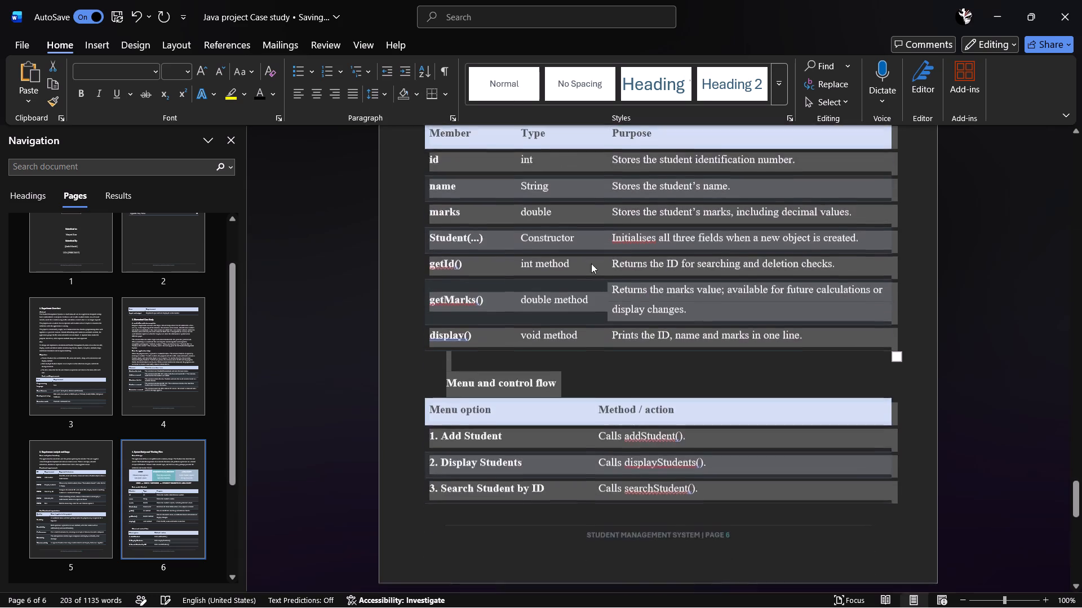
{"action": "scroll", "coordinate": [591, 263], "scroll_direction": "down", "scroll_amount": 19}
{"action": "scroll", "coordinate": [587, 262], "scroll_direction": "up", "scroll_amount": 15}
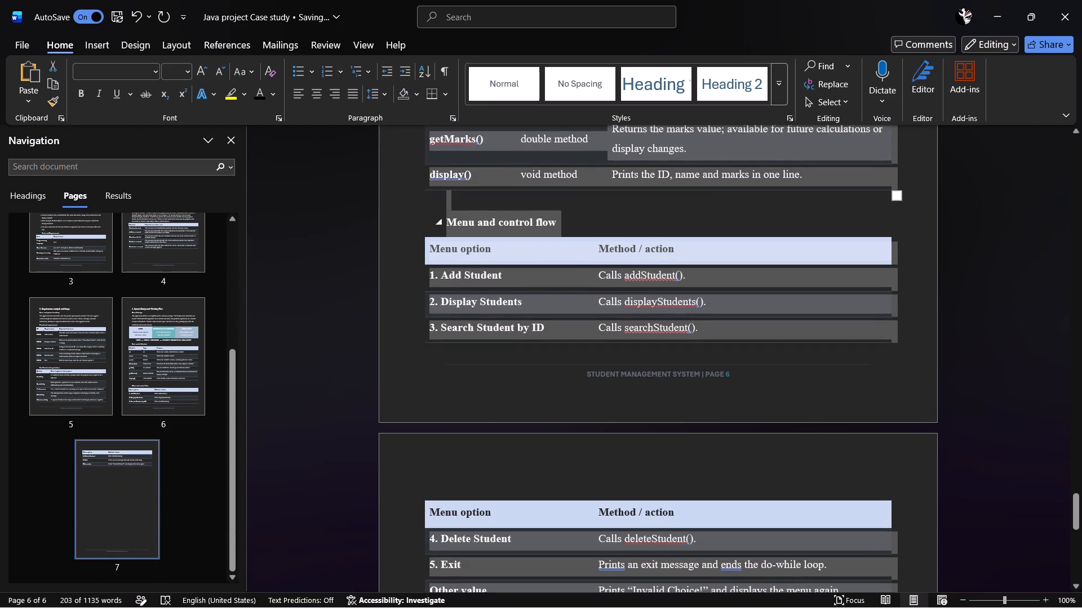
{"action": "scroll", "coordinate": [649, 433], "scroll_direction": "down", "scroll_amount": 10}
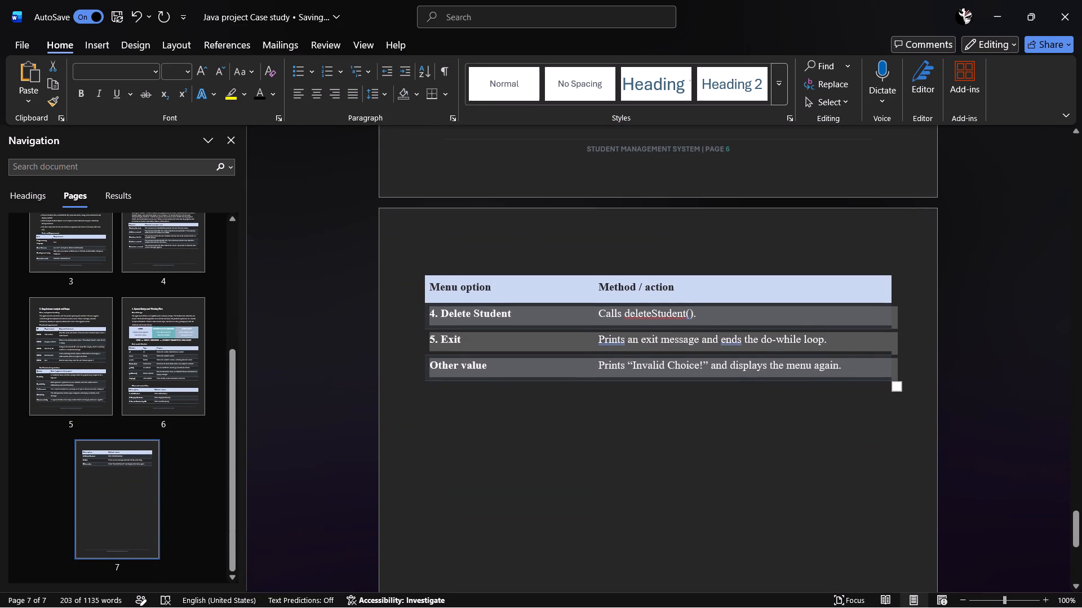
{"action": "scroll", "coordinate": [793, 397], "scroll_direction": "up", "scroll_amount": 20}
{"action": "scroll", "coordinate": [793, 397], "scroll_direction": "up", "scroll_amount": 12}
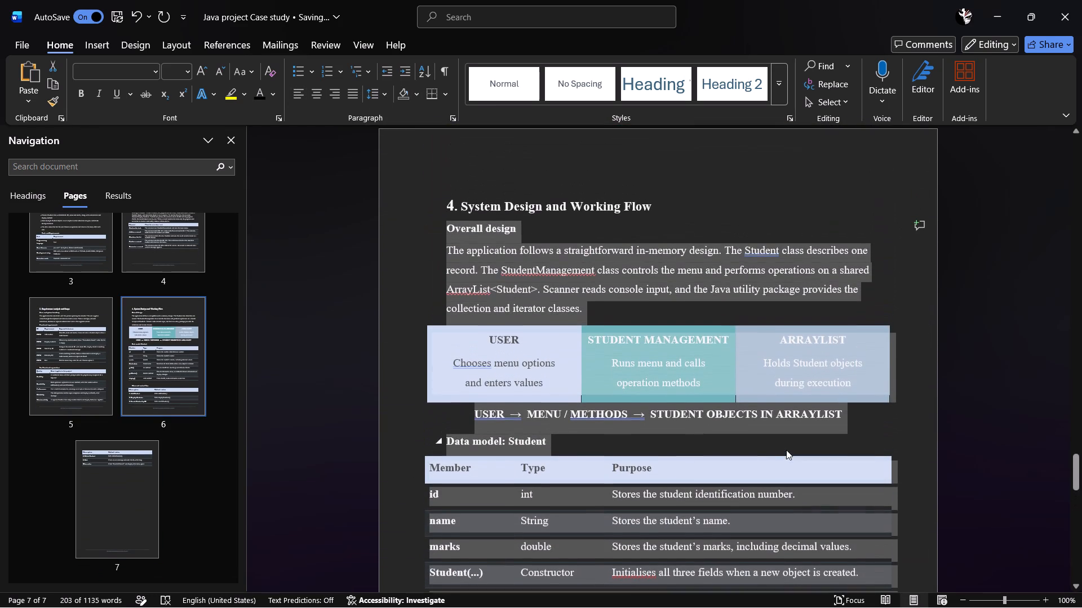
{"action": "left_click", "coordinate": [495, 266]}
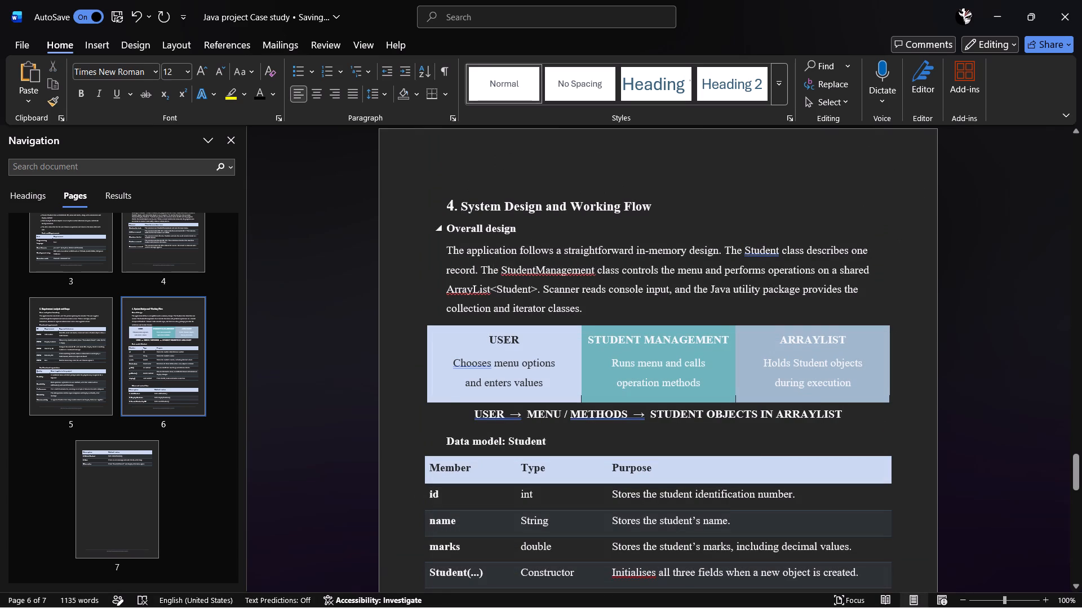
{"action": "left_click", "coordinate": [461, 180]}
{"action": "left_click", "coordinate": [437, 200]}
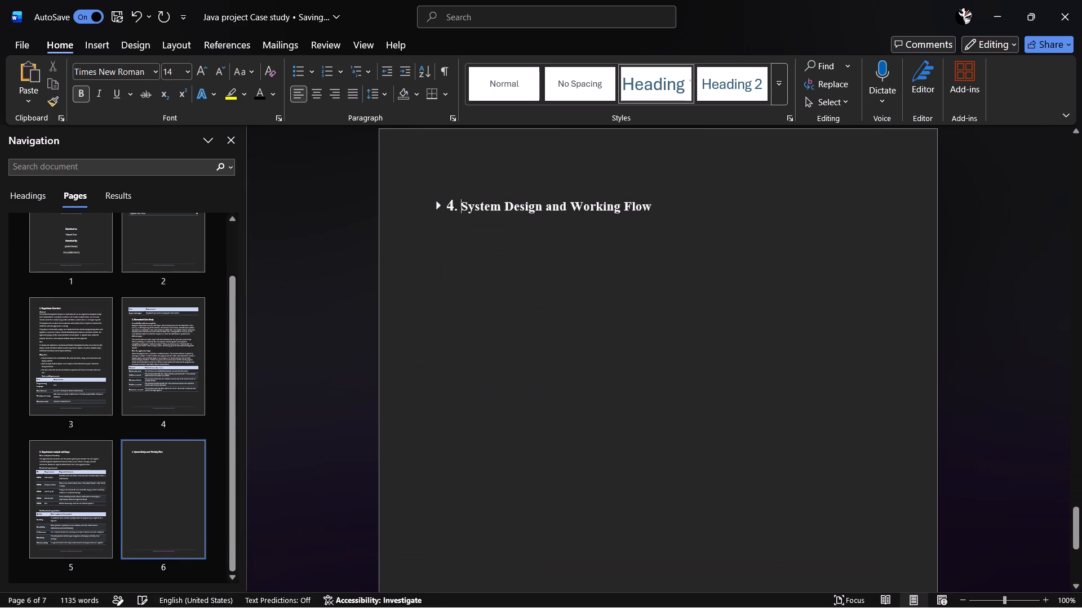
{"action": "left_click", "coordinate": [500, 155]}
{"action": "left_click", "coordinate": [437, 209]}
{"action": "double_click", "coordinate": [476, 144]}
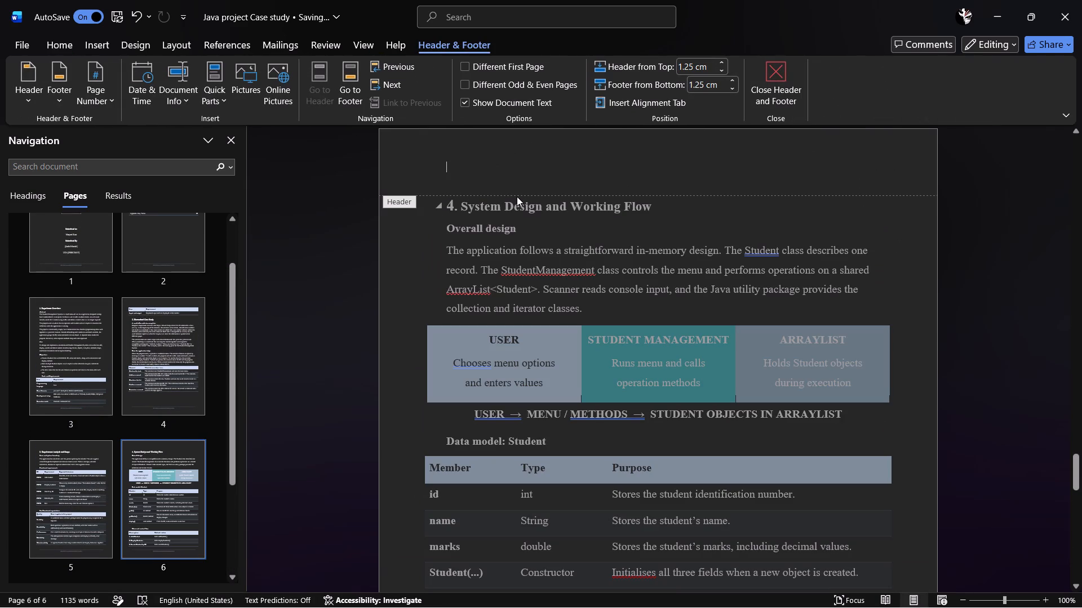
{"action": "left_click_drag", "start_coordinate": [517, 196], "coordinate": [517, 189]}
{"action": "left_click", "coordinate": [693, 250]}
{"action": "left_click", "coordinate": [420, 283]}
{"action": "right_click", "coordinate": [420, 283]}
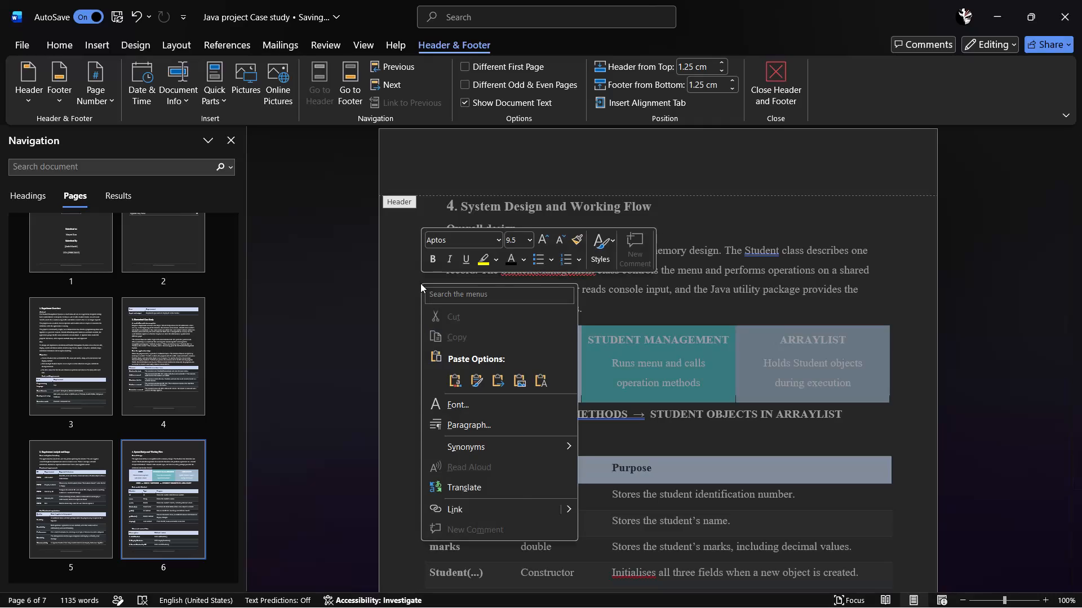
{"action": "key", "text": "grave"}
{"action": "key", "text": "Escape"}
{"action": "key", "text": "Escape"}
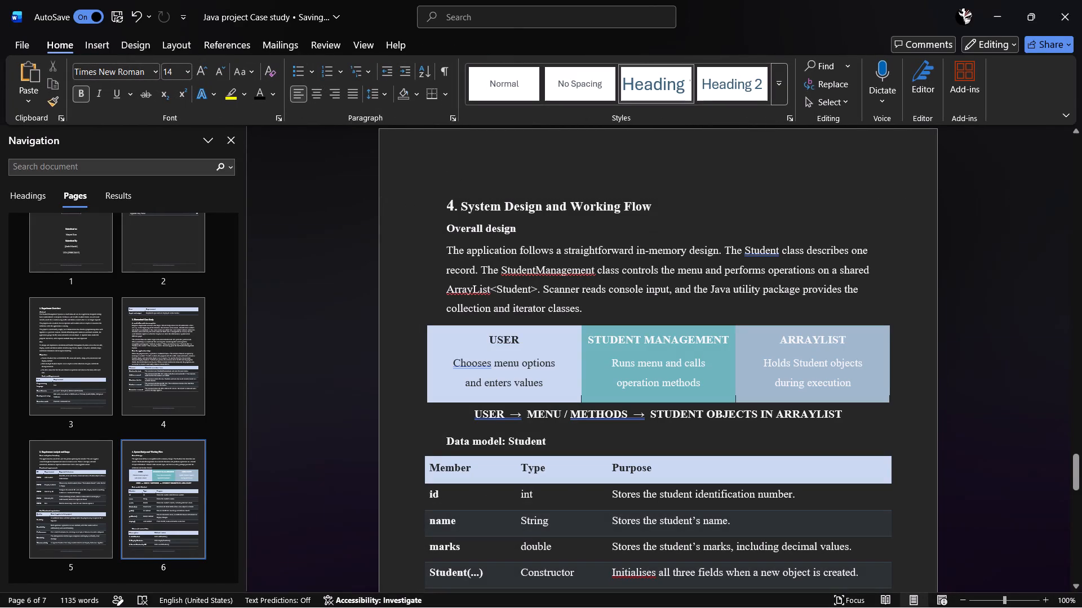
Delete the line "USER → MENU / METHODS → STUDENT OBJECTS IN ARRAYLIST" below the three-box design diagram.
{"action": "scroll", "coordinate": [445, 274], "scroll_direction": "down", "scroll_amount": 5}
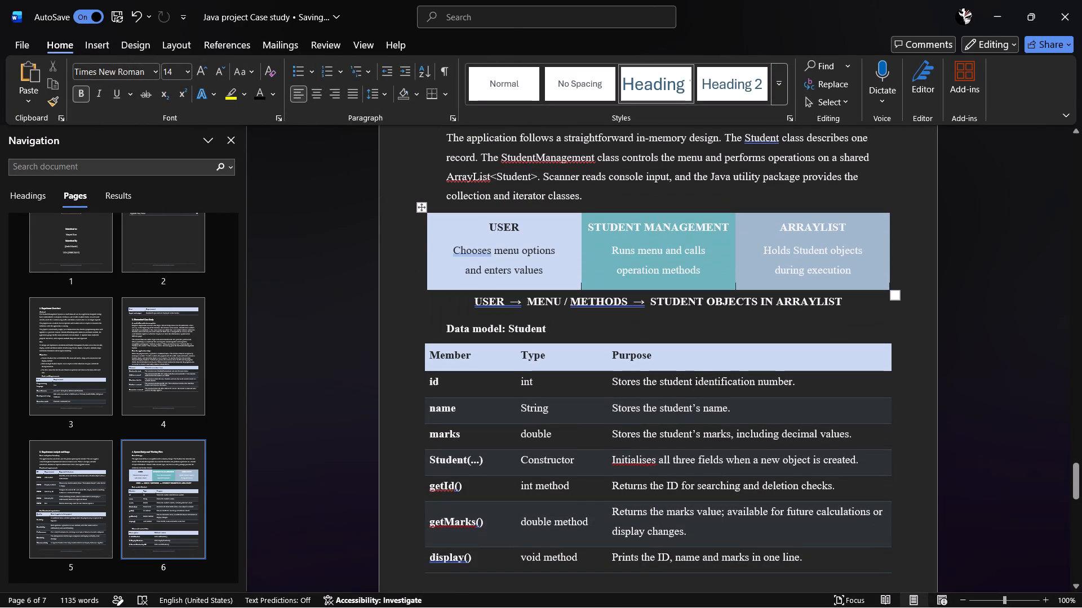
{"action": "left_click_drag", "start_coordinate": [483, 299], "coordinate": [493, 300]}
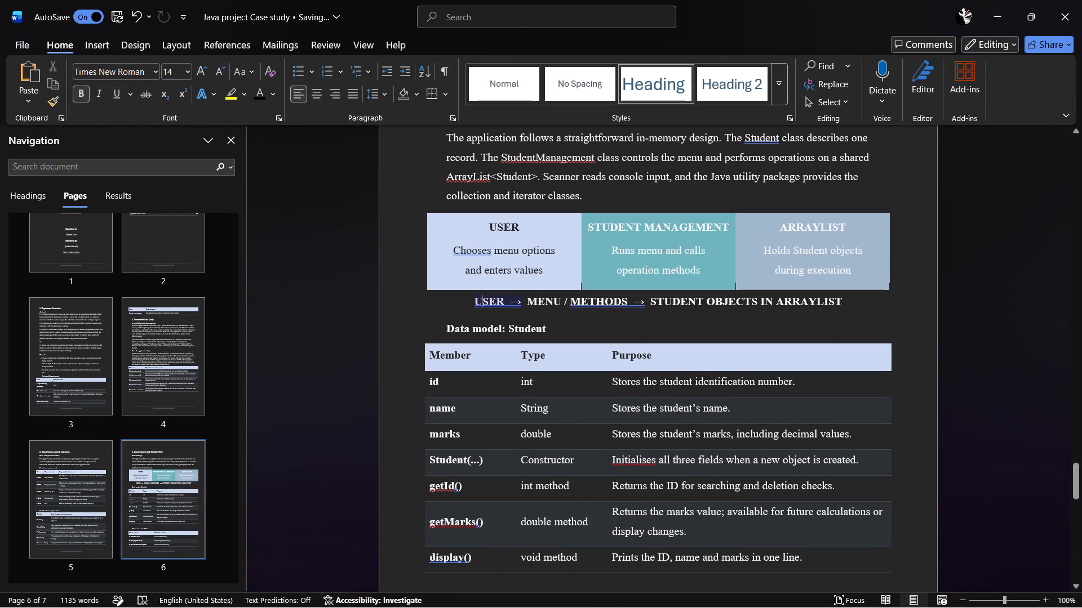
{"action": "left_click_drag", "start_coordinate": [493, 300], "coordinate": [852, 309]}
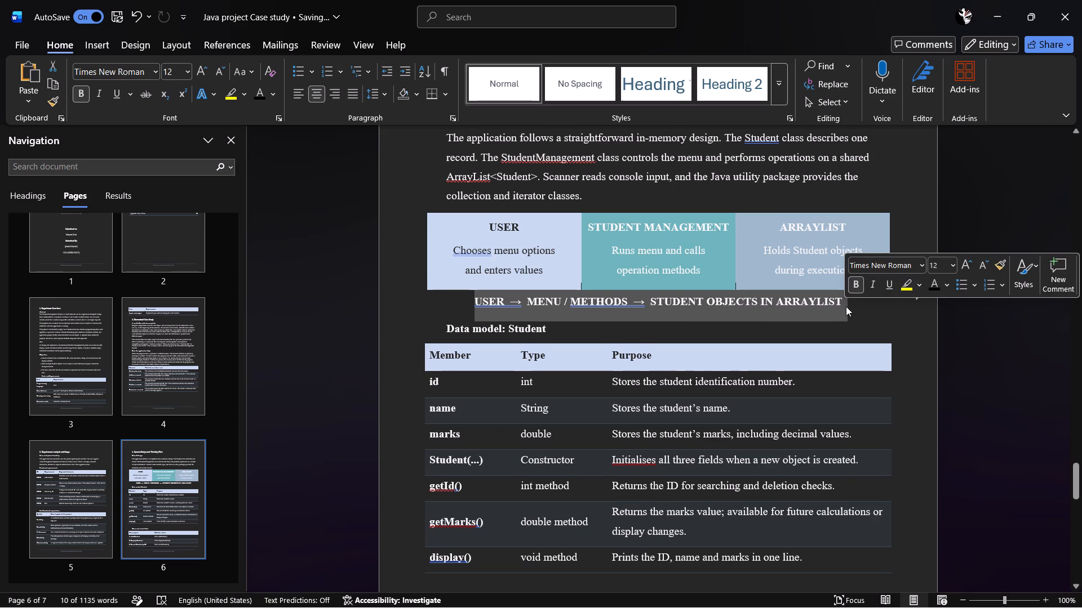
{"action": "key", "text": "BackSpace"}
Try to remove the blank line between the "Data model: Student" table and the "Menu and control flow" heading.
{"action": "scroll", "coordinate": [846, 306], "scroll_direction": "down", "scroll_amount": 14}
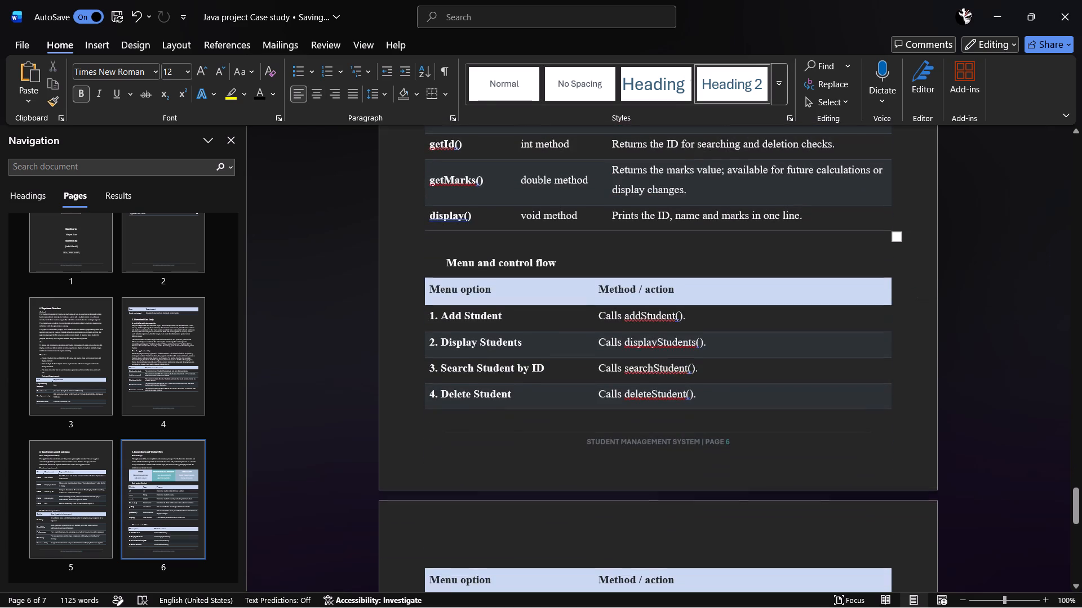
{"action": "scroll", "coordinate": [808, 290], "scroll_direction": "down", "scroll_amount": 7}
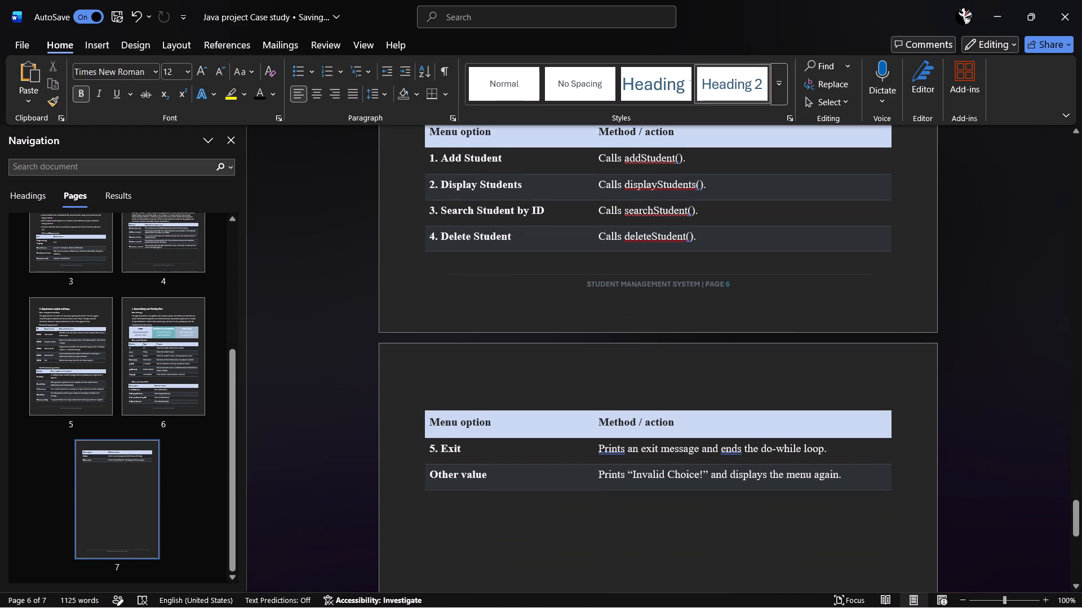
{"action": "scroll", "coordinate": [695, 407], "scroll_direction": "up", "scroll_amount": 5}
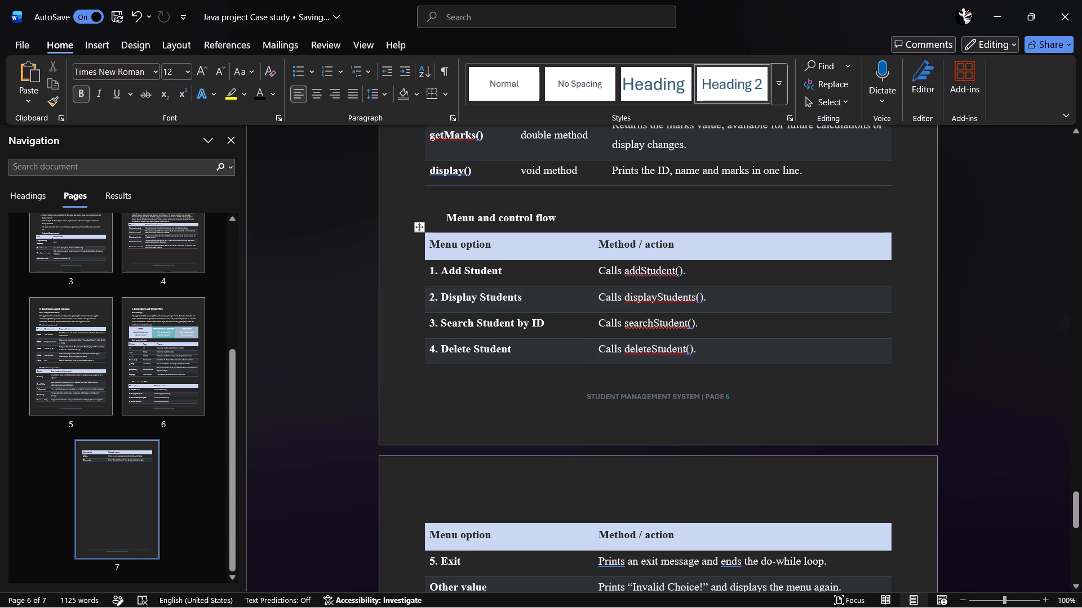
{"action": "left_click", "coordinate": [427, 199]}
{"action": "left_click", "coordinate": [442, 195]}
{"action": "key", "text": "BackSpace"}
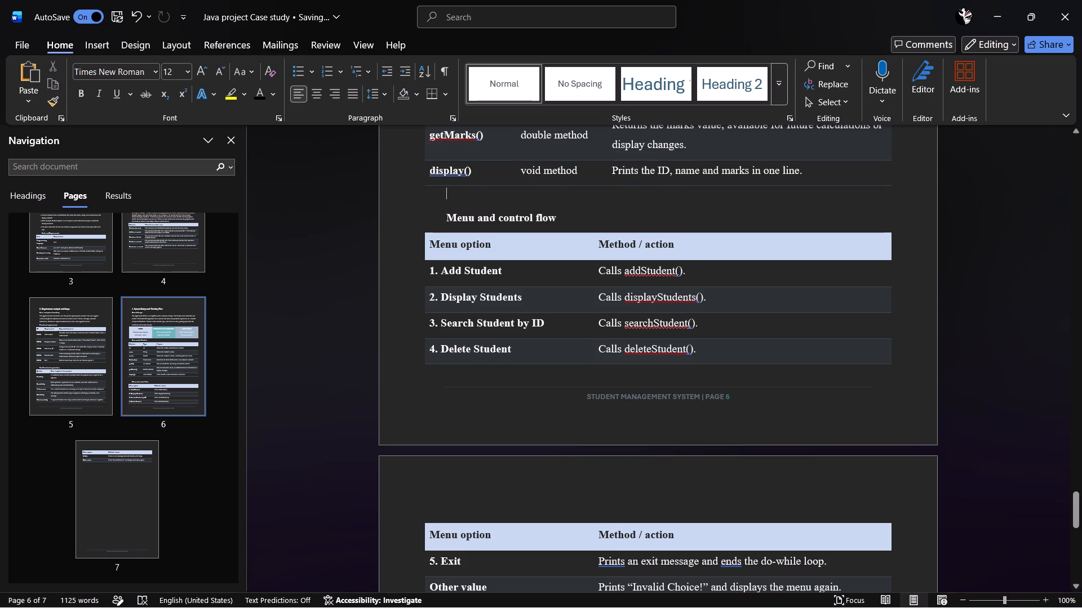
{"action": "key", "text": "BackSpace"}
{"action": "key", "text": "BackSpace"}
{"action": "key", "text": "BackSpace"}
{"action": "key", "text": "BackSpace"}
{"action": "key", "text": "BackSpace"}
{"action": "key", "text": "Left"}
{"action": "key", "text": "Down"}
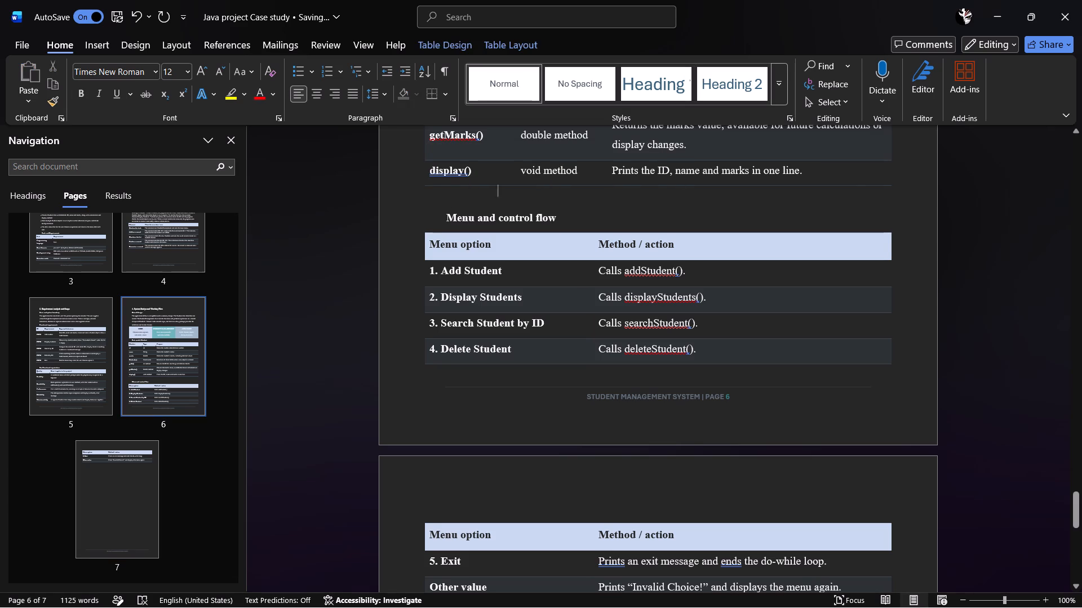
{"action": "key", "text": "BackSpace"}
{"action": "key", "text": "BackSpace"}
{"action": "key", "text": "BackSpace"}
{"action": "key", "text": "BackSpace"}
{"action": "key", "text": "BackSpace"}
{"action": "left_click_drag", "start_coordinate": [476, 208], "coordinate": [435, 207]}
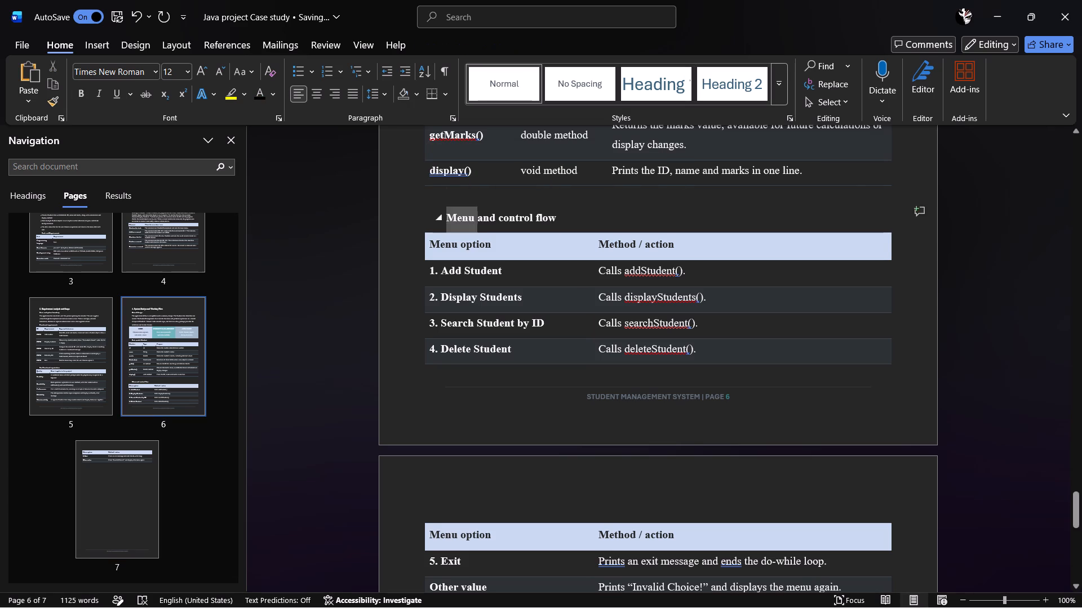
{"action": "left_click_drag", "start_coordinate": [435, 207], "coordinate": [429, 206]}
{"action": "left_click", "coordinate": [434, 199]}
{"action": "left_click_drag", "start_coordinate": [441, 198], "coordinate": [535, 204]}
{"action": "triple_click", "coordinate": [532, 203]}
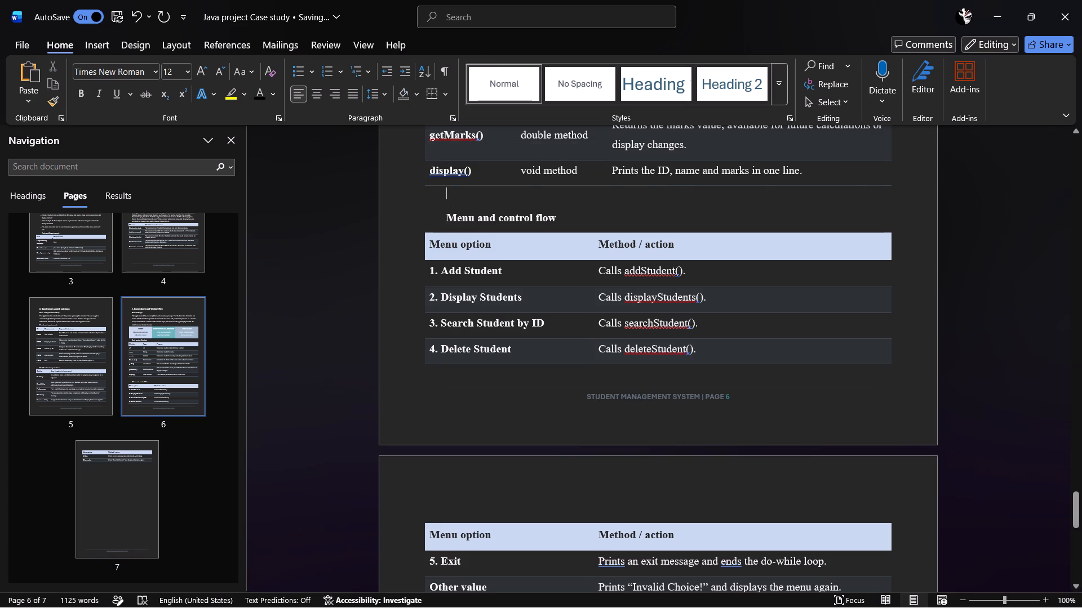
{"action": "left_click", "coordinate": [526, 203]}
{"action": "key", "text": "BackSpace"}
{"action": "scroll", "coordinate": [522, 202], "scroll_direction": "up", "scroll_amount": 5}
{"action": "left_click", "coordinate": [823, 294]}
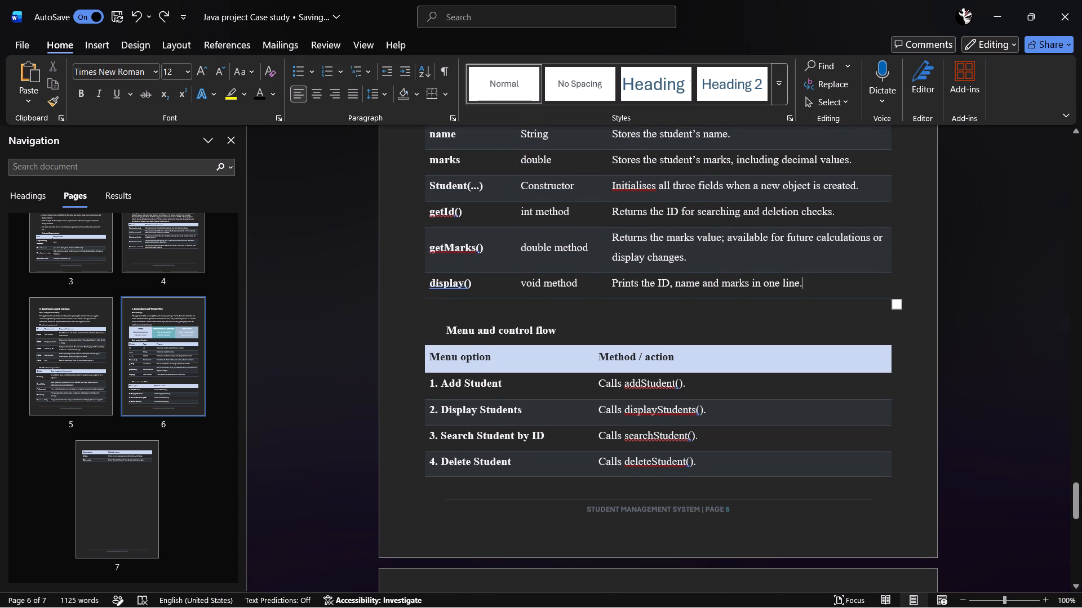
Resize the "Data model: Student" table slightly narrower from its corner.
{"action": "scroll", "coordinate": [818, 292], "scroll_direction": "up", "scroll_amount": 6}
{"action": "left_click_drag", "start_coordinate": [894, 438], "coordinate": [889, 431]}
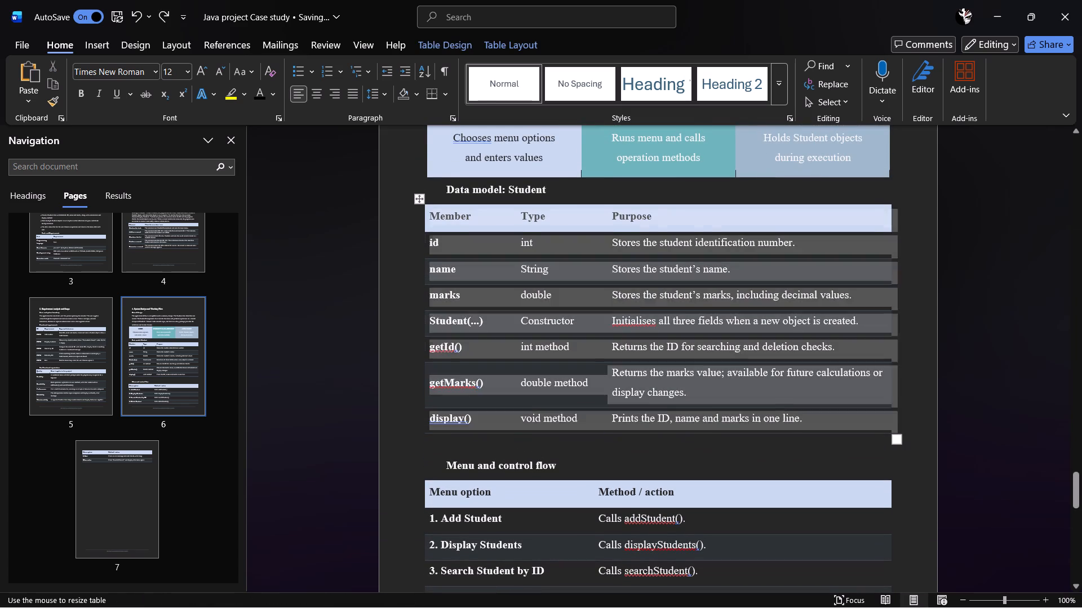
{"action": "left_click_drag", "start_coordinate": [889, 431], "coordinate": [880, 420]}
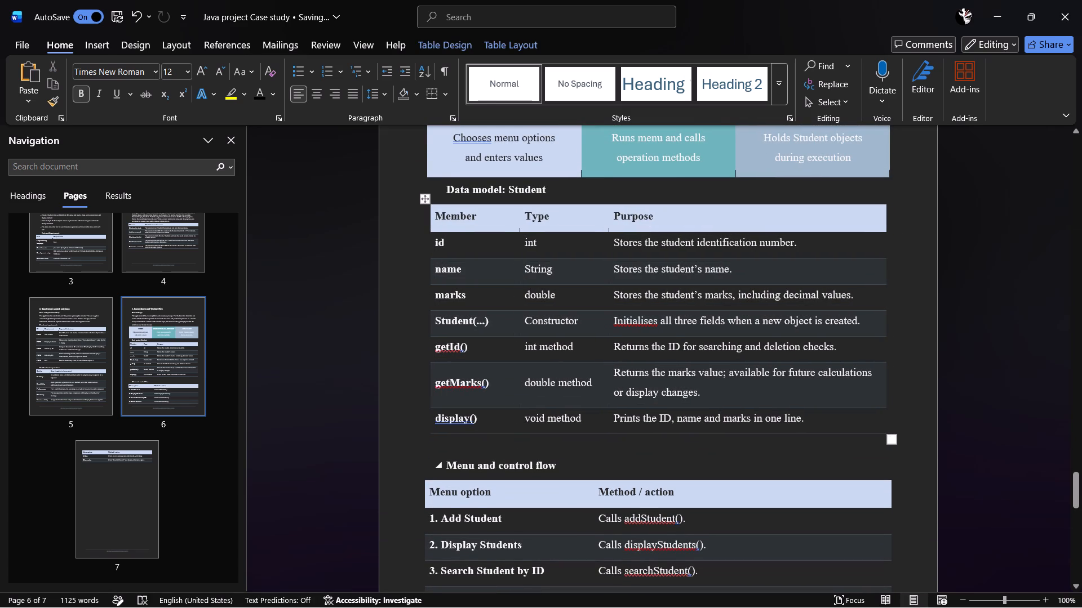
{"action": "scroll", "coordinate": [451, 309], "scroll_direction": "up", "scroll_amount": 3}
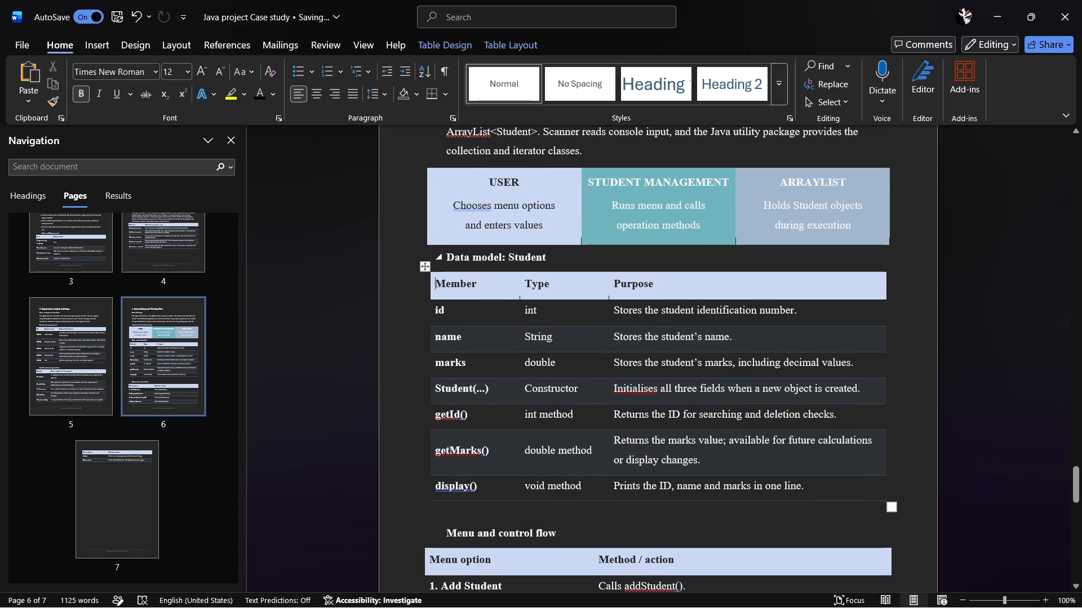
In the Student Management System report, cut section 5 "Java Concepts Used" through "A note about encapsulation", leaving out the KEY LEARNING box.
{"action": "scroll", "coordinate": [489, 275], "scroll_direction": "down", "scroll_amount": 20}
{"action": "scroll", "coordinate": [489, 275], "scroll_direction": "down", "scroll_amount": 1}
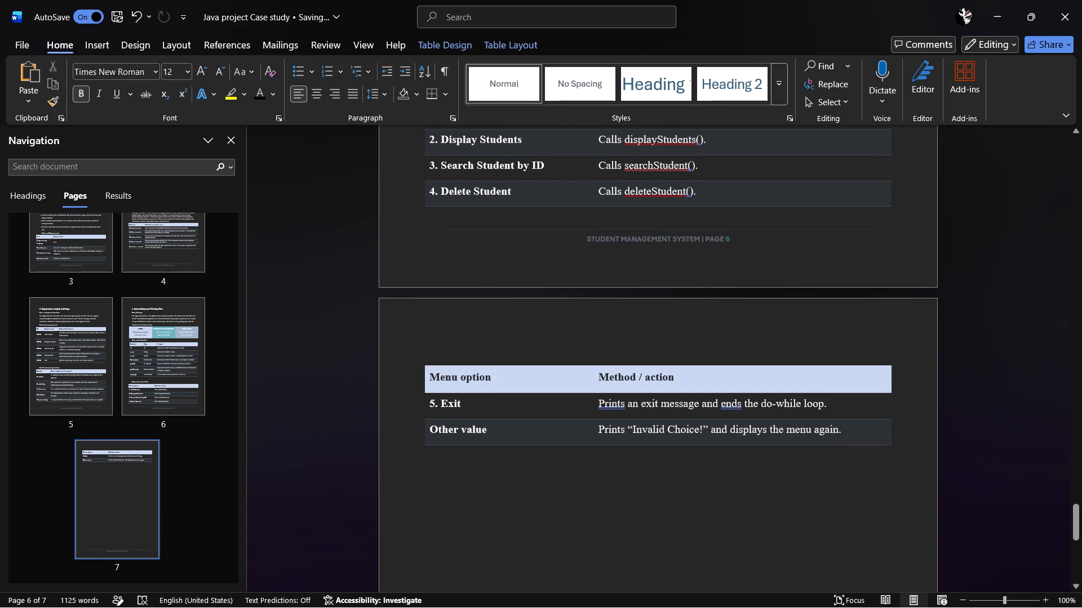
{"action": "scroll", "coordinate": [497, 465], "scroll_direction": "down", "scroll_amount": 15}
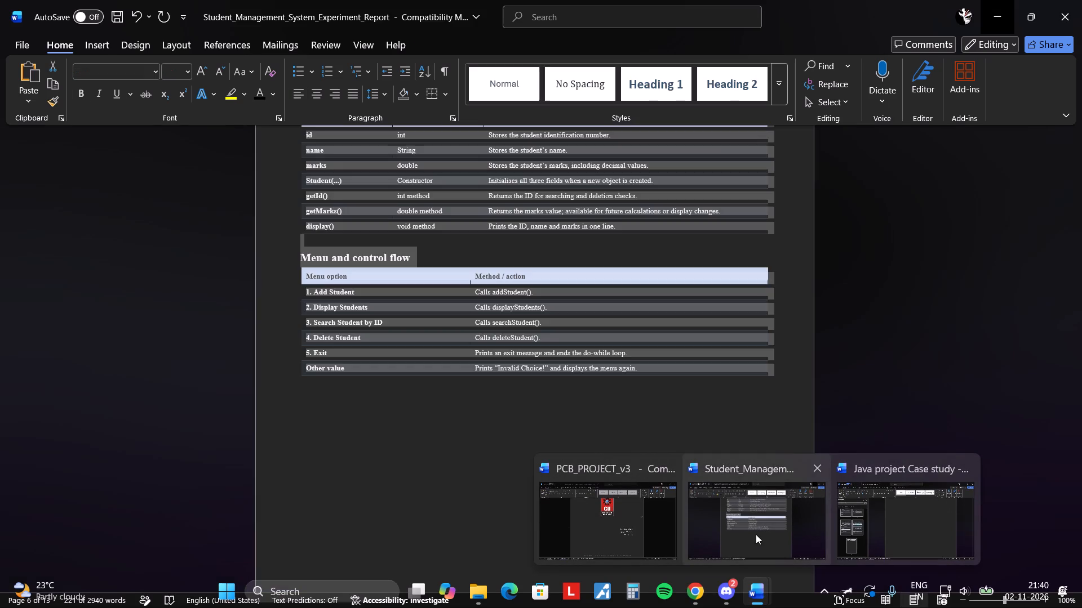
{"action": "left_click", "coordinate": [756, 534]}
{"action": "scroll", "coordinate": [512, 412], "scroll_direction": "up", "scroll_amount": 12}
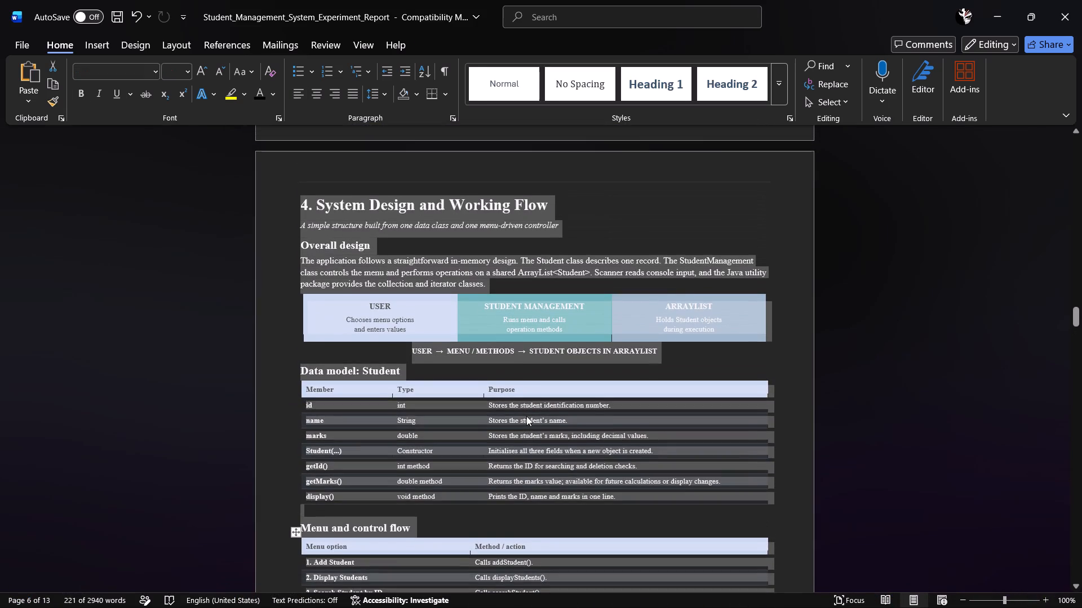
{"action": "scroll", "coordinate": [526, 416], "scroll_direction": "down", "scroll_amount": 20}
{"action": "scroll", "coordinate": [526, 416], "scroll_direction": "down", "scroll_amount": 9}
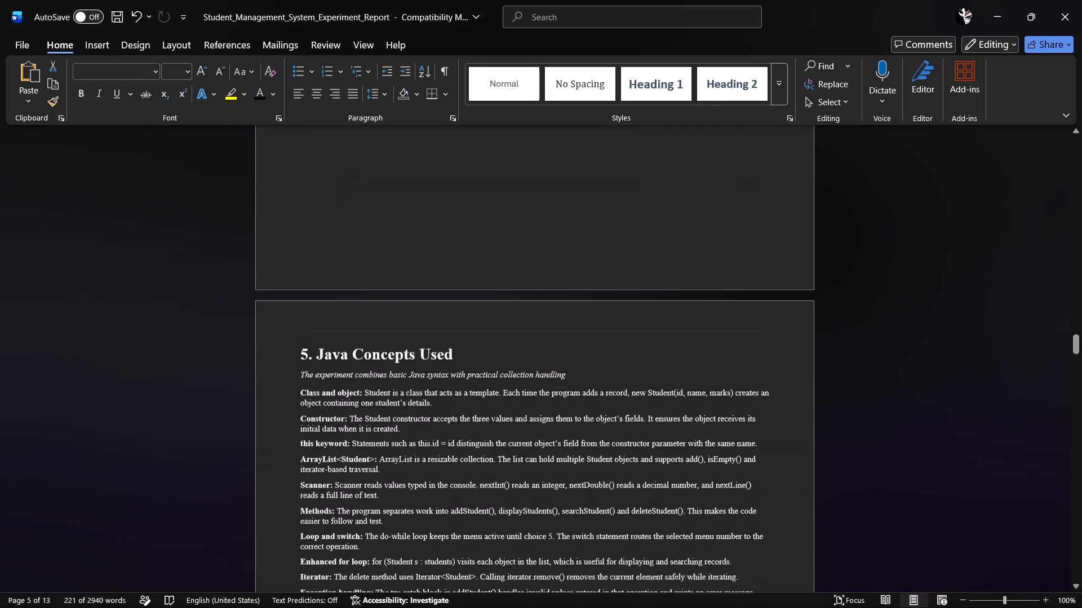
{"action": "scroll", "coordinate": [519, 412], "scroll_direction": "down", "scroll_amount": 7}
{"action": "scroll", "coordinate": [440, 352], "scroll_direction": "down", "scroll_amount": 18}
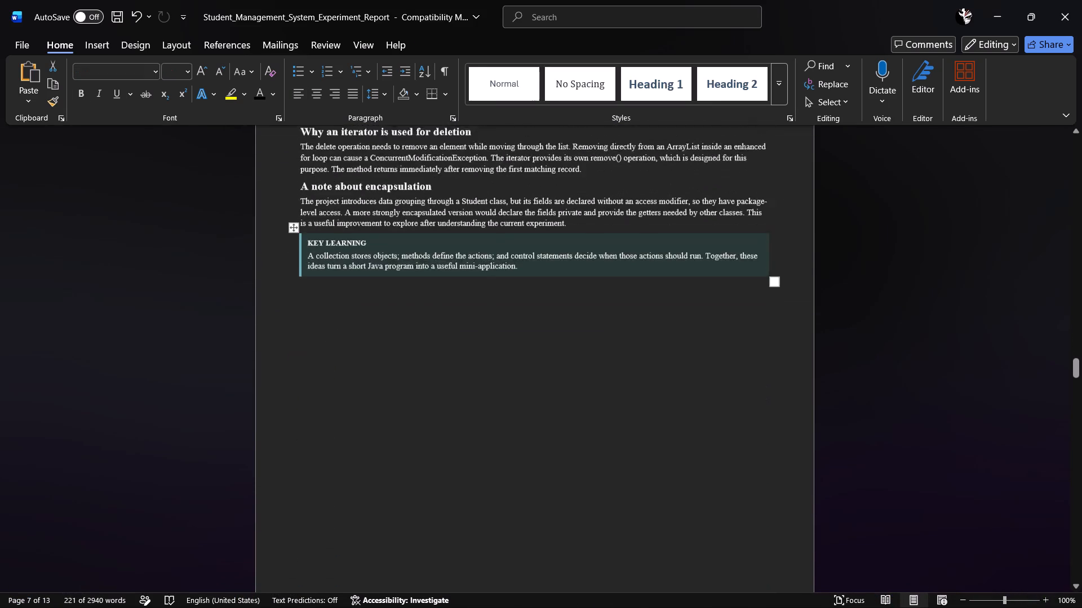
{"action": "scroll", "coordinate": [419, 351], "scroll_direction": "down", "scroll_amount": 4}
{"action": "scroll", "coordinate": [419, 351], "scroll_direction": "up", "scroll_amount": 15}
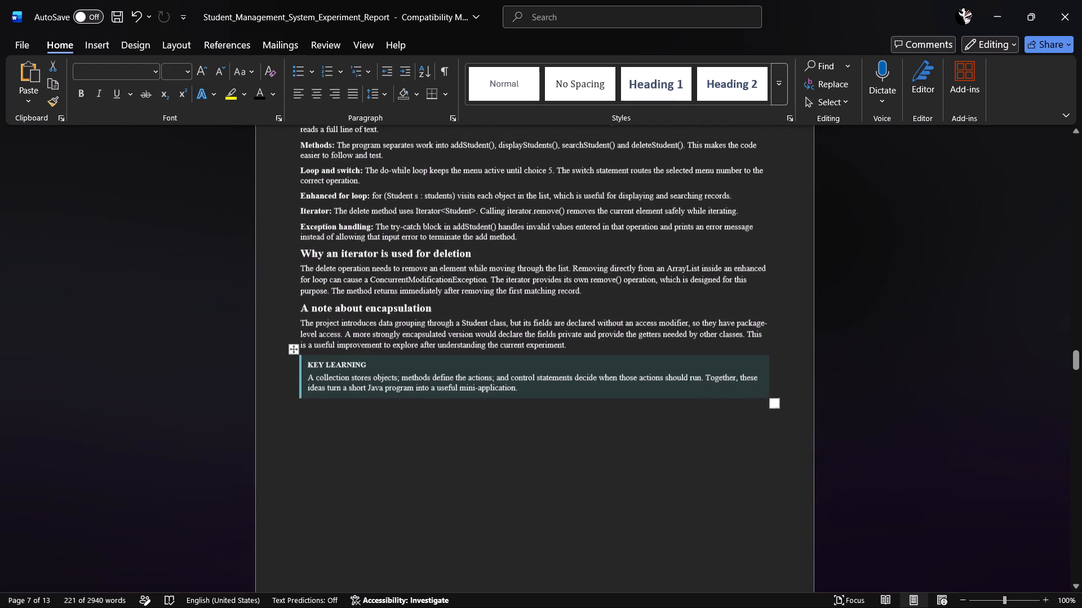
{"action": "scroll", "coordinate": [419, 351], "scroll_direction": "up", "scroll_amount": 8}
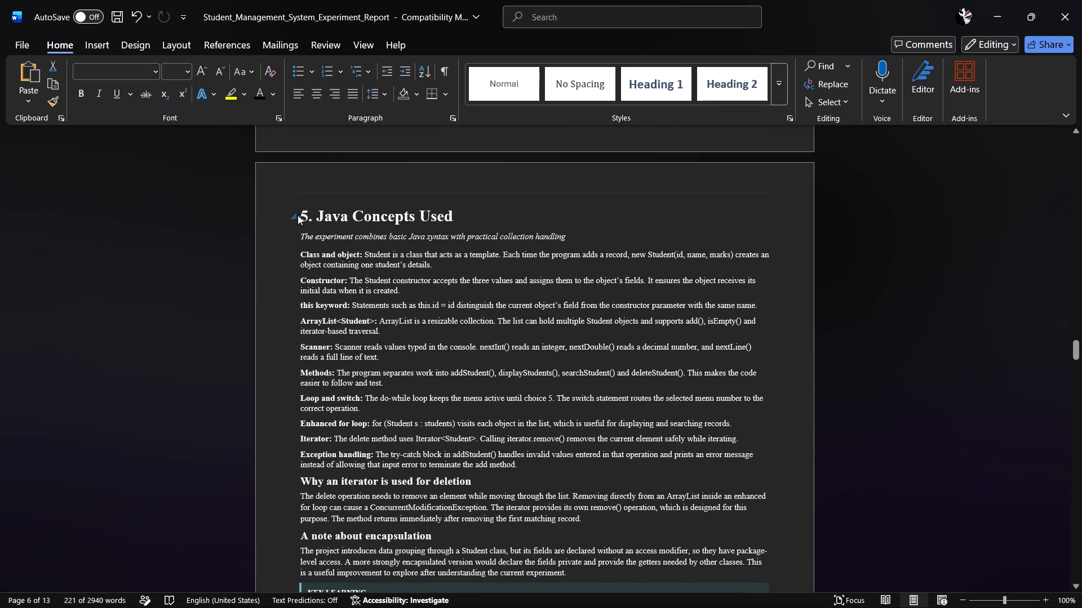
{"action": "left_click_drag", "start_coordinate": [299, 215], "coordinate": [571, 456]}
{"action": "scroll", "coordinate": [459, 411], "scroll_direction": "down", "scroll_amount": 7}
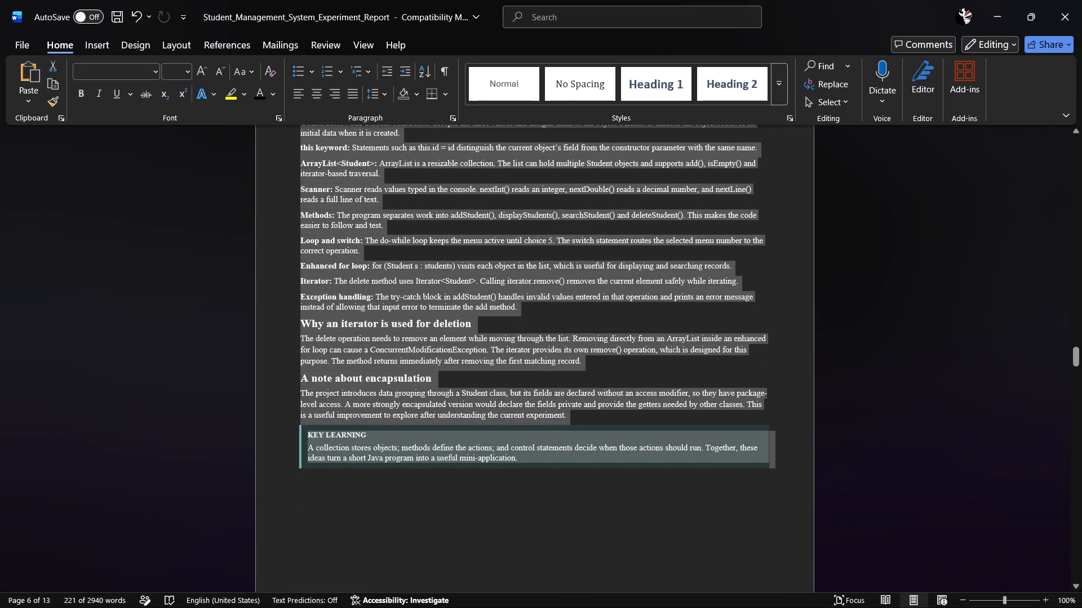
{"action": "left_click_drag", "start_coordinate": [571, 456], "coordinate": [596, 415]}
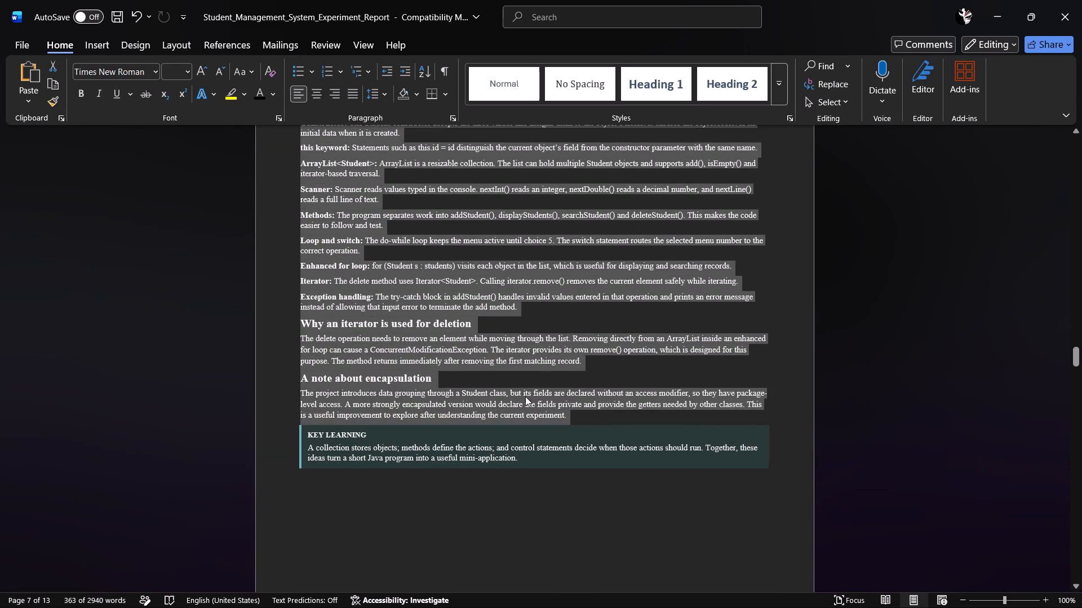
{"action": "key", "text": "ctrl+x"}
{"action": "left_click", "coordinate": [1004, 16]}
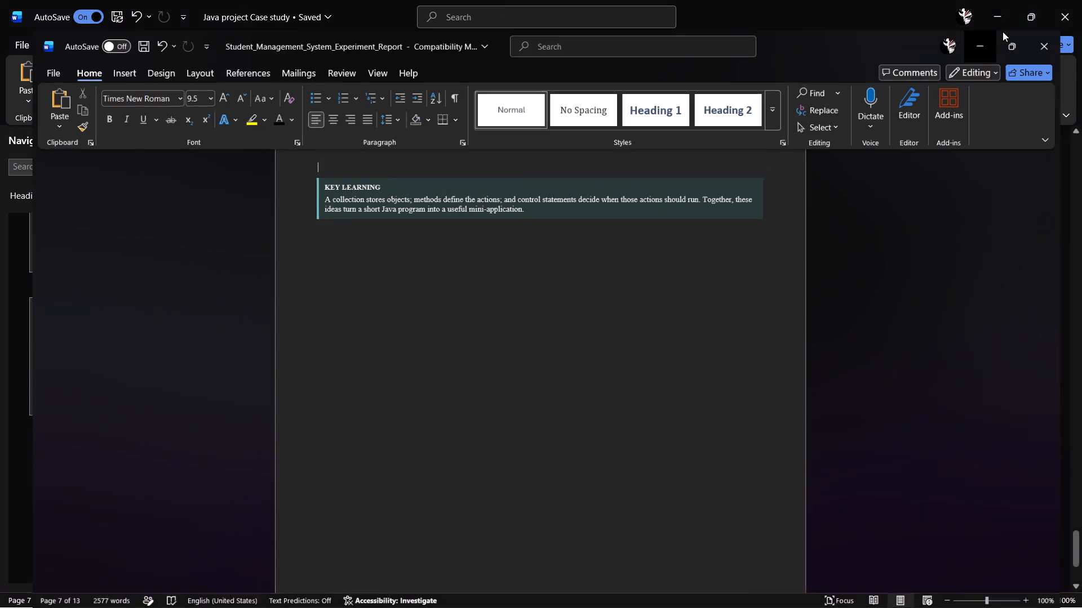
In the Java project Case study document, widen the "Menu and control flow" table from its corner so it extends past the text margin.
{"action": "scroll", "coordinate": [600, 356], "scroll_direction": "down", "scroll_amount": 12}
{"action": "scroll", "coordinate": [610, 346], "scroll_direction": "up", "scroll_amount": 6}
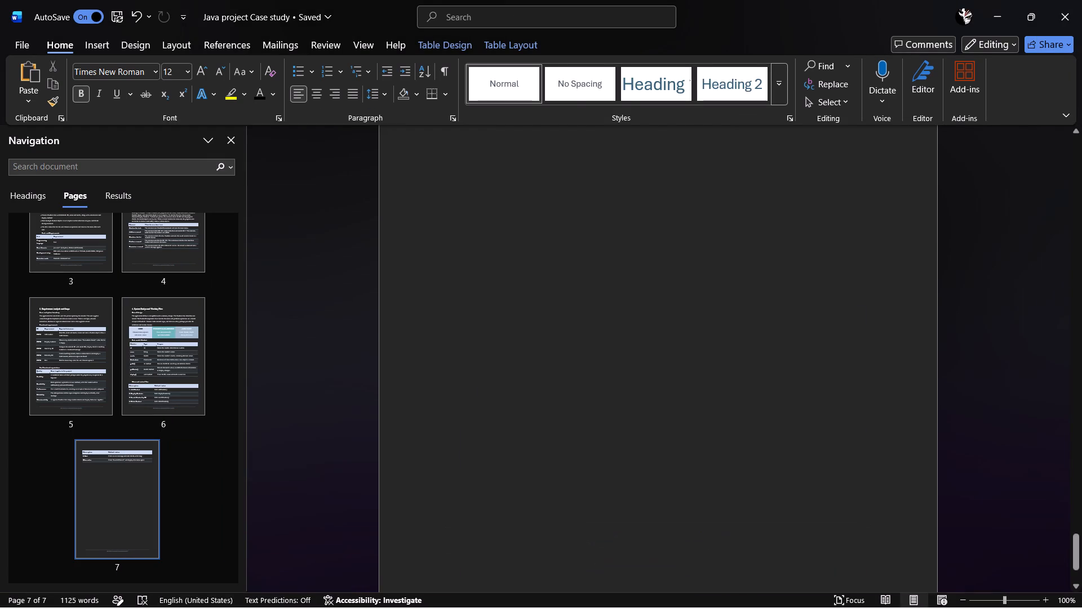
{"action": "scroll", "coordinate": [134, 297], "scroll_direction": "up", "scroll_amount": 5}
{"action": "left_click", "coordinate": [160, 295]}
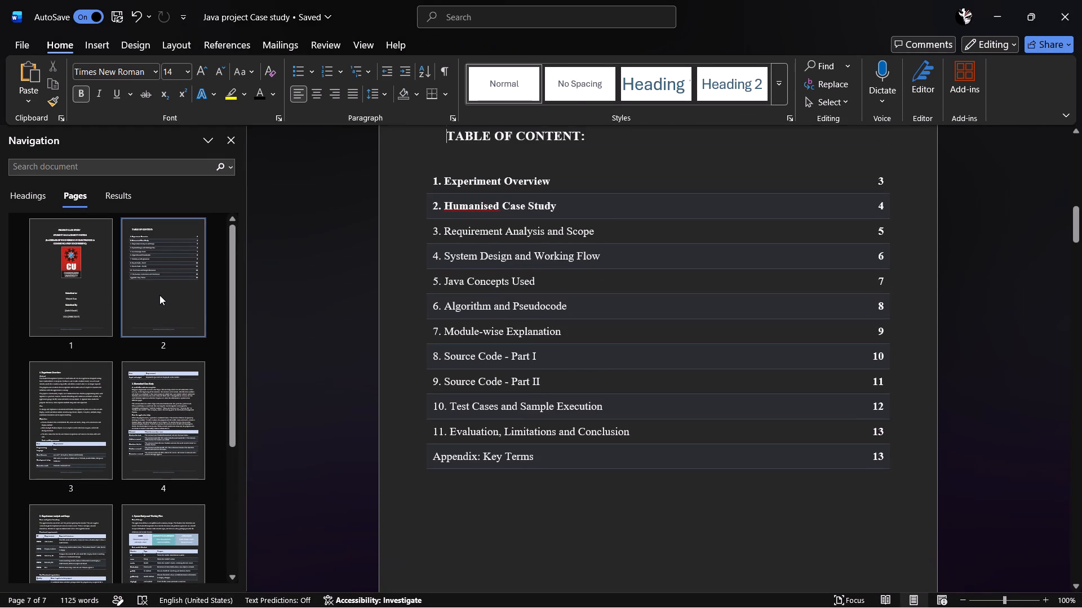
{"action": "scroll", "coordinate": [158, 414], "scroll_direction": "down", "scroll_amount": 5}
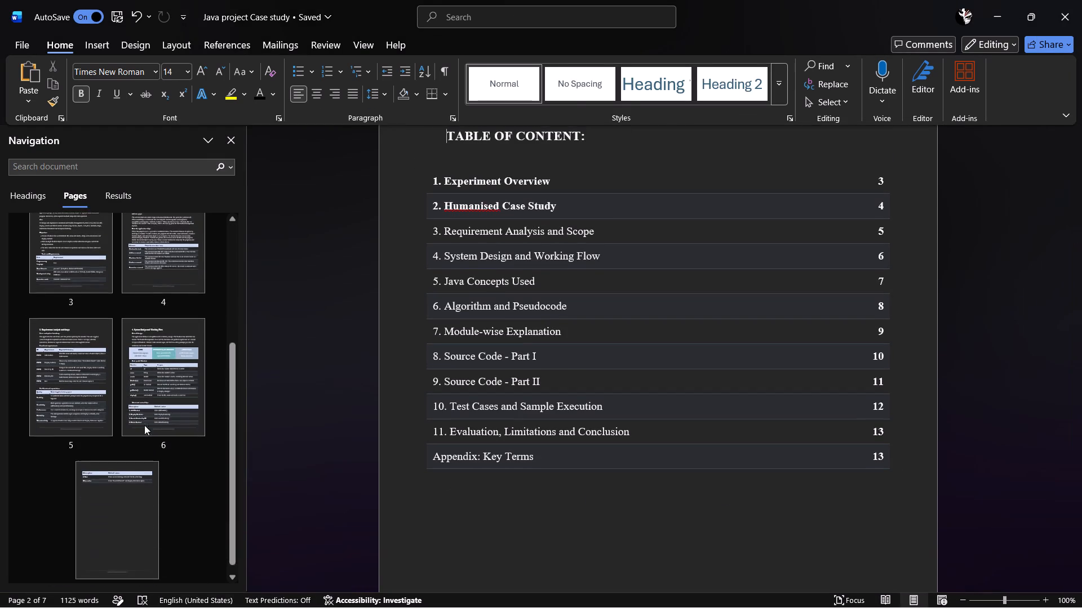
{"action": "left_click", "coordinate": [134, 495]}
{"action": "scroll", "coordinate": [529, 353], "scroll_direction": "down", "scroll_amount": 5}
{"action": "left_click", "coordinate": [526, 266]}
{"action": "scroll", "coordinate": [534, 297], "scroll_direction": "up", "scroll_amount": 5}
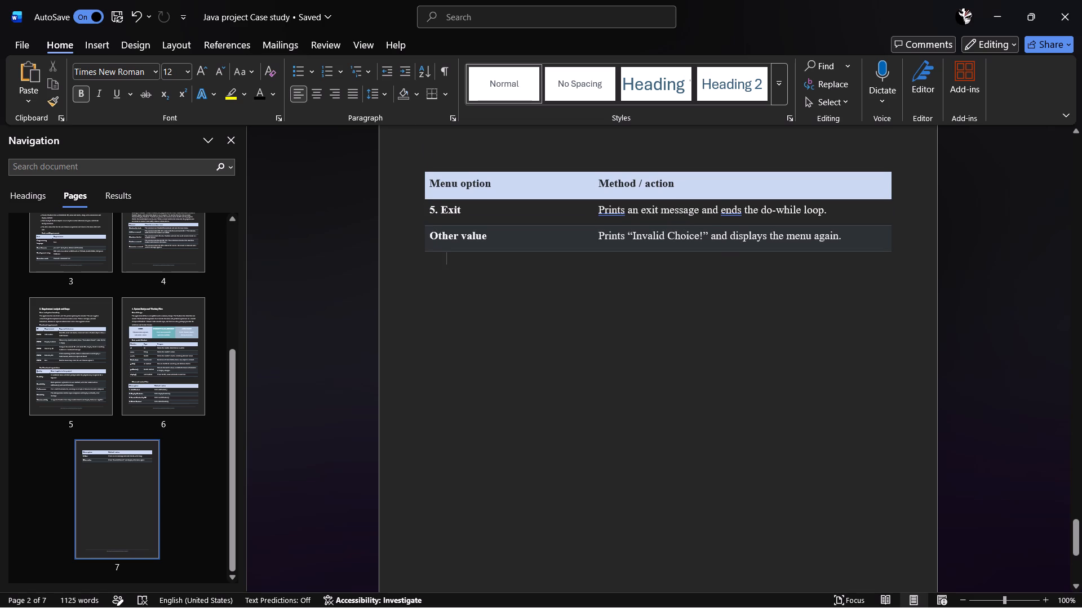
{"action": "scroll", "coordinate": [537, 320], "scroll_direction": "up", "scroll_amount": 9}
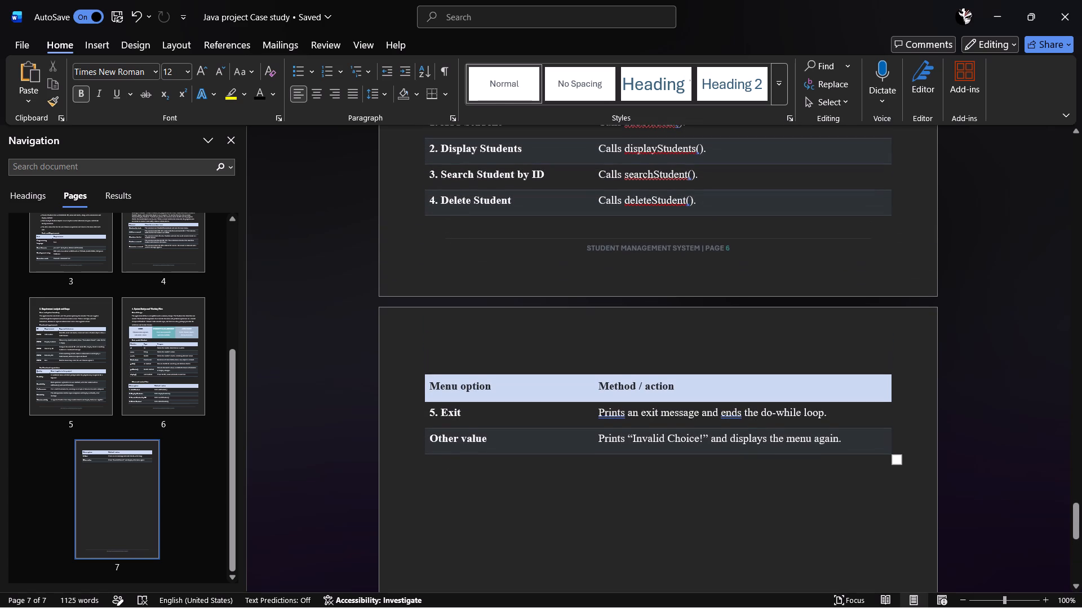
{"action": "left_click_drag", "start_coordinate": [890, 448], "coordinate": [884, 443]}
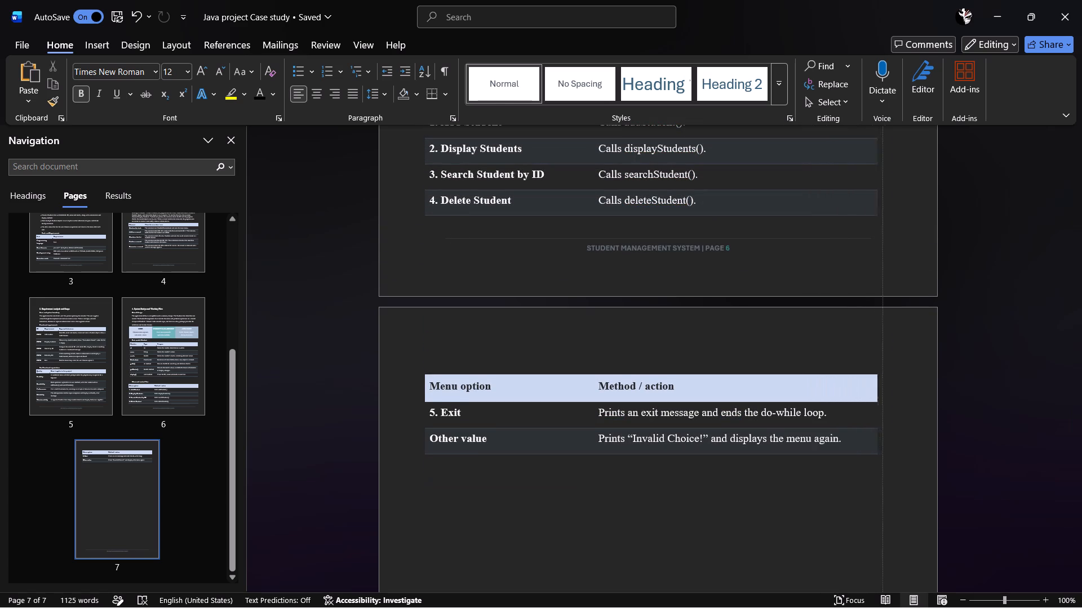
{"action": "left_click_drag", "start_coordinate": [884, 443], "coordinate": [928, 446]}
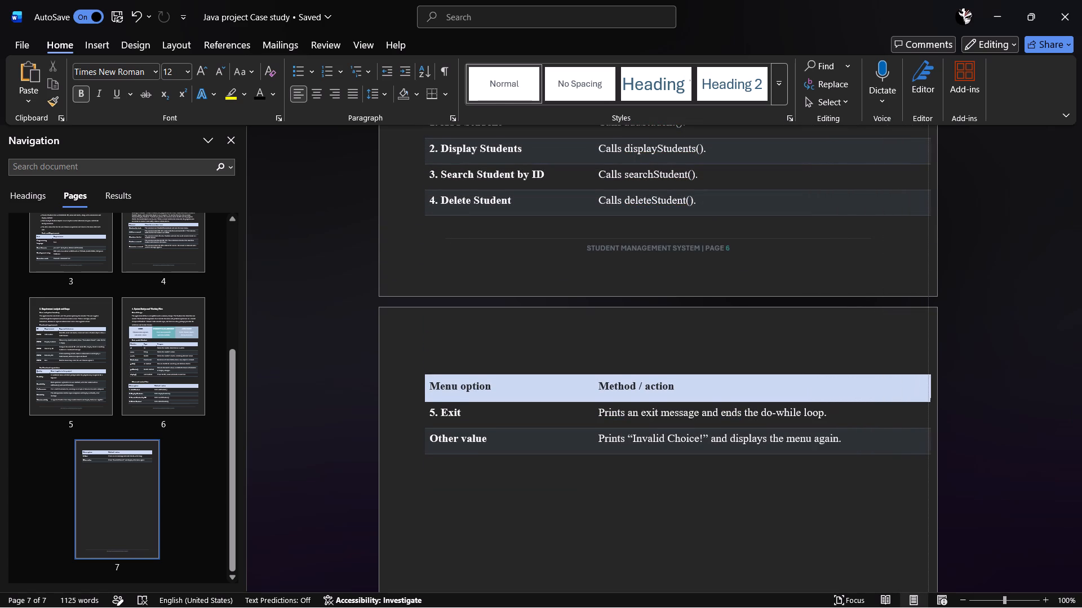
{"action": "left_click_drag", "start_coordinate": [928, 446], "coordinate": [929, 446]}
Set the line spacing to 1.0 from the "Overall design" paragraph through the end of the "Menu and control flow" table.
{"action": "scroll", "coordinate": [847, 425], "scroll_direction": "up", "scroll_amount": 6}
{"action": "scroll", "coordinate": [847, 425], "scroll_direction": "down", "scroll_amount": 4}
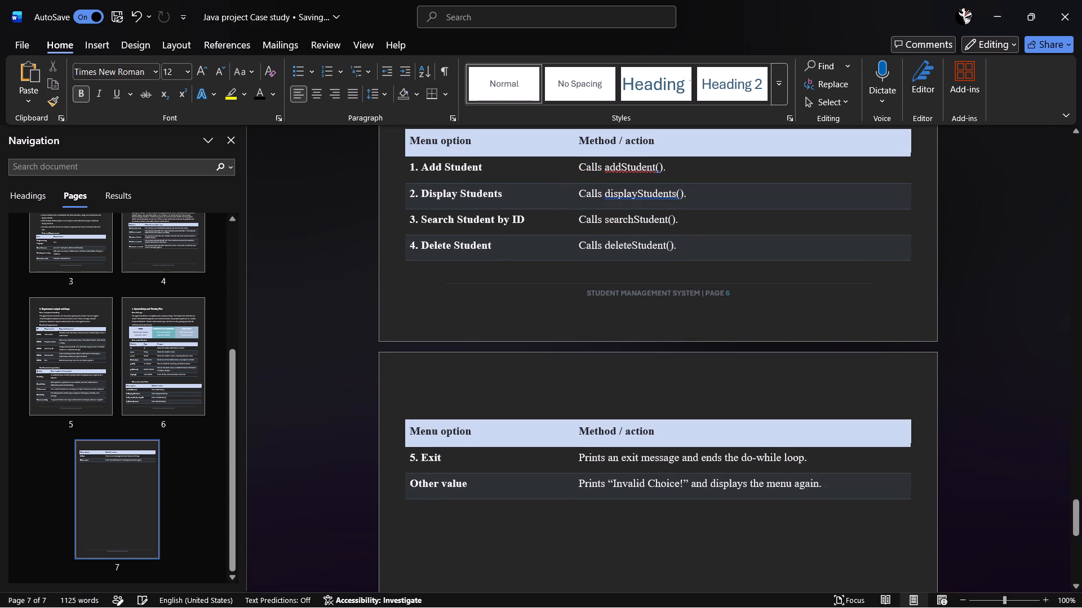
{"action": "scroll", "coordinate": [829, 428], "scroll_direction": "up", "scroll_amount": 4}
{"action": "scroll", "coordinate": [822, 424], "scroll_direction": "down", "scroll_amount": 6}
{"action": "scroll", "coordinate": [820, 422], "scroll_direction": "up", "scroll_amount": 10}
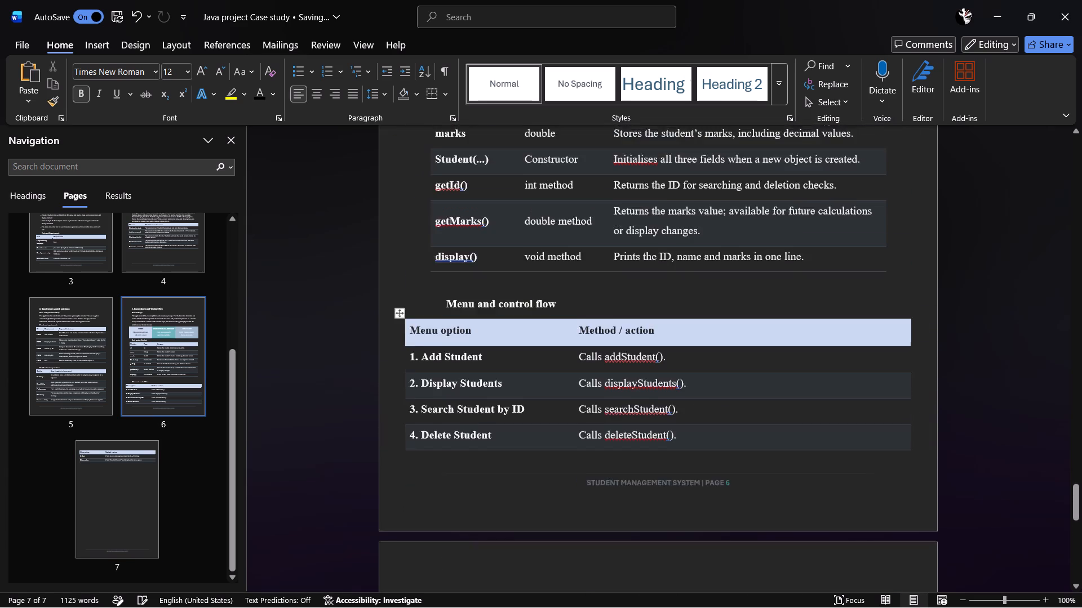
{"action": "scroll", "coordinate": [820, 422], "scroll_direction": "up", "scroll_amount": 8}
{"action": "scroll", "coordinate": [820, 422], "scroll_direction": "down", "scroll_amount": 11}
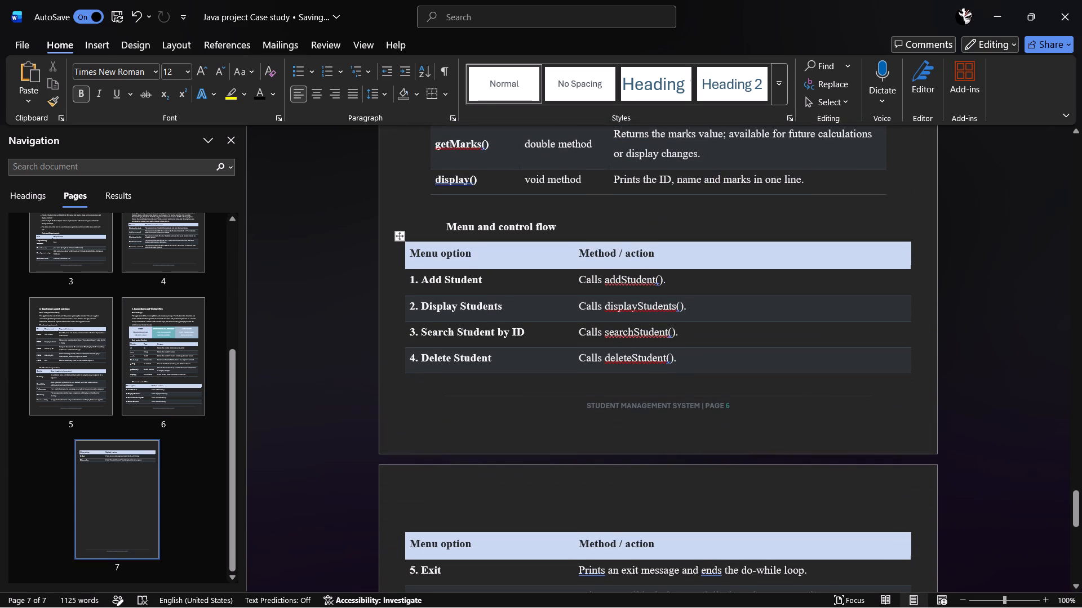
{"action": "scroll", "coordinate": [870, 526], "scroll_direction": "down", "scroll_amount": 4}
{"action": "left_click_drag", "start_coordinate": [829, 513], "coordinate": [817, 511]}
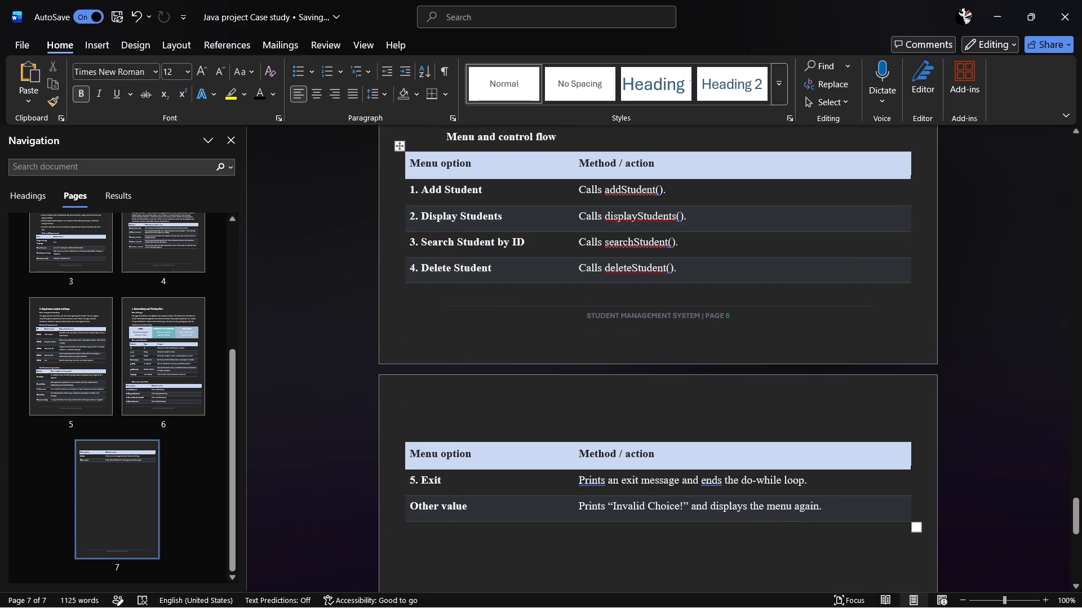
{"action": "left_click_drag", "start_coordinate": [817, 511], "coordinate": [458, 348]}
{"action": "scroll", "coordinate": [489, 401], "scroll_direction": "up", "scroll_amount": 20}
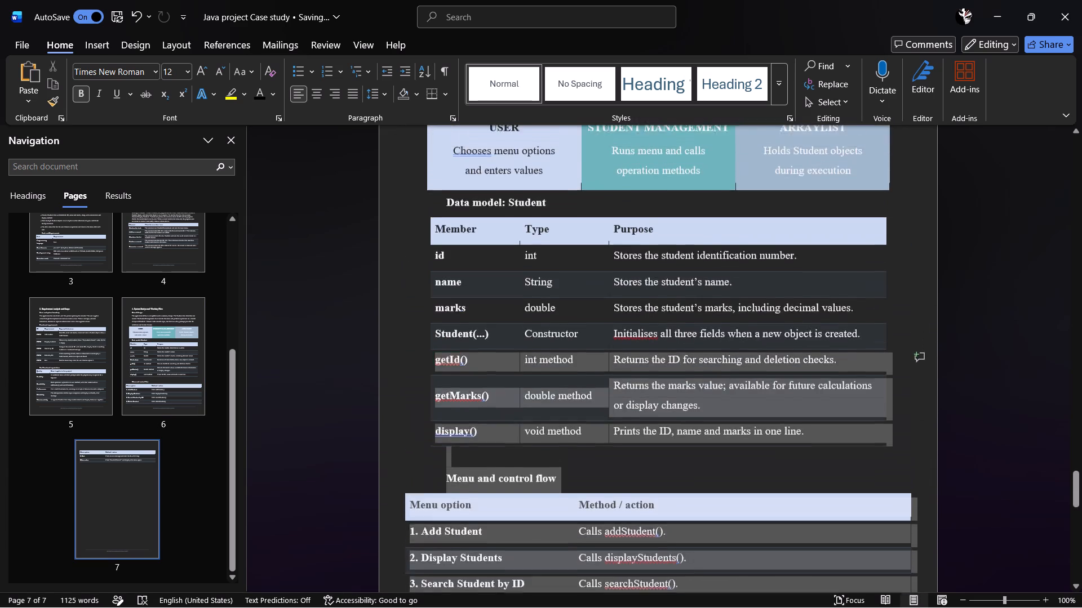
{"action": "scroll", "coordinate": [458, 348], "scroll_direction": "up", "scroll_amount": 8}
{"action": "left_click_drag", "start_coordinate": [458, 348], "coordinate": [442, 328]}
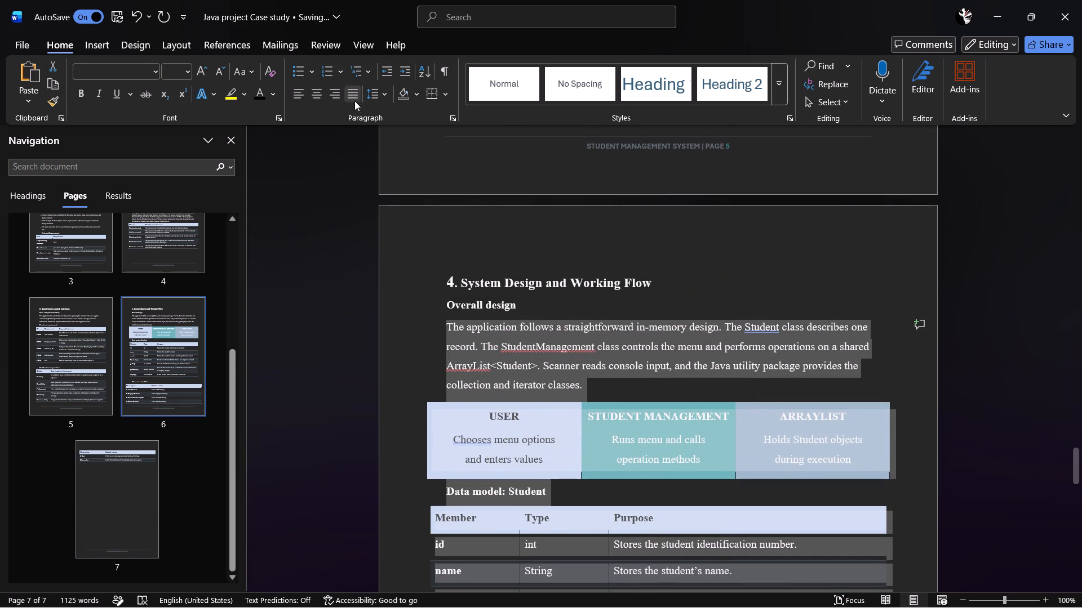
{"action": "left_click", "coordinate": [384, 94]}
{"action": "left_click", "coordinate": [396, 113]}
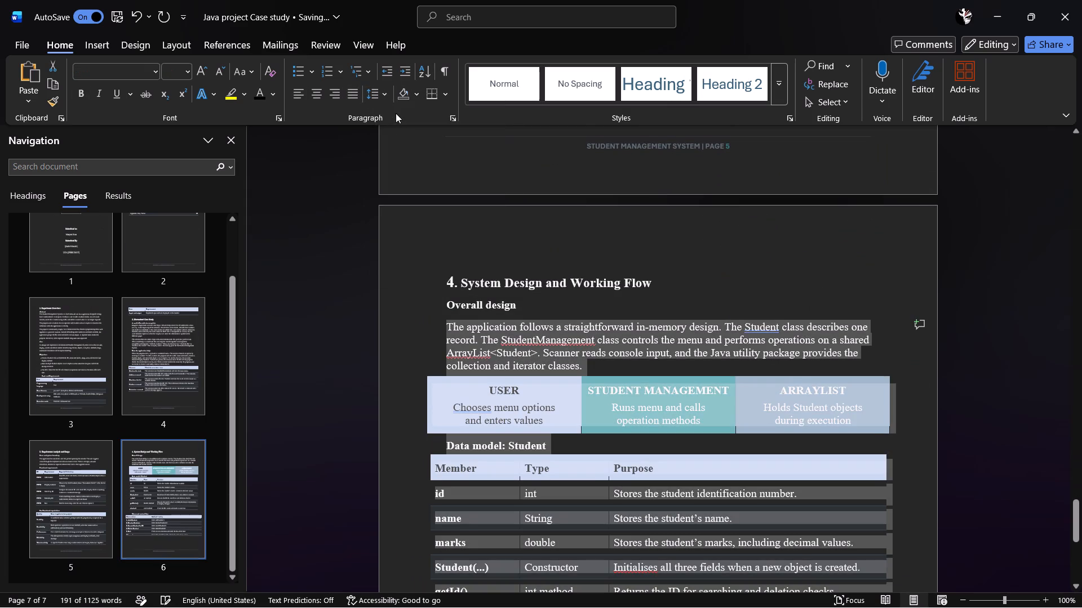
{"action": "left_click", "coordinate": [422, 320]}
Add a blank line below the "Menu and control flow" table.
{"action": "scroll", "coordinate": [424, 327], "scroll_direction": "down", "scroll_amount": 19}
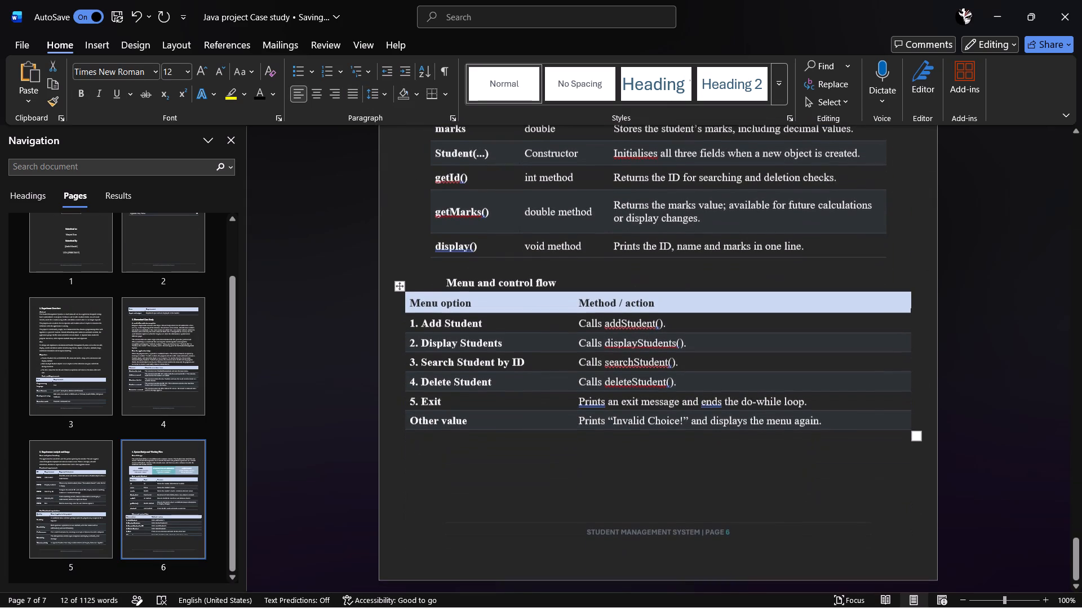
{"action": "scroll", "coordinate": [420, 363], "scroll_direction": "down", "scroll_amount": 13}
{"action": "scroll", "coordinate": [533, 477], "scroll_direction": "down", "scroll_amount": 7}
{"action": "left_click", "coordinate": [622, 492]}
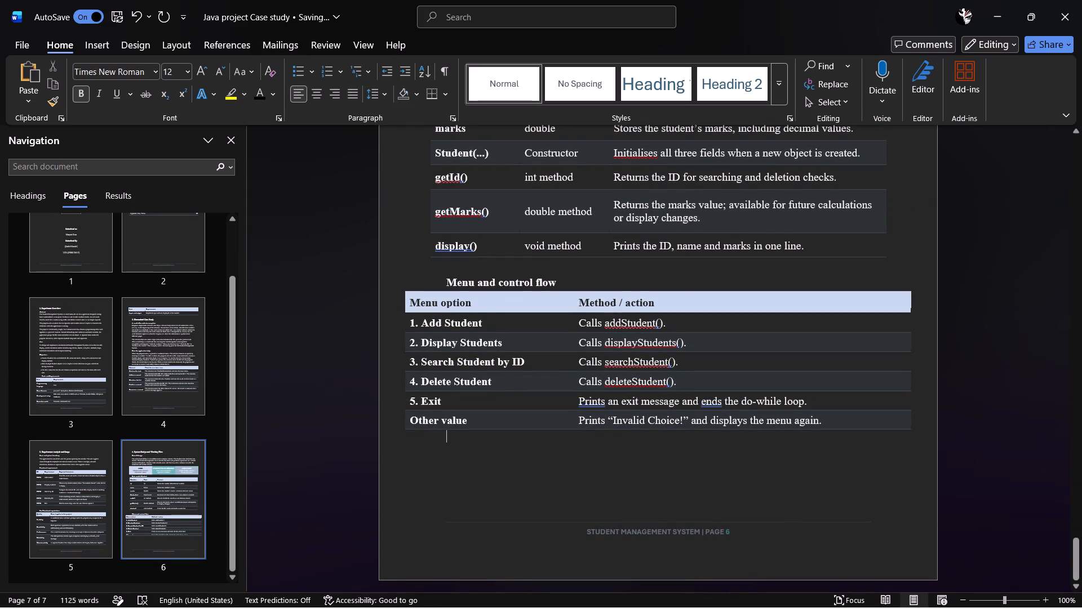
{"action": "key", "text": "Return"}
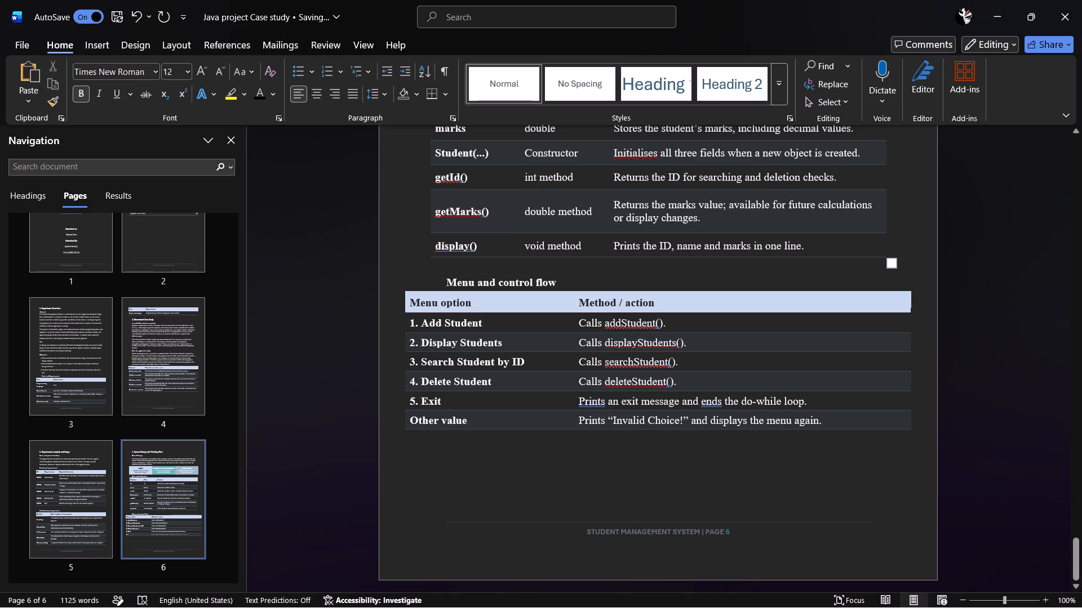
Set the line spacing of all section 4 content, from its heading through the "Menu and control flow" table, to 1.15.
{"action": "left_click", "coordinate": [388, 90]}
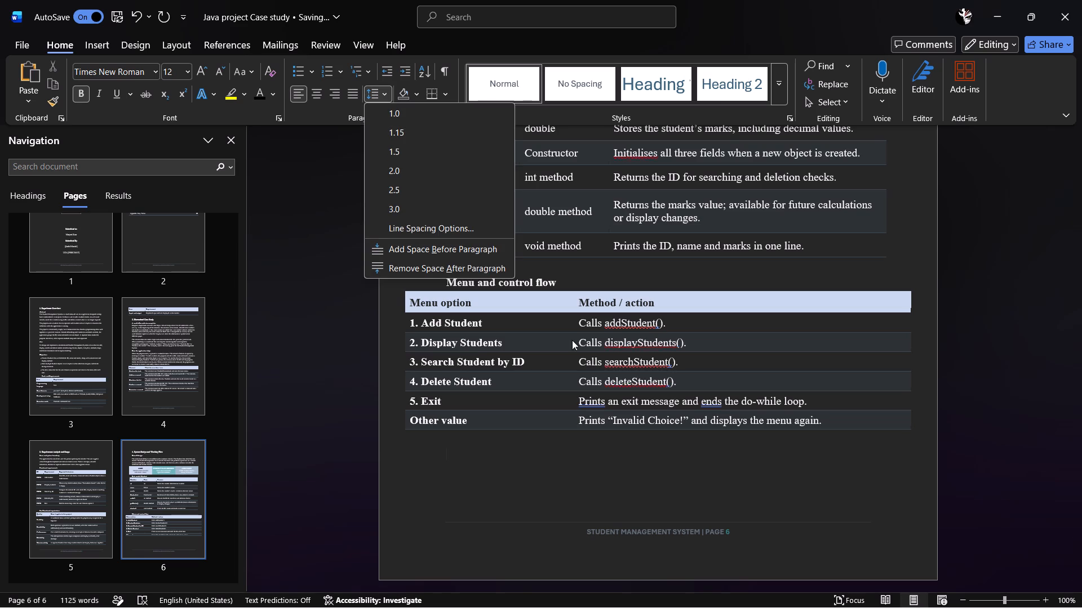
{"action": "left_click", "coordinate": [866, 452]}
{"action": "left_click_drag", "start_coordinate": [856, 445], "coordinate": [491, 311]}
{"action": "scroll", "coordinate": [497, 332], "scroll_direction": "up", "scroll_amount": 6}
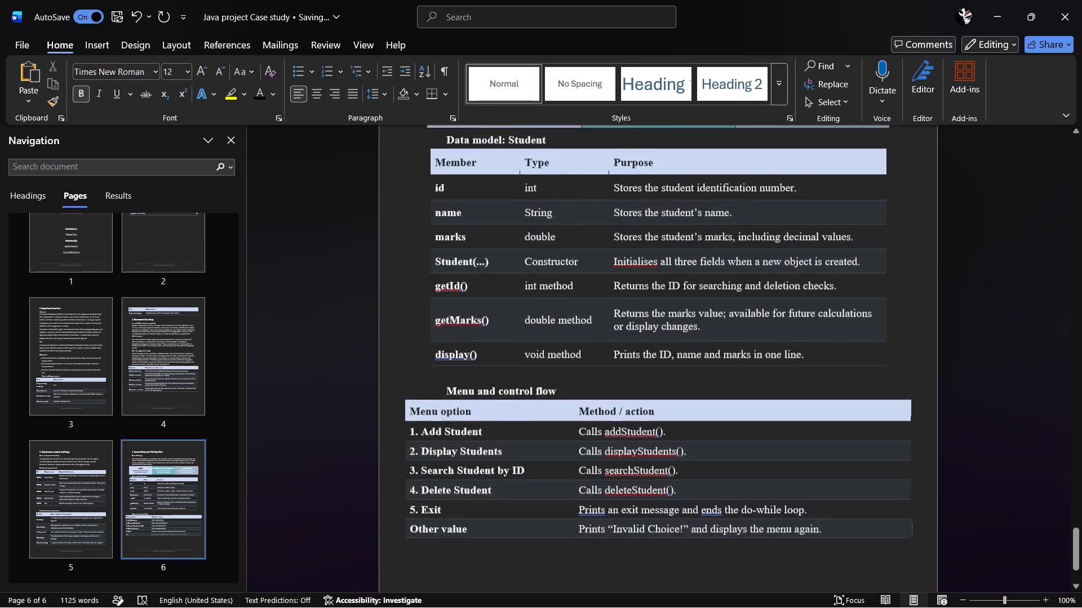
{"action": "scroll", "coordinate": [491, 311], "scroll_direction": "up", "scroll_amount": 12}
{"action": "left_click_drag", "start_coordinate": [491, 311], "coordinate": [416, 274]}
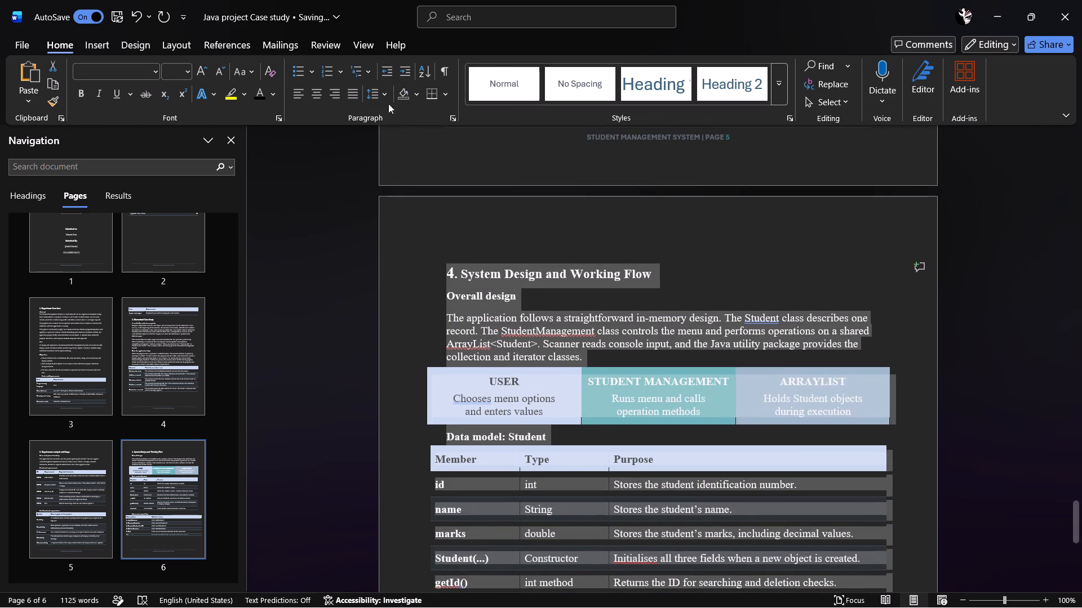
{"action": "left_click", "coordinate": [383, 91]}
{"action": "left_click", "coordinate": [394, 129]}
Add blank lines below the "Menu and control flow" table to reach a new page and paste the cut section 5 "Java Concepts Used" there.
{"action": "scroll", "coordinate": [515, 314], "scroll_direction": "down", "scroll_amount": 7}
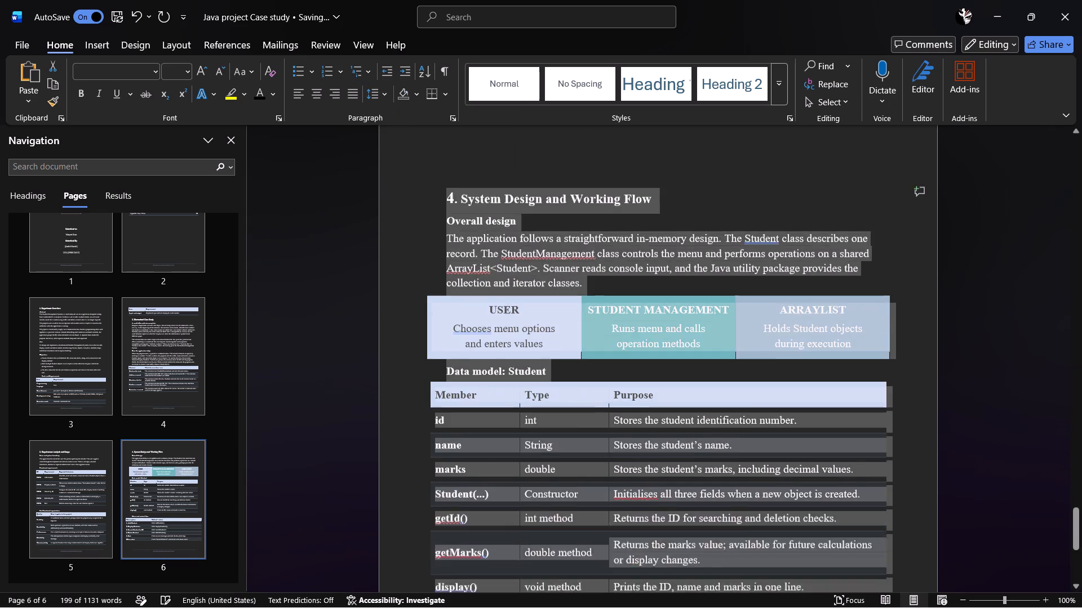
{"action": "scroll", "coordinate": [511, 325], "scroll_direction": "down", "scroll_amount": 20}
{"action": "left_click", "coordinate": [542, 491]}
{"action": "scroll", "coordinate": [533, 488], "scroll_direction": "up", "scroll_amount": 7}
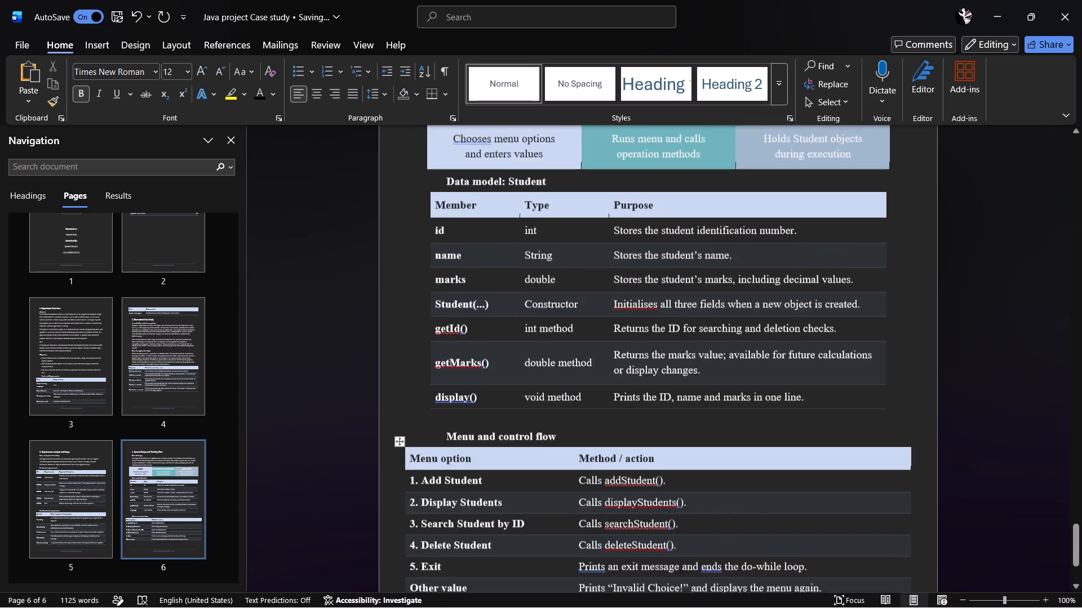
{"action": "scroll", "coordinate": [539, 488], "scroll_direction": "up", "scroll_amount": 6}
{"action": "scroll", "coordinate": [524, 454], "scroll_direction": "down", "scroll_amount": 20}
{"action": "scroll", "coordinate": [524, 454], "scroll_direction": "down", "scroll_amount": 10}
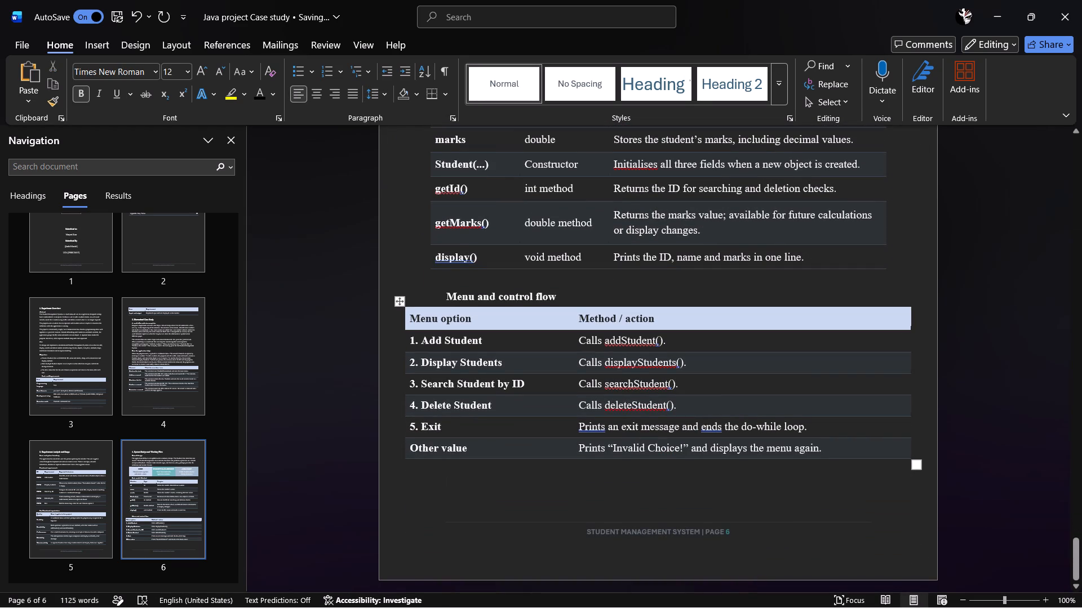
{"action": "key", "text": "Return"}
{"action": "key", "text": "Return"}
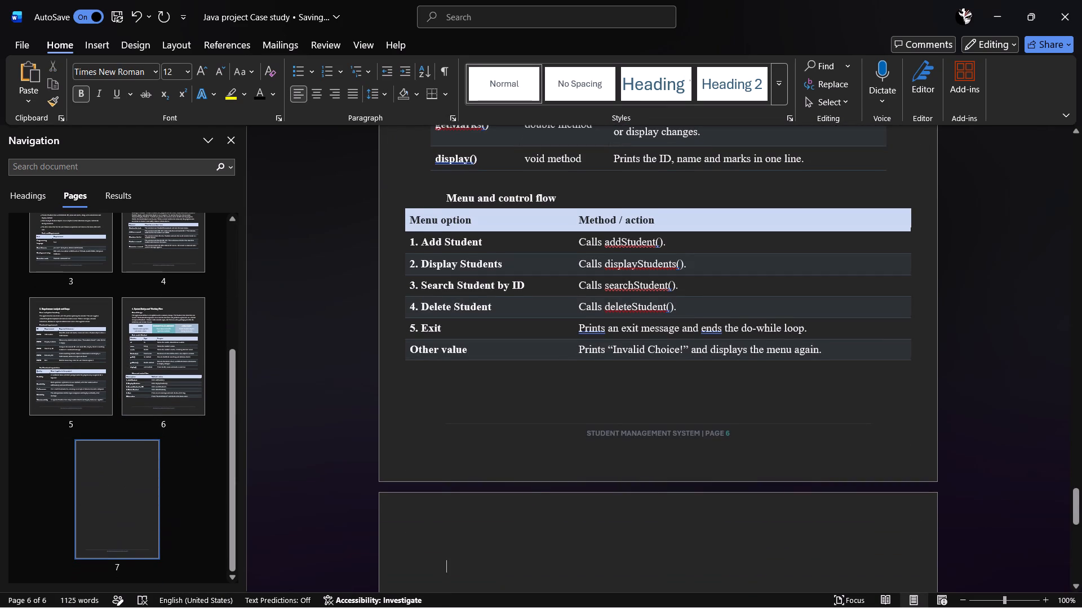
{"action": "key", "text": "ctrl+v"}
Set the font size of the "5. Java Concepts Used" heading to 14.
{"action": "left_click_drag", "start_coordinate": [450, 175], "coordinate": [466, 176]}
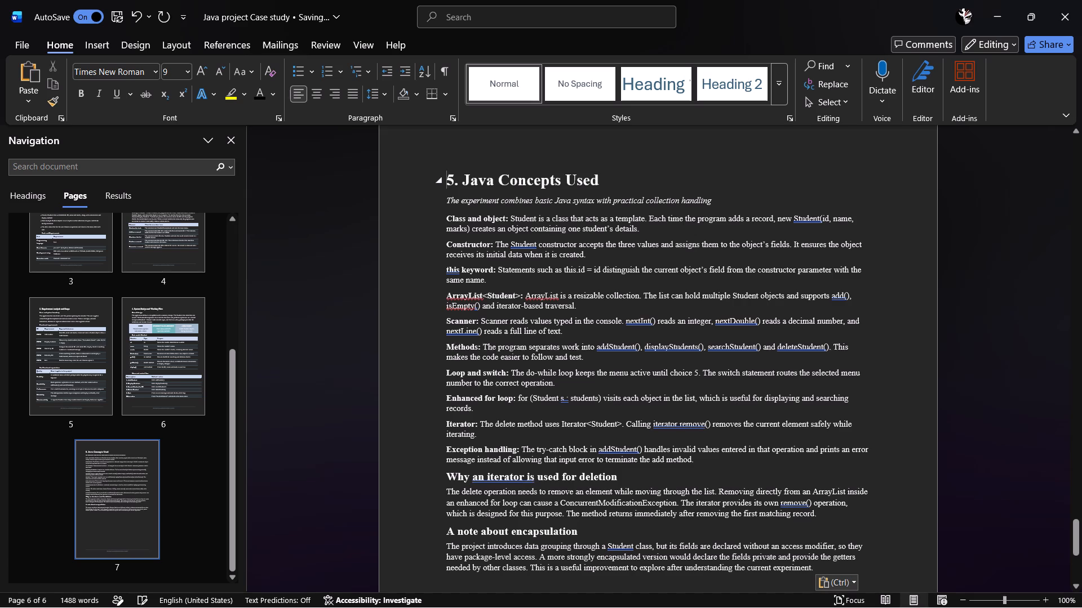
{"action": "left_click_drag", "start_coordinate": [466, 176], "coordinate": [597, 177]}
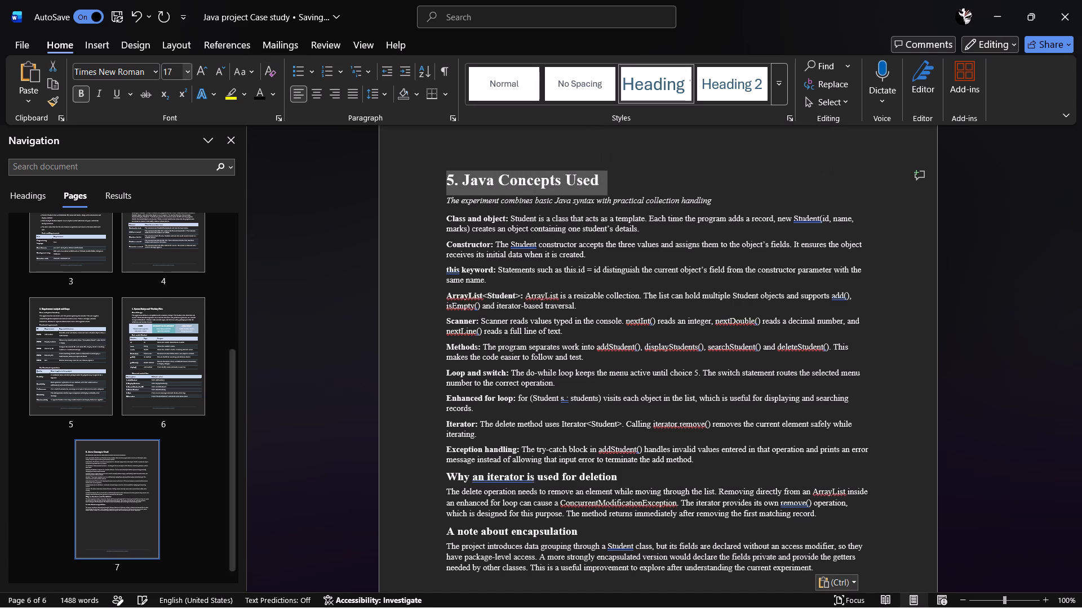
{"action": "left_click", "coordinate": [185, 72]}
{"action": "left_click", "coordinate": [171, 176]}
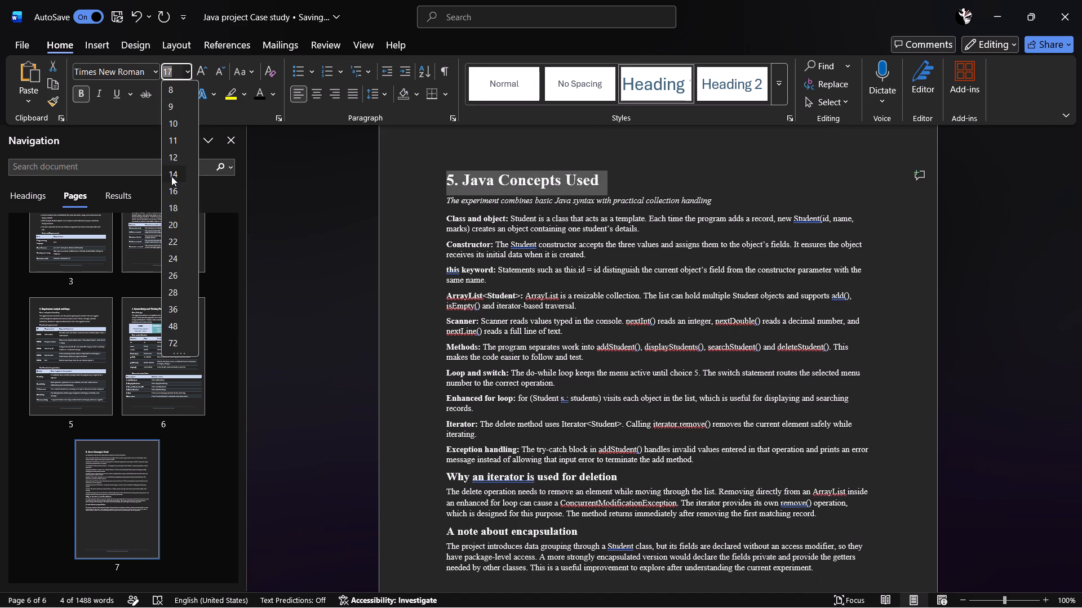
Delete the italic subtitle line "The experiment combines basic Java syntax with practical collection handling" under the section 5 heading.
{"action": "left_click", "coordinate": [449, 197]}
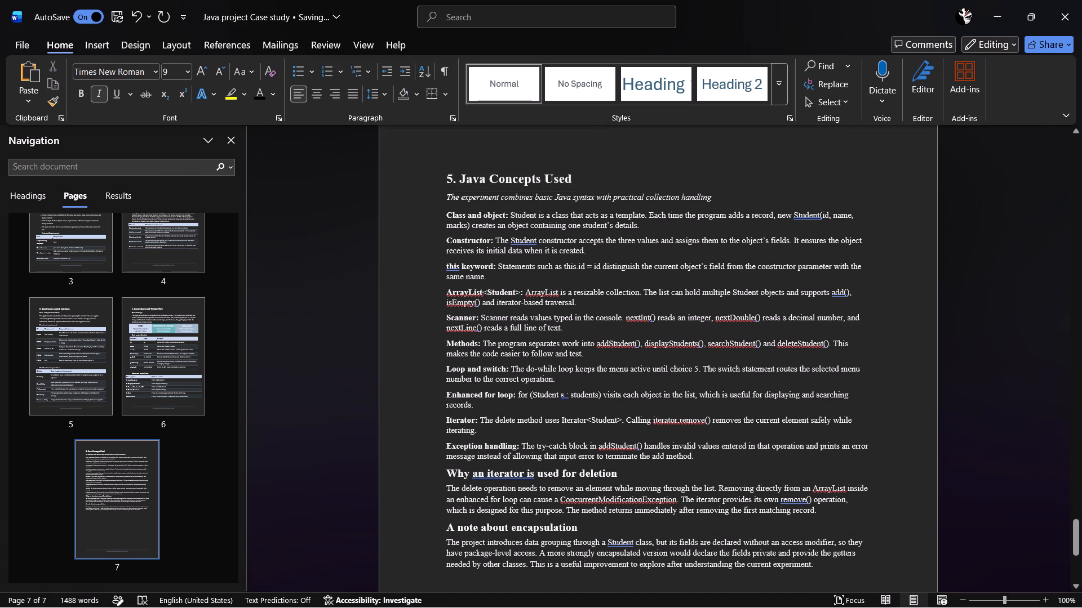
{"action": "left_click_drag", "start_coordinate": [720, 196], "coordinate": [449, 193]}
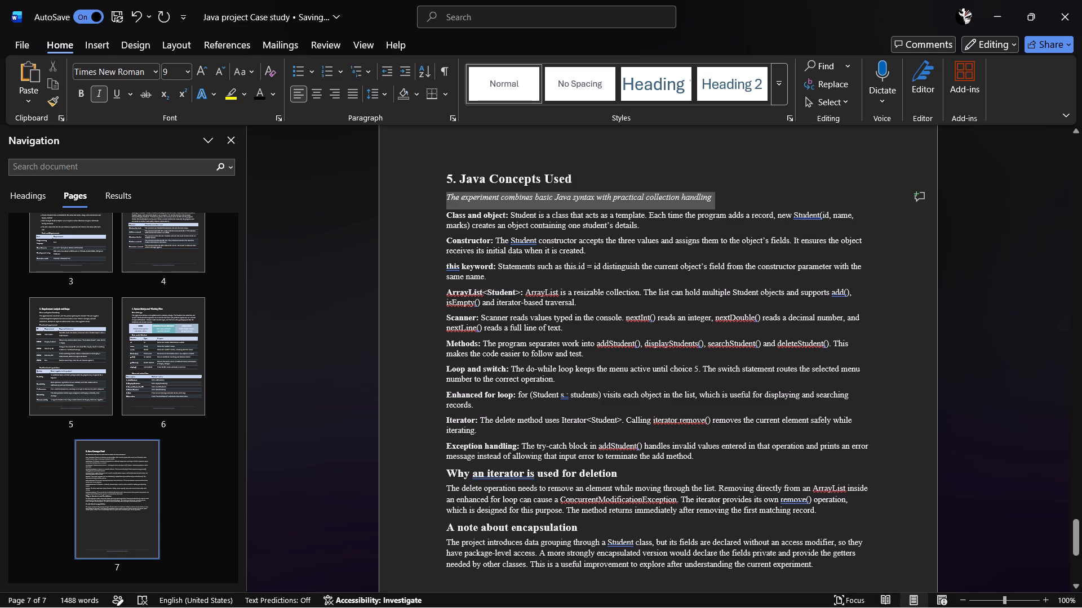
{"action": "left_click_drag", "start_coordinate": [449, 193], "coordinate": [448, 193]}
{"action": "key", "text": "BackSpace"}
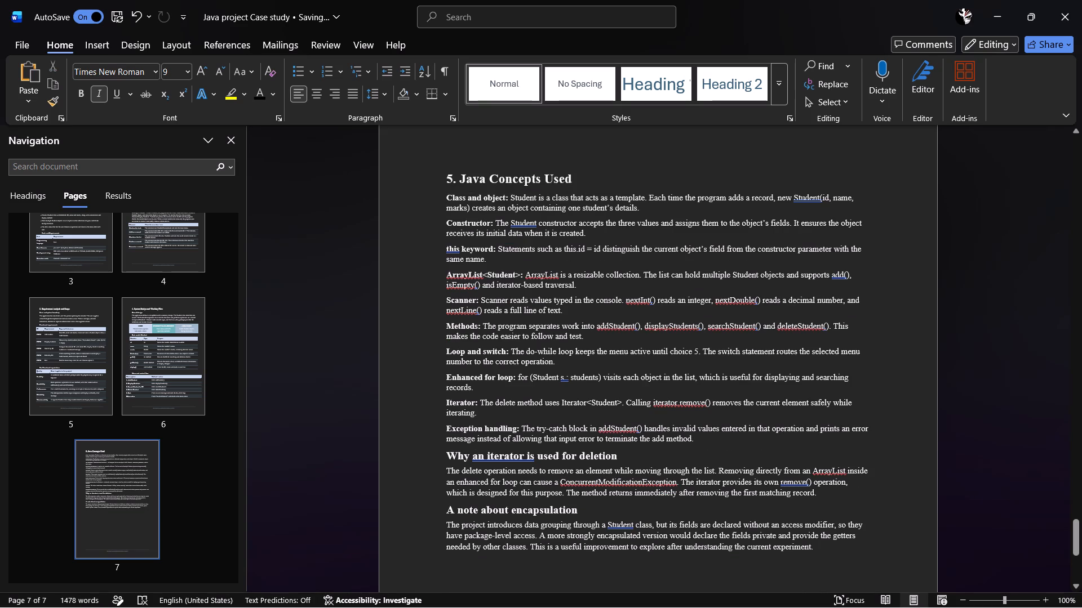
Set all section 5 text below its heading, from "Class and object" through the encapsulation note, to font size 12.
{"action": "left_click_drag", "start_coordinate": [445, 198], "coordinate": [850, 542]}
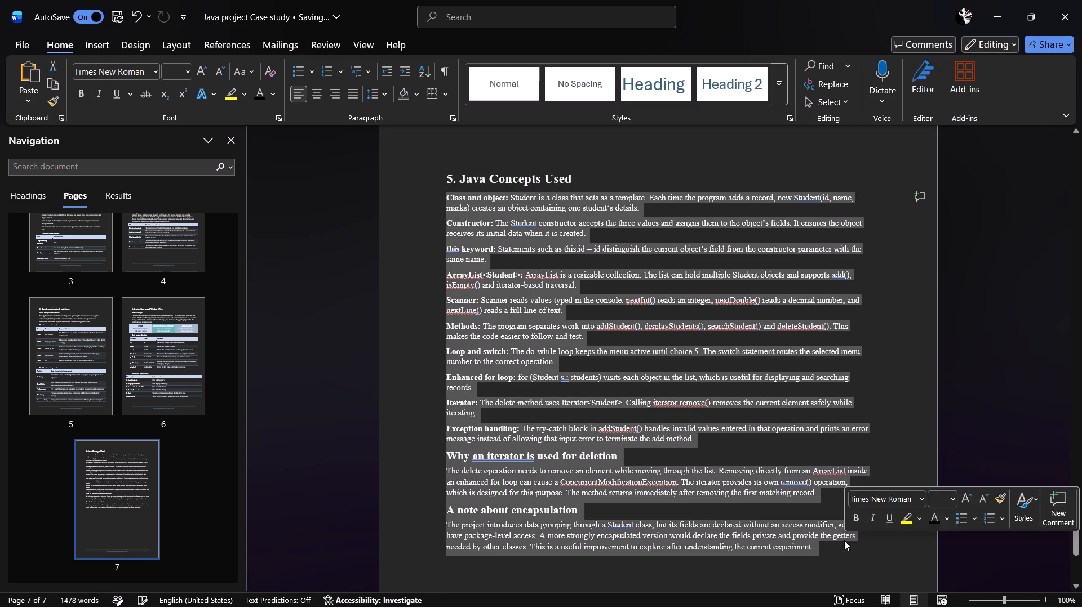
{"action": "left_click", "coordinate": [192, 74]}
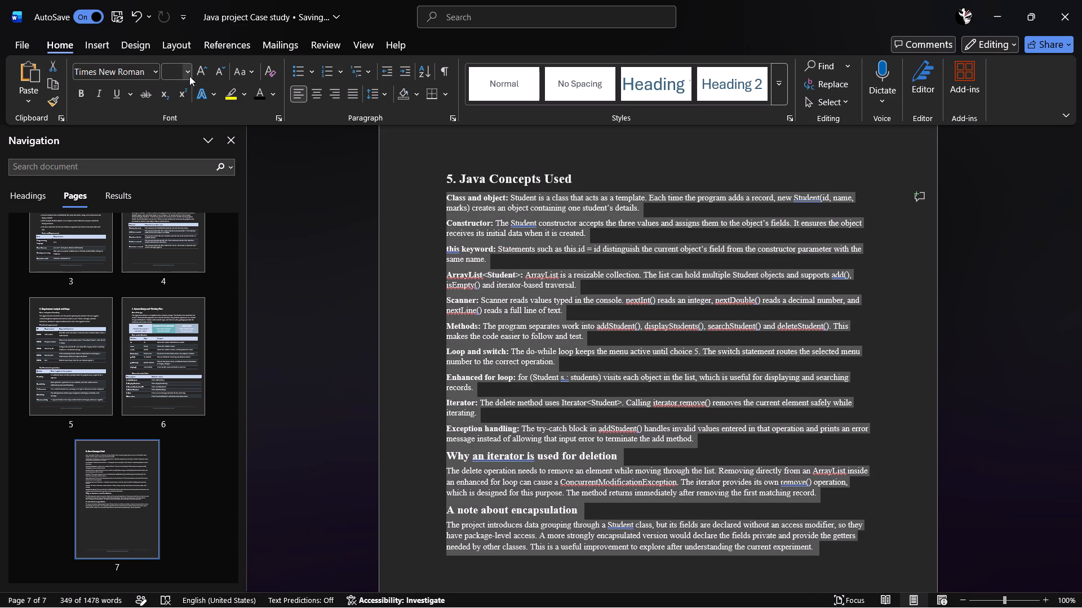
{"action": "left_click", "coordinate": [187, 74]}
{"action": "left_click", "coordinate": [172, 155]}
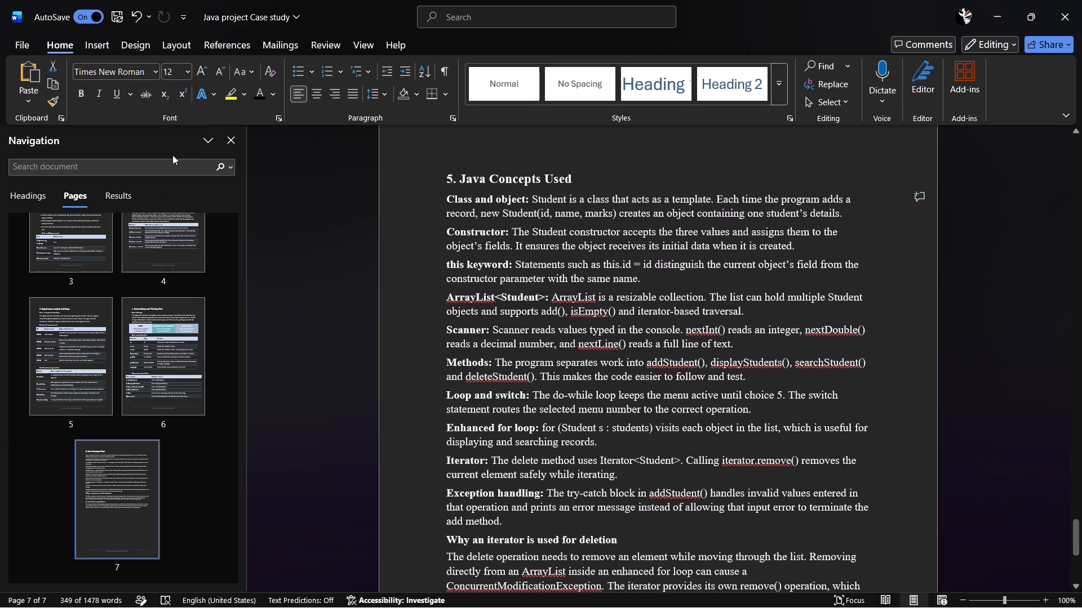
Set the line spacing of the section 5 text below its heading to 1.15 and check the section's layout.
{"action": "left_click", "coordinate": [382, 94]}
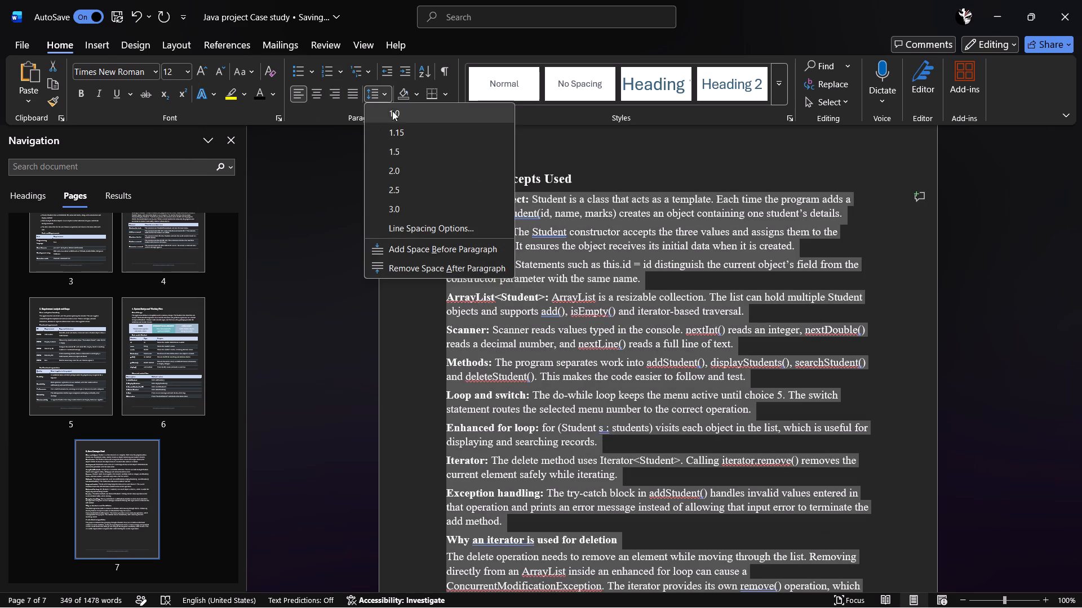
{"action": "left_click", "coordinate": [398, 131]}
{"action": "scroll", "coordinate": [565, 325], "scroll_direction": "down", "scroll_amount": 20}
{"action": "scroll", "coordinate": [565, 325], "scroll_direction": "down", "scroll_amount": 3}
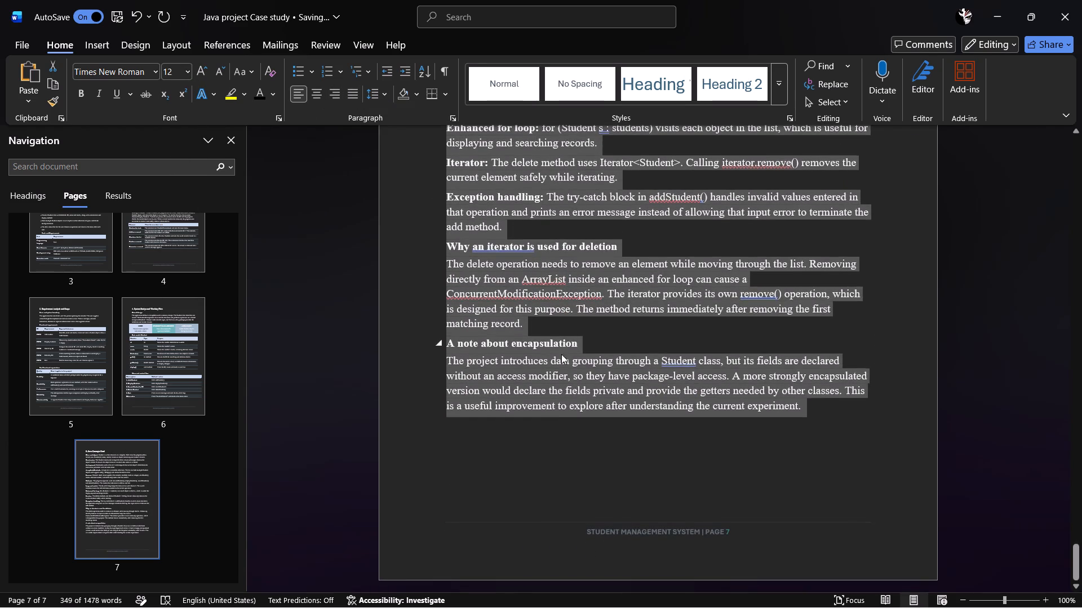
{"action": "left_click", "coordinate": [553, 415]}
{"action": "scroll", "coordinate": [548, 423], "scroll_direction": "up", "scroll_amount": 10}
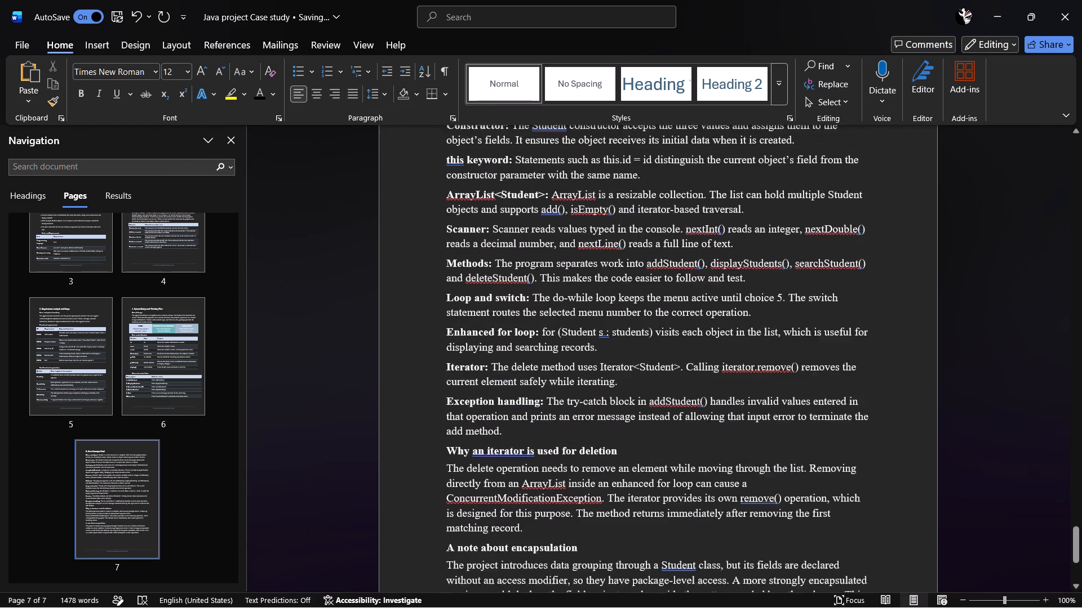
{"action": "scroll", "coordinate": [534, 411], "scroll_direction": "up", "scroll_amount": 5}
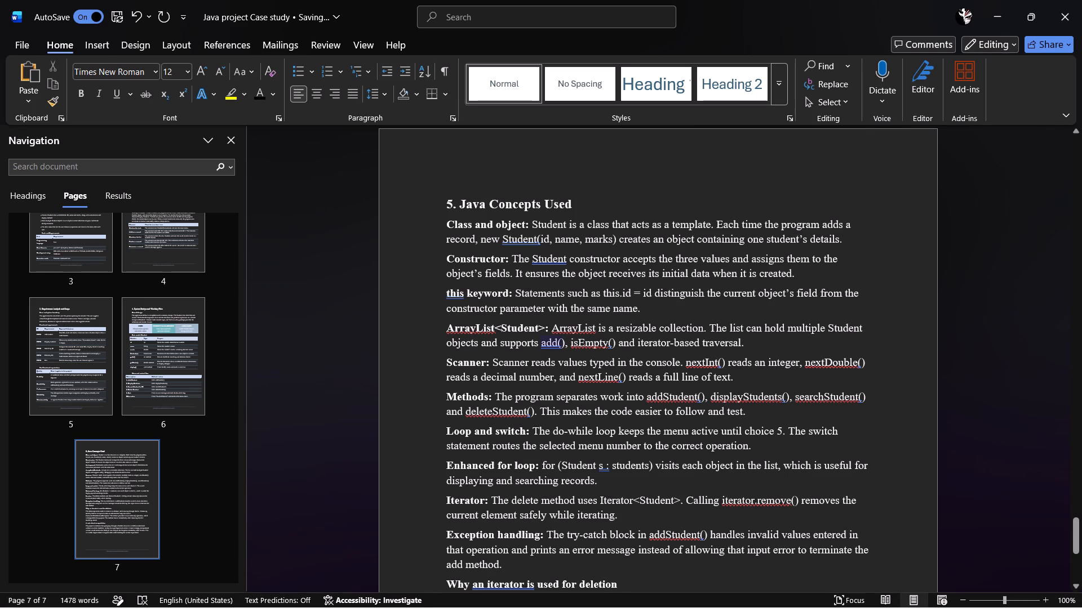
Add blank lines after the "A note about encapsulation" paragraph until a new page begins.
{"action": "scroll", "coordinate": [412, 313], "scroll_direction": "down", "scroll_amount": 20}
{"action": "scroll", "coordinate": [412, 313], "scroll_direction": "down", "scroll_amount": 1}
{"action": "left_click", "coordinate": [488, 496]}
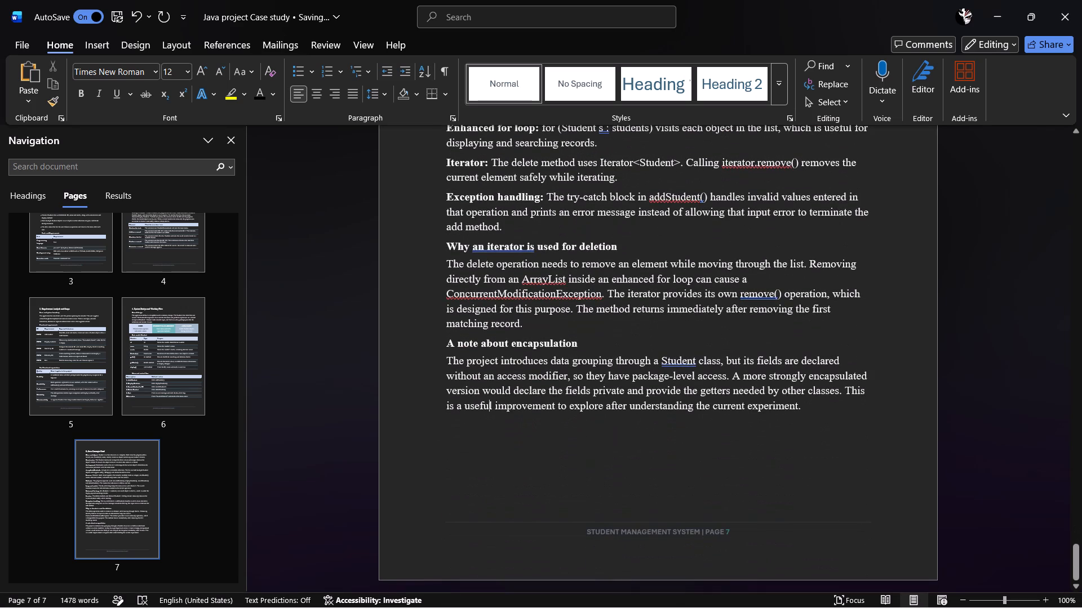
{"action": "left_click", "coordinate": [484, 488]}
{"action": "left_click", "coordinate": [515, 485]}
{"action": "left_click", "coordinate": [517, 485]}
{"action": "left_click", "coordinate": [759, 477]}
{"action": "left_click", "coordinate": [831, 438]}
{"action": "key", "text": "Return"}
{"action": "key", "text": "Return"}
{"action": "key", "text": "Return"}
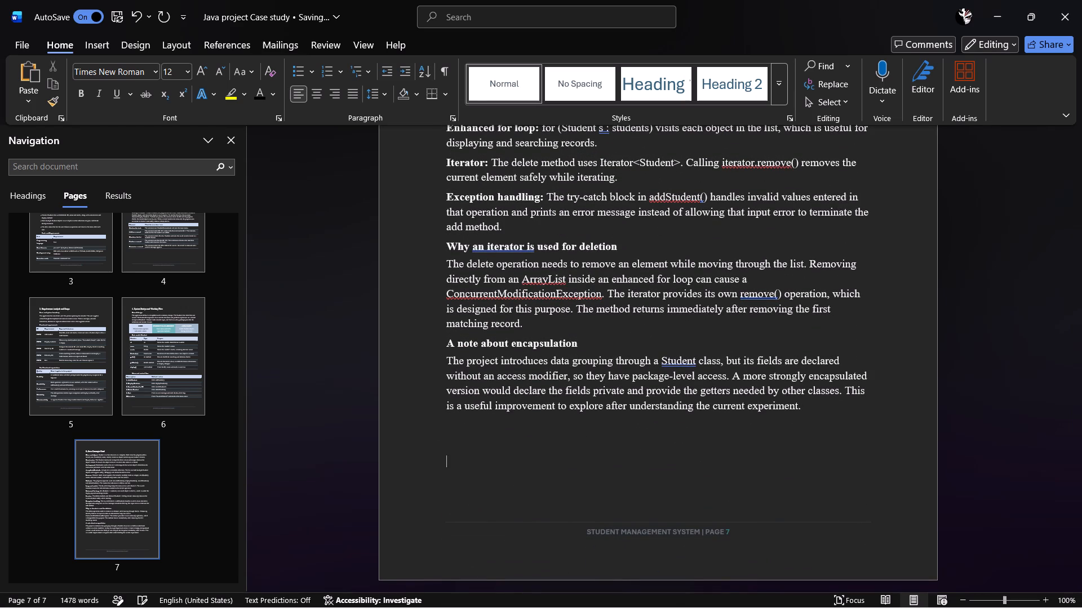
{"action": "key", "text": "Return"}
{"action": "key", "text": "Return"}
{"action": "key", "text": "Return"}
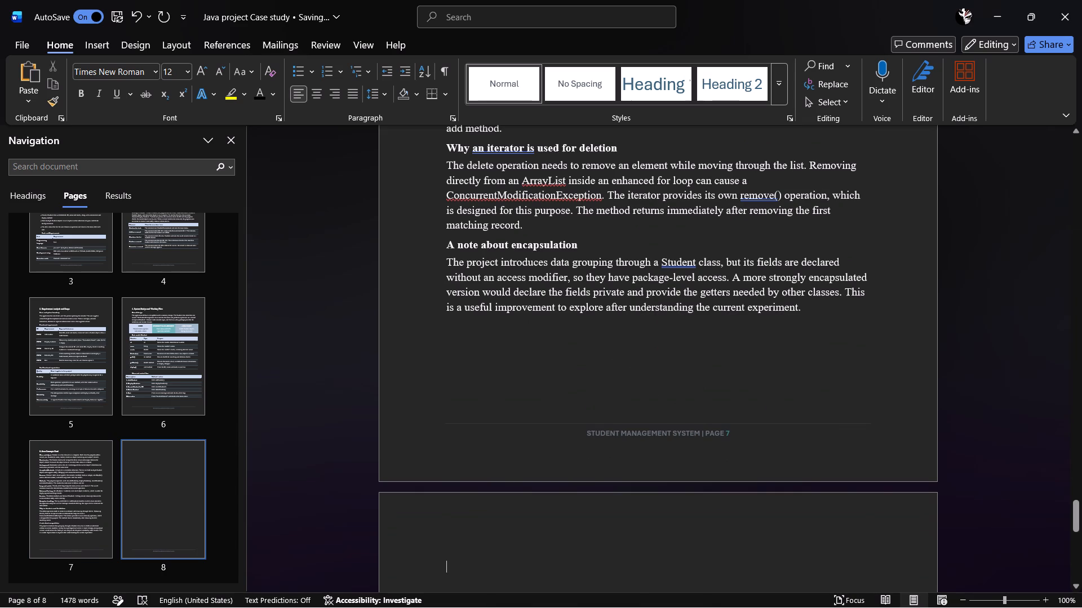
Switch to the Student_Management_System_Experiment_Report document and cut section 6 "Algorithm and Pseudocode", from its heading through the "Logic observations" bullets.
{"action": "scroll", "coordinate": [55, 302], "scroll_direction": "up", "scroll_amount": 7}
{"action": "scroll", "coordinate": [69, 313], "scroll_direction": "down", "scroll_amount": 4}
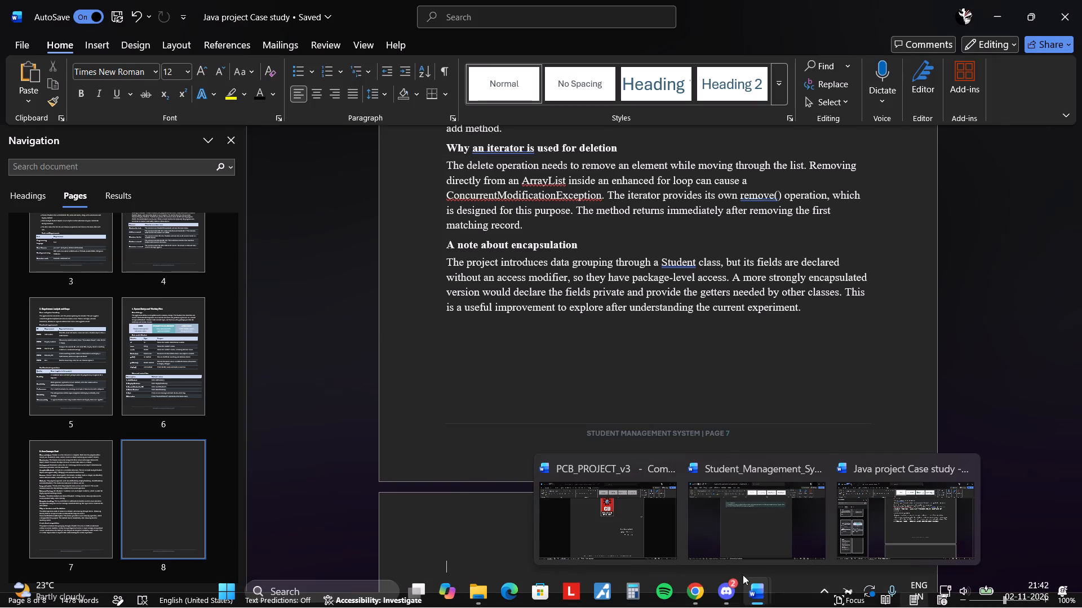
{"action": "left_click", "coordinate": [741, 529]}
{"action": "scroll", "coordinate": [554, 351], "scroll_direction": "down", "scroll_amount": 20}
{"action": "scroll", "coordinate": [554, 351], "scroll_direction": "down", "scroll_amount": 5}
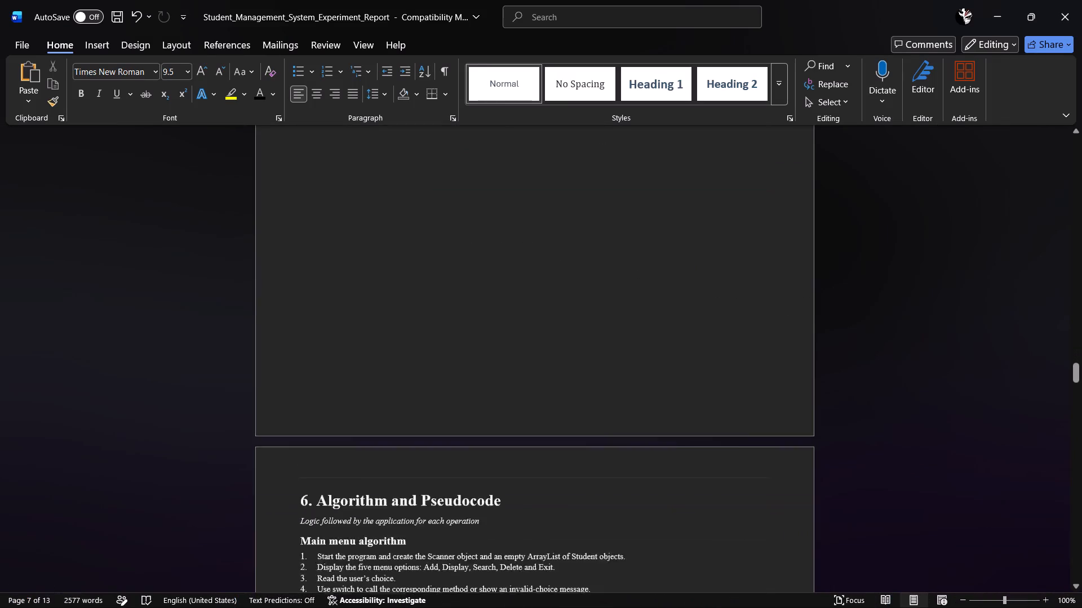
{"action": "scroll", "coordinate": [543, 361], "scroll_direction": "down", "scroll_amount": 10}
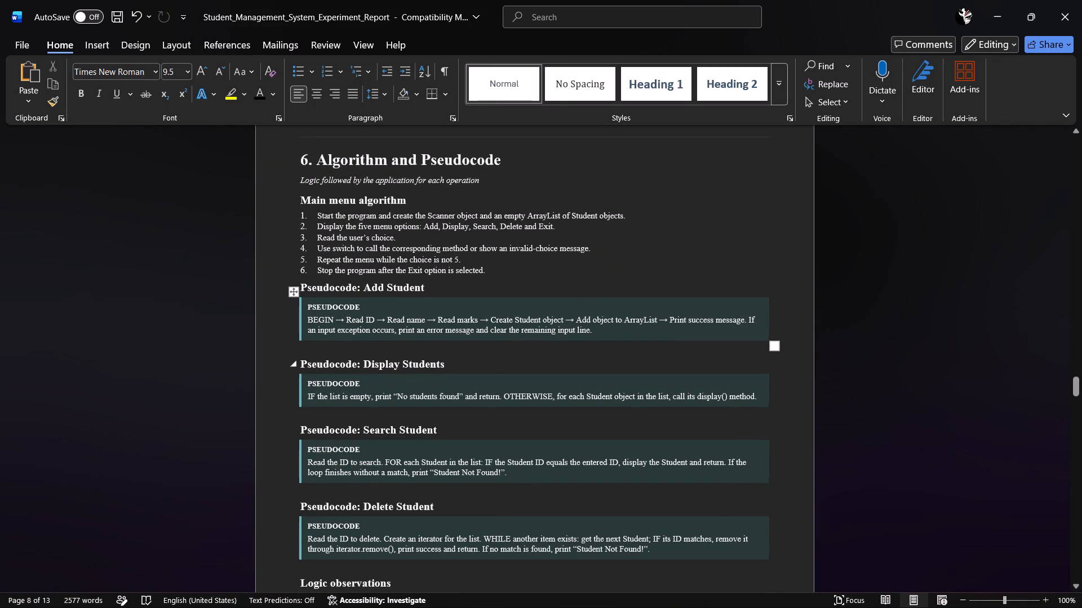
{"action": "scroll", "coordinate": [492, 320], "scroll_direction": "up", "scroll_amount": 2}
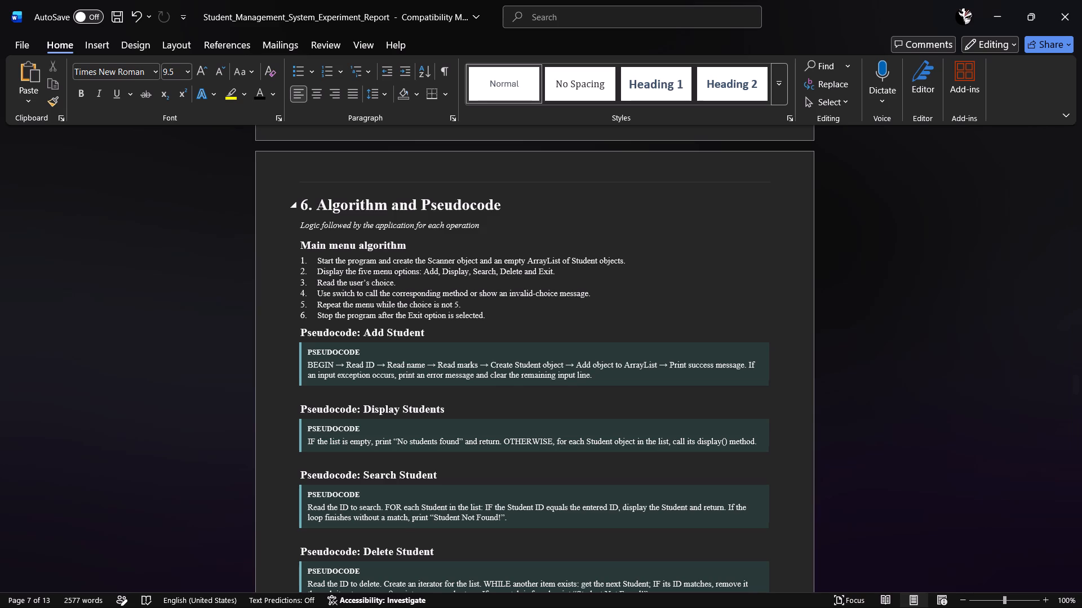
{"action": "scroll", "coordinate": [303, 233], "scroll_direction": "down", "scroll_amount": 10}
{"action": "scroll", "coordinate": [303, 263], "scroll_direction": "up", "scroll_amount": 14}
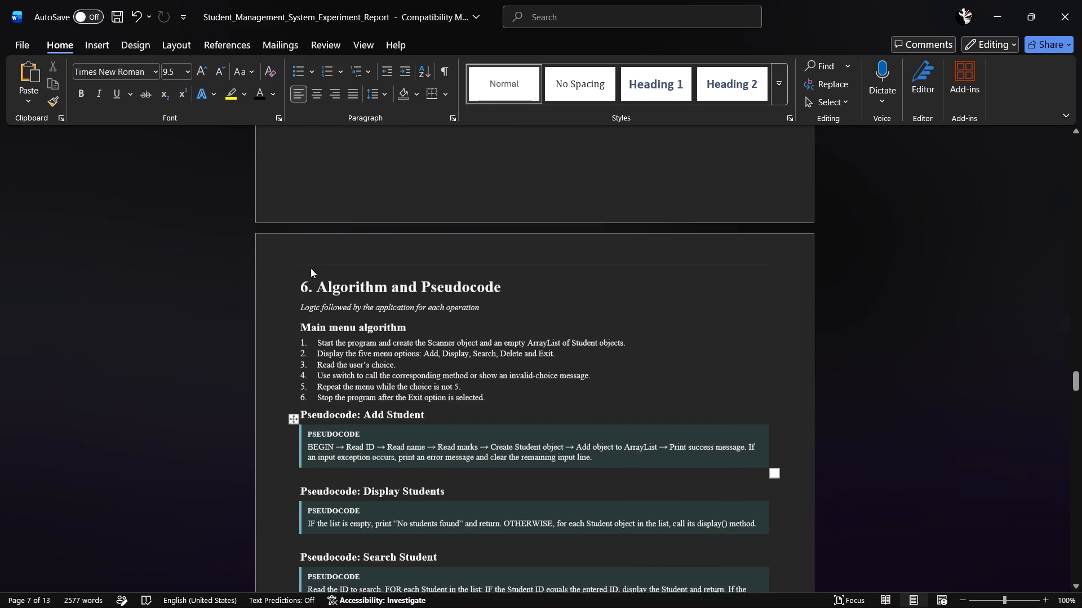
{"action": "scroll", "coordinate": [311, 268], "scroll_direction": "down", "scroll_amount": 3}
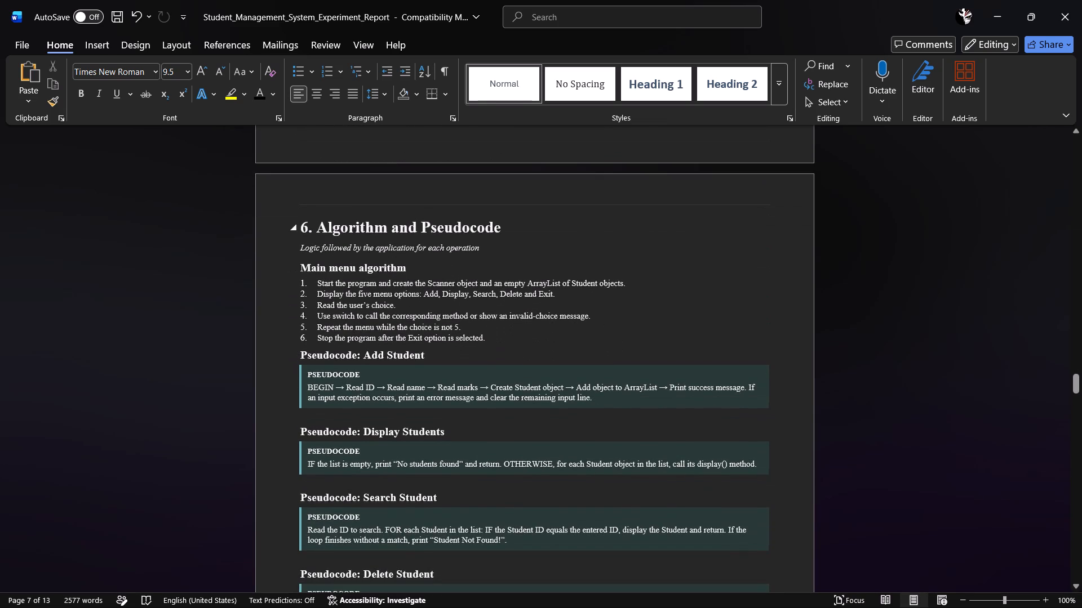
{"action": "left_click_drag", "start_coordinate": [304, 226], "coordinate": [363, 313]}
{"action": "scroll", "coordinate": [354, 280], "scroll_direction": "down", "scroll_amount": 13}
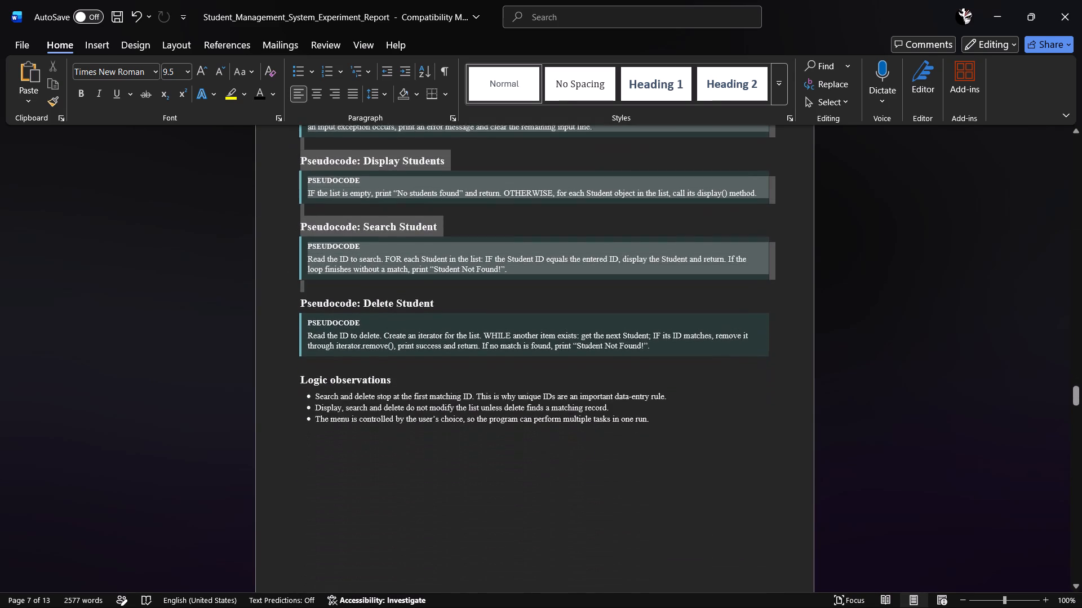
{"action": "scroll", "coordinate": [363, 313], "scroll_direction": "down", "scroll_amount": 3}
{"action": "left_click_drag", "start_coordinate": [363, 313], "coordinate": [652, 315]}
{"action": "scroll", "coordinate": [367, 320], "scroll_direction": "down", "scroll_amount": 1}
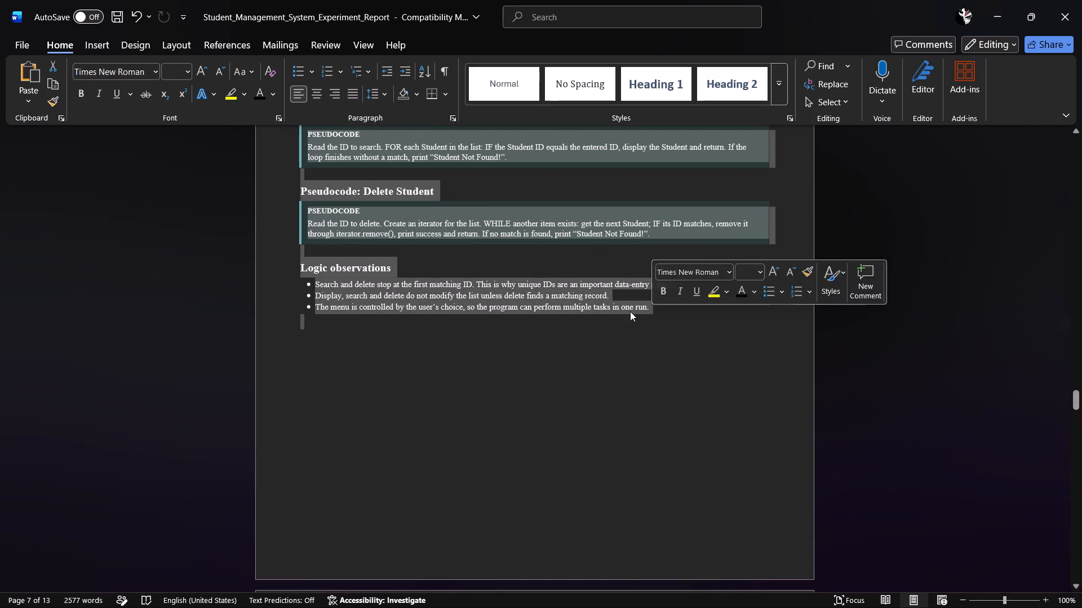
{"action": "right_click", "coordinate": [594, 306]}
{"action": "left_click", "coordinate": [622, 341]}
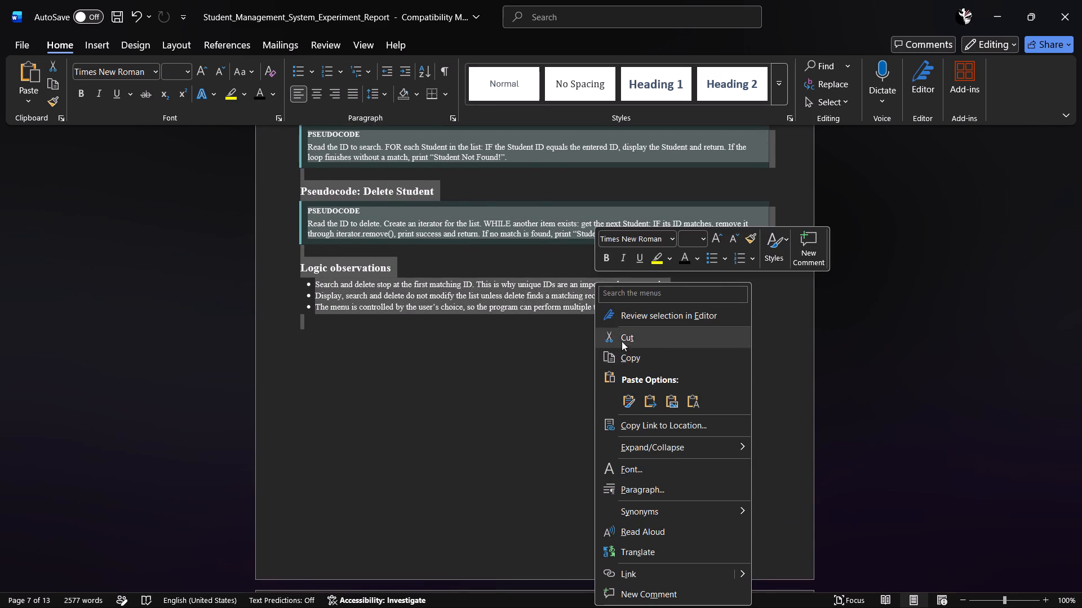
Return to the Java project Case study document and paste the cut section 6 on the empty page after section 5.
{"action": "scroll", "coordinate": [588, 337], "scroll_direction": "down", "scroll_amount": 15}
{"action": "scroll", "coordinate": [548, 351], "scroll_direction": "up", "scroll_amount": 19}
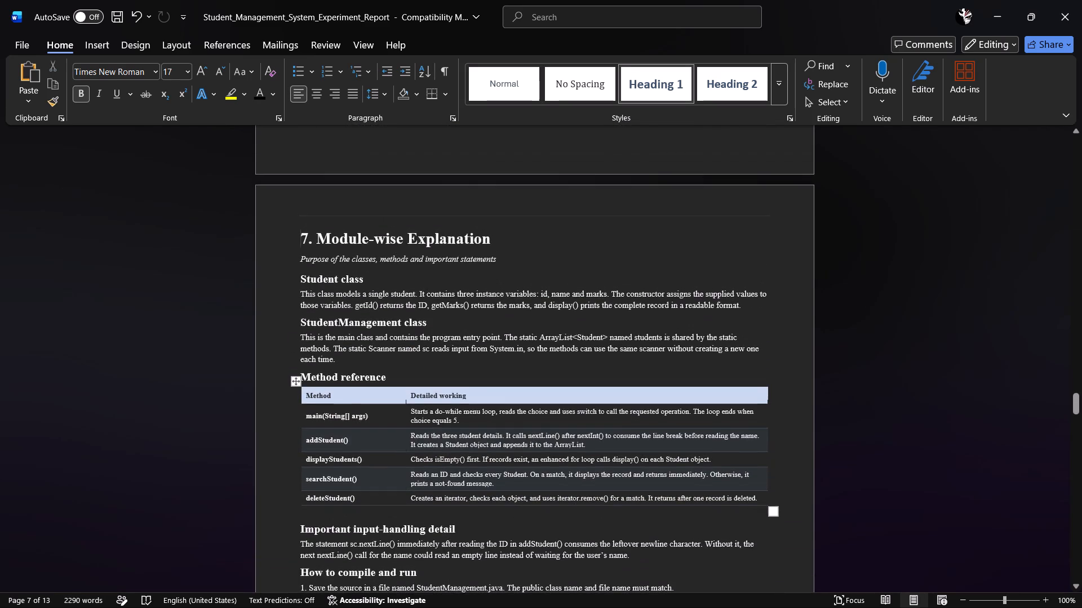
{"action": "scroll", "coordinate": [548, 395], "scroll_direction": "down", "scroll_amount": 20}
{"action": "scroll", "coordinate": [548, 395], "scroll_direction": "down", "scroll_amount": 19}
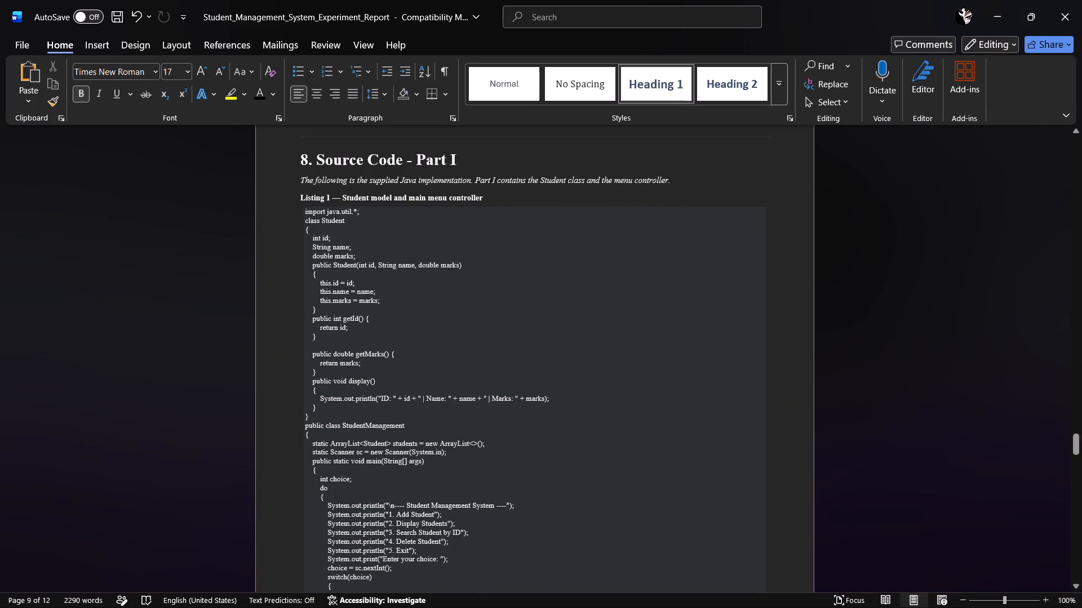
{"action": "left_click", "coordinate": [862, 527]}
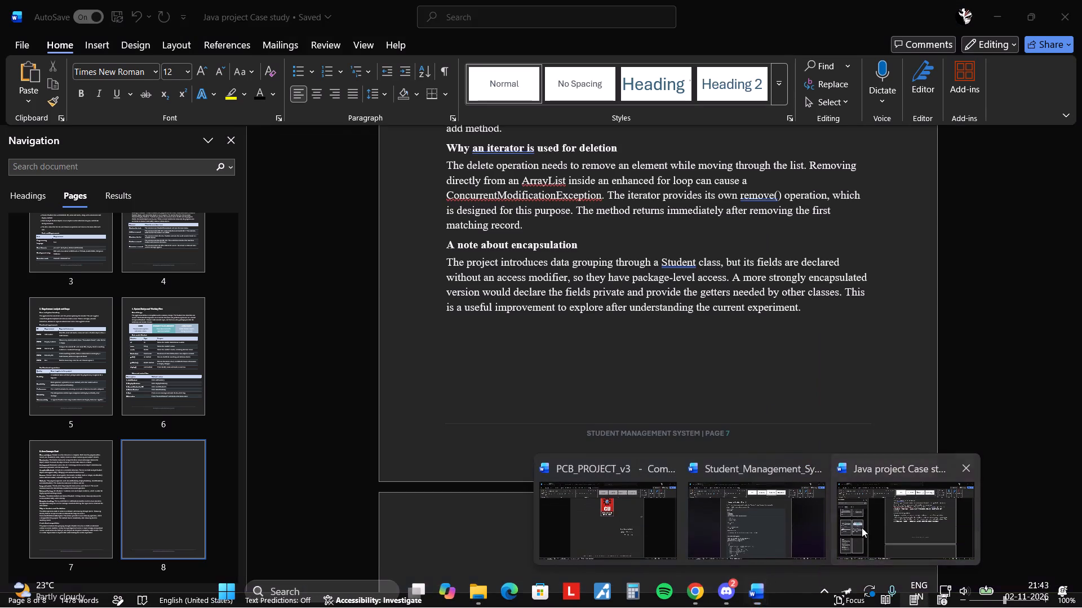
{"action": "scroll", "coordinate": [578, 422], "scroll_direction": "down", "scroll_amount": 7}
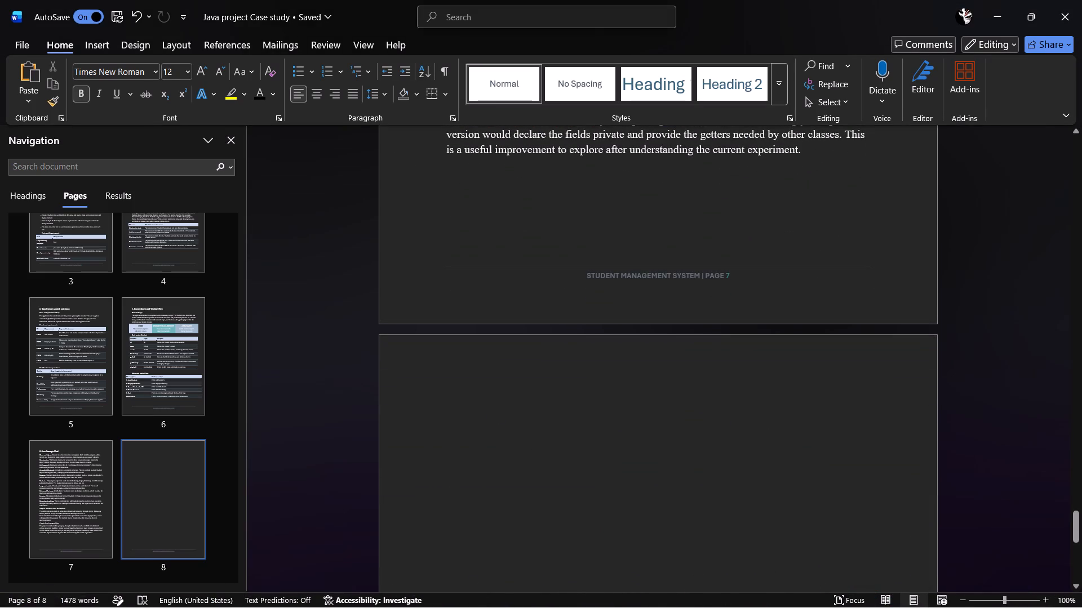
{"action": "key", "text": "ctrl+v"}
Set the "Algorithm and Pseudocode" text of the section 6 heading to font size 14.
{"action": "scroll", "coordinate": [499, 421], "scroll_direction": "up", "scroll_amount": 17}
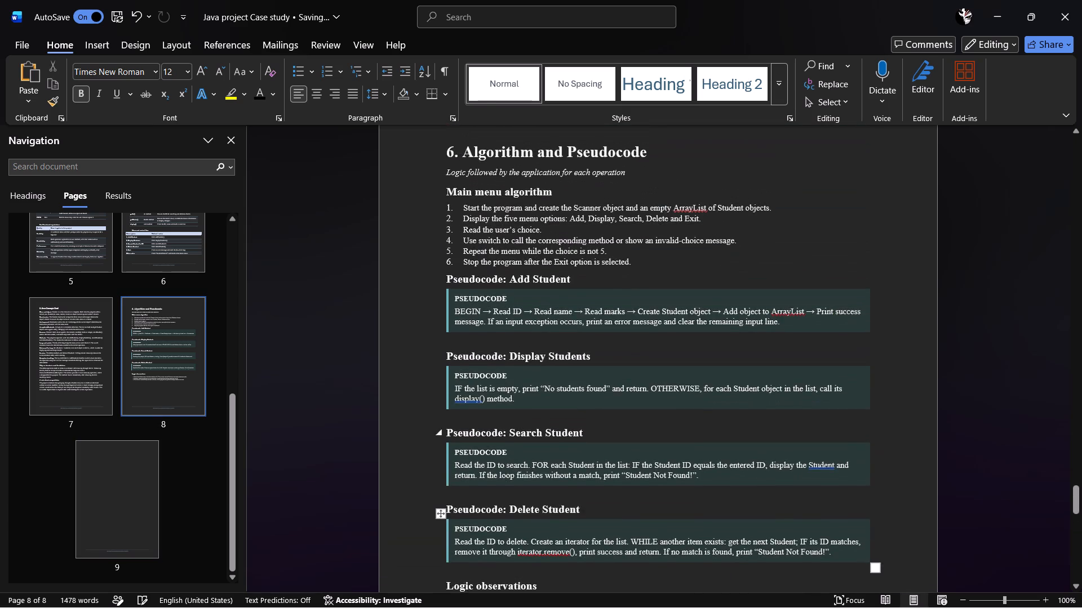
{"action": "scroll", "coordinate": [504, 430], "scroll_direction": "up", "scroll_amount": 6}
{"action": "left_click_drag", "start_coordinate": [462, 286], "coordinate": [635, 299]}
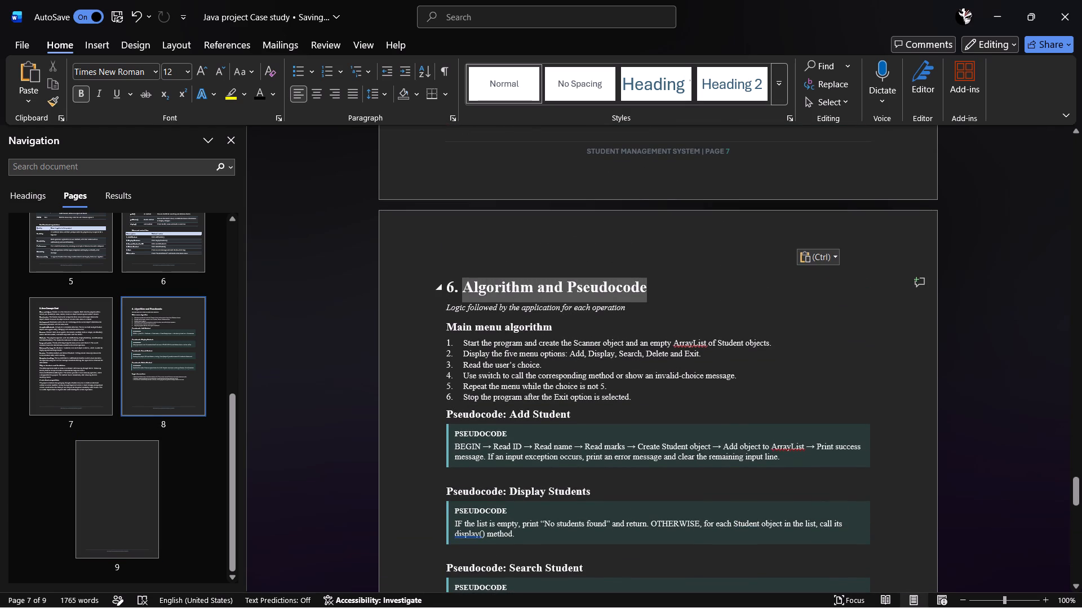
{"action": "left_click_drag", "start_coordinate": [635, 299], "coordinate": [638, 299]}
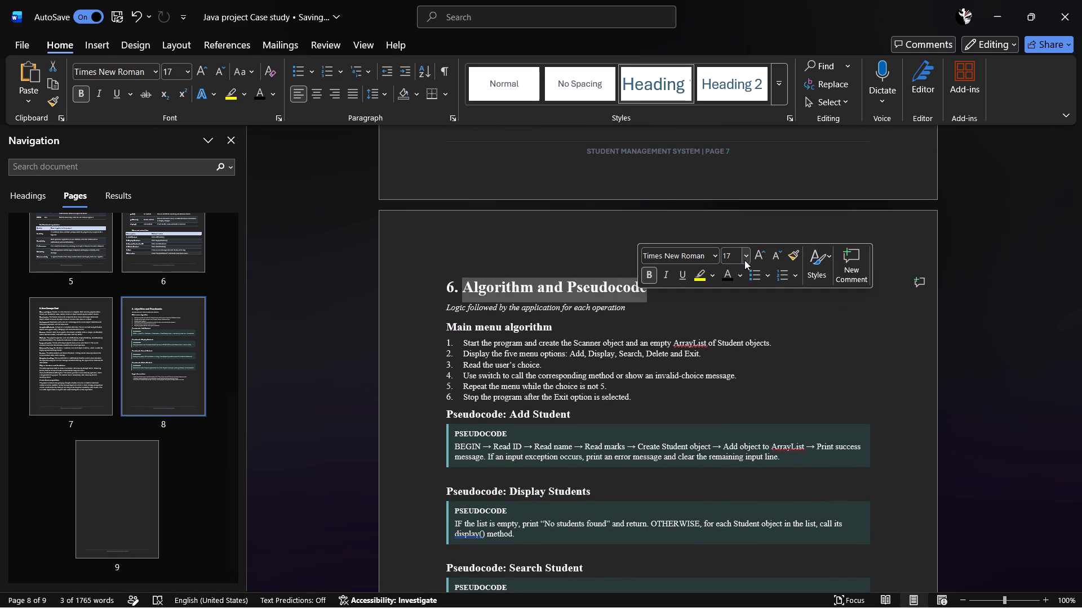
{"action": "left_click", "coordinate": [744, 260]}
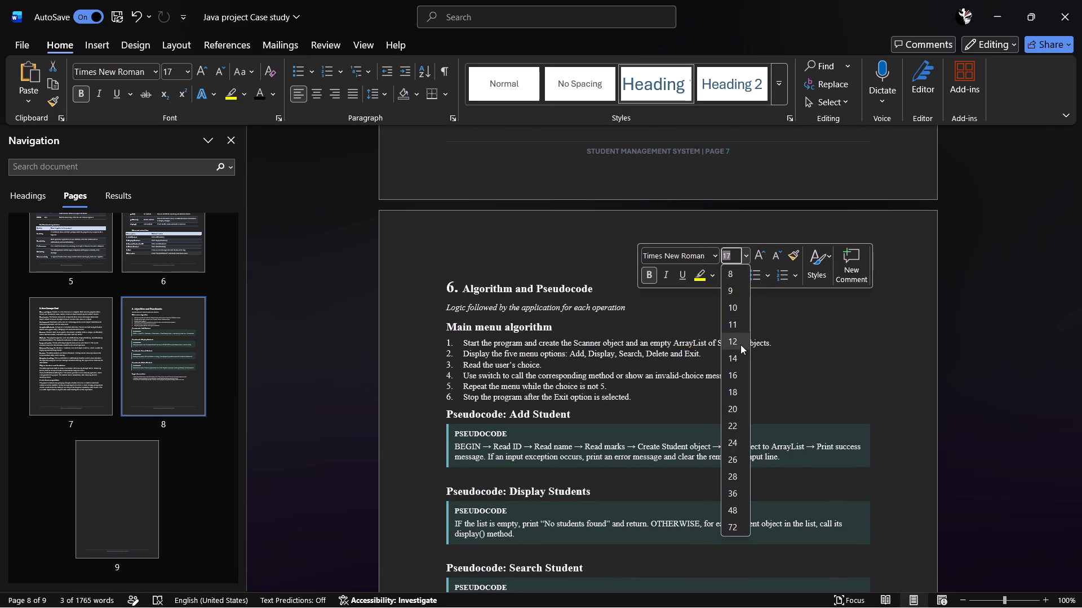
{"action": "left_click", "coordinate": [739, 358]}
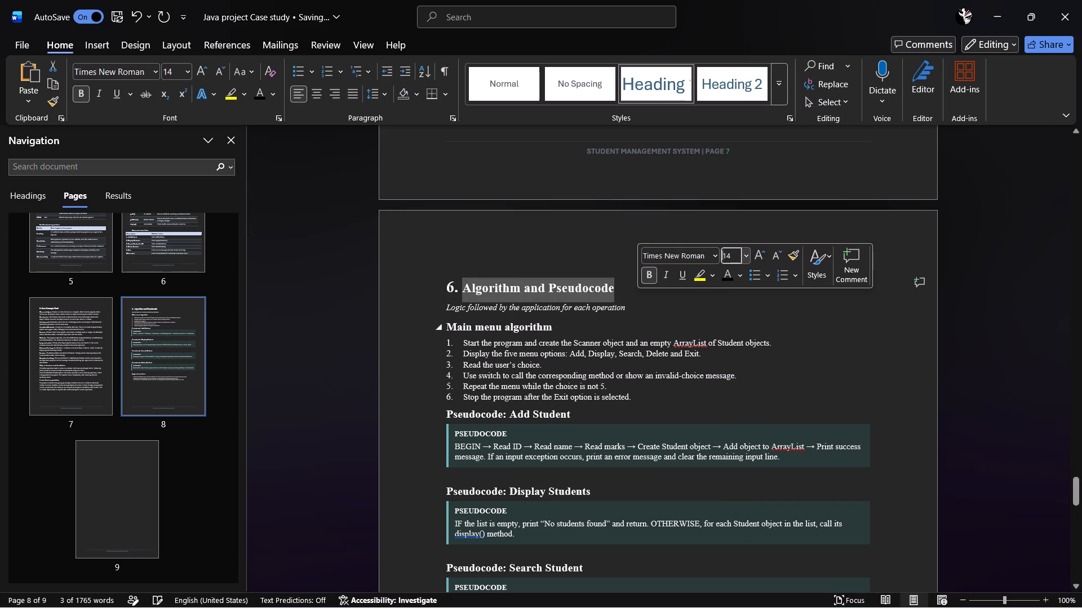
Delete the italic subtitle "Logic followed by the application for each operation" under the section 6 heading.
{"action": "left_click_drag", "start_coordinate": [442, 311], "coordinate": [617, 312]}
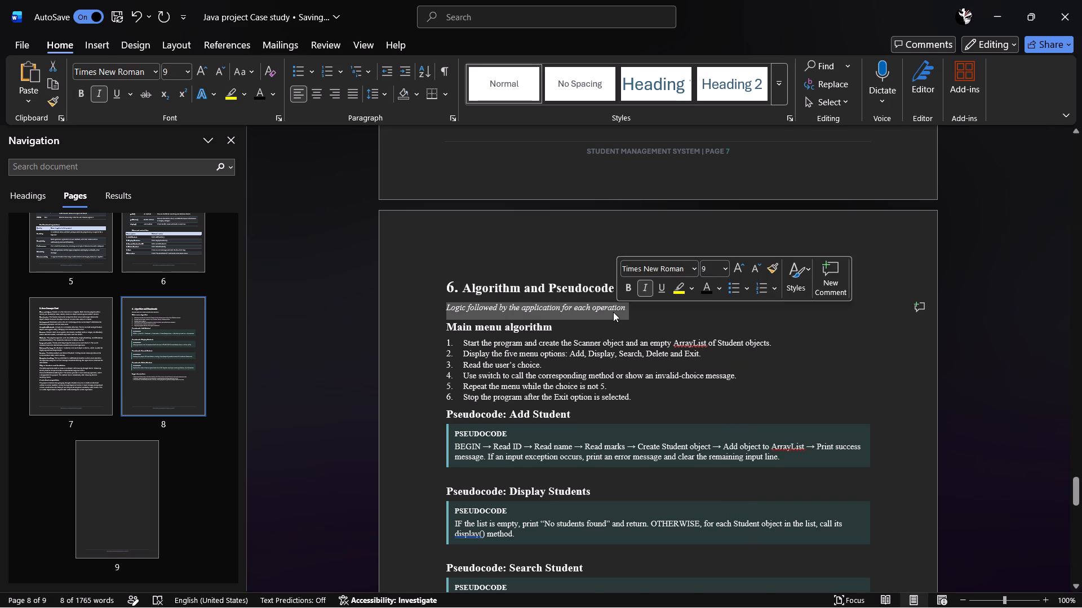
{"action": "key", "text": "BackSpace"}
Set all section 6 text from "Main menu algorithm" through the "Logic observations" bullets to font size 12.
{"action": "left_click_drag", "start_coordinate": [447, 314], "coordinate": [547, 428]}
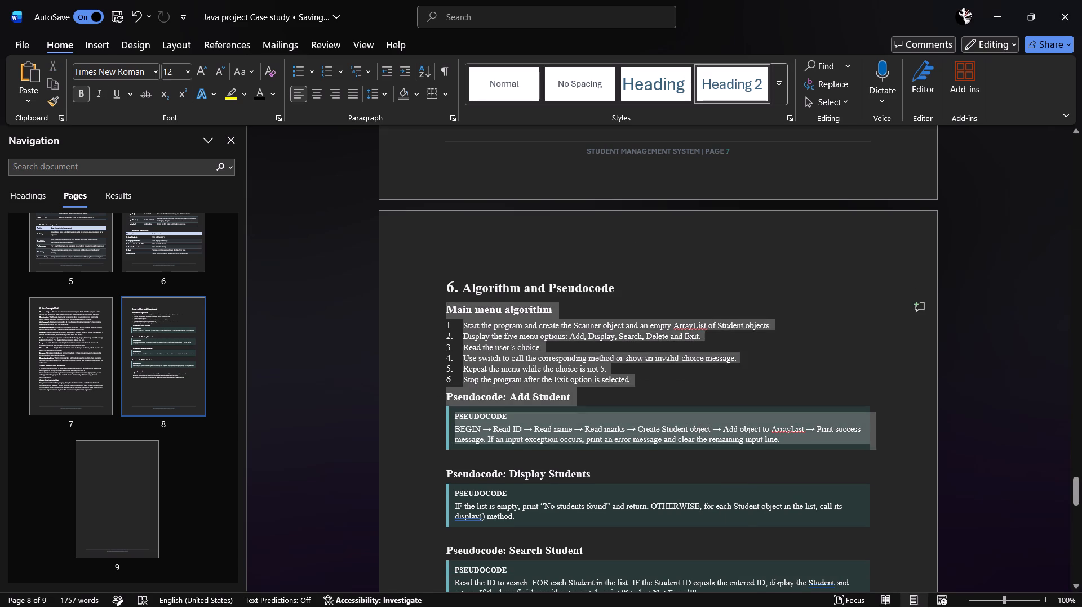
{"action": "scroll", "coordinate": [551, 433], "scroll_direction": "down", "scroll_amount": 9}
{"action": "left_click_drag", "start_coordinate": [547, 428], "coordinate": [790, 555]}
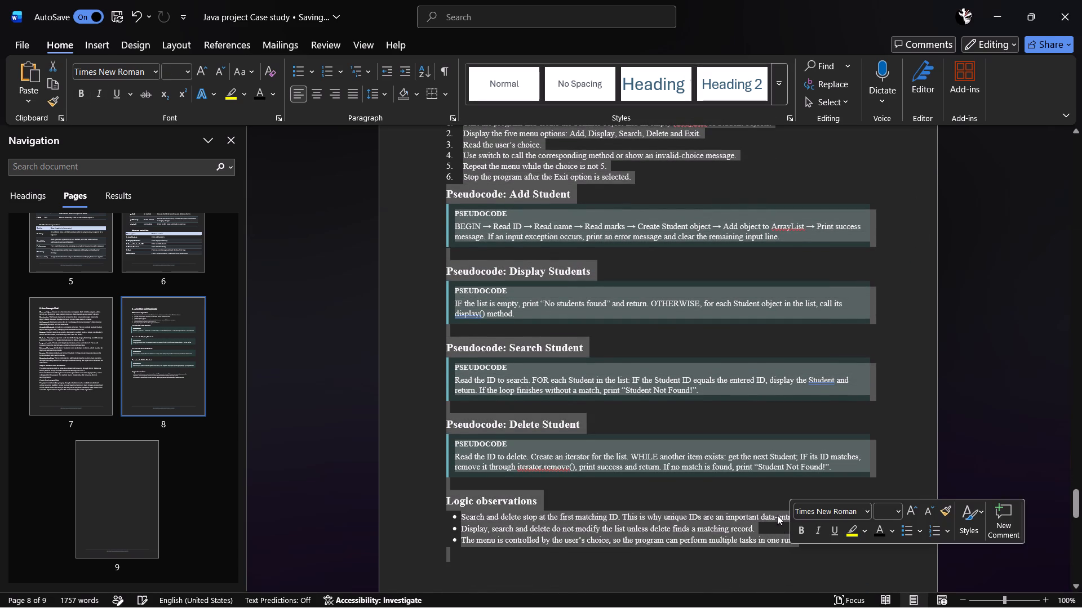
{"action": "left_click", "coordinate": [897, 513]}
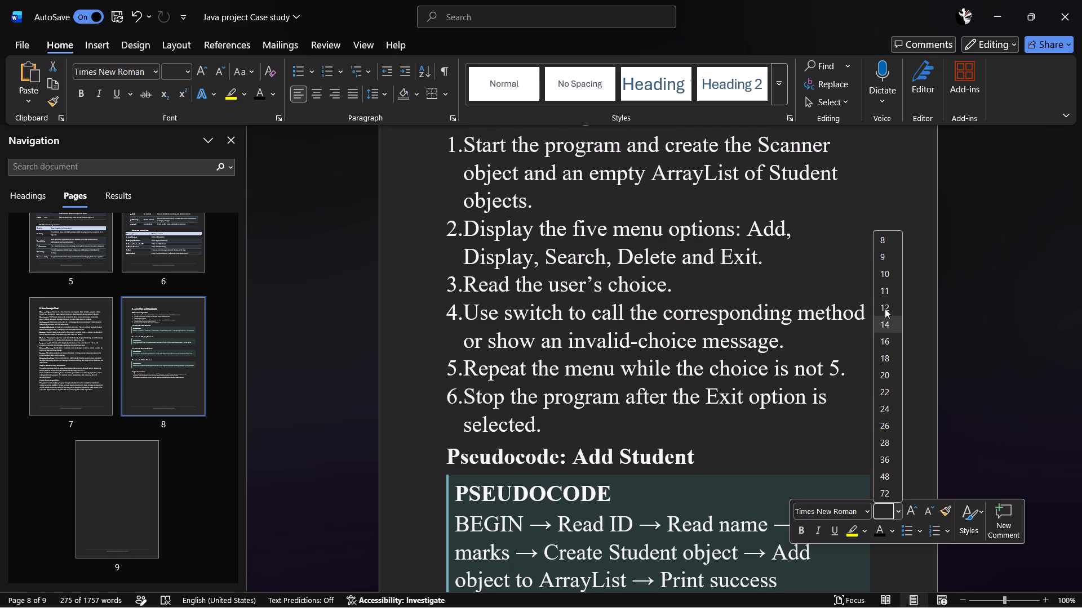
{"action": "left_click", "coordinate": [885, 307]}
{"action": "scroll", "coordinate": [624, 342], "scroll_direction": "up", "scroll_amount": 6}
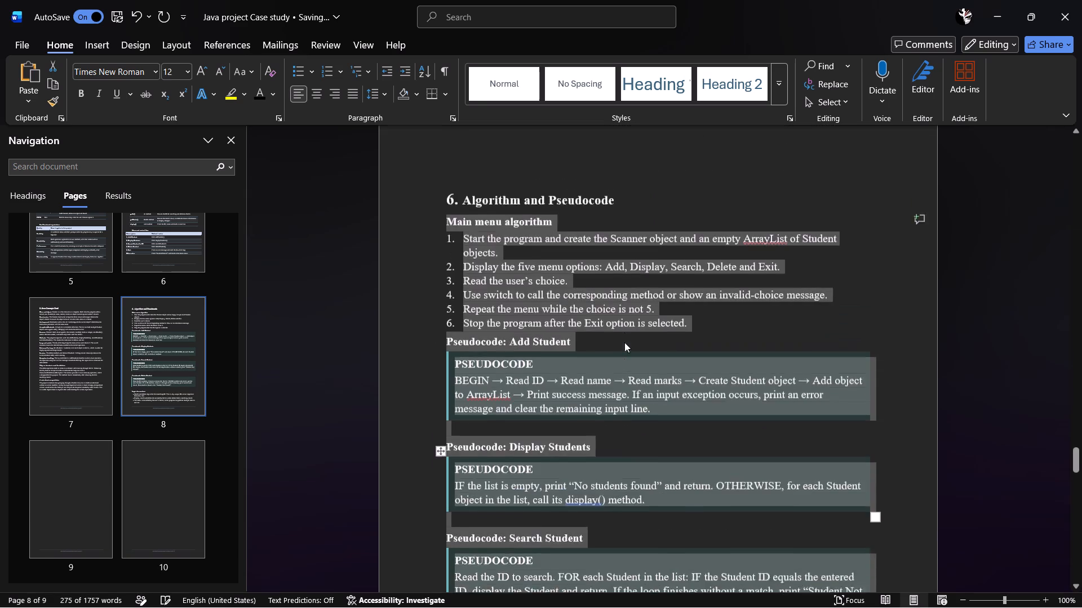
Review the section 6 layout, the table of contents page numbers and the blank pages after section 6.
{"action": "scroll", "coordinate": [624, 342], "scroll_direction": "down", "scroll_amount": 20}
{"action": "scroll", "coordinate": [624, 342], "scroll_direction": "down", "scroll_amount": 9}
{"action": "scroll", "coordinate": [624, 343], "scroll_direction": "up", "scroll_amount": 5}
{"action": "left_click", "coordinate": [487, 491]}
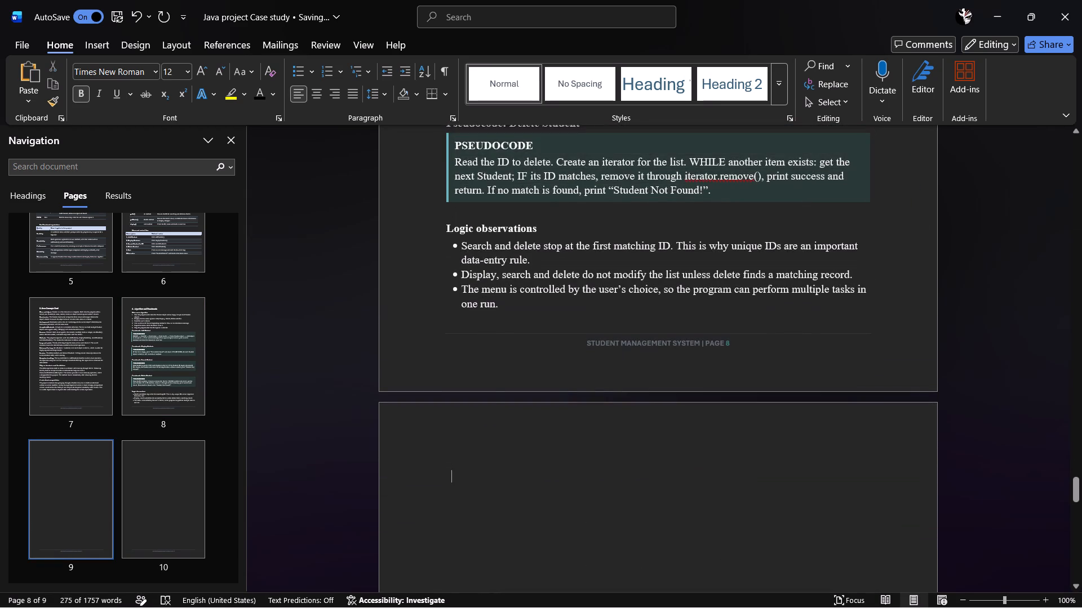
{"action": "scroll", "coordinate": [456, 446], "scroll_direction": "up", "scroll_amount": 10}
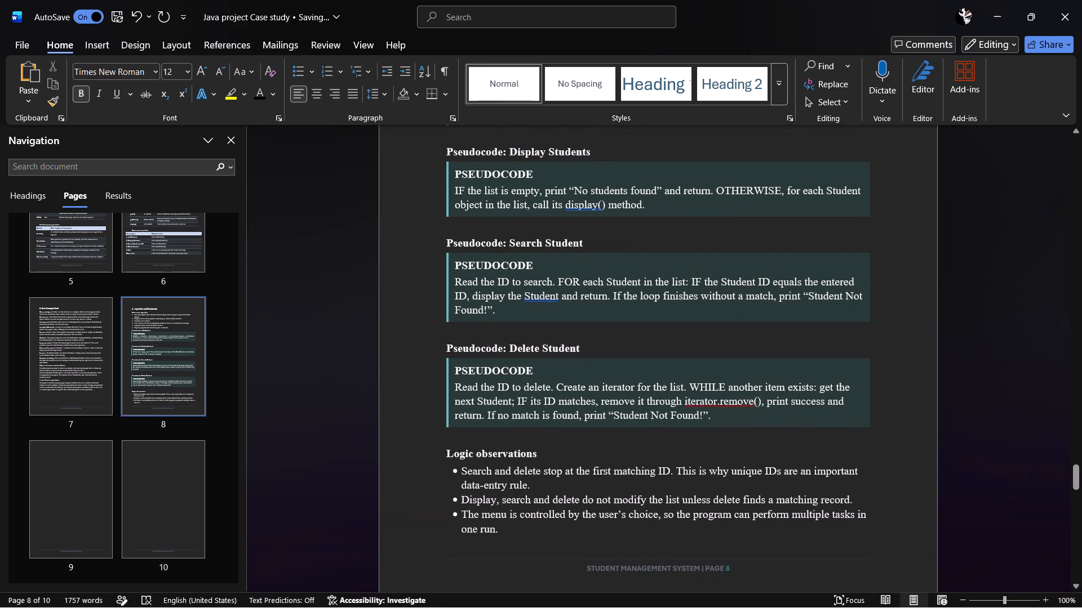
{"action": "scroll", "coordinate": [182, 370], "scroll_direction": "up", "scroll_amount": 1}
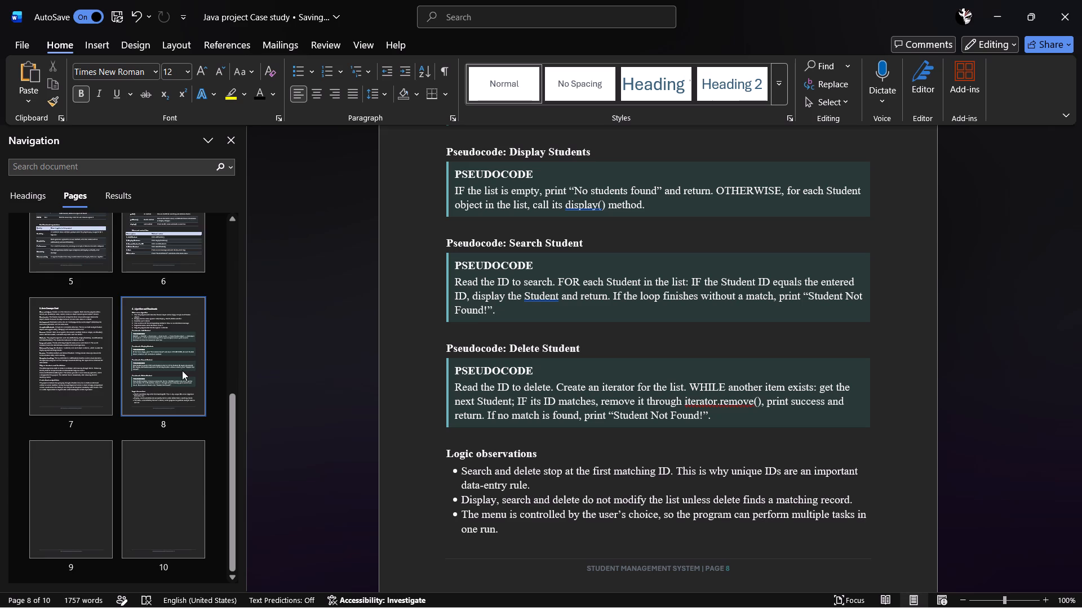
{"action": "scroll", "coordinate": [182, 370], "scroll_direction": "up", "scroll_amount": 3}
{"action": "left_click", "coordinate": [168, 307]}
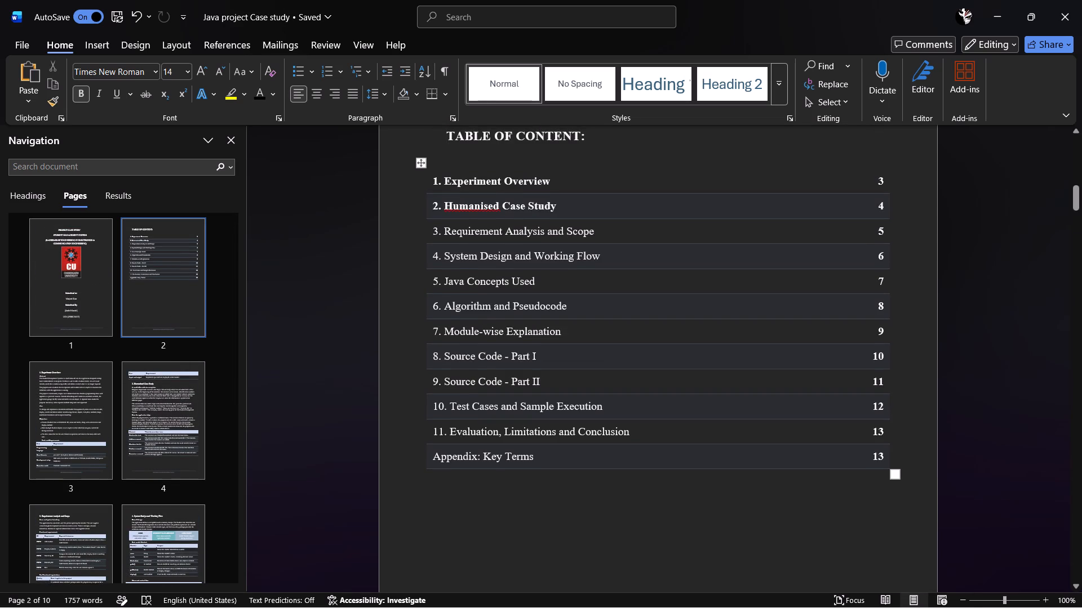
{"action": "scroll", "coordinate": [128, 385], "scroll_direction": "down", "scroll_amount": 5}
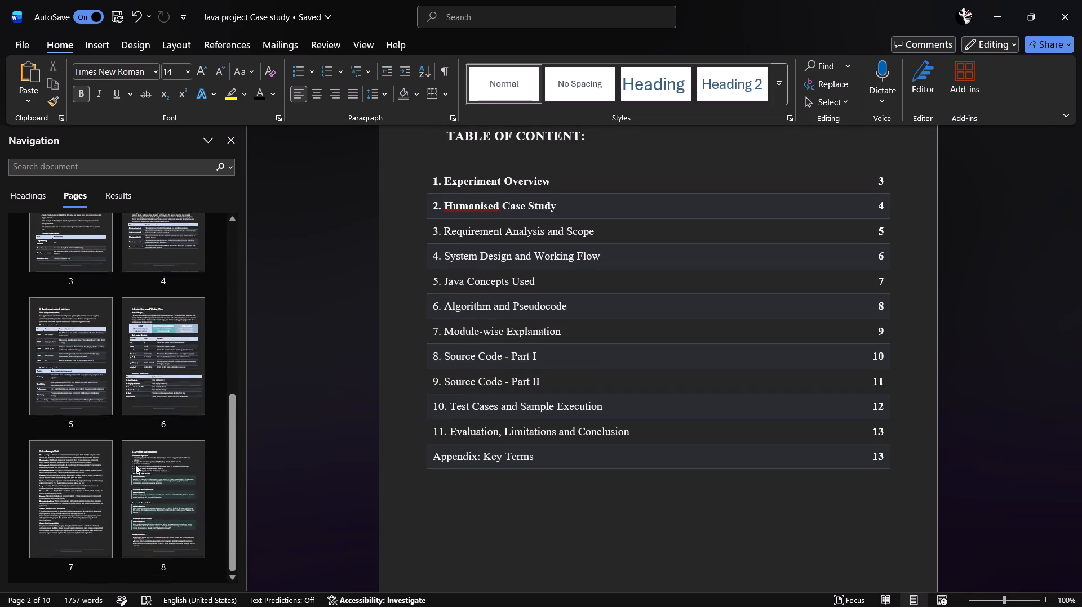
{"action": "scroll", "coordinate": [137, 476], "scroll_direction": "down", "scroll_amount": 2}
{"action": "left_click", "coordinate": [152, 381]}
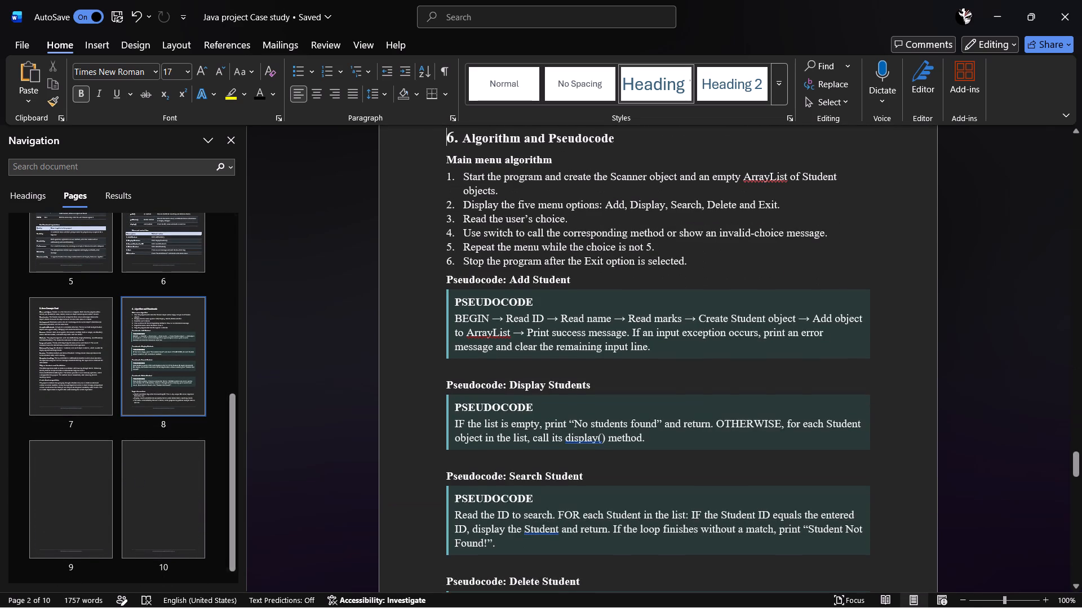
{"action": "scroll", "coordinate": [471, 391], "scroll_direction": "up", "scroll_amount": 4}
{"action": "scroll", "coordinate": [205, 371], "scroll_direction": "up", "scroll_amount": 5}
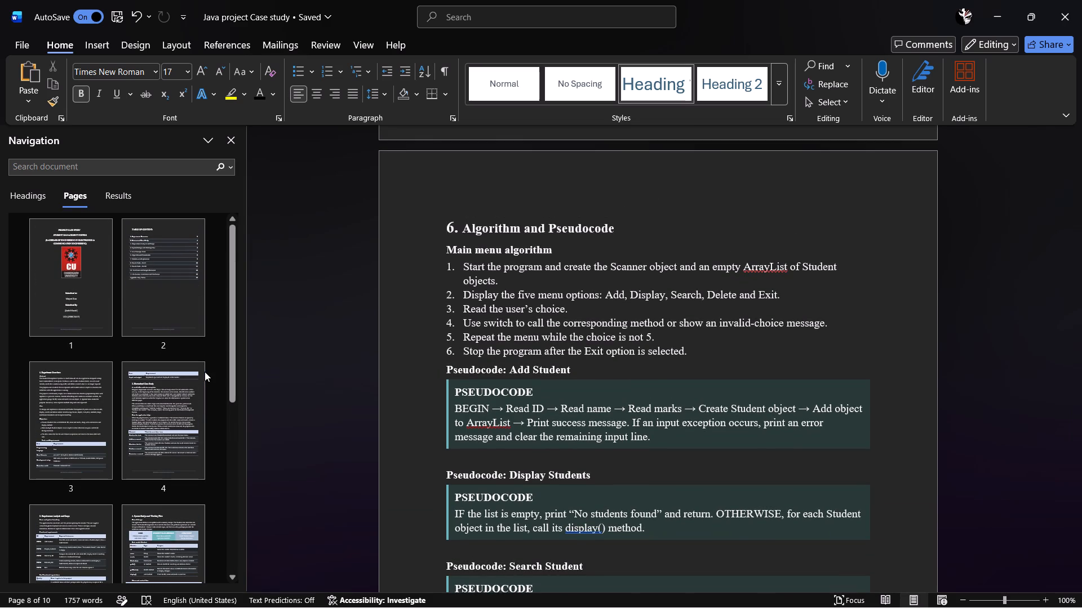
{"action": "scroll", "coordinate": [205, 372], "scroll_direction": "up", "scroll_amount": 1}
{"action": "left_click", "coordinate": [176, 299]}
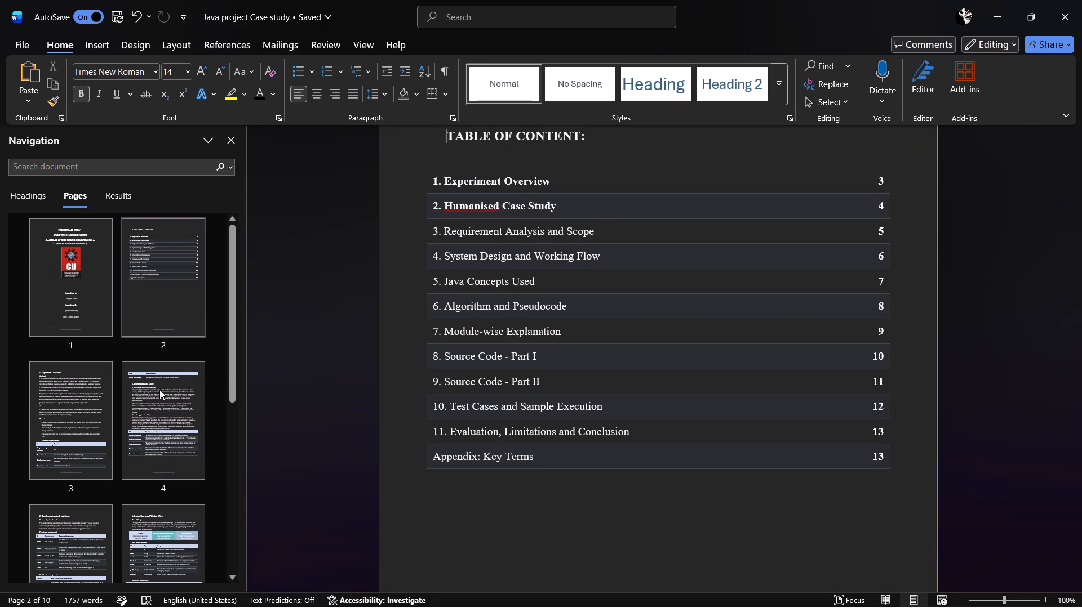
{"action": "scroll", "coordinate": [159, 390], "scroll_direction": "down", "scroll_amount": 4}
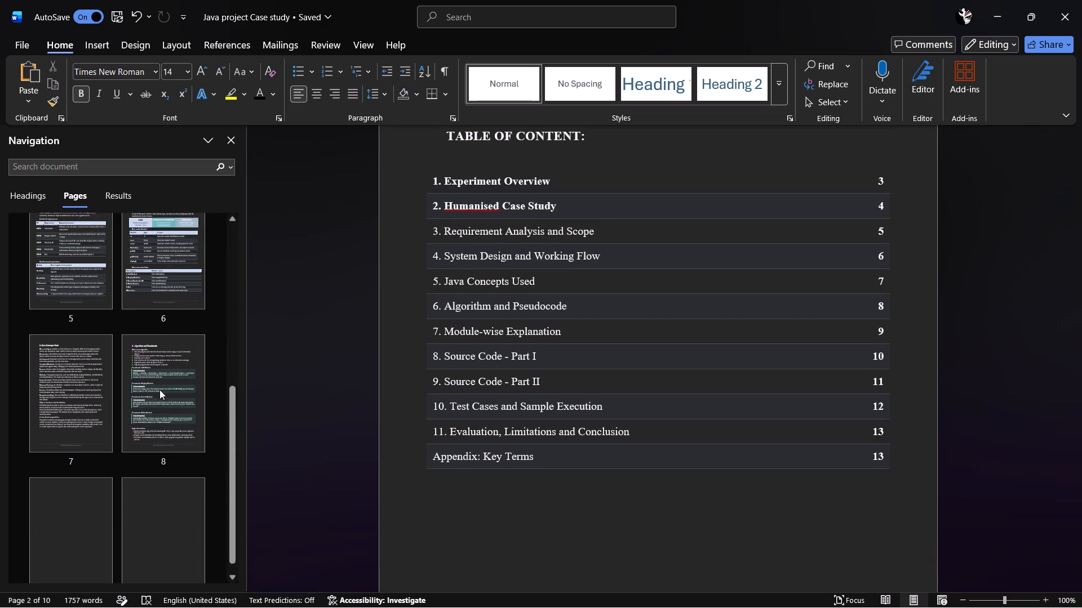
{"action": "left_click", "coordinate": [160, 397]}
{"action": "scroll", "coordinate": [410, 434], "scroll_direction": "down", "scroll_amount": 4}
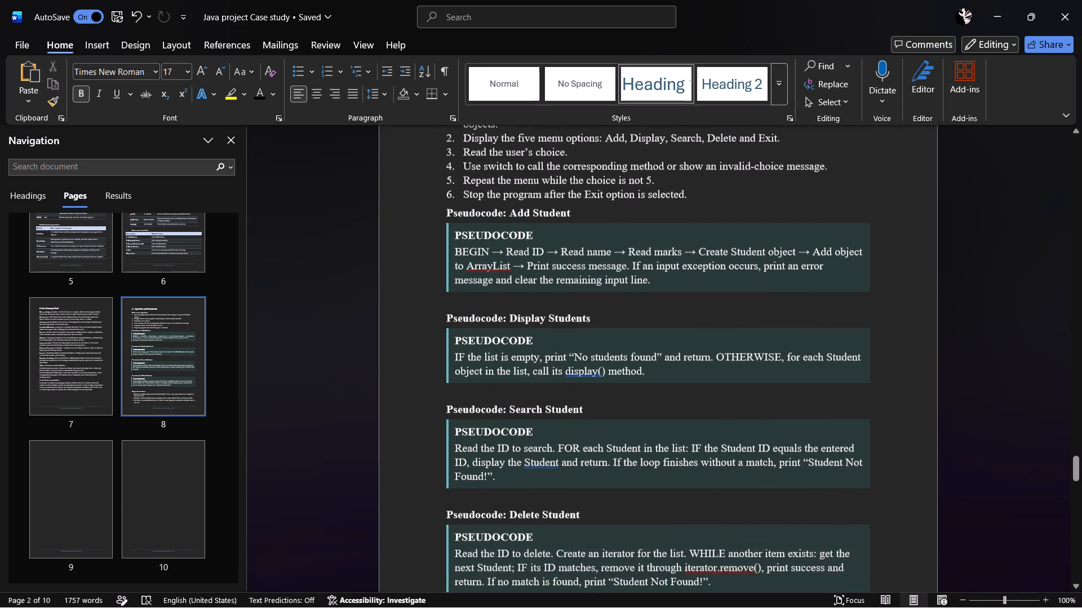
{"action": "scroll", "coordinate": [410, 434], "scroll_direction": "down", "scroll_amount": 10}
{"action": "scroll", "coordinate": [410, 434], "scroll_direction": "up", "scroll_amount": 4}
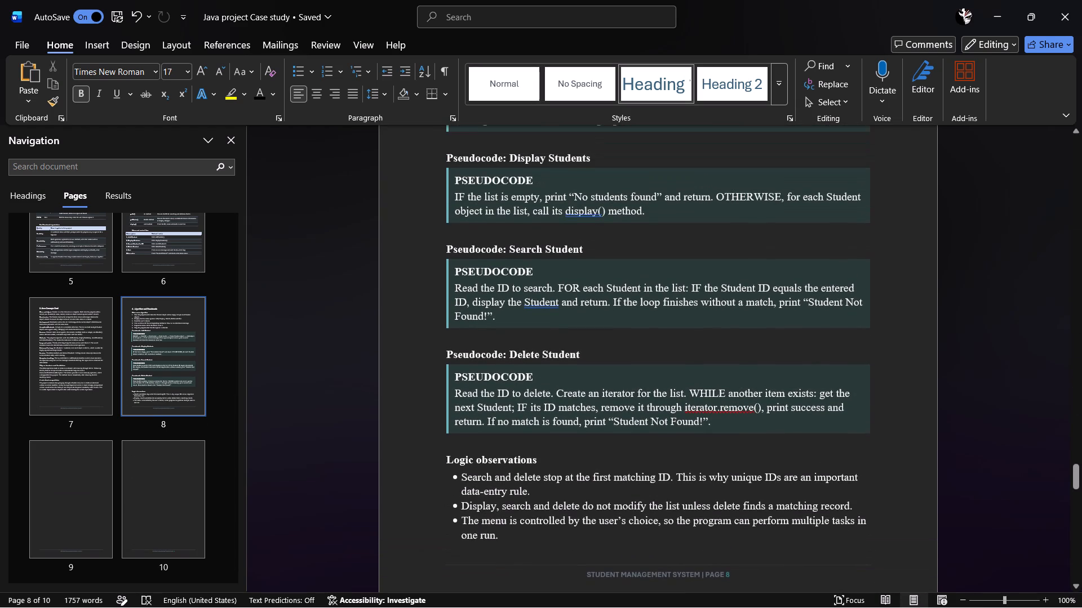
{"action": "left_click", "coordinate": [63, 481]}
{"action": "scroll", "coordinate": [493, 433], "scroll_direction": "down", "scroll_amount": 19}
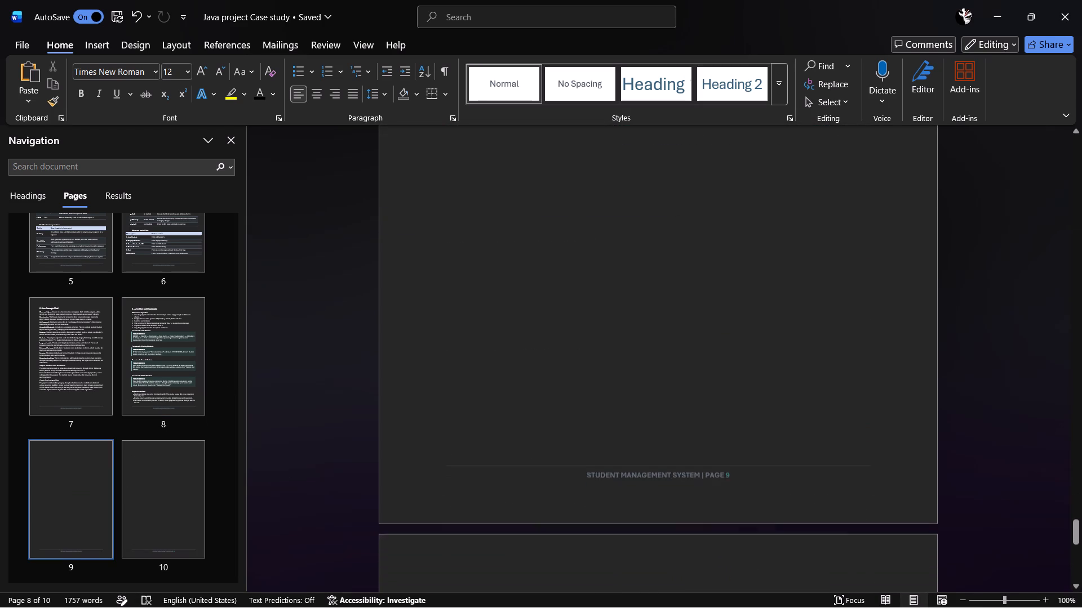
{"action": "scroll", "coordinate": [490, 448], "scroll_direction": "down", "scroll_amount": 6}
{"action": "scroll", "coordinate": [490, 448], "scroll_direction": "up", "scroll_amount": 16}
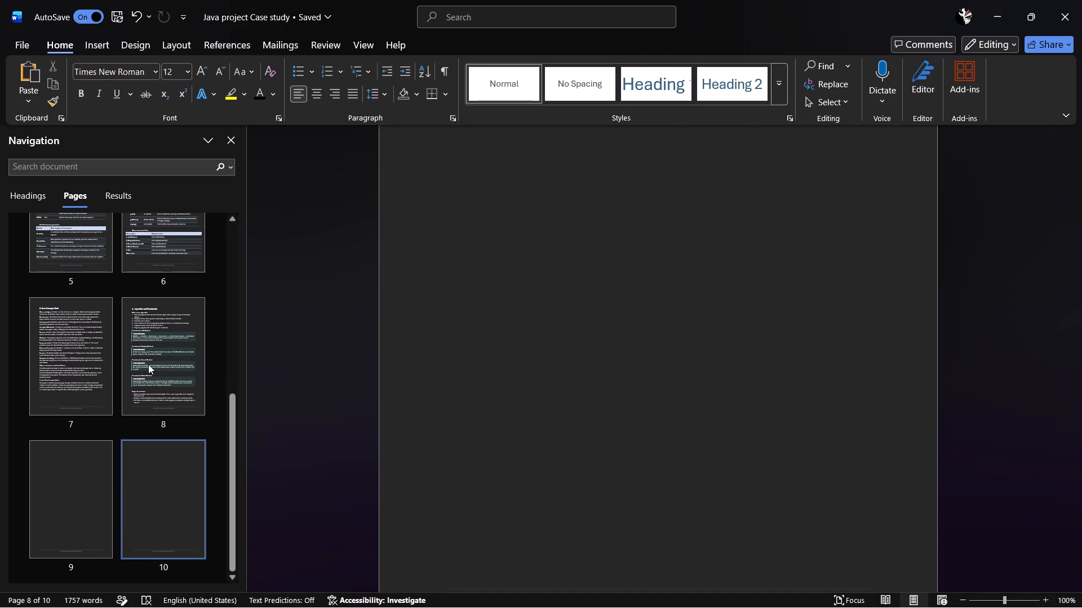
{"action": "left_click", "coordinate": [149, 364]}
{"action": "left_click", "coordinate": [64, 455]}
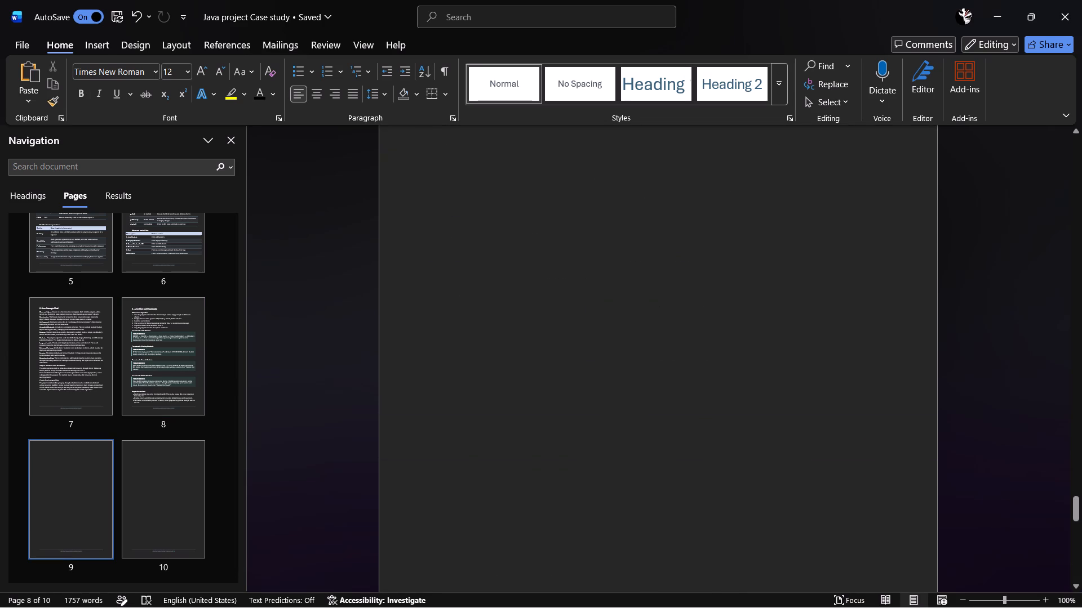
Switch to the Student_Management_System_Experiment_Report document and cut section 7 "Module-wise Explanation", from its heading through "3. Run the program using: java StudentManagement".
{"action": "left_click", "coordinate": [742, 526]}
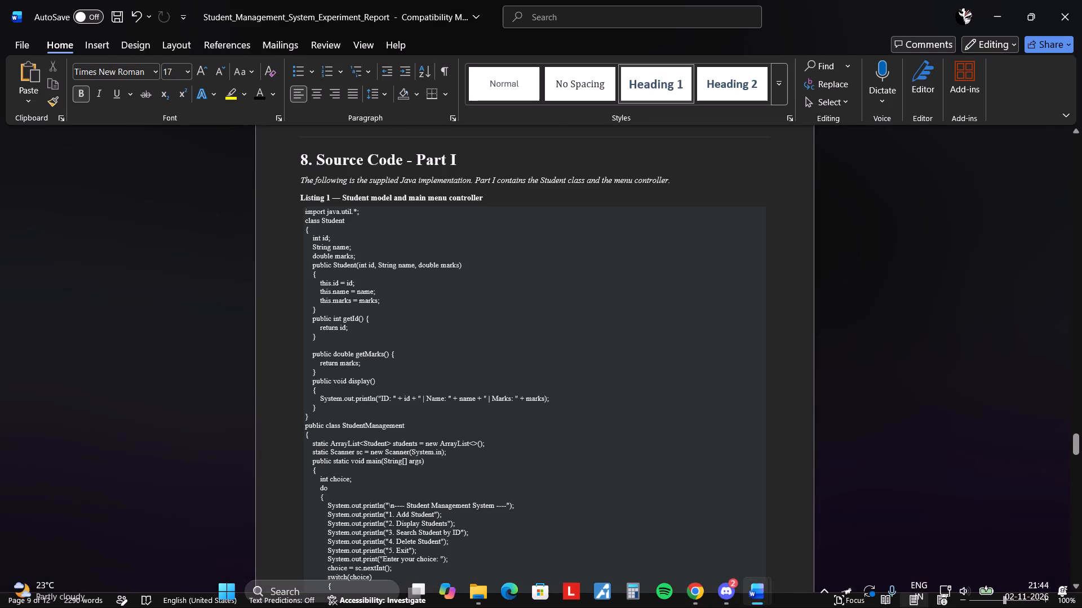
{"action": "scroll", "coordinate": [455, 398], "scroll_direction": "up", "scroll_amount": 20}
{"action": "scroll", "coordinate": [455, 398], "scroll_direction": "up", "scroll_amount": 19}
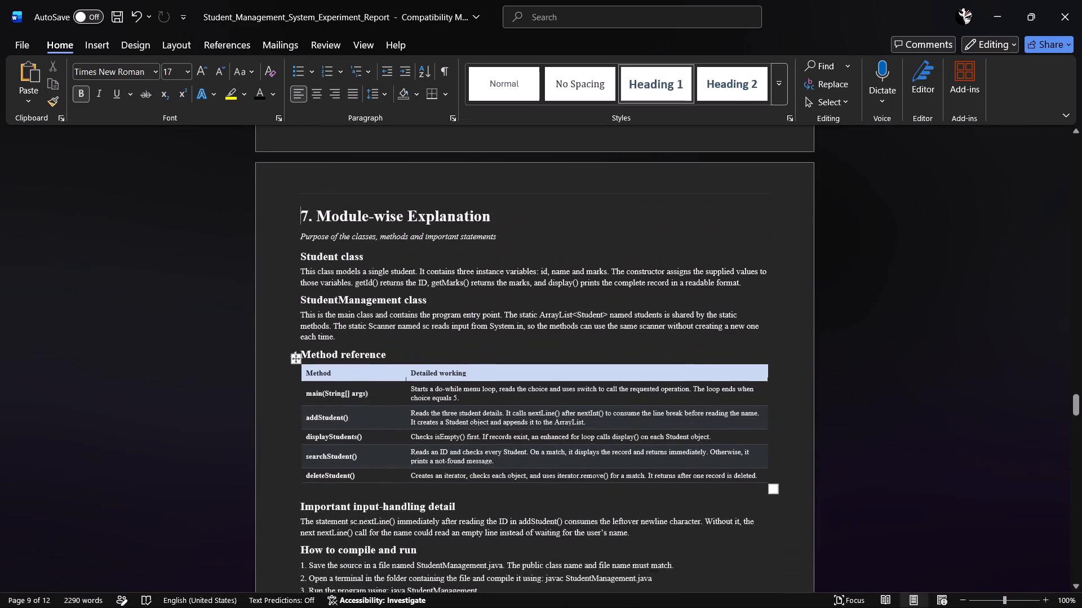
{"action": "scroll", "coordinate": [469, 383], "scroll_direction": "up", "scroll_amount": 1}
{"action": "left_click_drag", "start_coordinate": [304, 257], "coordinate": [335, 277]}
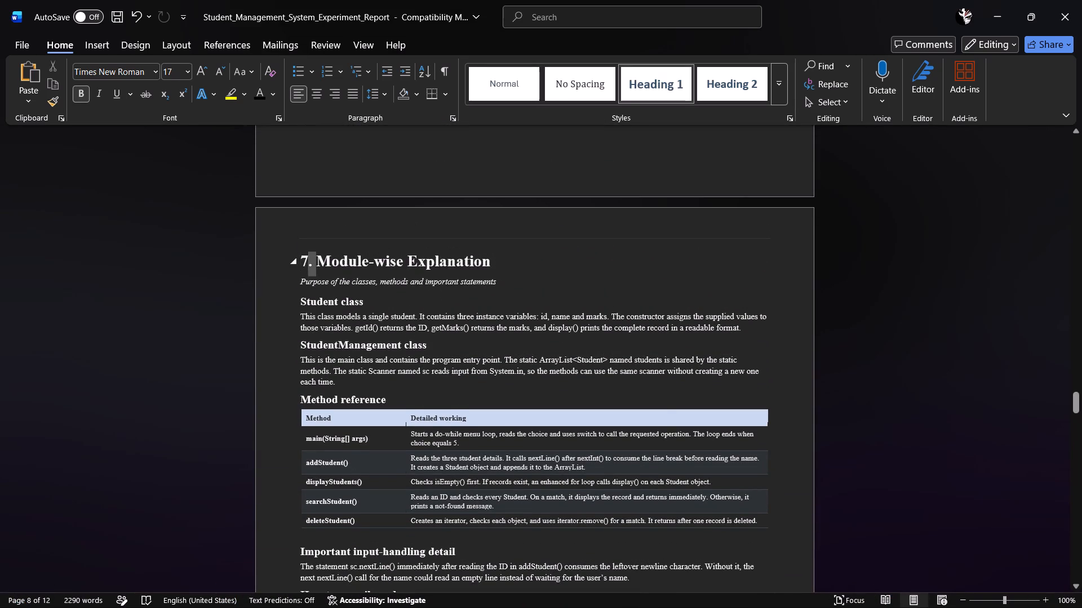
{"action": "left_click_drag", "start_coordinate": [335, 277], "coordinate": [476, 432]}
{"action": "scroll", "coordinate": [384, 335], "scroll_direction": "down", "scroll_amount": 9}
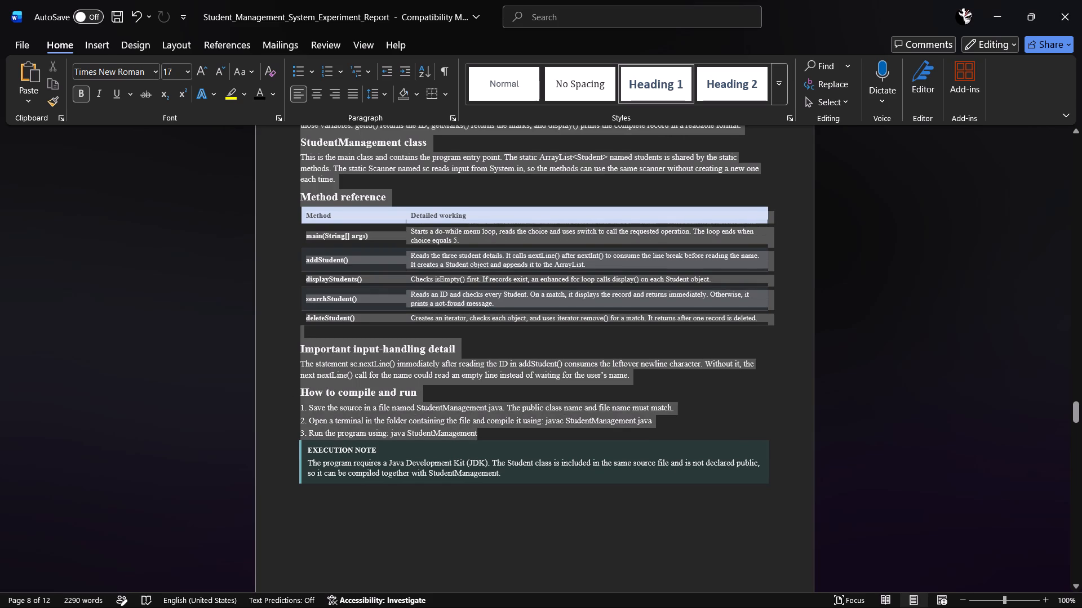
{"action": "left_click_drag", "start_coordinate": [476, 432], "coordinate": [476, 433]}
{"action": "scroll", "coordinate": [350, 350], "scroll_direction": "up", "scroll_amount": 5}
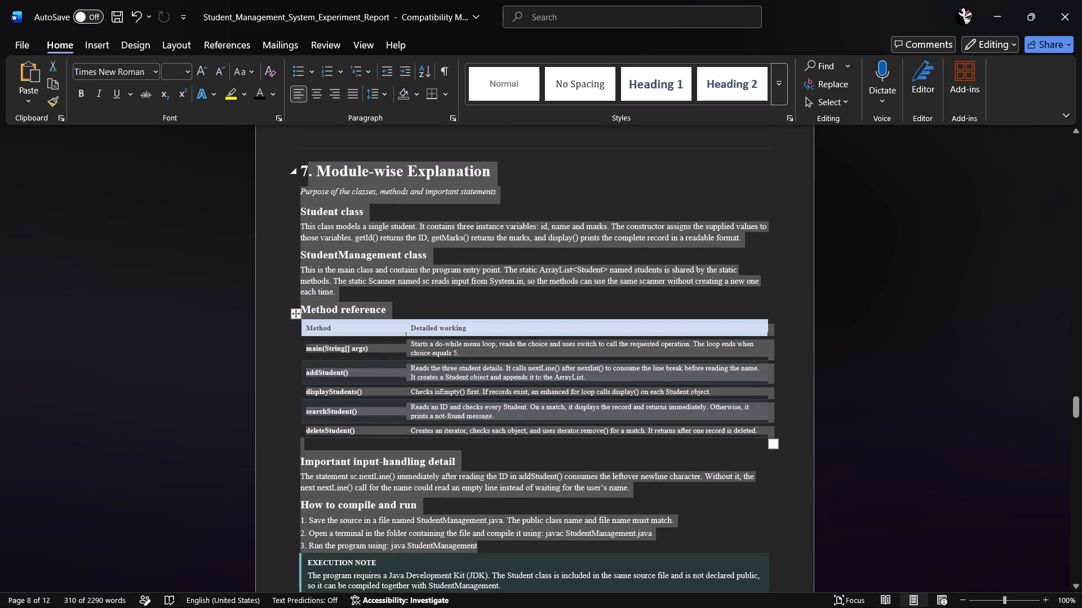
{"action": "left_click", "coordinate": [292, 179]}
{"action": "left_click_drag", "start_coordinate": [301, 171], "coordinate": [397, 421]}
{"action": "scroll", "coordinate": [373, 347], "scroll_direction": "down", "scroll_amount": 5}
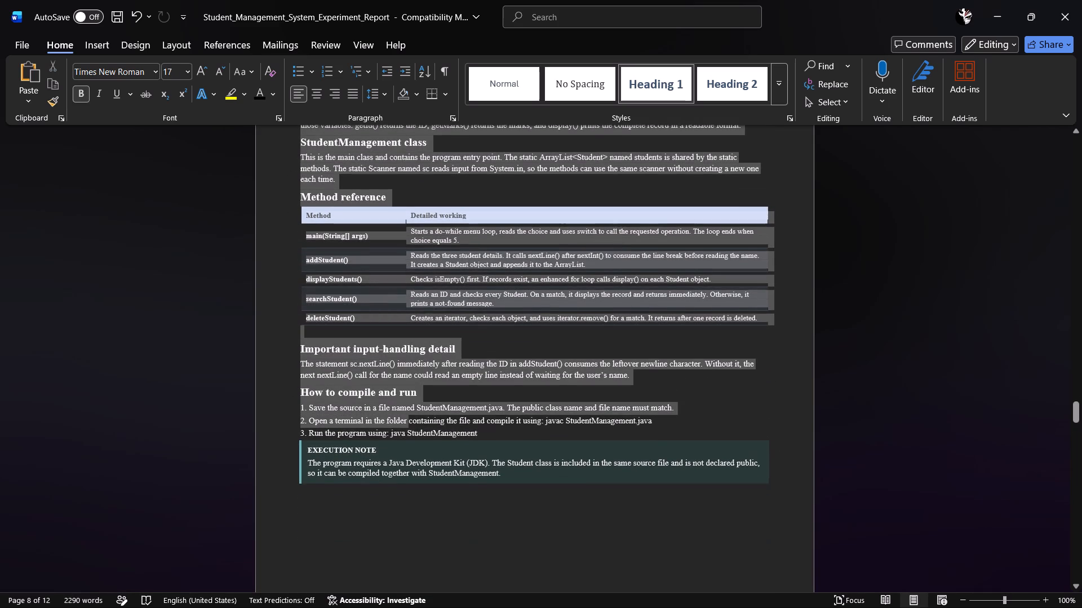
{"action": "left_click_drag", "start_coordinate": [397, 421], "coordinate": [454, 438]}
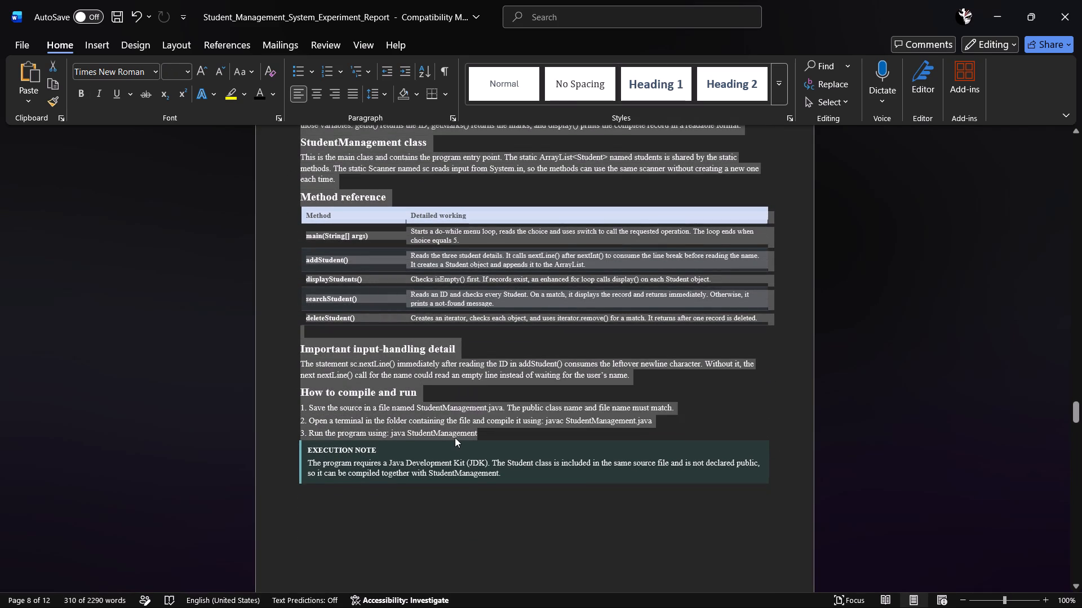
{"action": "key", "text": "ctrl+x"}
Return to the Java project Case study document and paste the cut section 7 on the empty page after section 6.
{"action": "left_click", "coordinate": [997, 1]}
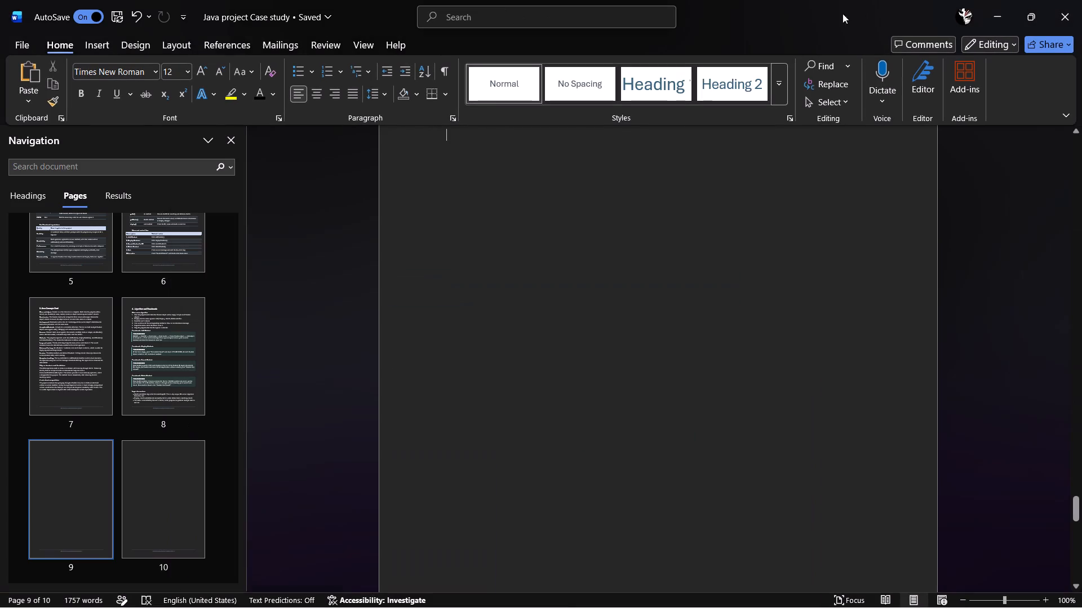
{"action": "scroll", "coordinate": [484, 331], "scroll_direction": "up", "scroll_amount": 8}
{"action": "left_click", "coordinate": [482, 278]}
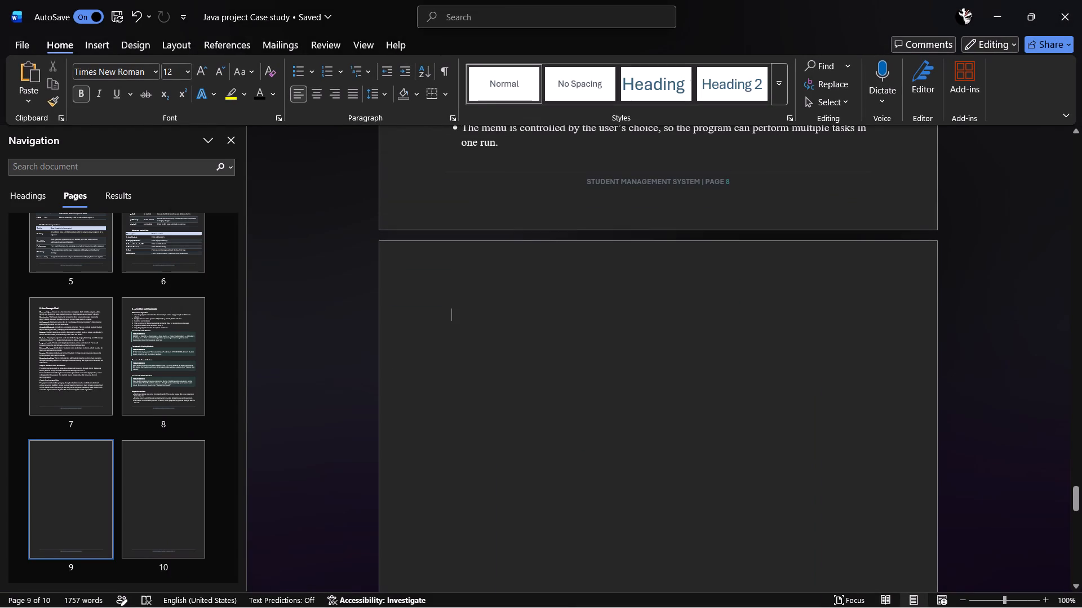
{"action": "key", "text": "ctrl+v"}
Remove the empty page before the "7. Module-wise Explanation" heading so section 7 starts on page 9.
{"action": "scroll", "coordinate": [468, 334], "scroll_direction": "up", "scroll_amount": 6}
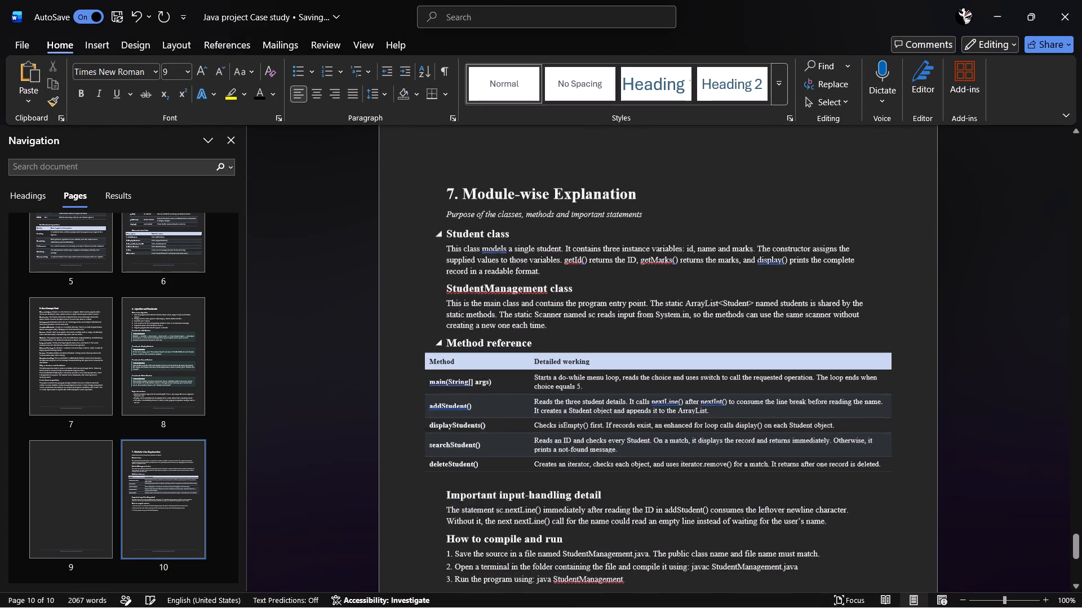
{"action": "left_click", "coordinate": [445, 303]}
{"action": "scroll", "coordinate": [445, 303], "scroll_direction": "up", "scroll_amount": 12}
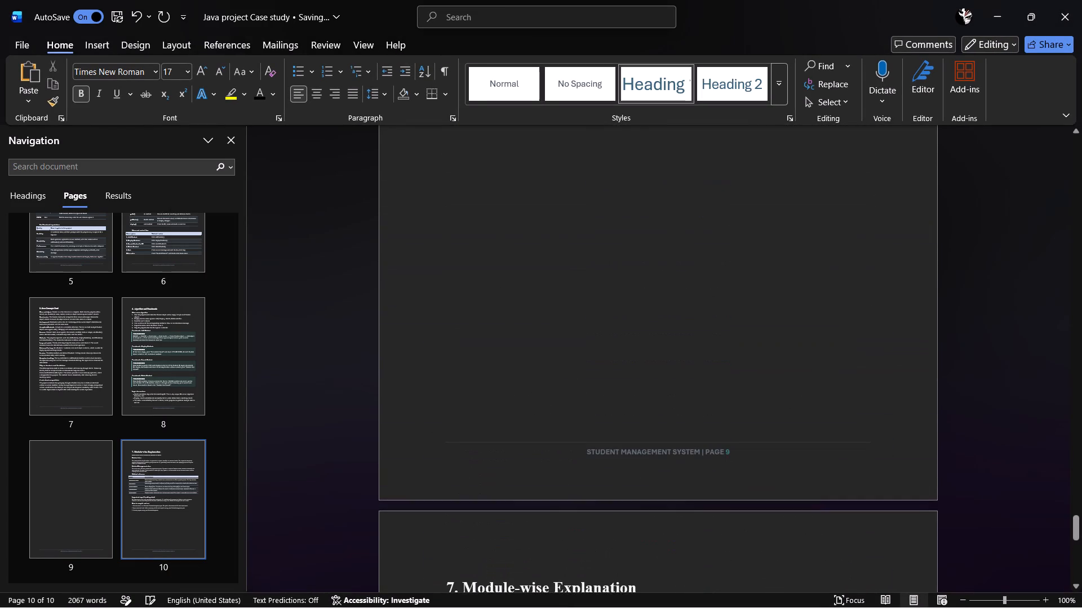
{"action": "scroll", "coordinate": [445, 303], "scroll_direction": "down", "scroll_amount": 7}
{"action": "key", "text": "BackSpace"}
{"action": "key", "text": "BackSpace"}
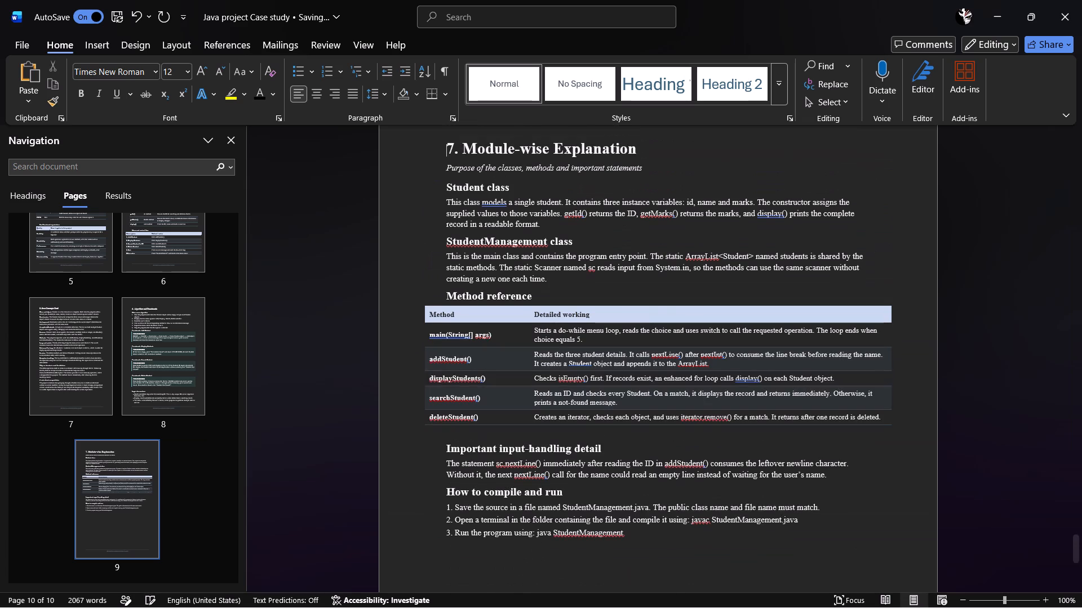
{"action": "scroll", "coordinate": [424, 383], "scroll_direction": "up", "scroll_amount": 4}
{"action": "scroll", "coordinate": [424, 383], "scroll_direction": "down", "scroll_amount": 7}
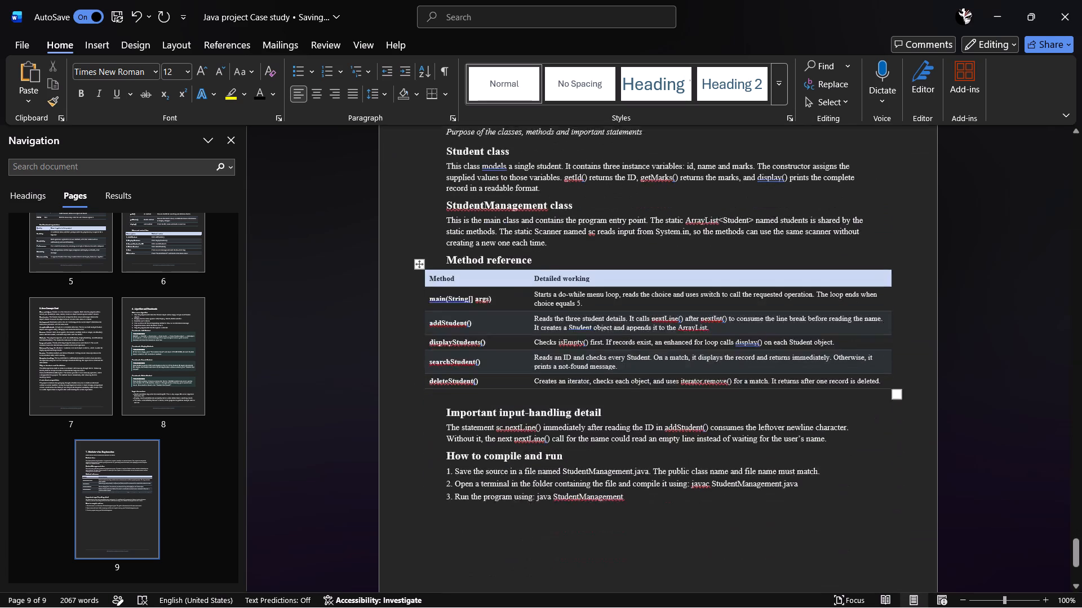
{"action": "scroll", "coordinate": [424, 383], "scroll_direction": "up", "scroll_amount": 17}
{"action": "scroll", "coordinate": [424, 383], "scroll_direction": "down", "scroll_amount": 6}
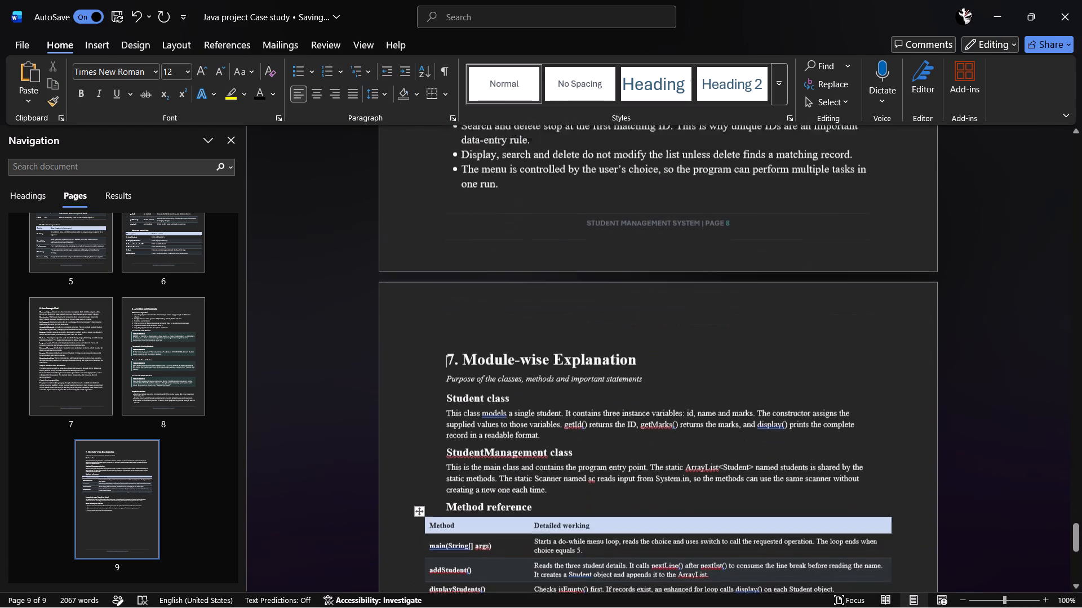
Set the "7. Module-wise Explanation" heading's font size to 14.
{"action": "left_click_drag", "start_coordinate": [446, 329], "coordinate": [608, 334]}
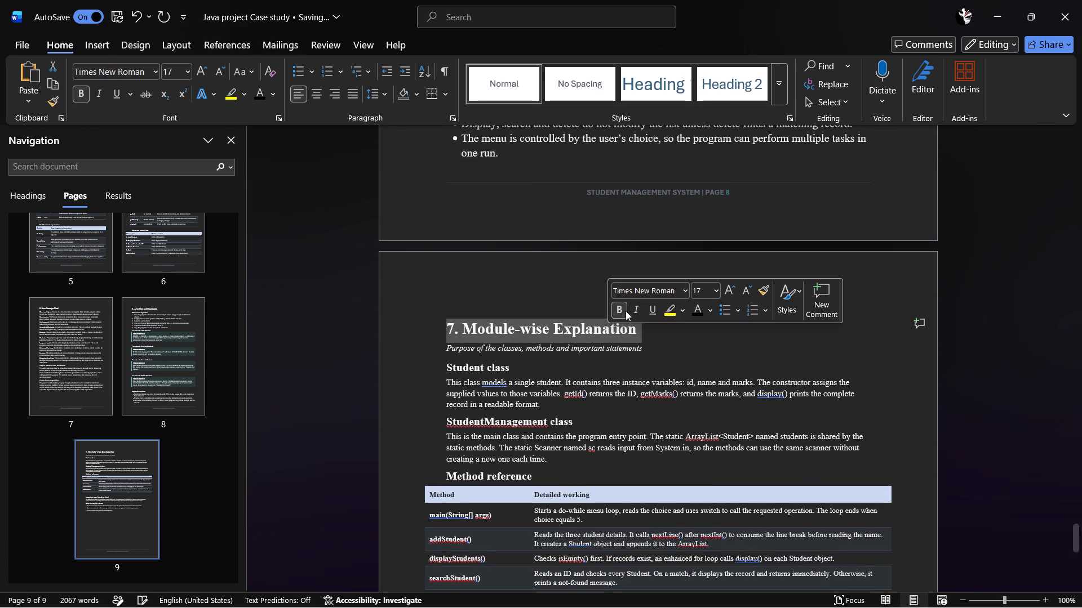
{"action": "left_click", "coordinate": [720, 294]}
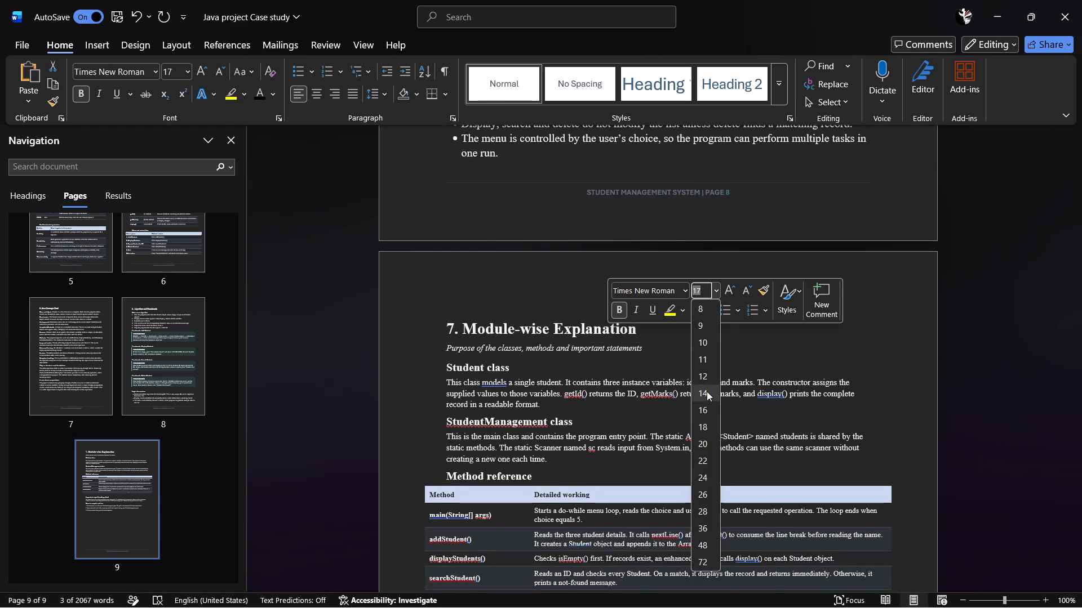
{"action": "left_click", "coordinate": [707, 391]}
Delete the italic subtitle "Purpose of the classes, methods and important statements" under the section 7 heading.
{"action": "left_click_drag", "start_coordinate": [447, 350], "coordinate": [622, 350]}
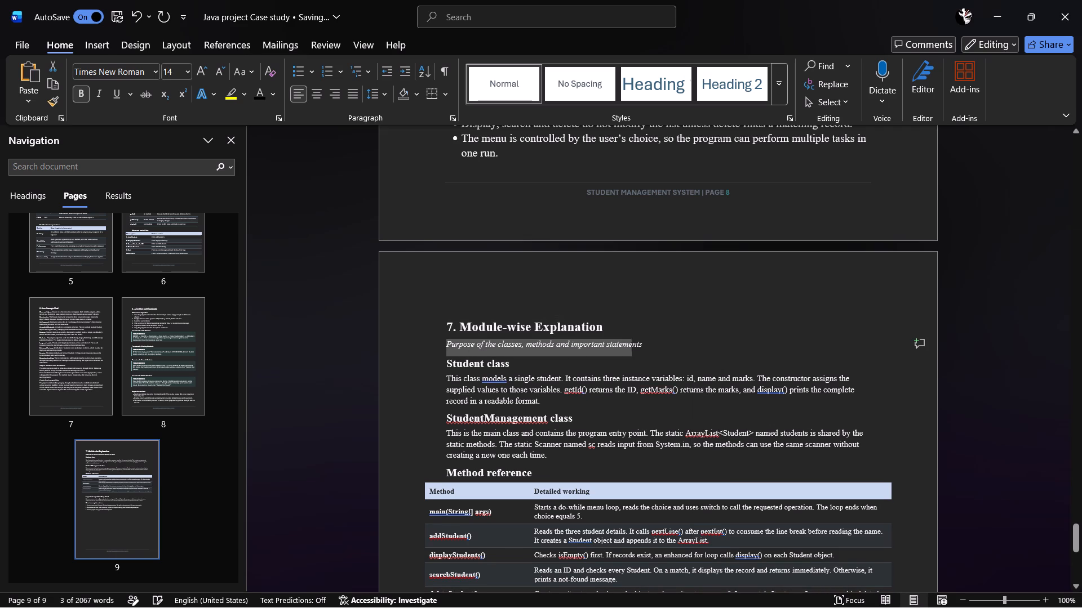
{"action": "left_click_drag", "start_coordinate": [622, 350], "coordinate": [632, 350]}
{"action": "key", "text": "BackSpace"}
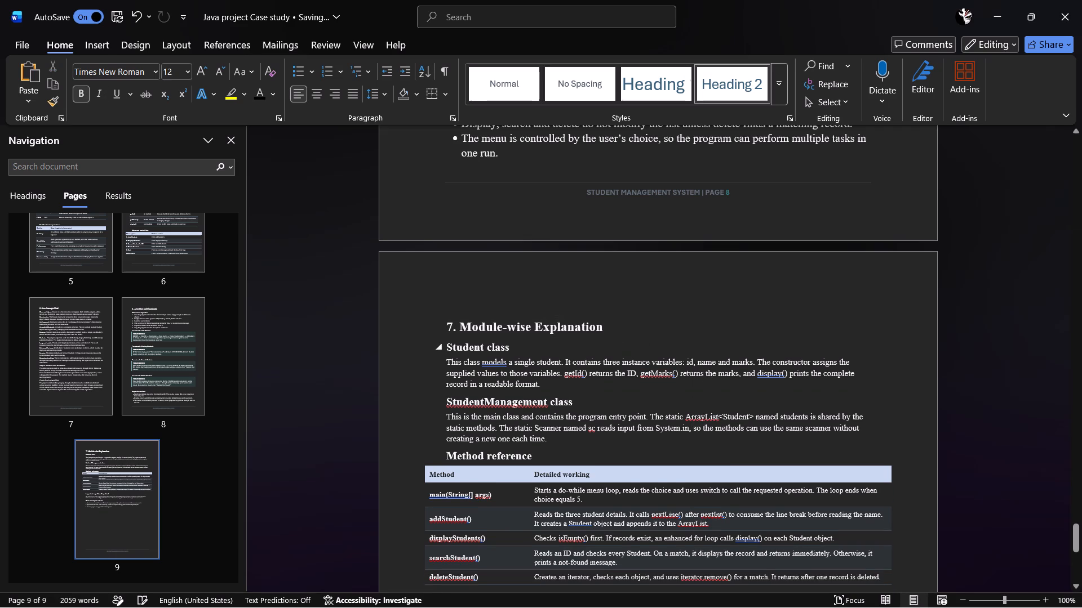
Set all section 7 text below its heading, from "Student class" through "3. Run the program using: java StudentManagement", to font size 12.
{"action": "left_click", "coordinate": [442, 348]}
{"action": "left_click", "coordinate": [442, 348]}
{"action": "left_click_drag", "start_coordinate": [448, 345], "coordinate": [631, 428]}
{"action": "scroll", "coordinate": [517, 430], "scroll_direction": "down", "scroll_amount": 13}
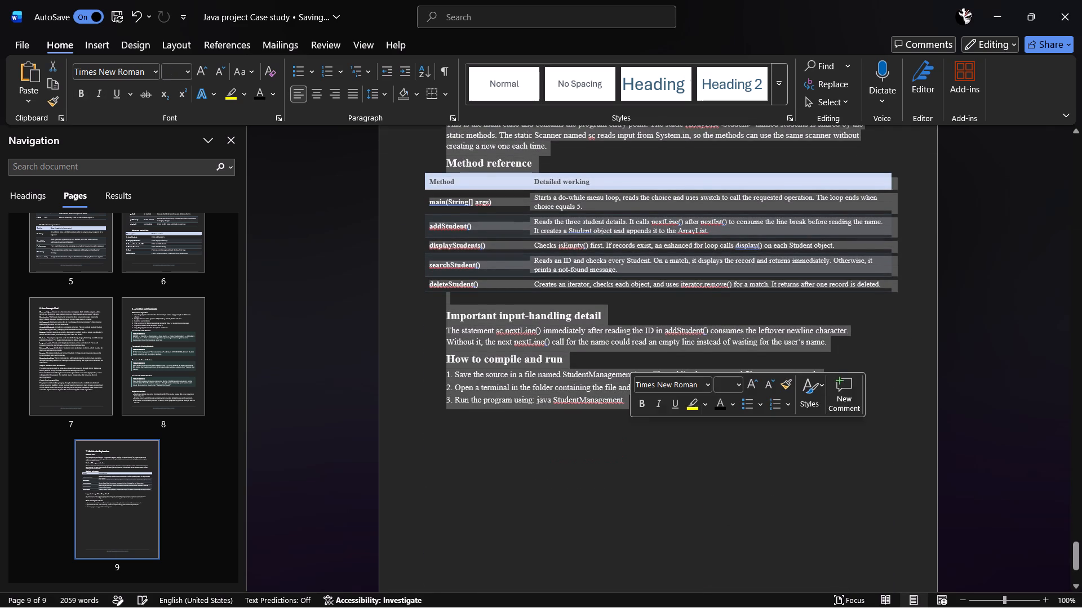
{"action": "left_click", "coordinate": [187, 71]}
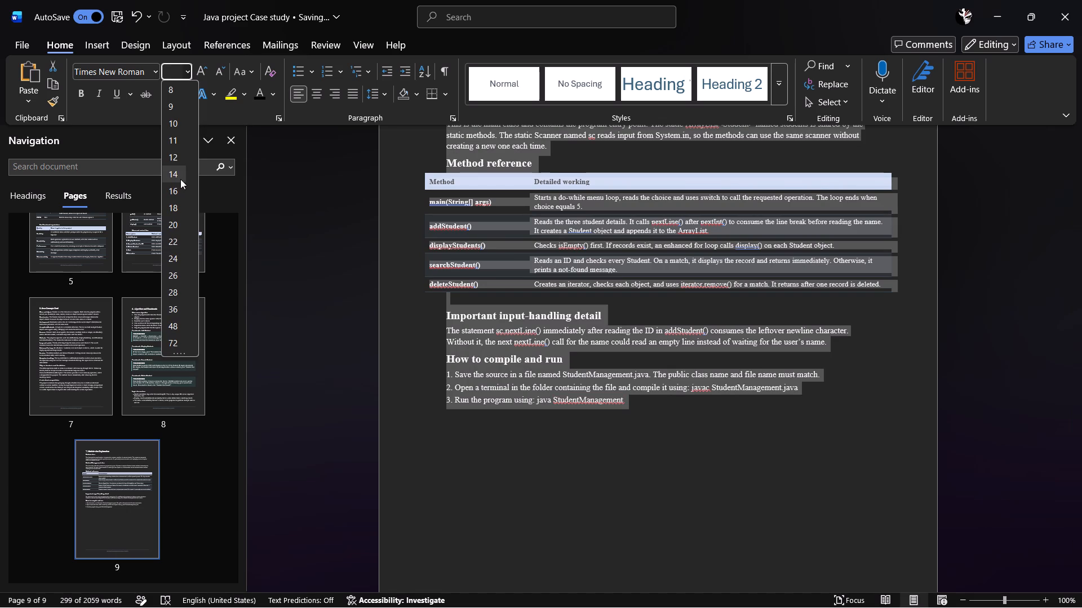
{"action": "left_click", "coordinate": [176, 160]}
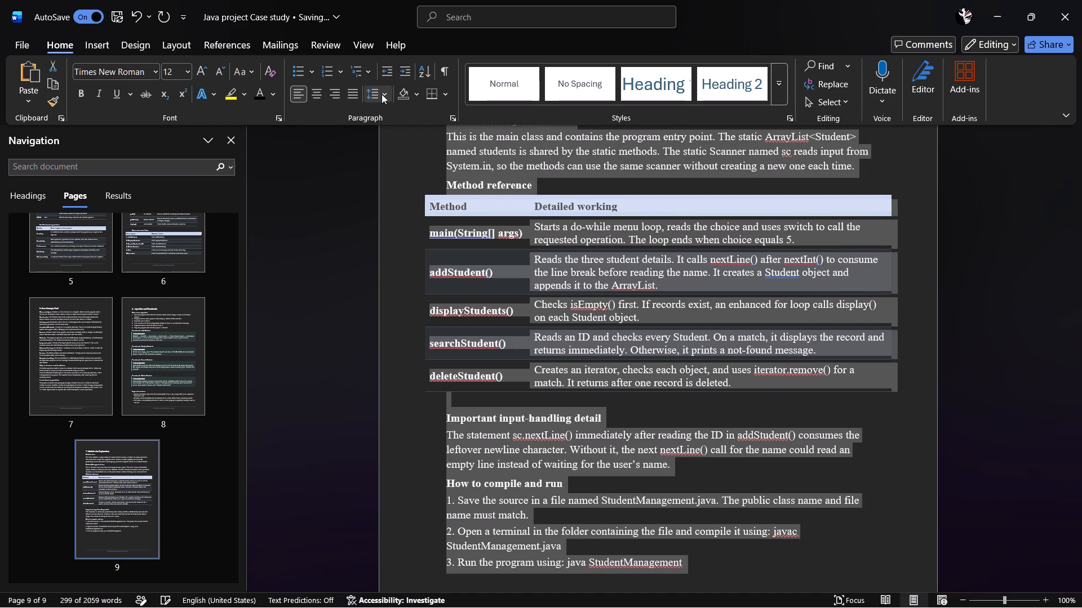
Set the line spacing of the section 7 text below the heading to 1.15.
{"action": "left_click", "coordinate": [382, 94]}
{"action": "left_click", "coordinate": [400, 136]}
{"action": "scroll", "coordinate": [522, 364], "scroll_direction": "down", "scroll_amount": 13}
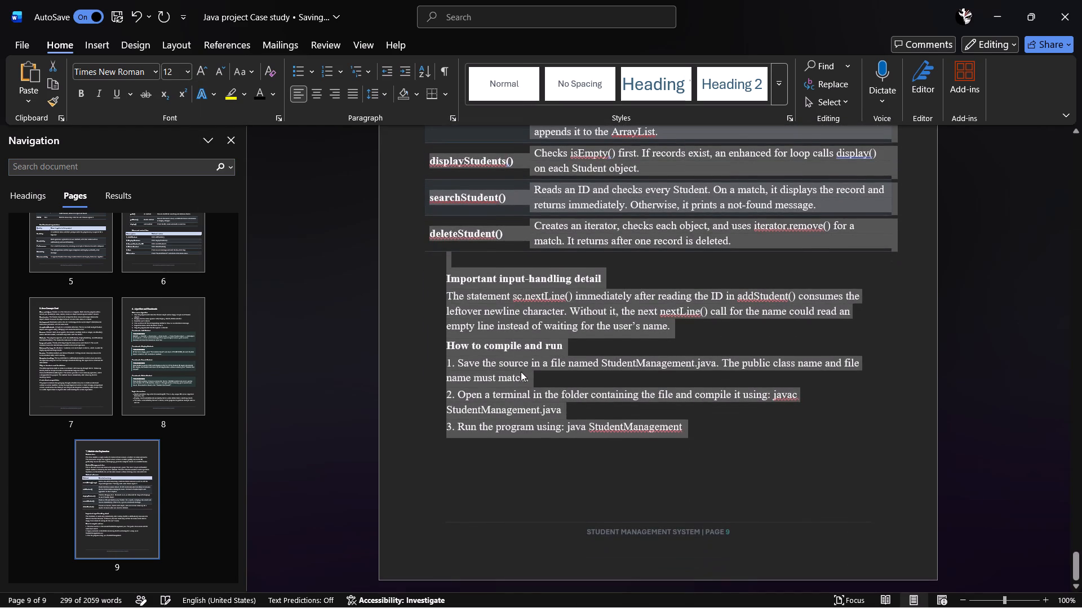
{"action": "scroll", "coordinate": [513, 369], "scroll_direction": "up", "scroll_amount": 9}
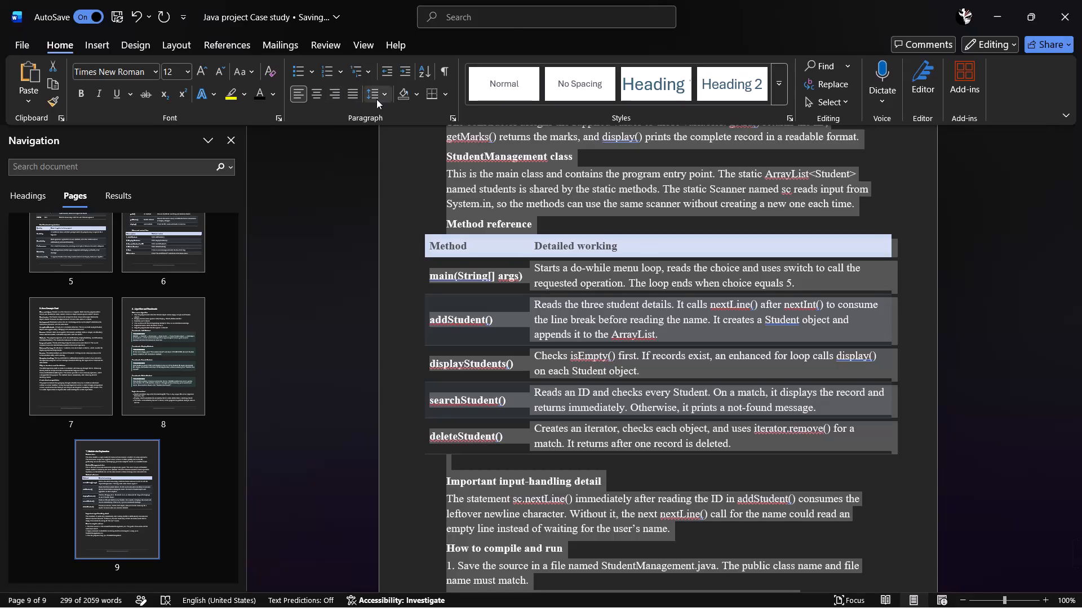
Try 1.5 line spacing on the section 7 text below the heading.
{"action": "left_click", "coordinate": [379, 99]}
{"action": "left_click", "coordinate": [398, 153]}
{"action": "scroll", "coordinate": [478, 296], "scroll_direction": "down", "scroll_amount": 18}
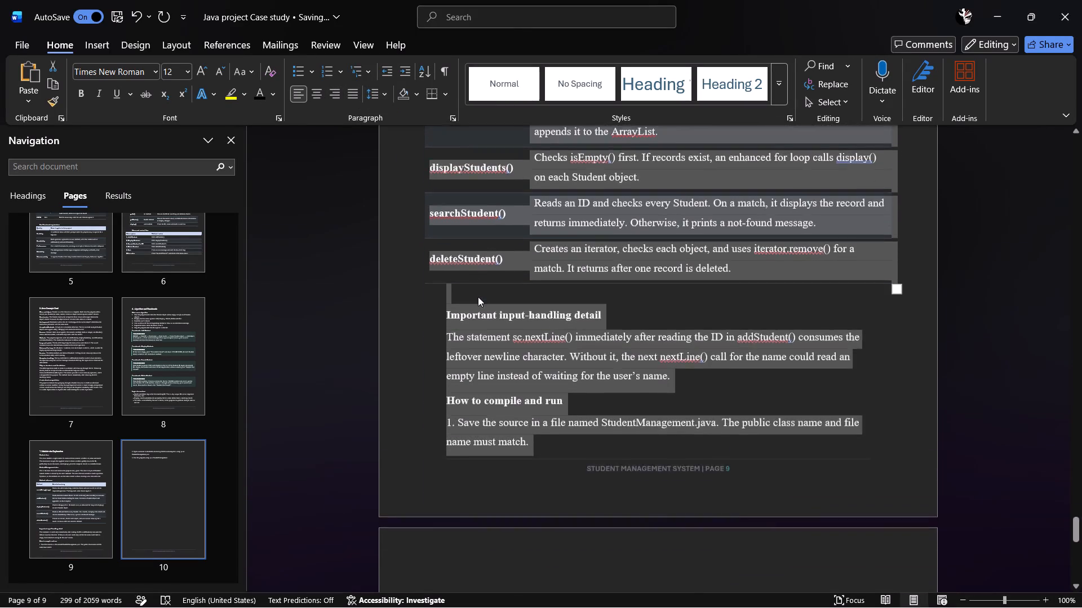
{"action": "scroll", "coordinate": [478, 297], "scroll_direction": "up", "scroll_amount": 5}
Set the section 7 text's line spacing back to 1.15.
{"action": "left_click", "coordinate": [379, 90]}
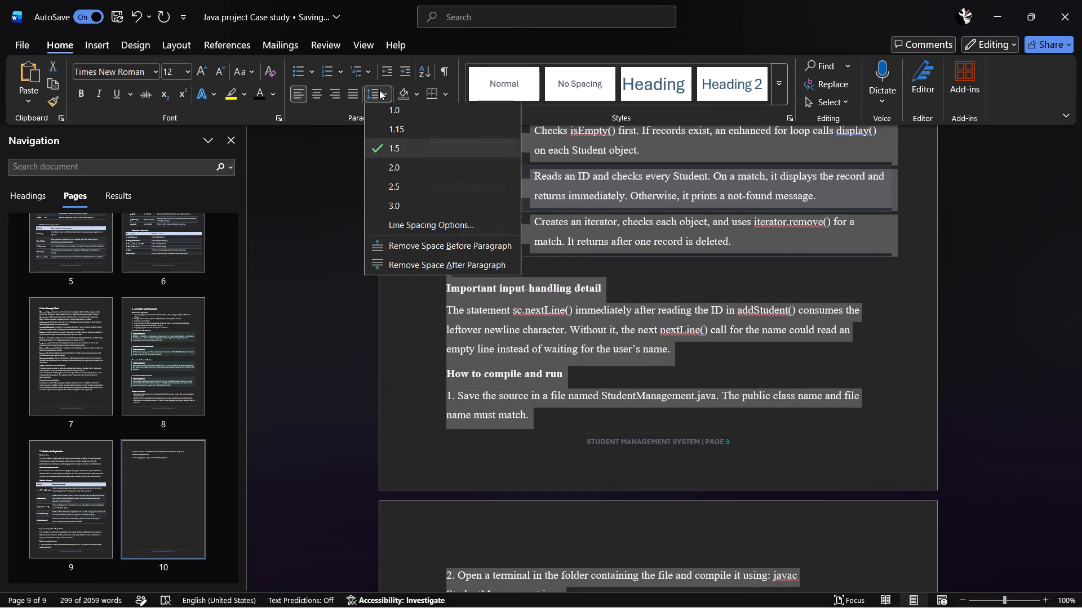
{"action": "left_click", "coordinate": [403, 138]}
{"action": "left_click", "coordinate": [619, 456]}
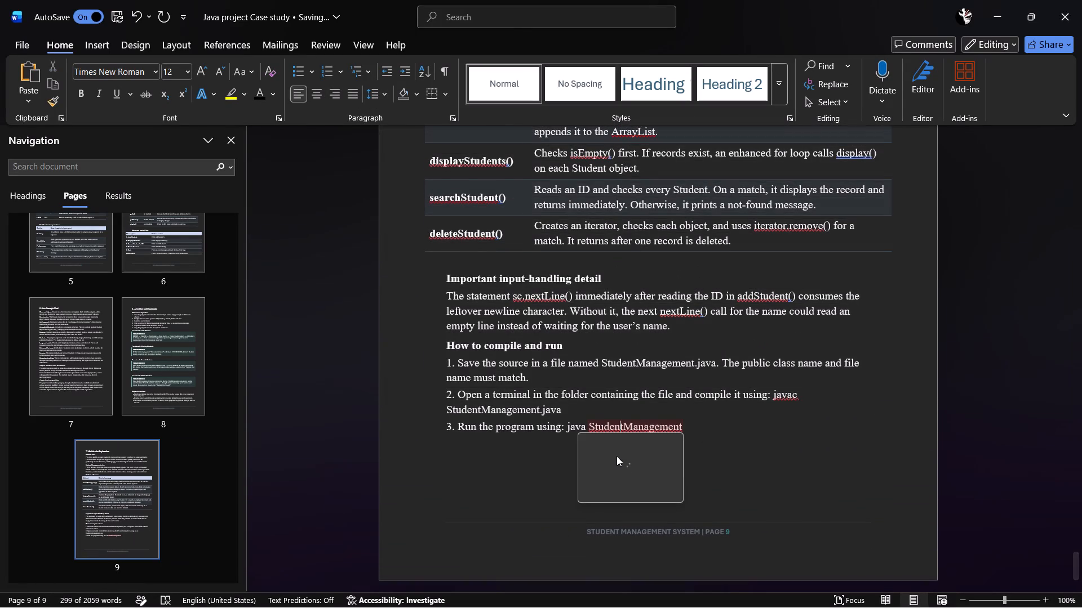
Review the layout of section 7 on page 9, from its heading through the compile and run instructions.
{"action": "scroll", "coordinate": [614, 455], "scroll_direction": "up", "scroll_amount": 6}
{"action": "left_click", "coordinate": [539, 479]}
{"action": "scroll", "coordinate": [539, 479], "scroll_direction": "up", "scroll_amount": 14}
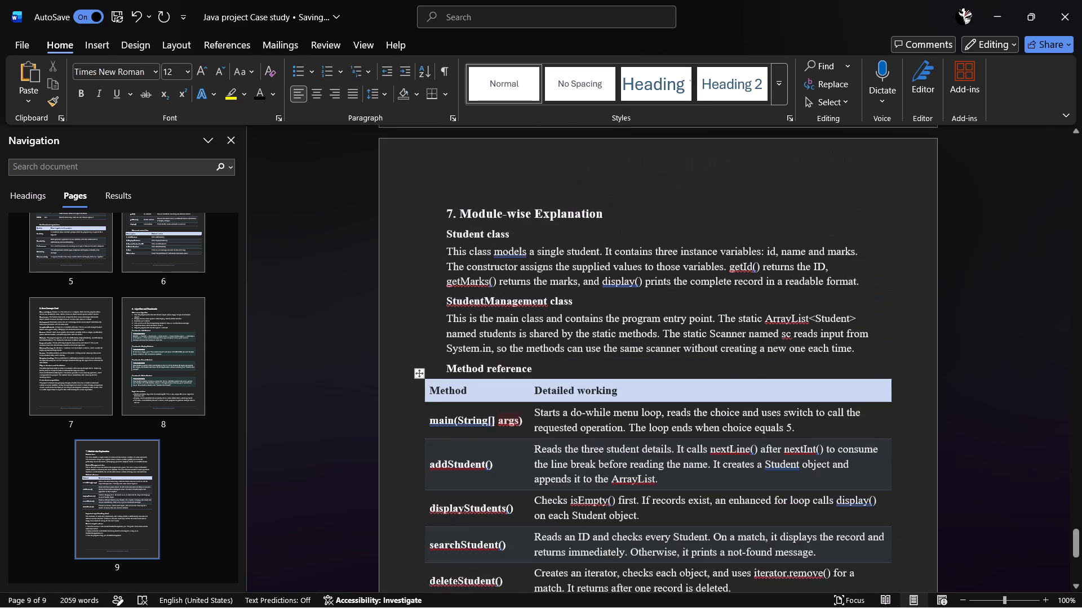
{"action": "scroll", "coordinate": [512, 455], "scroll_direction": "up", "scroll_amount": 4}
{"action": "scroll", "coordinate": [460, 278], "scroll_direction": "down", "scroll_amount": 14}
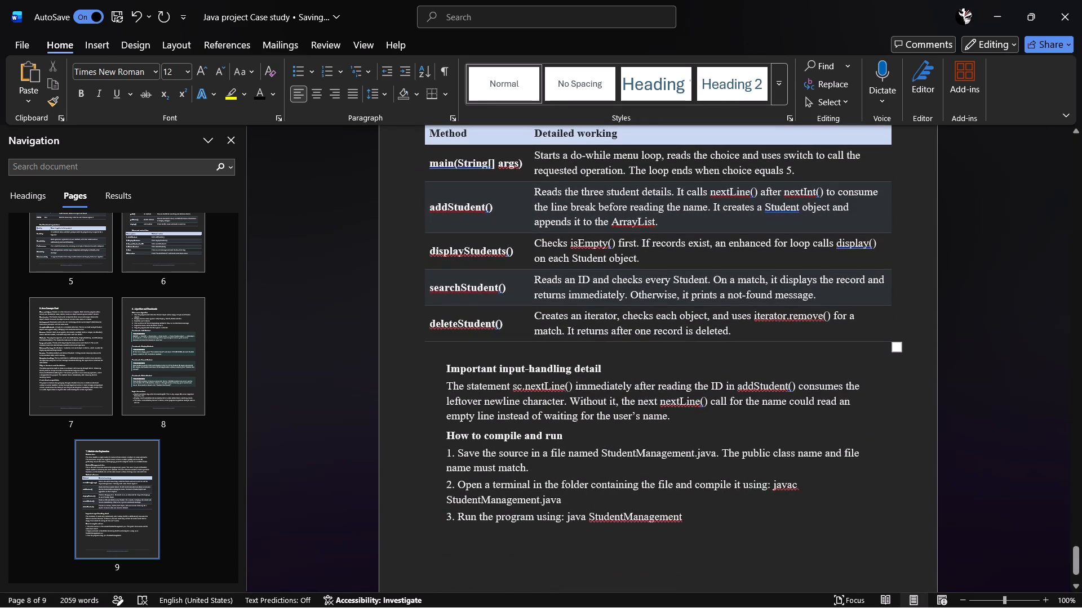
{"action": "scroll", "coordinate": [450, 429], "scroll_direction": "down", "scroll_amount": 12}
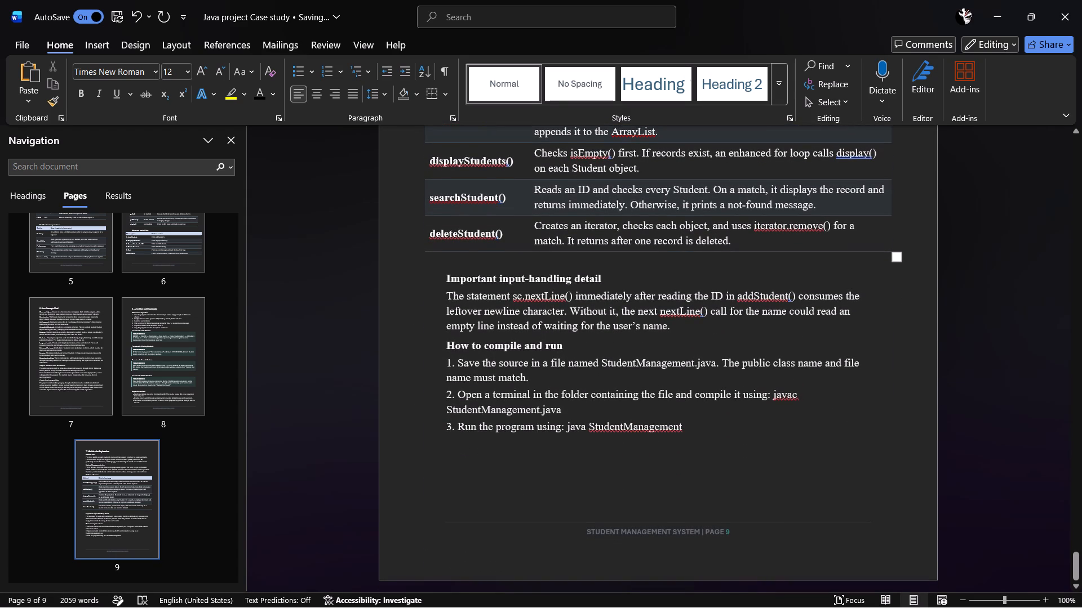
{"action": "scroll", "coordinate": [485, 471], "scroll_direction": "up", "scroll_amount": 20}
{"action": "scroll", "coordinate": [485, 471], "scroll_direction": "up", "scroll_amount": 1}
{"action": "scroll", "coordinate": [497, 449], "scroll_direction": "down", "scroll_amount": 20}
{"action": "scroll", "coordinate": [497, 449], "scroll_direction": "down", "scroll_amount": 4}
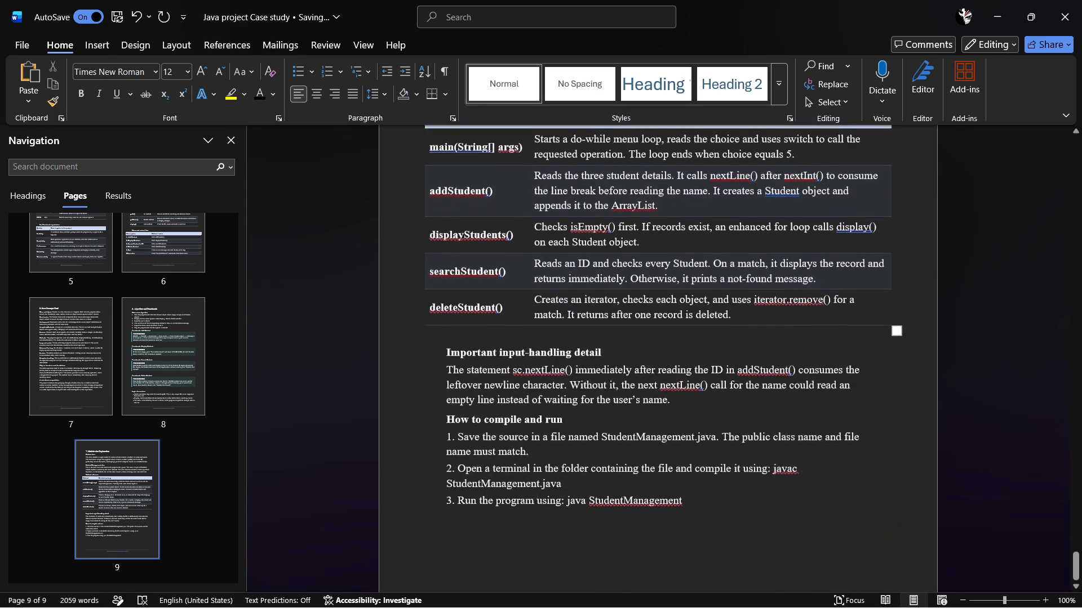
{"action": "scroll", "coordinate": [480, 441], "scroll_direction": "down", "scroll_amount": 20}
{"action": "scroll", "coordinate": [480, 441], "scroll_direction": "down", "scroll_amount": 8}
Add five blank paragraphs after "3. Run the program using: java StudentManagement" to start an empty page 10.
{"action": "left_click", "coordinate": [588, 498]}
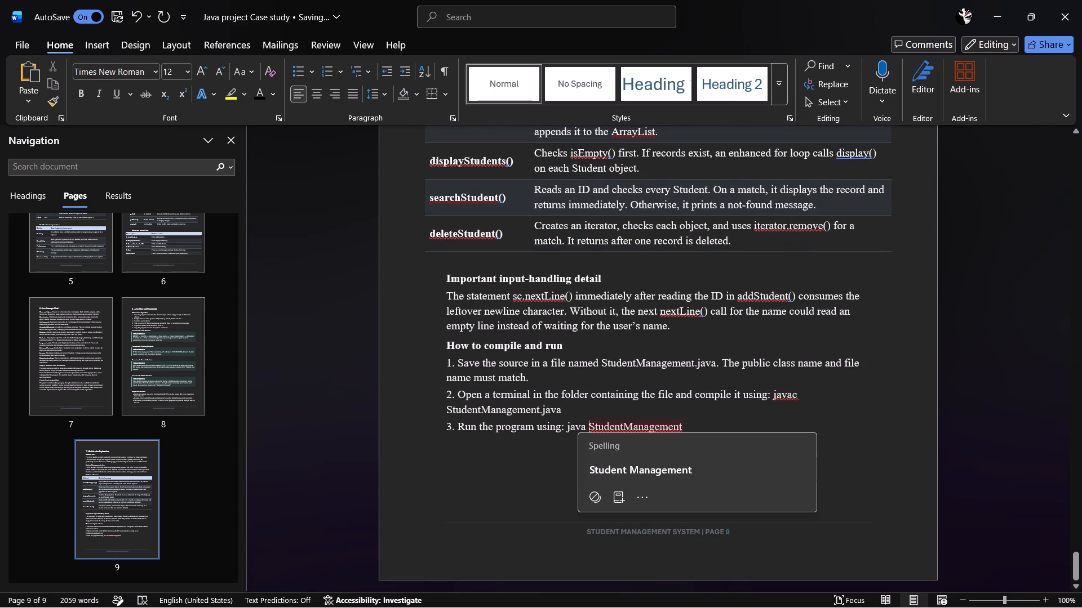
{"action": "left_click", "coordinate": [546, 489]}
{"action": "left_click", "coordinate": [546, 489]}
{"action": "left_click", "coordinate": [690, 430]}
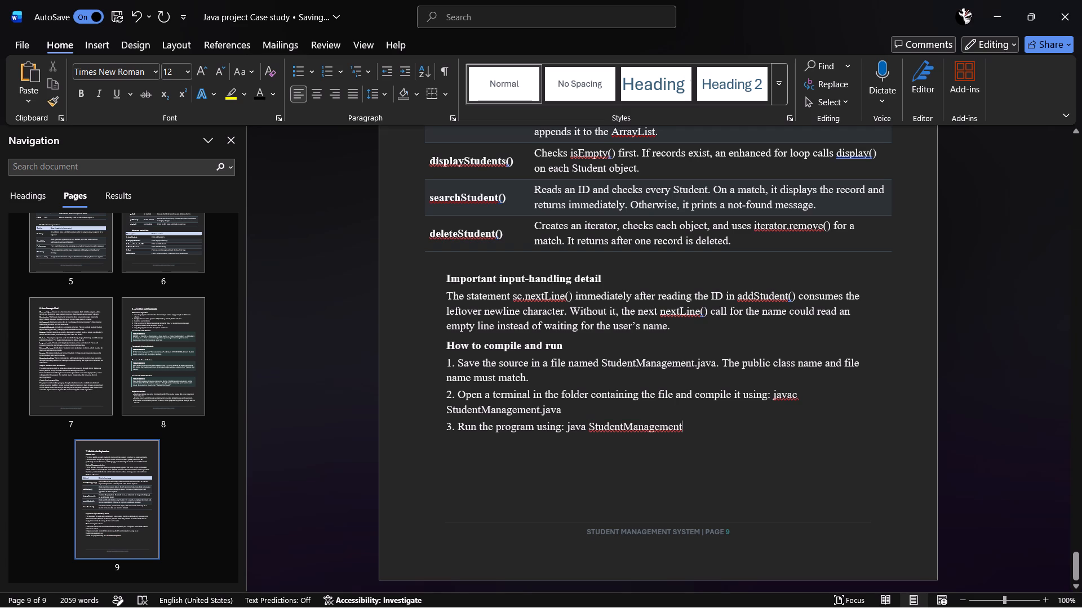
{"action": "key", "text": "Return"}
{"action": "key", "text": "Return"}
{"action": "key", "text": "Return"}
{"action": "key", "text": "Return"}
{"action": "key", "text": "Return"}
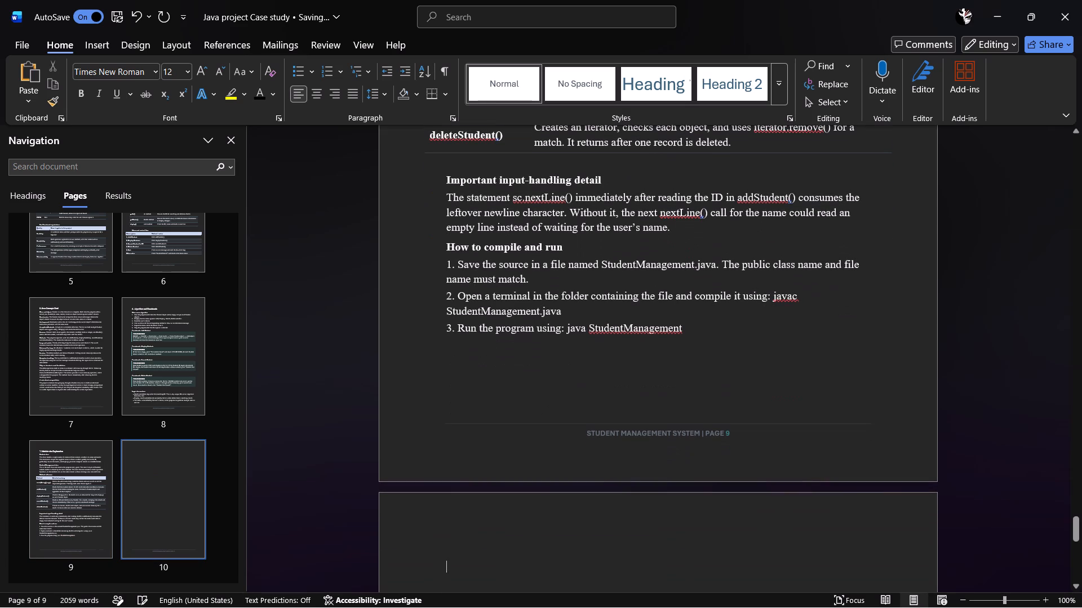
Switch to the Student_Management_System_Experiment_Report document and cut section 8 "Source Code - Part I", from its heading through Listing 1's final closing brace.
{"action": "scroll", "coordinate": [699, 440], "scroll_direction": "down", "scroll_amount": 7}
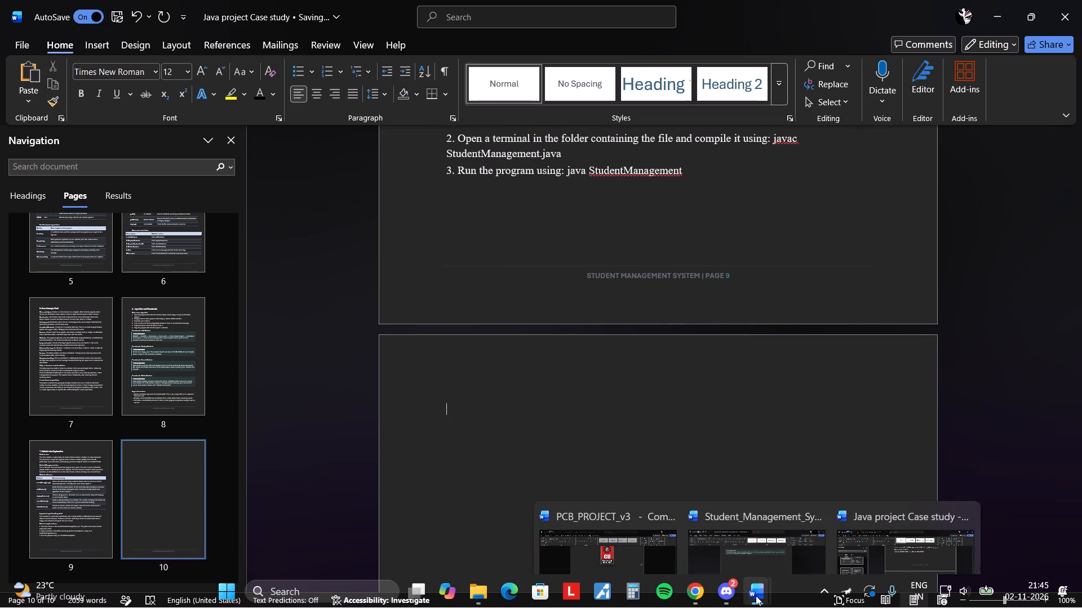
{"action": "left_click", "coordinate": [746, 531]}
{"action": "scroll", "coordinate": [497, 461], "scroll_direction": "down", "scroll_amount": 20}
{"action": "scroll", "coordinate": [497, 461], "scroll_direction": "down", "scroll_amount": 8}
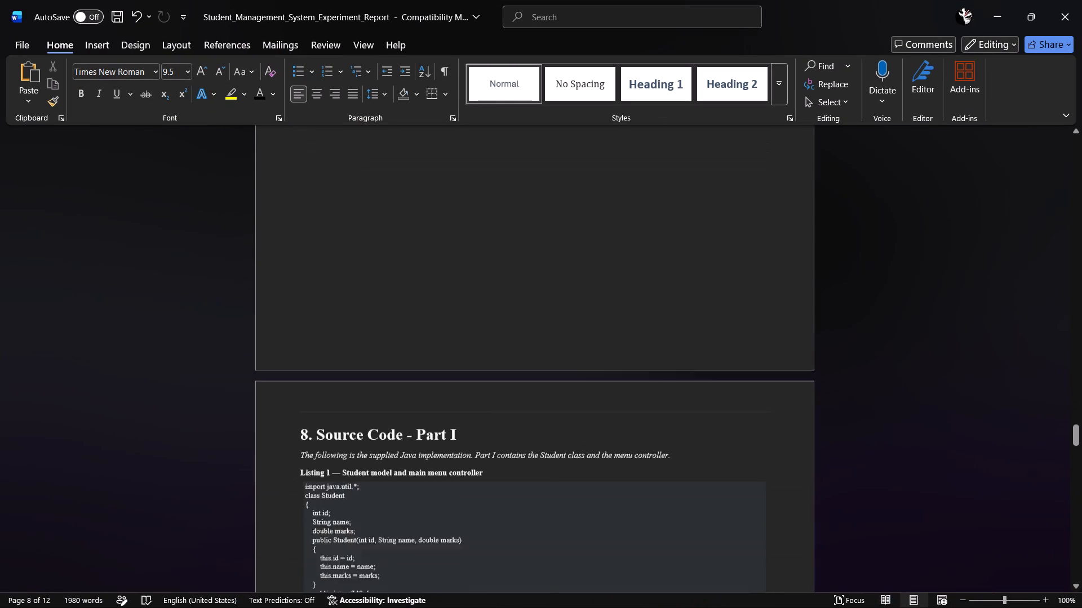
{"action": "scroll", "coordinate": [478, 457], "scroll_direction": "down", "scroll_amount": 8}
{"action": "left_click_drag", "start_coordinate": [302, 140], "coordinate": [384, 433]}
{"action": "scroll", "coordinate": [385, 385], "scroll_direction": "down", "scroll_amount": 14}
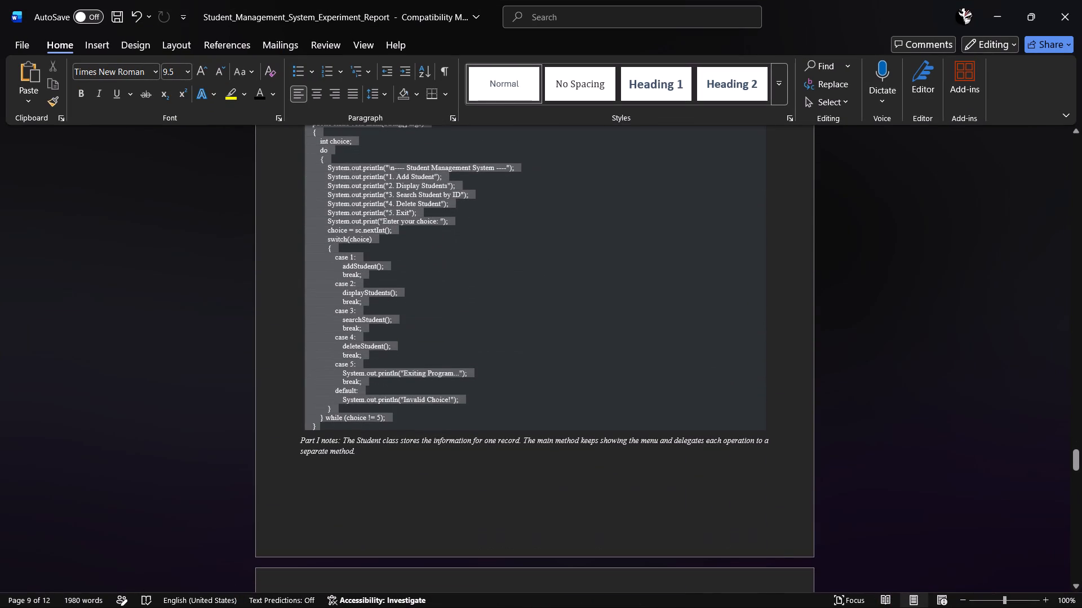
{"action": "left_click_drag", "start_coordinate": [384, 433], "coordinate": [340, 315]}
{"action": "scroll", "coordinate": [384, 433], "scroll_direction": "down", "scroll_amount": 5}
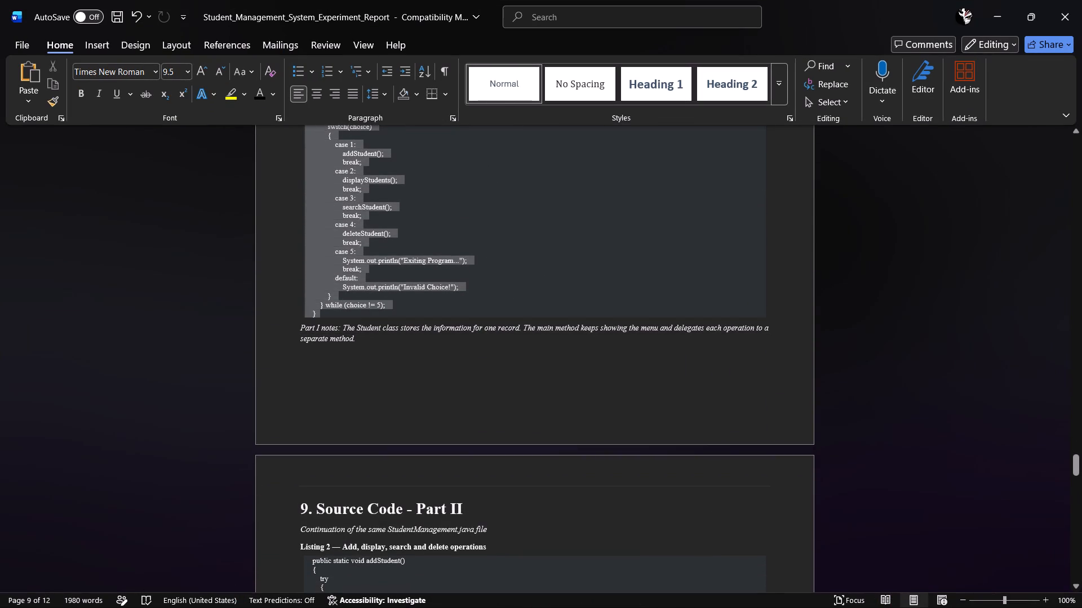
{"action": "left_click_drag", "start_coordinate": [340, 315], "coordinate": [340, 315]}
{"action": "key", "text": "ctrl+x"}
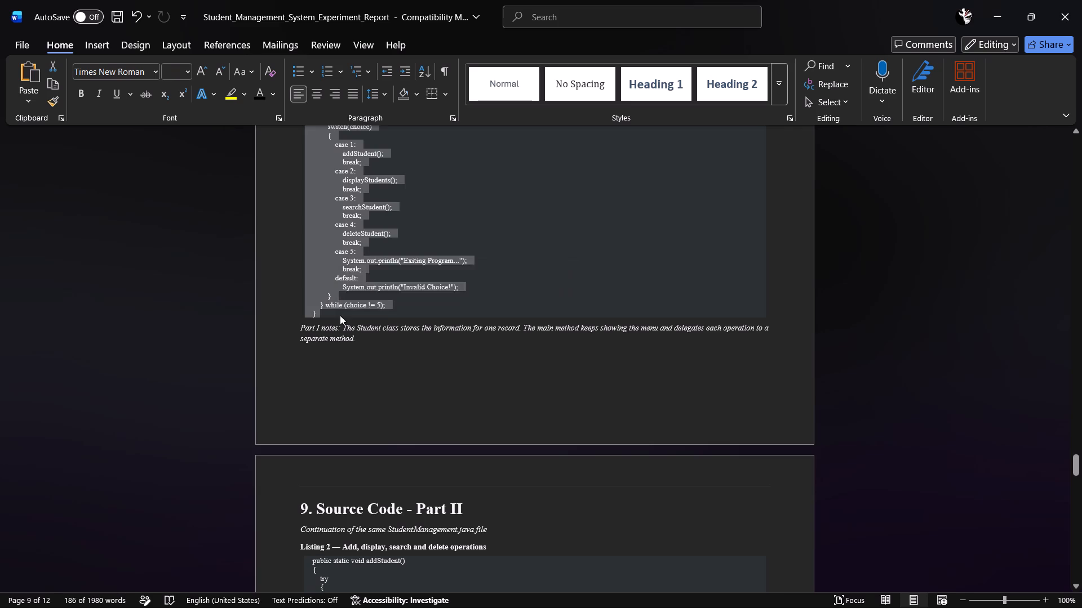
Return to the Java project Case study document and paste the cut section 8 on the empty page 10.
{"action": "left_click", "coordinate": [1003, 0]}
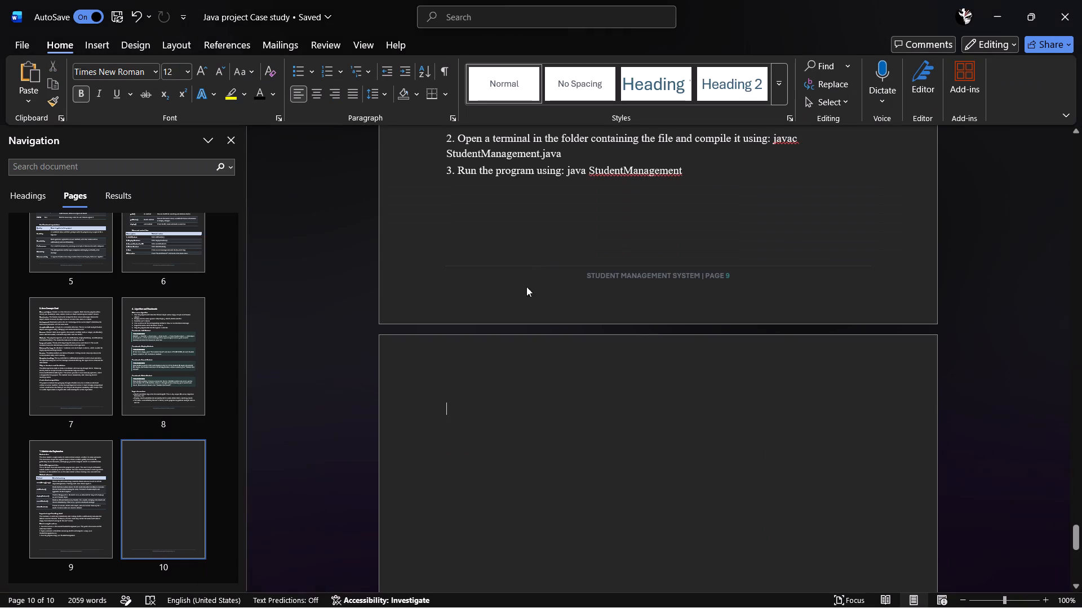
{"action": "key", "text": "ctrl+v"}
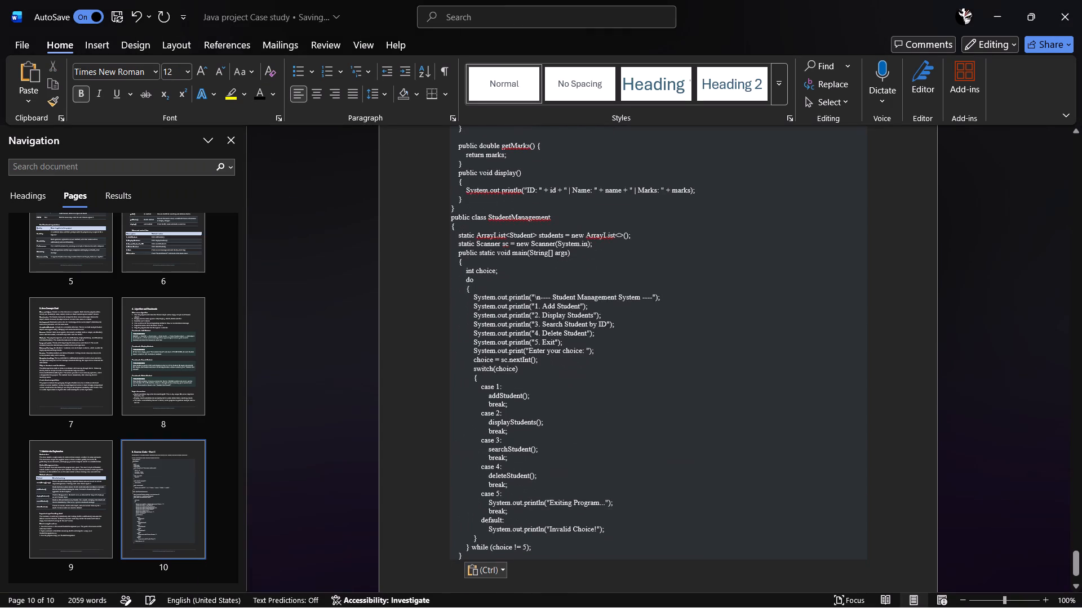
Delete the italic line beginning "The following is the supplied Java implementation" under the section 8 heading, including its empty paragraph.
{"action": "scroll", "coordinate": [454, 382], "scroll_direction": "up", "scroll_amount": 17}
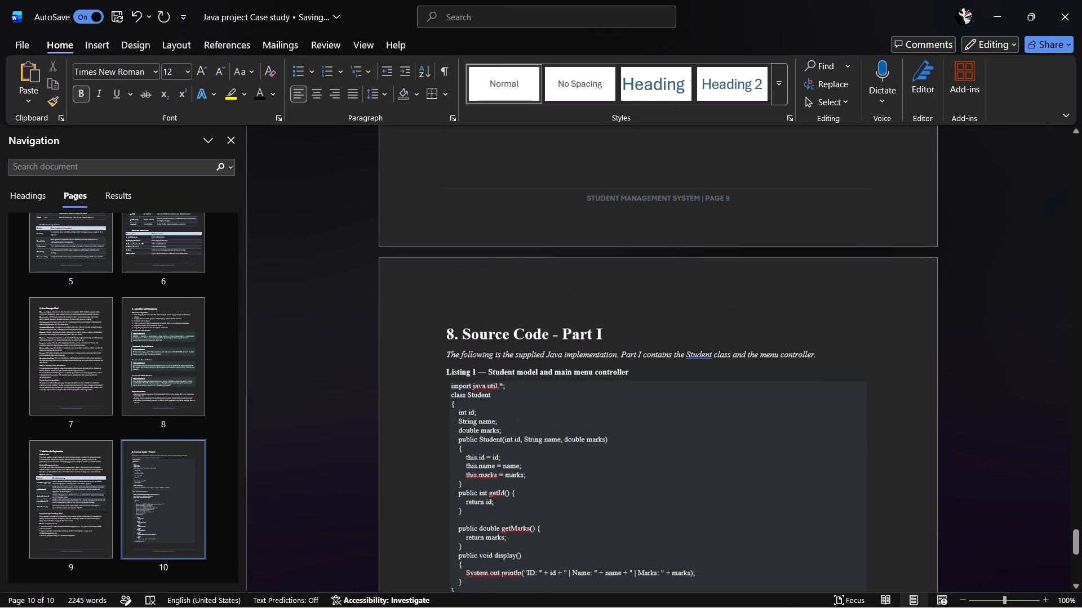
{"action": "left_click_drag", "start_coordinate": [816, 354], "coordinate": [428, 356]}
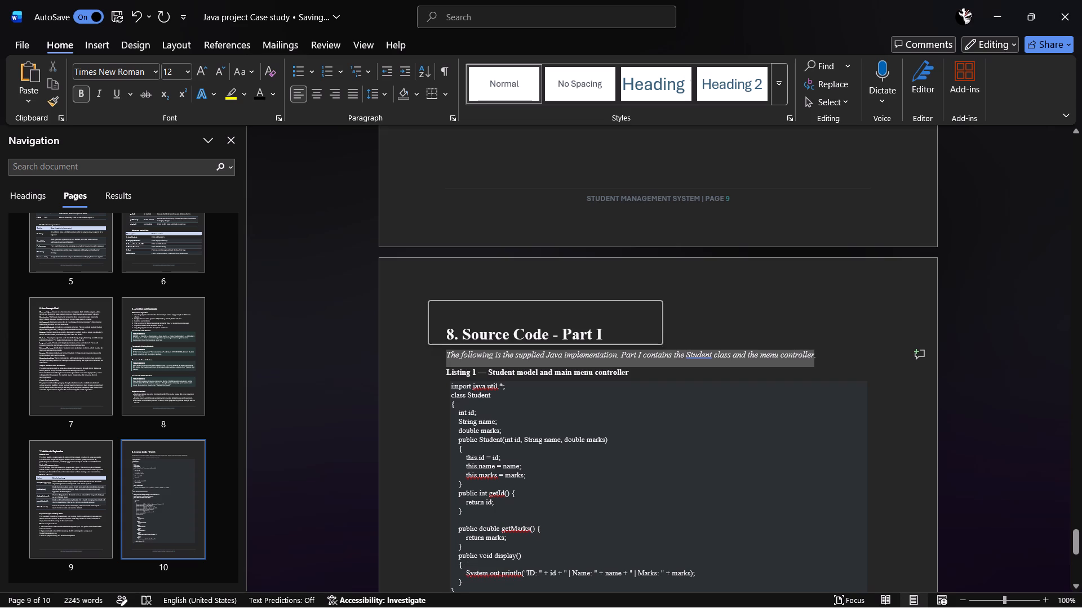
{"action": "key", "text": "BackSpace"}
{"action": "key", "text": "BackSpace"}
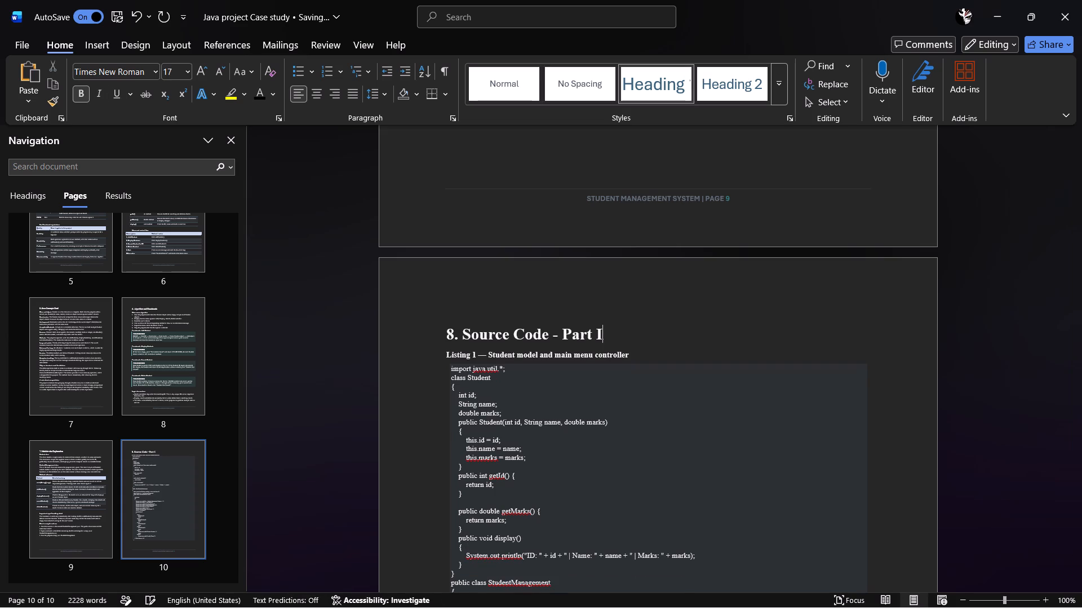
Set the "8. Source Code - Part I" heading's font size to 14.
{"action": "left_click_drag", "start_coordinate": [605, 336], "coordinate": [446, 325]}
{"action": "left_click", "coordinate": [551, 284]}
{"action": "left_click", "coordinate": [546, 385]}
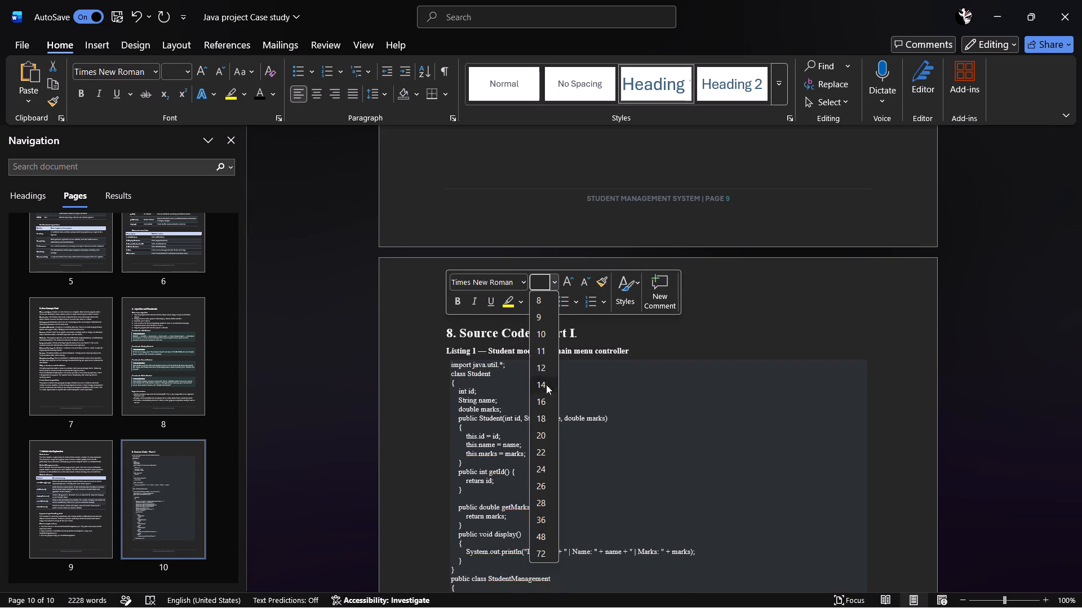
Remove bold from the caption "Listing 1 — Student model and main menu controller".
{"action": "left_click_drag", "start_coordinate": [634, 351], "coordinate": [453, 349]}
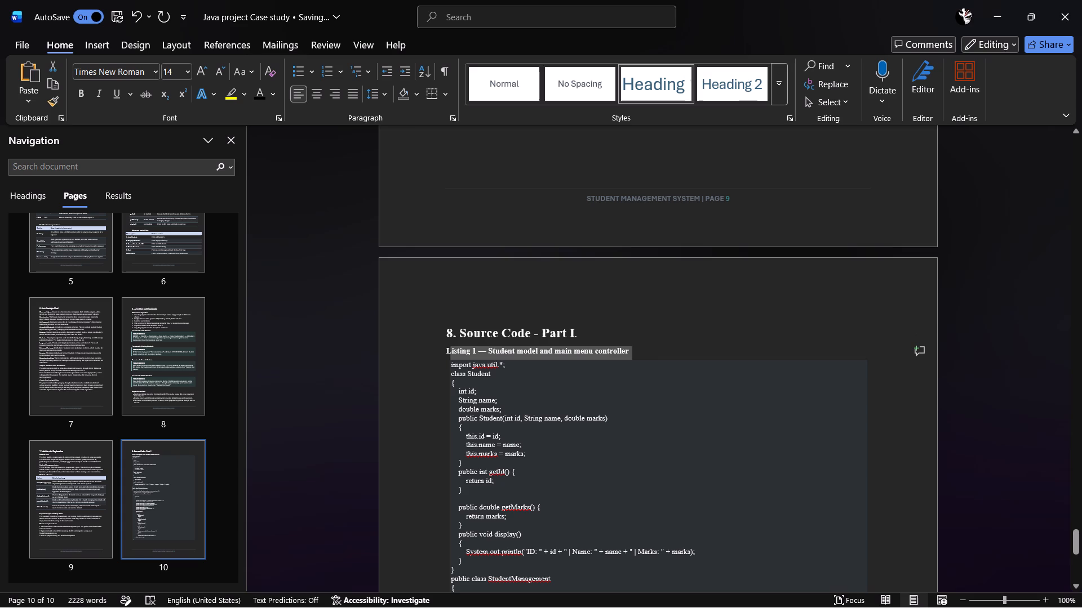
{"action": "left_click_drag", "start_coordinate": [453, 349], "coordinate": [451, 348]}
{"action": "left_click", "coordinate": [462, 325]}
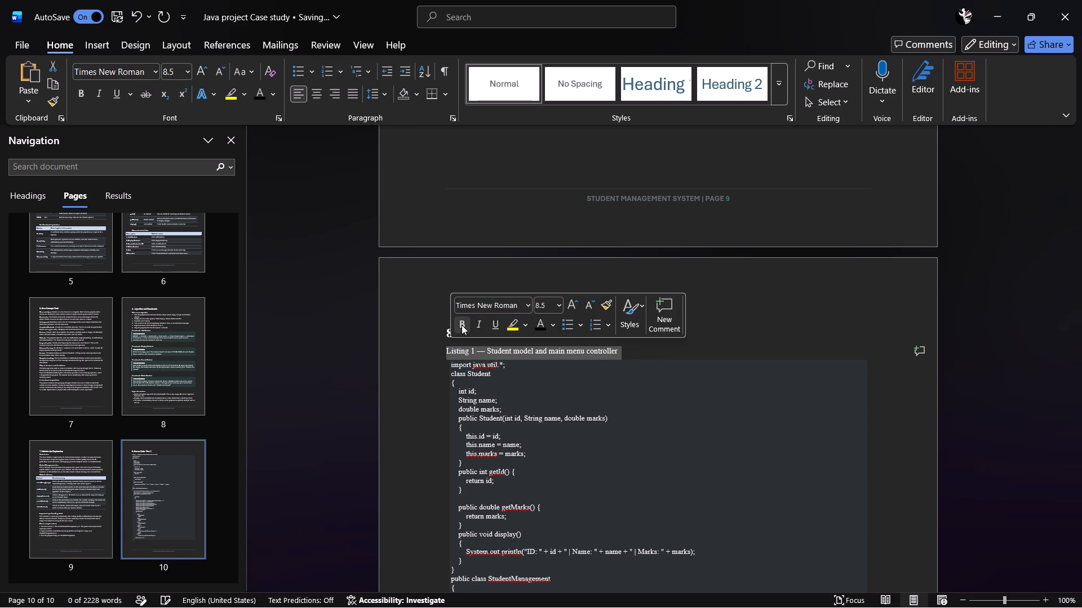
Set the font size of the caption "Listing 1 — Student model and main menu controller" to 12.
{"action": "left_click", "coordinate": [479, 357]}
{"action": "left_click_drag", "start_coordinate": [445, 352], "coordinate": [492, 440]}
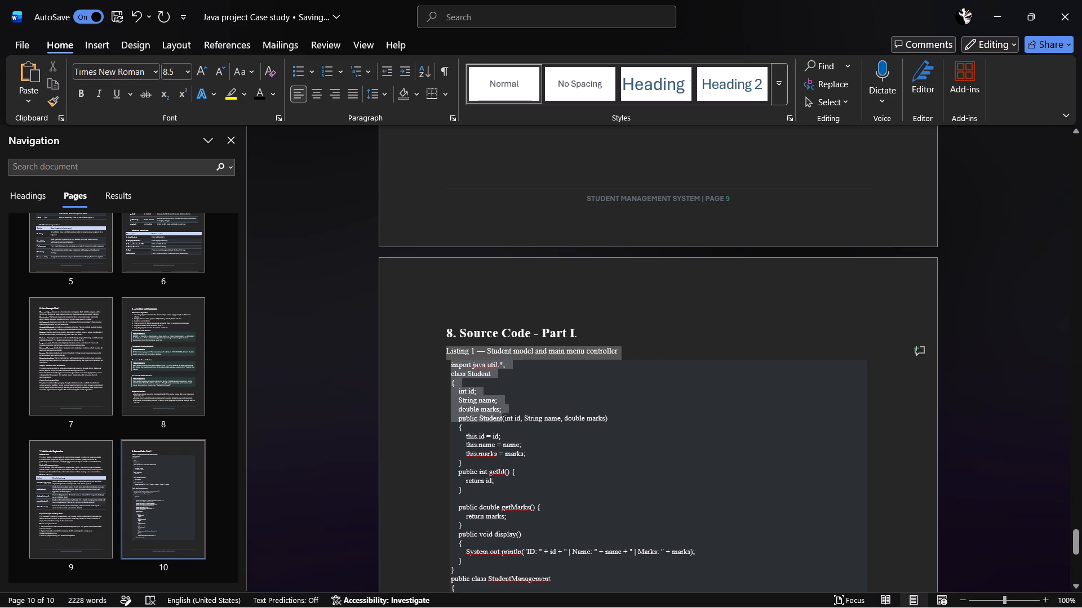
{"action": "left_click_drag", "start_coordinate": [492, 440], "coordinate": [496, 483]}
{"action": "scroll", "coordinate": [496, 466], "scroll_direction": "down", "scroll_amount": 10}
{"action": "left_click_drag", "start_coordinate": [495, 490], "coordinate": [490, 495]}
{"action": "scroll", "coordinate": [387, 394], "scroll_direction": "up", "scroll_amount": 1}
{"action": "left_click", "coordinate": [416, 348]}
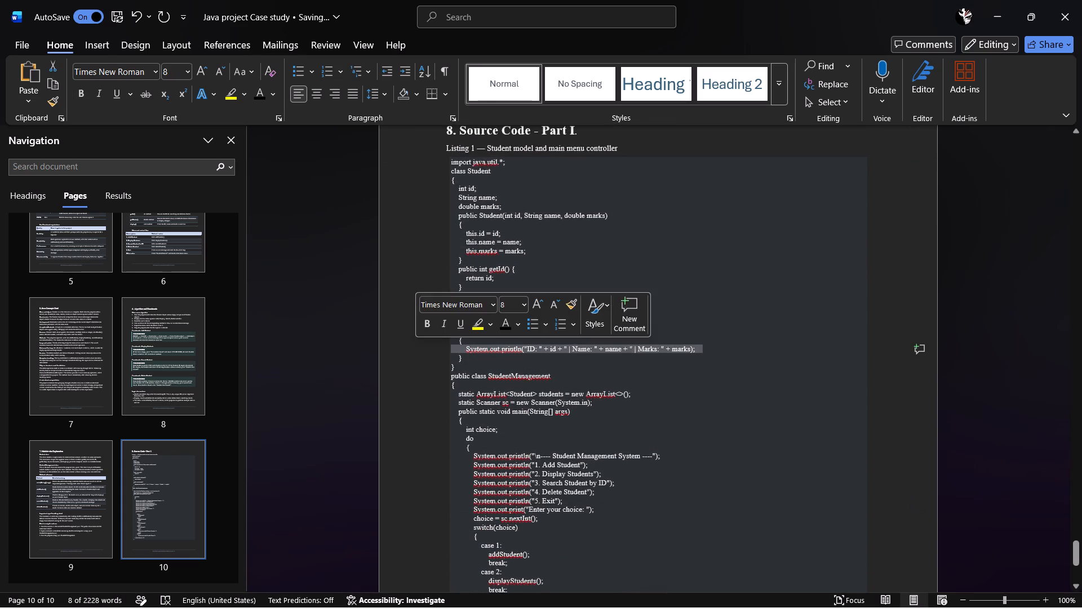
{"action": "scroll", "coordinate": [425, 341], "scroll_direction": "up", "scroll_amount": 4}
{"action": "left_click_drag", "start_coordinate": [445, 243], "coordinate": [615, 248]}
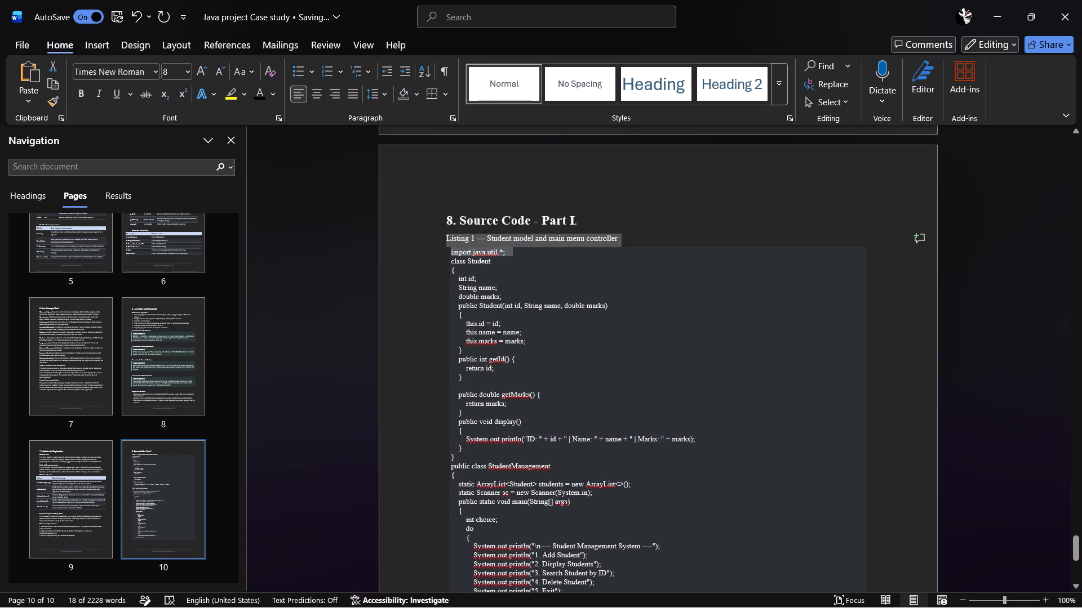
{"action": "left_click_drag", "start_coordinate": [615, 248], "coordinate": [621, 239]}
{"action": "left_click", "coordinate": [732, 194]}
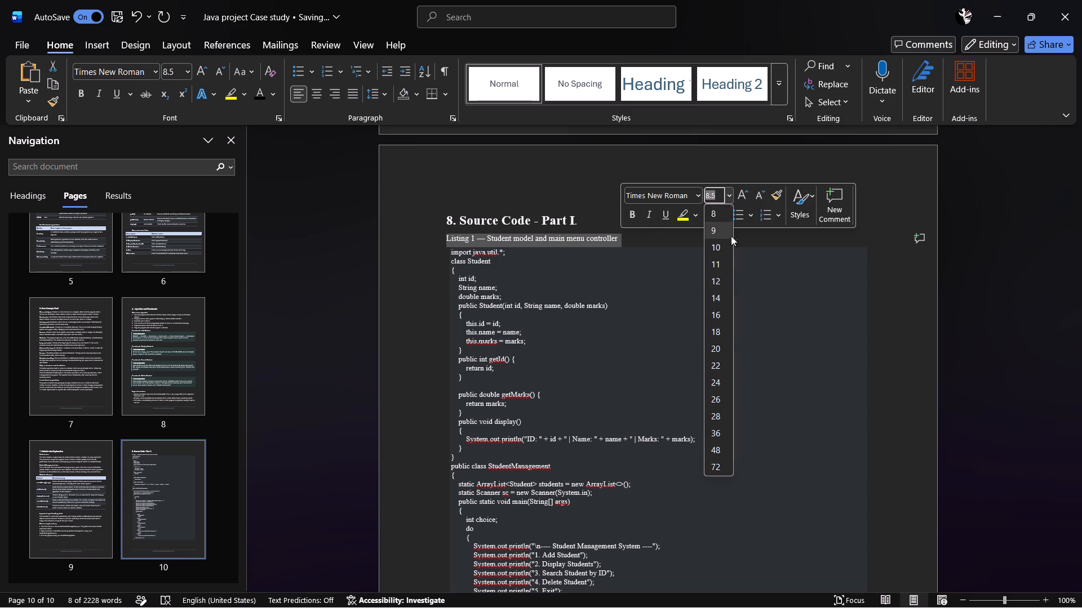
{"action": "left_click", "coordinate": [722, 286]}
Look through the Listing 1 code on page 10 from the section 8 heading to its final closing brace.
{"action": "scroll", "coordinate": [662, 309], "scroll_direction": "down", "scroll_amount": 5}
{"action": "left_click", "coordinate": [638, 325]}
{"action": "scroll", "coordinate": [638, 325], "scroll_direction": "down", "scroll_amount": 3}
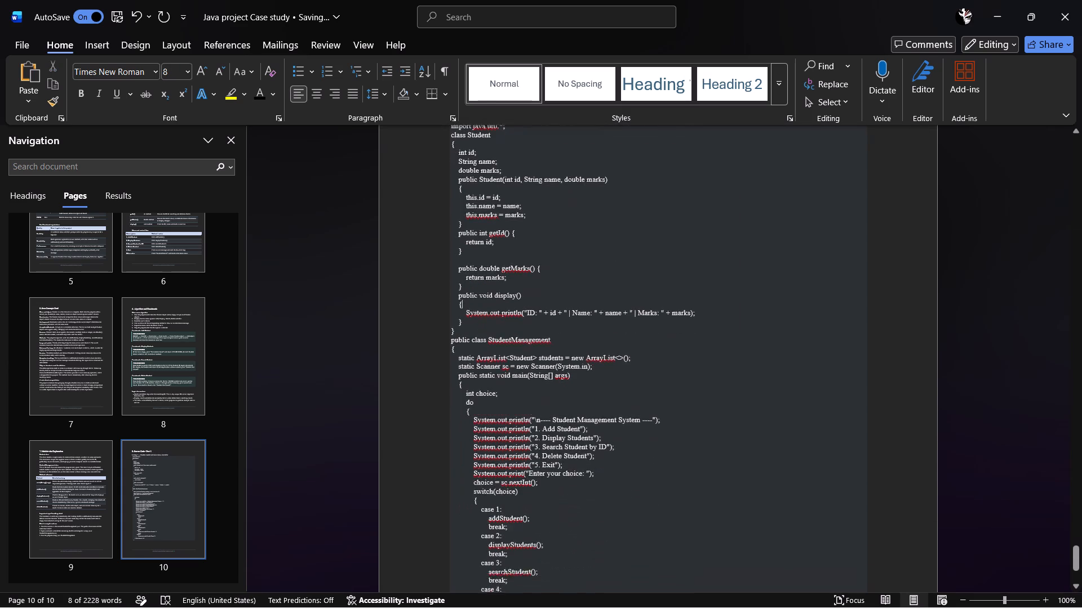
{"action": "scroll", "coordinate": [638, 326], "scroll_direction": "down", "scroll_amount": 17}
{"action": "scroll", "coordinate": [615, 338], "scroll_direction": "up", "scroll_amount": 13}
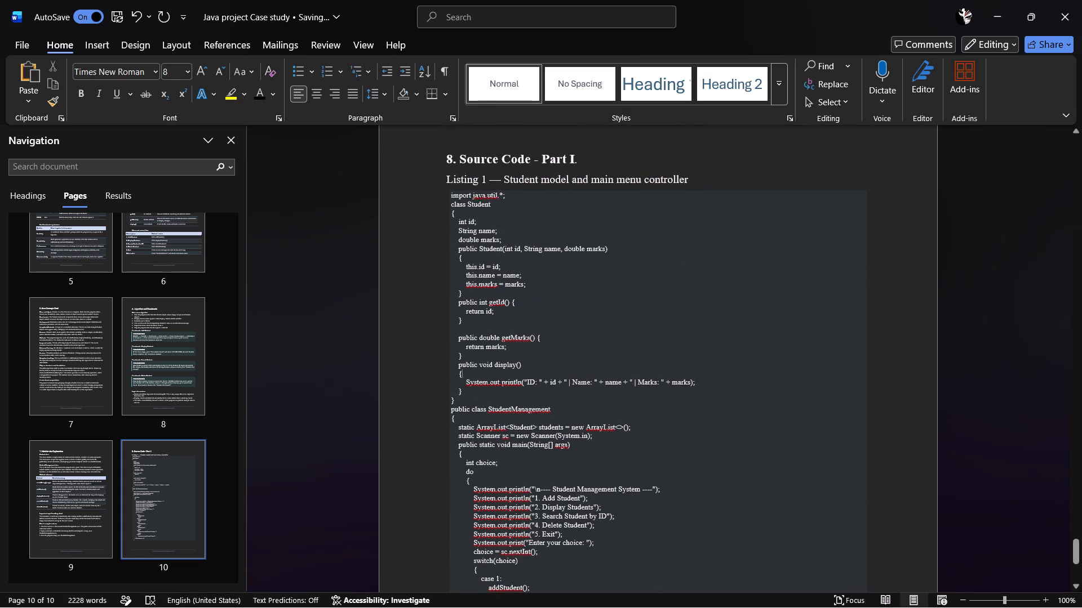
{"action": "left_click", "coordinate": [419, 361]}
{"action": "left_click", "coordinate": [419, 361]}
{"action": "left_click", "coordinate": [424, 424]}
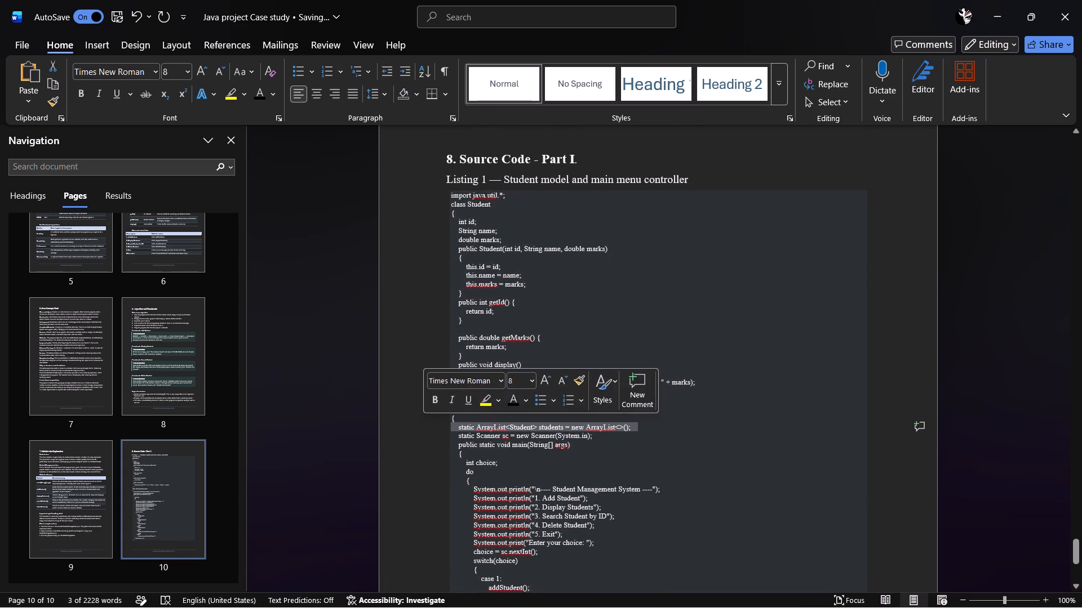
{"action": "scroll", "coordinate": [864, 257], "scroll_direction": "down", "scroll_amount": 12}
{"action": "left_click", "coordinate": [919, 350]}
{"action": "scroll", "coordinate": [919, 350], "scroll_direction": "down", "scroll_amount": 3}
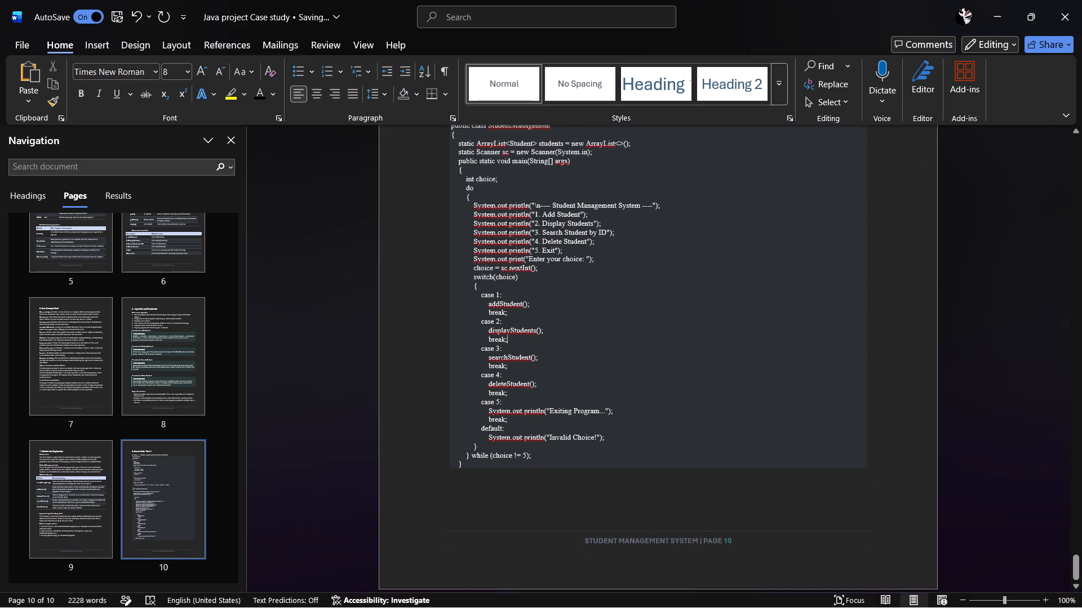
{"action": "scroll", "coordinate": [919, 350], "scroll_direction": "down", "scroll_amount": 3}
{"action": "scroll", "coordinate": [628, 504], "scroll_direction": "up", "scroll_amount": 10}
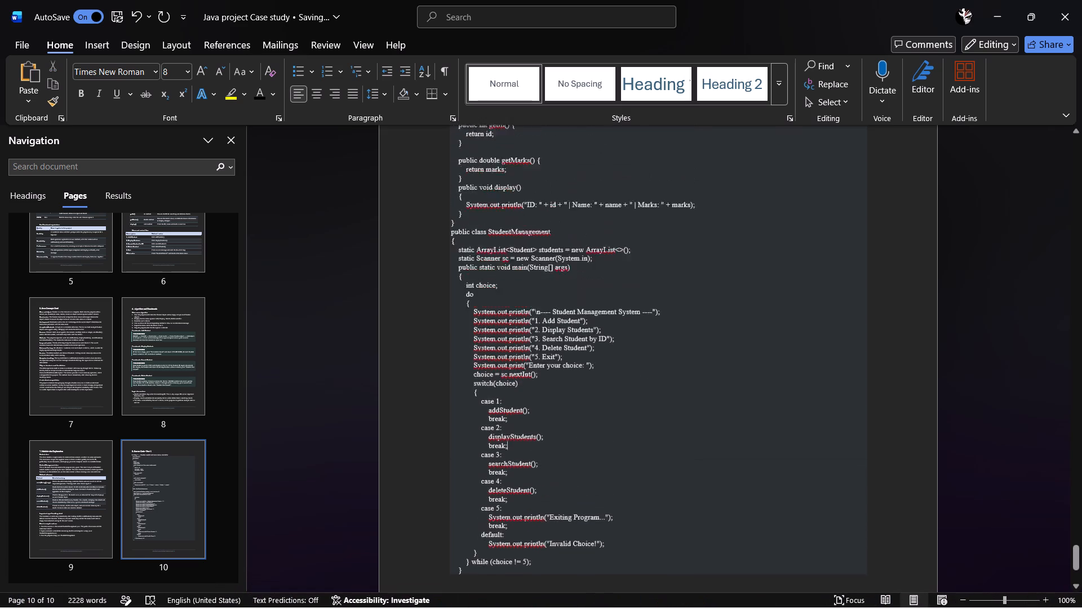
{"action": "scroll", "coordinate": [628, 504], "scroll_direction": "up", "scroll_amount": 5}
{"action": "scroll", "coordinate": [602, 483], "scroll_direction": "down", "scroll_amount": 14}
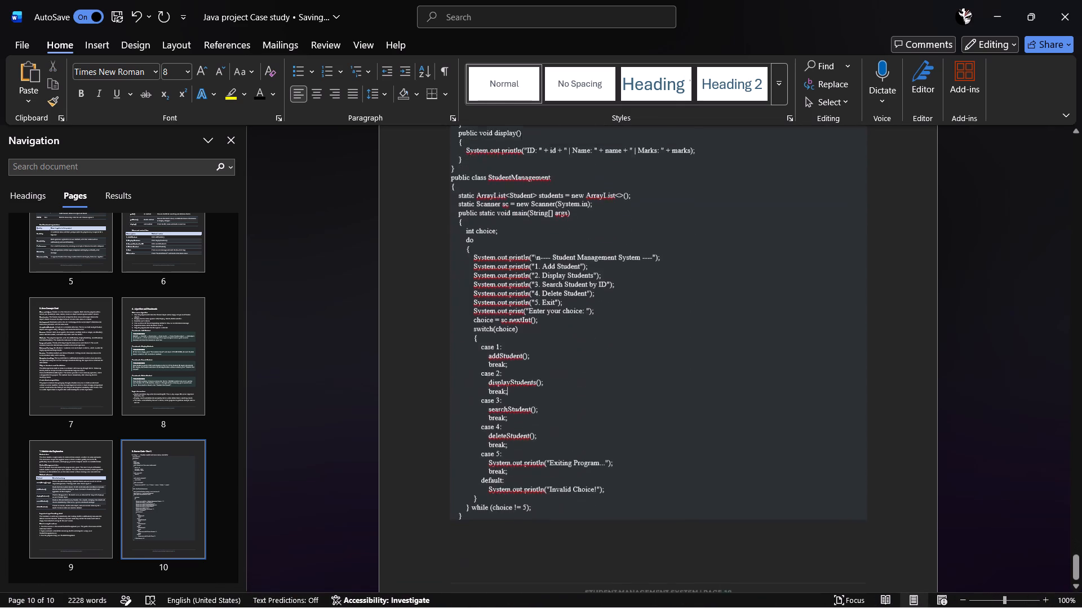
Add empty paragraphs below the Listing 1 code block until a new blank page 11 starts.
{"action": "scroll", "coordinate": [595, 485], "scroll_direction": "down", "scroll_amount": 7}
{"action": "left_click", "coordinate": [604, 512]}
{"action": "key", "text": "Return"}
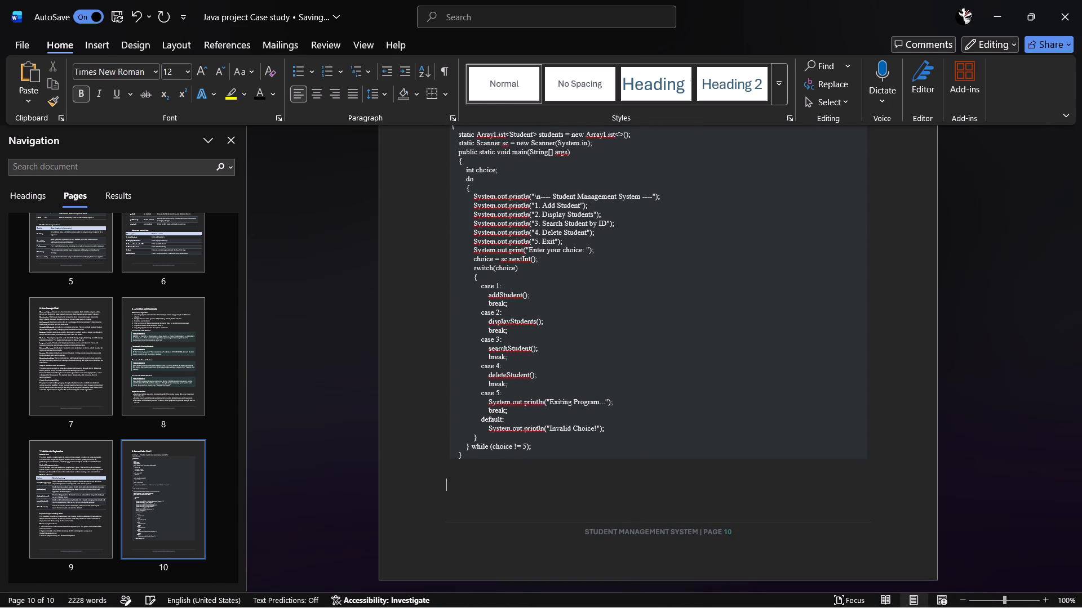
{"action": "key", "text": "Return"}
{"action": "key", "text": "Return"}
{"action": "scroll", "coordinate": [608, 512], "scroll_direction": "down", "scroll_amount": 1}
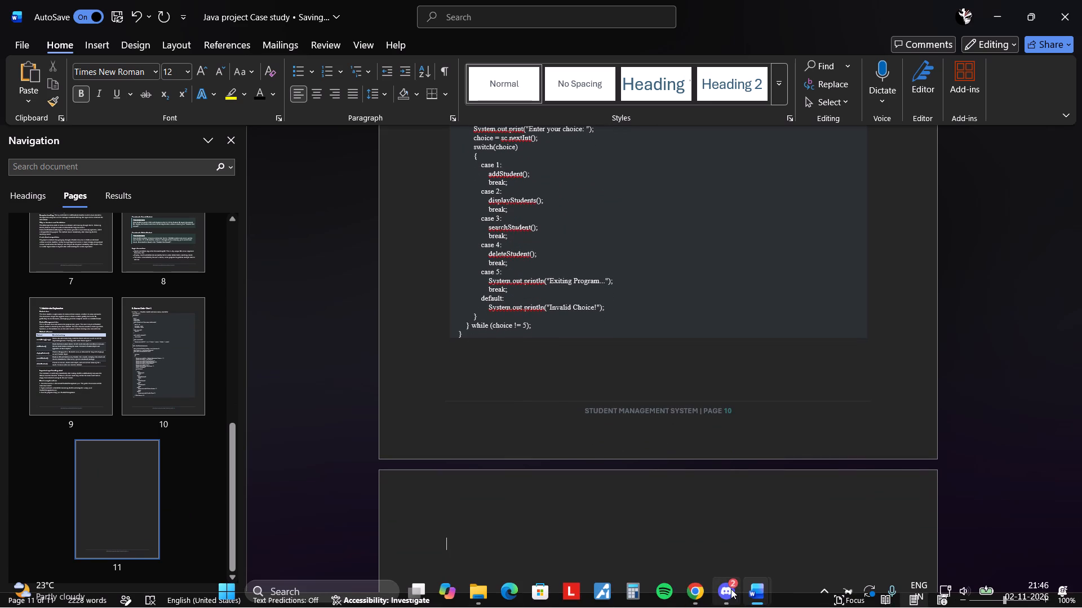
Switch to the Student_Management_System_Experiment_Report document and cut section 9, from the "9. Source Code - Part II" heading through the end of the code.
{"action": "left_click", "coordinate": [747, 497]}
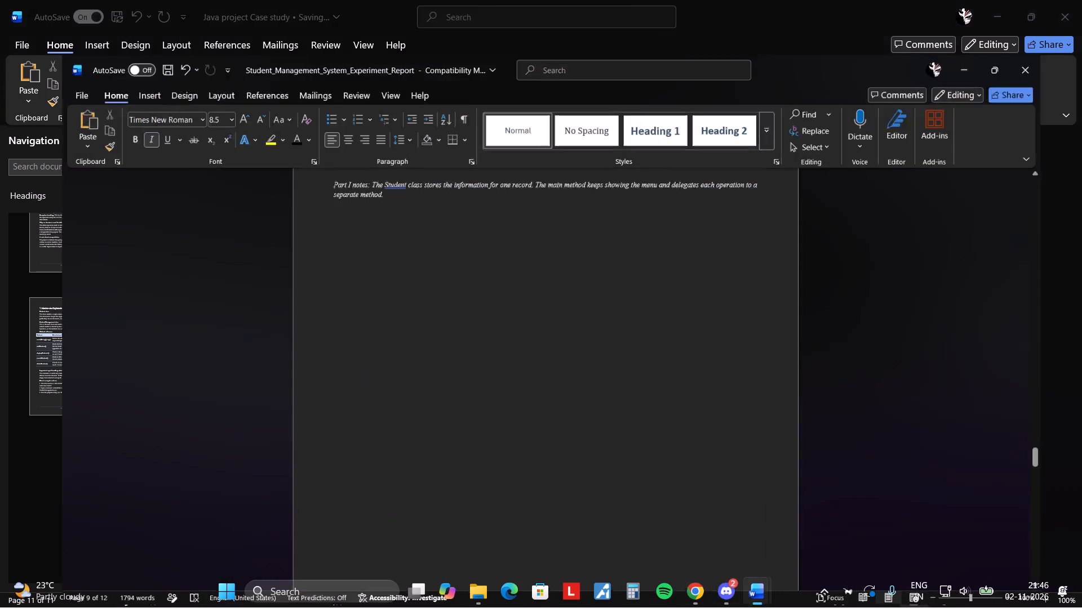
{"action": "scroll", "coordinate": [338, 288], "scroll_direction": "down", "scroll_amount": 20}
{"action": "scroll", "coordinate": [338, 288], "scroll_direction": "down", "scroll_amount": 11}
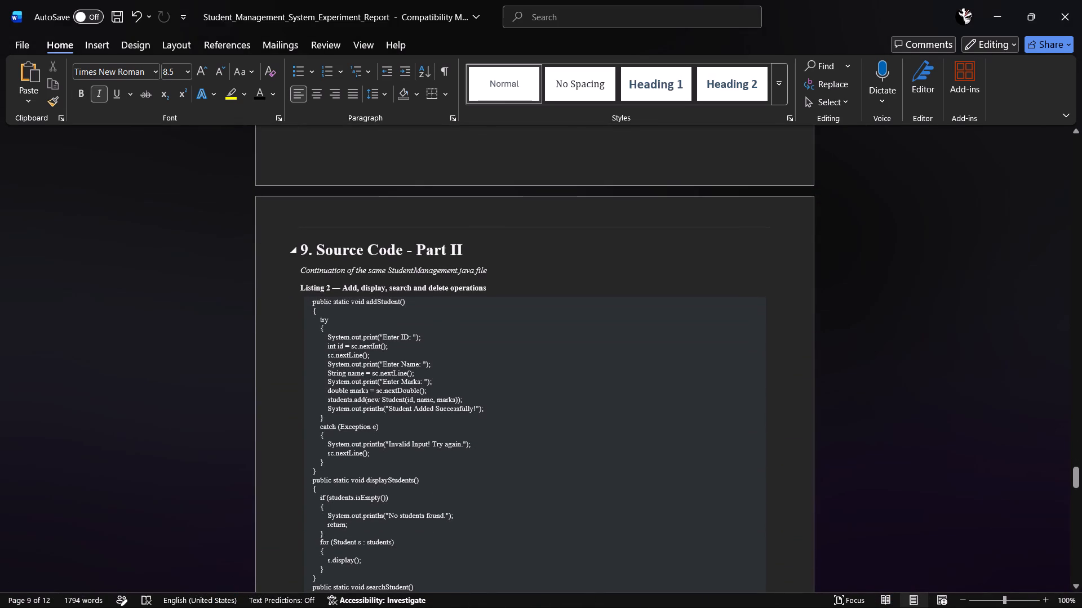
{"action": "left_click_drag", "start_coordinate": [302, 248], "coordinate": [378, 456]}
{"action": "scroll", "coordinate": [384, 344], "scroll_direction": "down", "scroll_amount": 19}
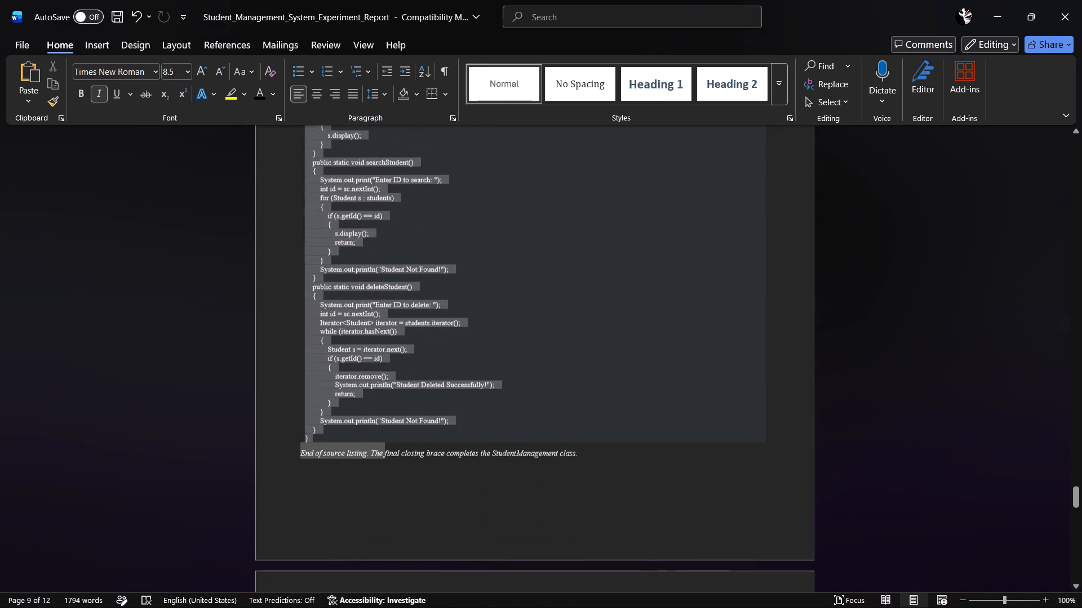
{"action": "left_click_drag", "start_coordinate": [378, 456], "coordinate": [419, 432]}
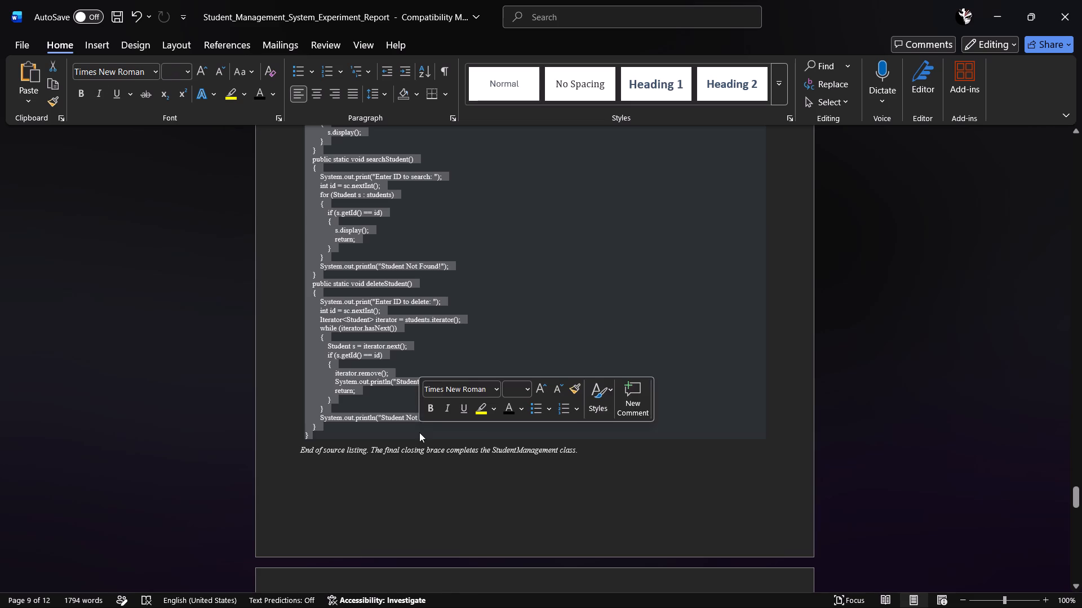
{"action": "scroll", "coordinate": [423, 424], "scroll_direction": "down", "scroll_amount": 6}
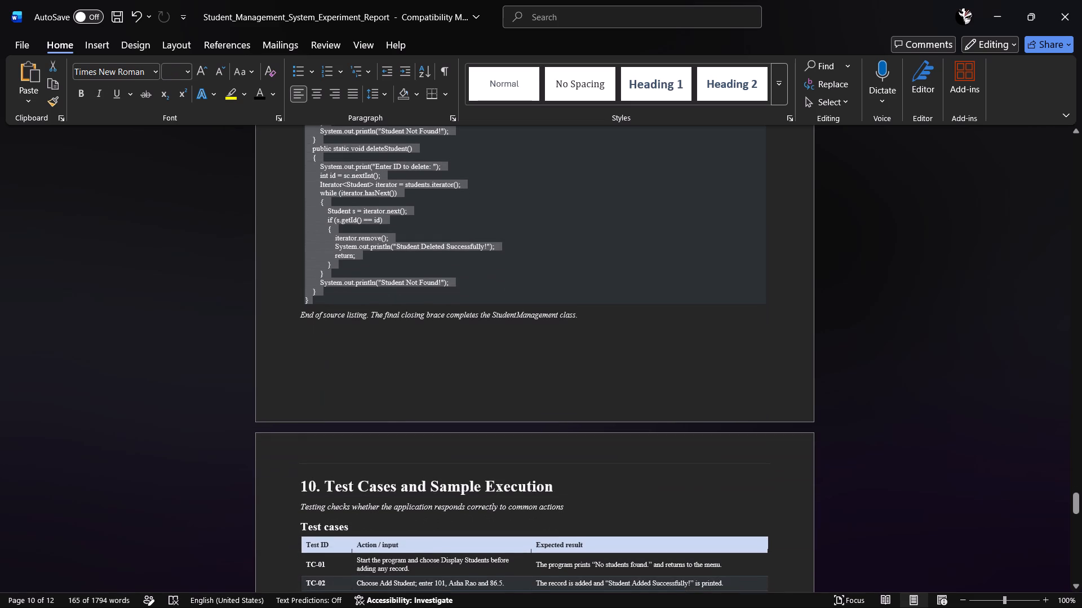
{"action": "key", "text": "ctrl+x"}
Return to the Java project Case study document and paste the cut section 9 on the empty page 11.
{"action": "left_click", "coordinate": [1009, 0]}
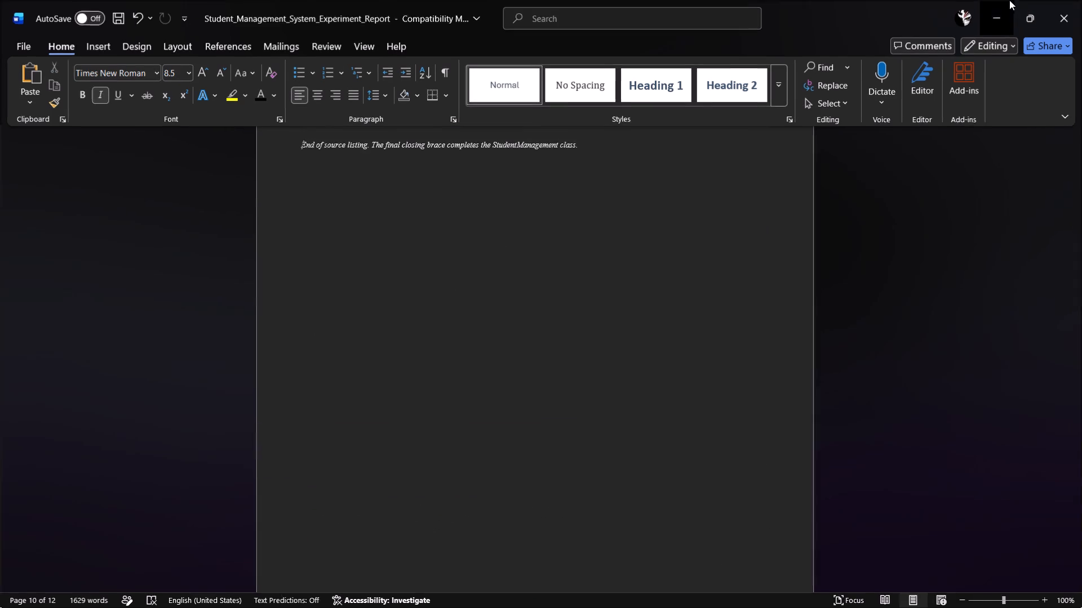
{"action": "scroll", "coordinate": [607, 366], "scroll_direction": "down", "scroll_amount": 6}
{"action": "left_click", "coordinate": [525, 381]}
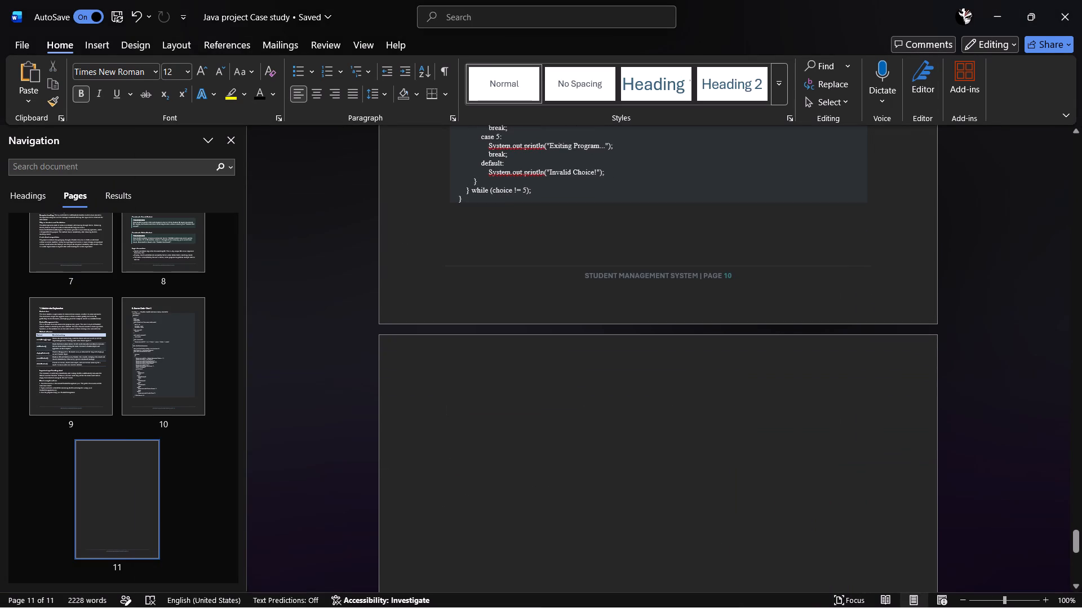
{"action": "key", "text": "ctrl+v"}
Delete the italic line "Continuation of the same StudentManagement.java file" under the section 9 heading, including its empty paragraph.
{"action": "scroll", "coordinate": [520, 361], "scroll_direction": "up", "scroll_amount": 12}
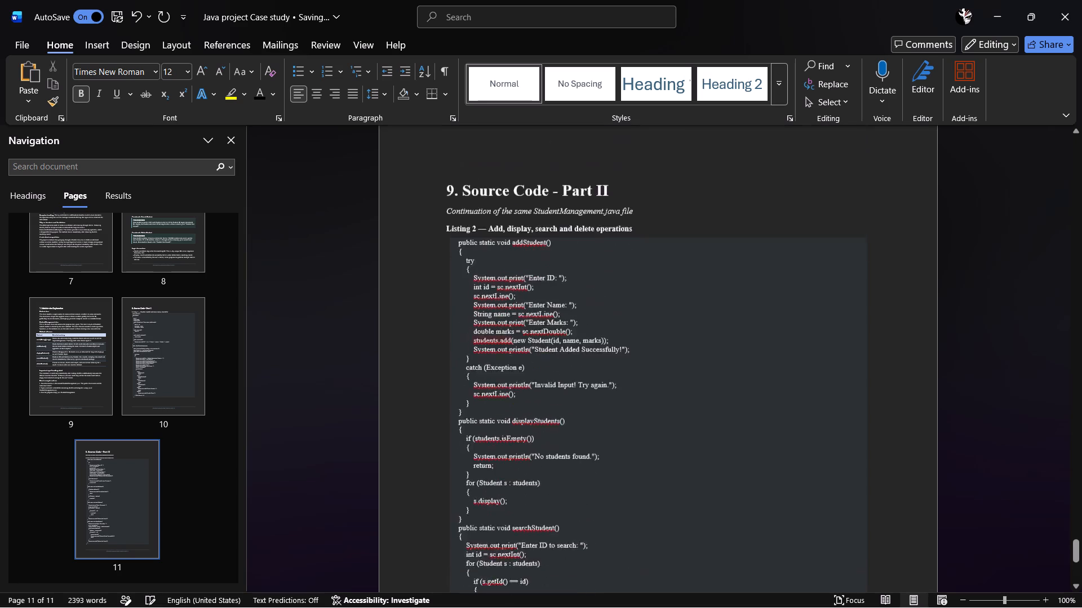
{"action": "scroll", "coordinate": [493, 359], "scroll_direction": "up", "scroll_amount": 6}
{"action": "left_click_drag", "start_coordinate": [631, 368], "coordinate": [547, 368]}
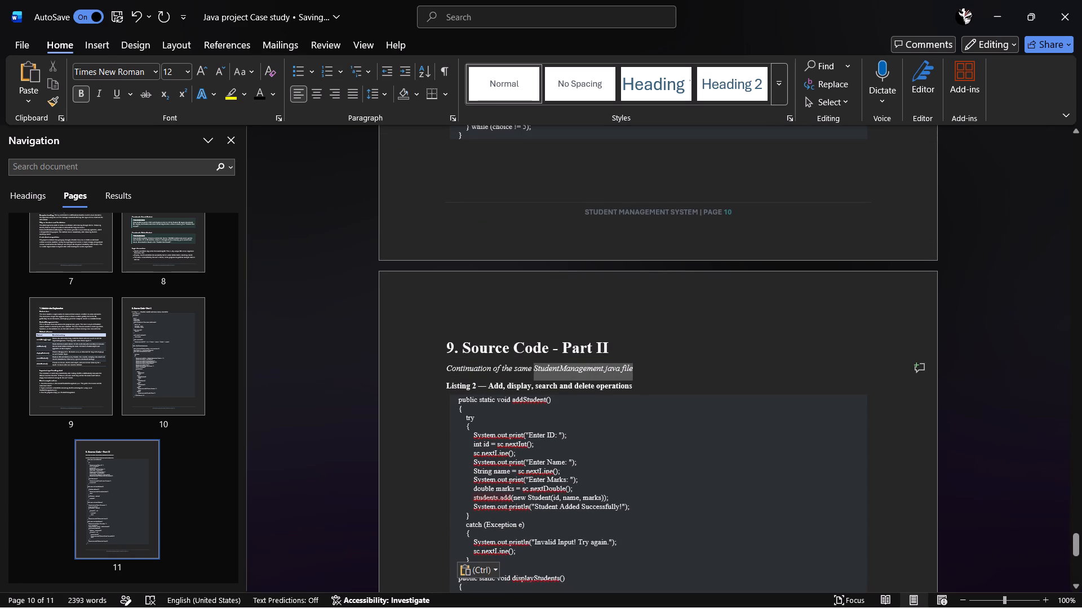
{"action": "left_click_drag", "start_coordinate": [547, 368], "coordinate": [449, 365]}
{"action": "key", "text": "BackSpace"}
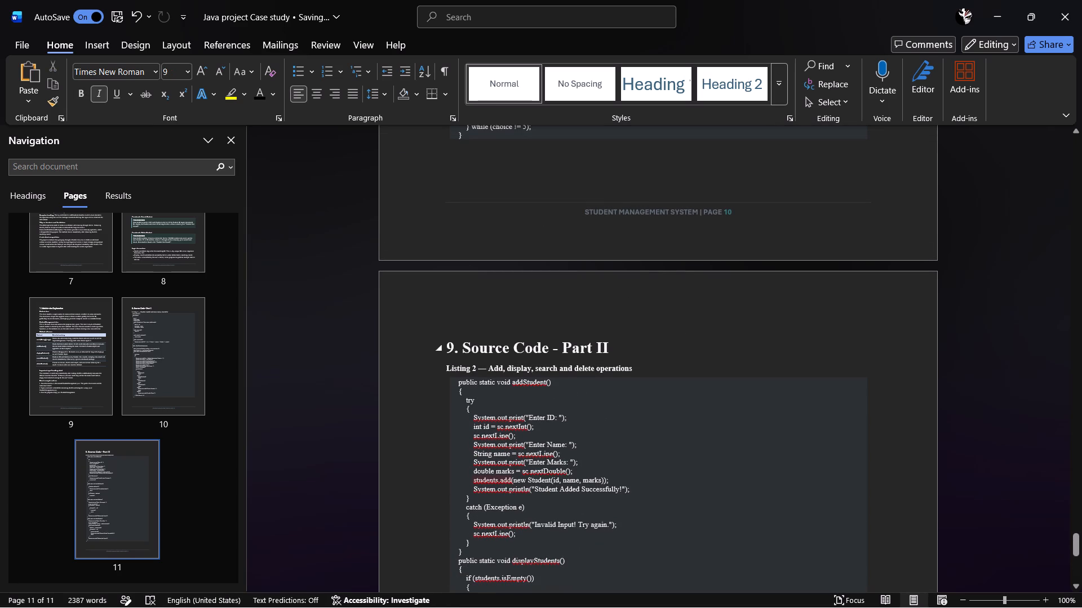
Set the "9. Source Code - Part II" heading's font size to 14.
{"action": "left_click_drag", "start_coordinate": [611, 347], "coordinate": [447, 341]}
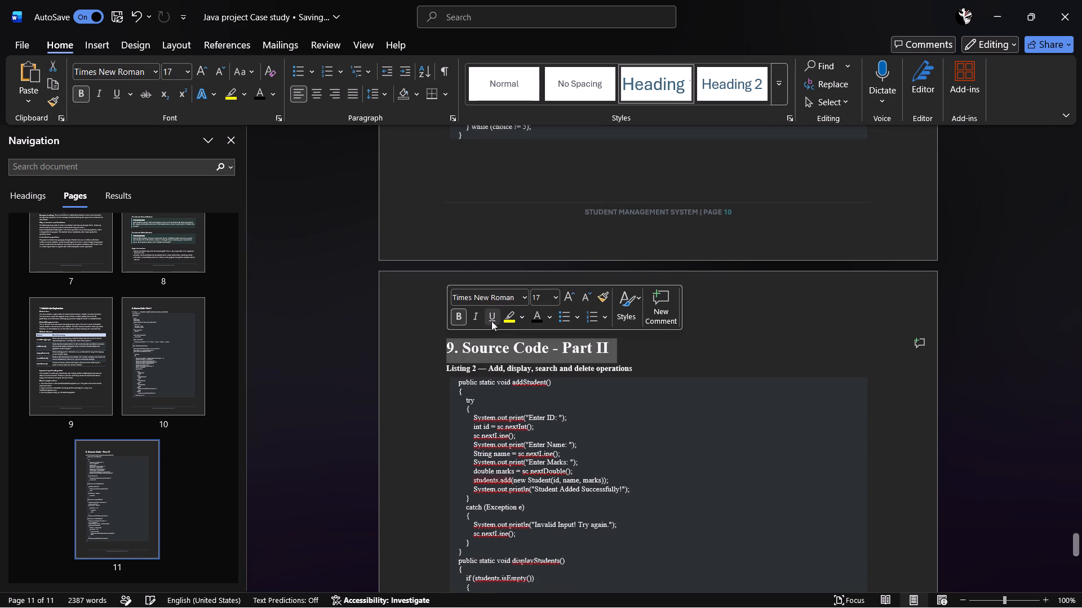
{"action": "left_click", "coordinate": [552, 298]}
{"action": "left_click", "coordinate": [543, 400]}
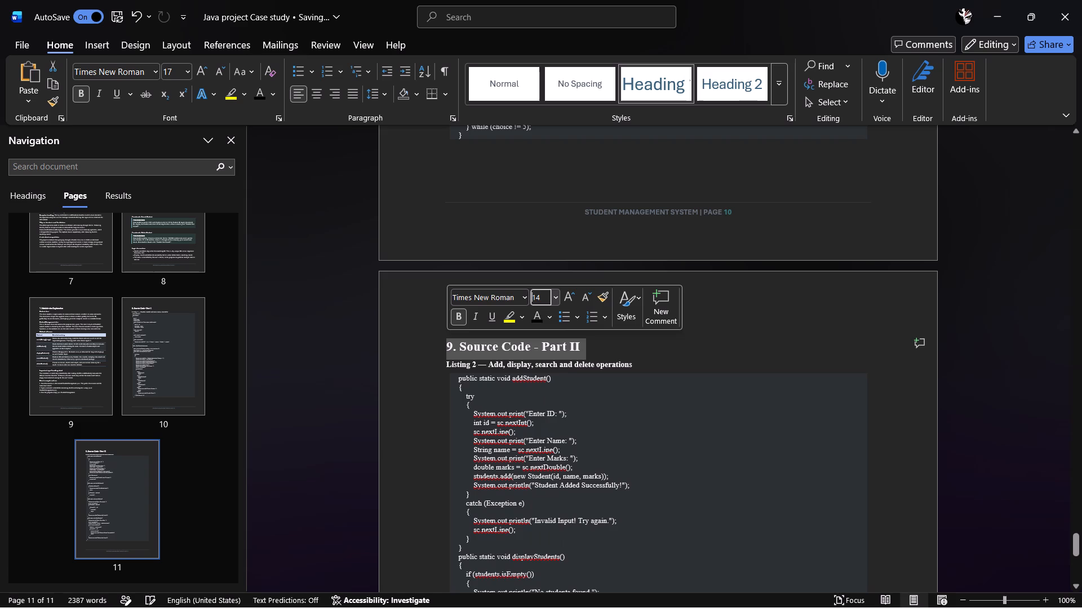
Set the font size of the caption "Listing 2 — Add, display, search and delete operations" to 12.
{"action": "left_click_drag", "start_coordinate": [636, 363], "coordinate": [449, 363]}
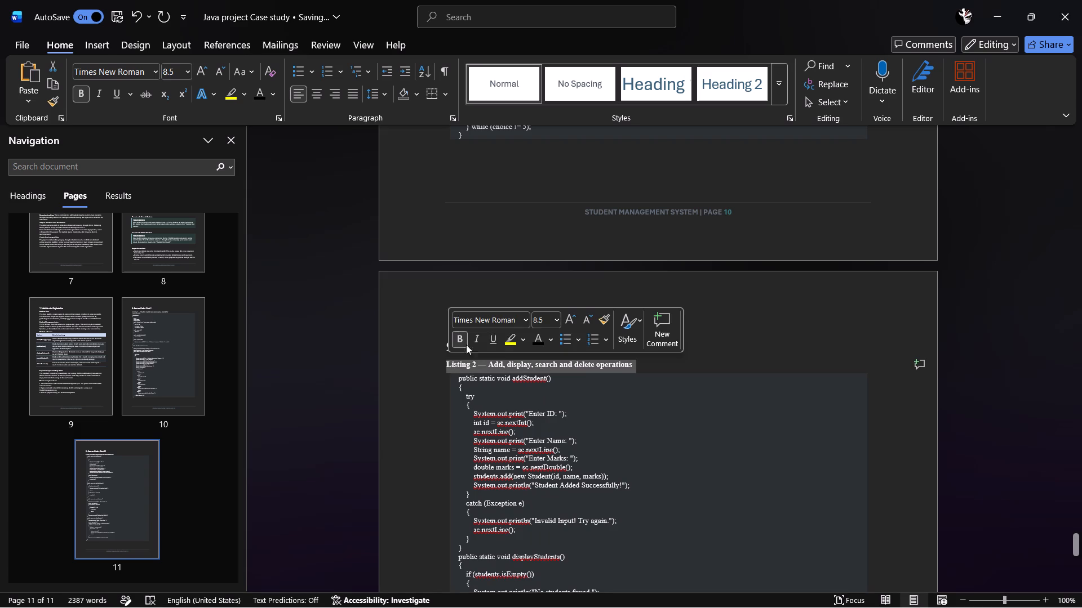
{"action": "left_click", "coordinate": [555, 321]}
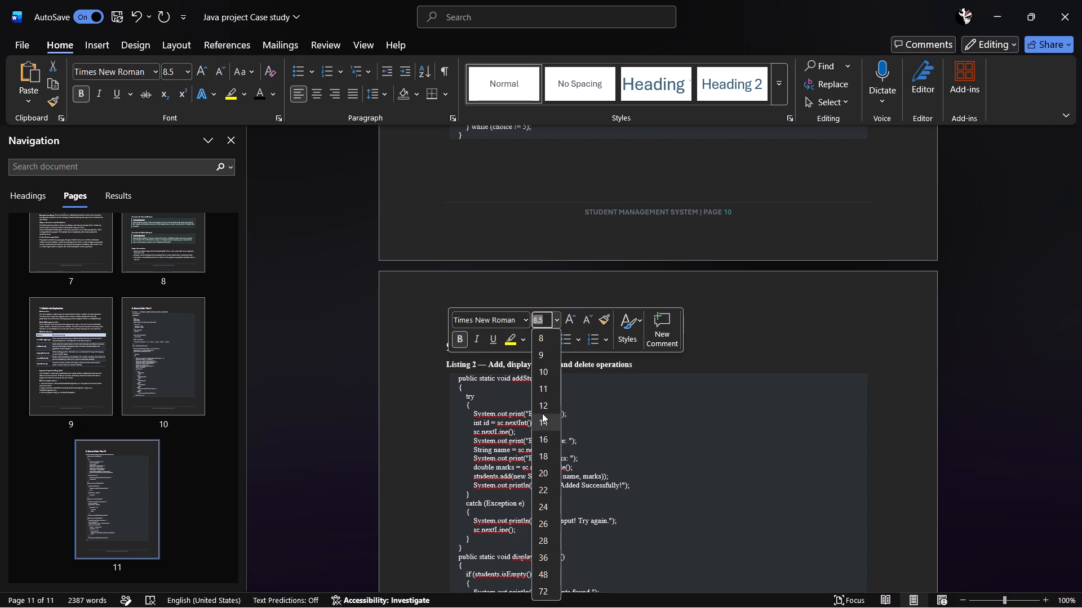
{"action": "left_click", "coordinate": [542, 407]}
Add empty paragraphs below the Listing 2 code block until a new blank page 12 starts.
{"action": "scroll", "coordinate": [494, 421], "scroll_direction": "down", "scroll_amount": 13}
{"action": "left_click", "coordinate": [419, 471]}
{"action": "scroll", "coordinate": [426, 466], "scroll_direction": "down", "scroll_amount": 13}
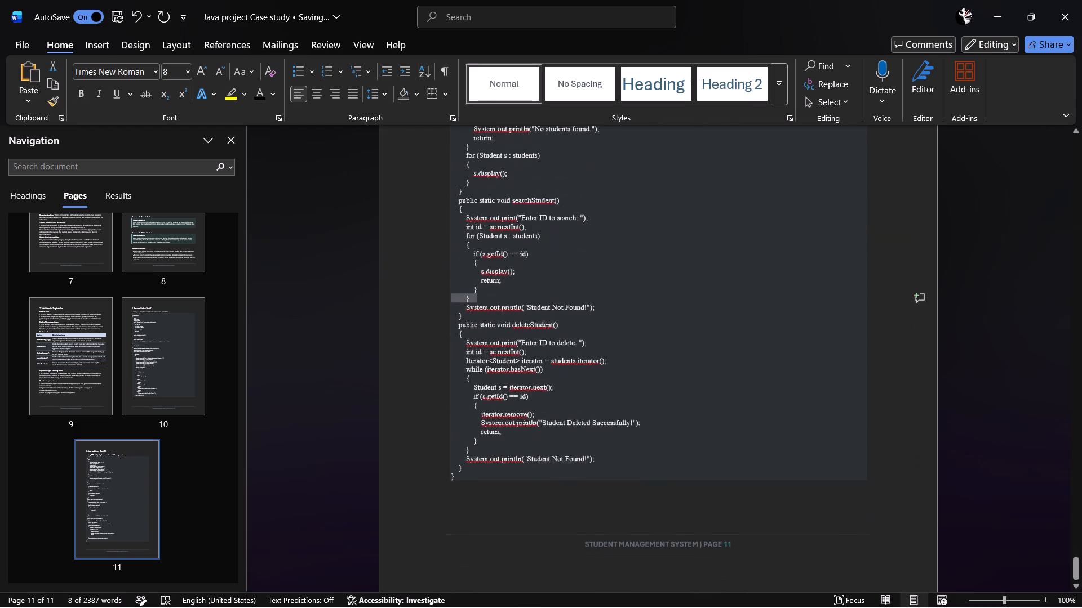
{"action": "scroll", "coordinate": [426, 458], "scroll_direction": "down", "scroll_amount": 8}
{"action": "left_click", "coordinate": [445, 481]}
{"action": "key", "text": "Return"}
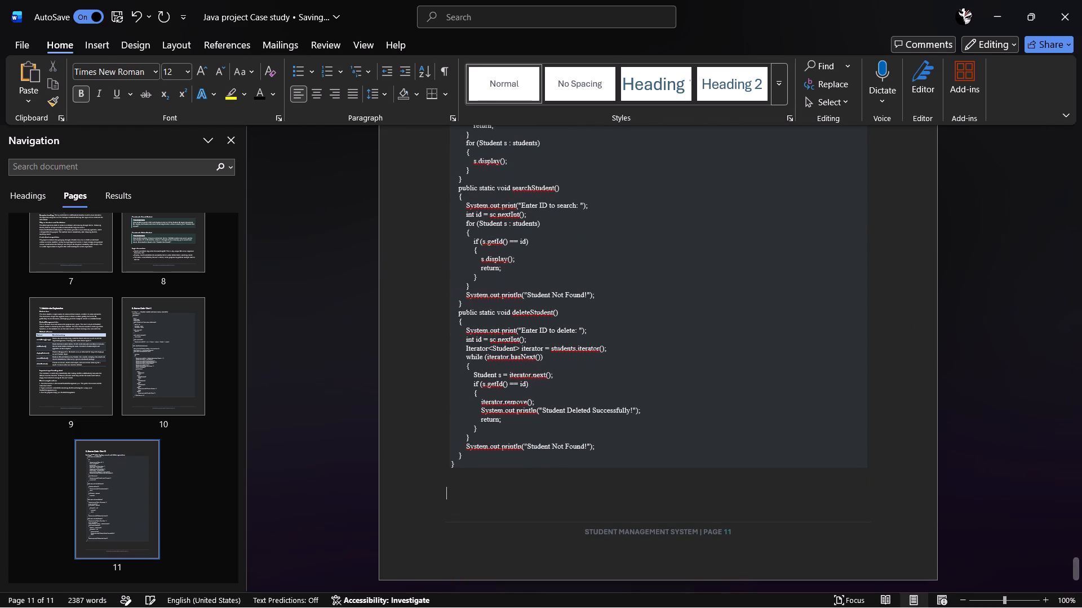
{"action": "key", "text": "Return"}
Check the table of contents on page 2 for the next section, and return to the empty page 12.
{"action": "scroll", "coordinate": [8, 347], "scroll_direction": "up", "scroll_amount": 12}
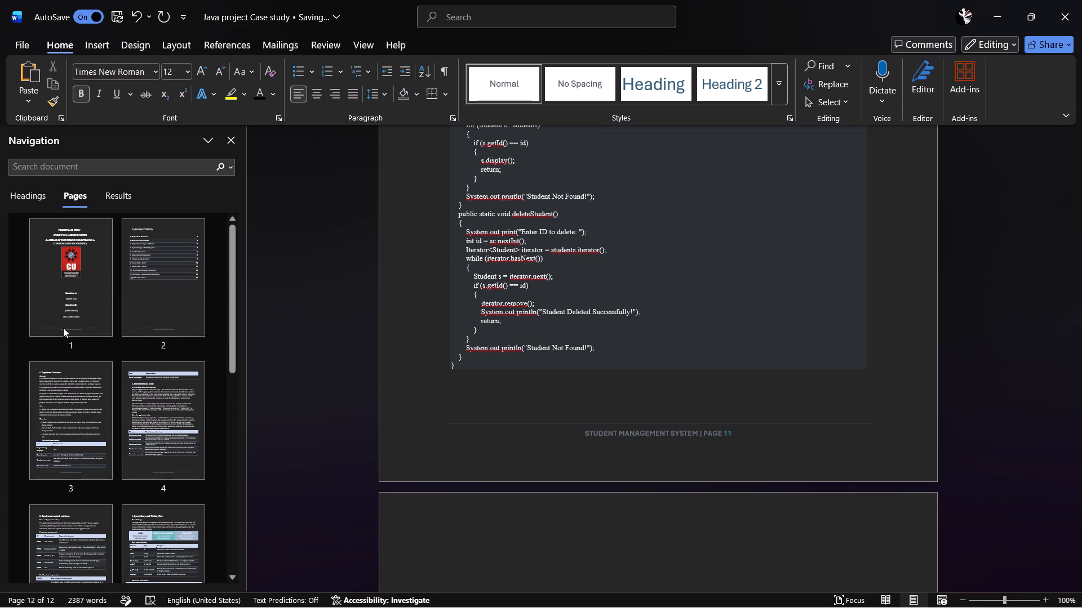
{"action": "left_click", "coordinate": [132, 295]}
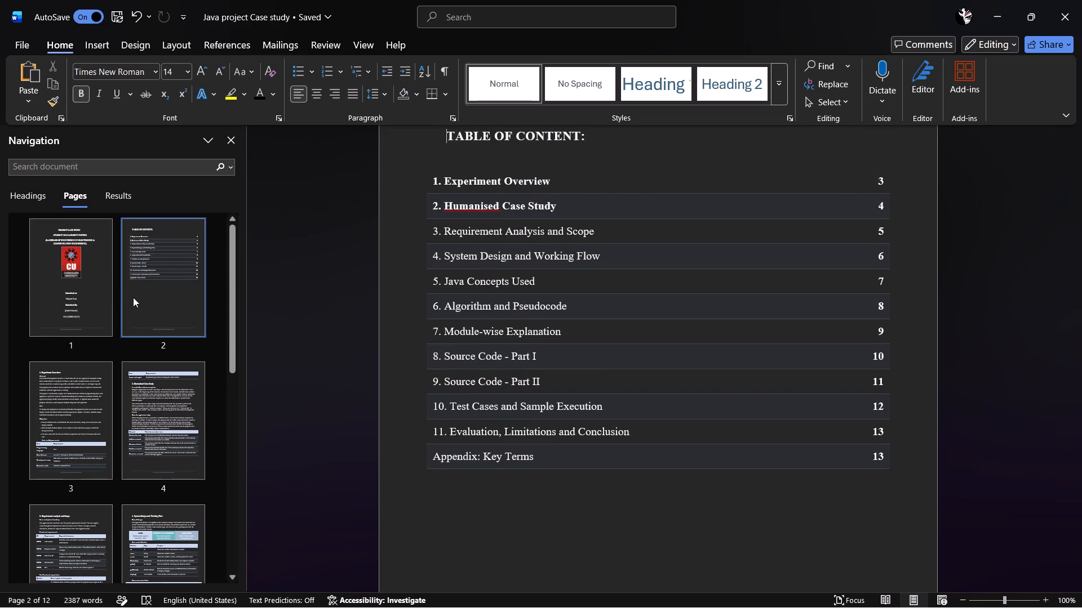
{"action": "scroll", "coordinate": [133, 297], "scroll_direction": "down", "scroll_amount": 13}
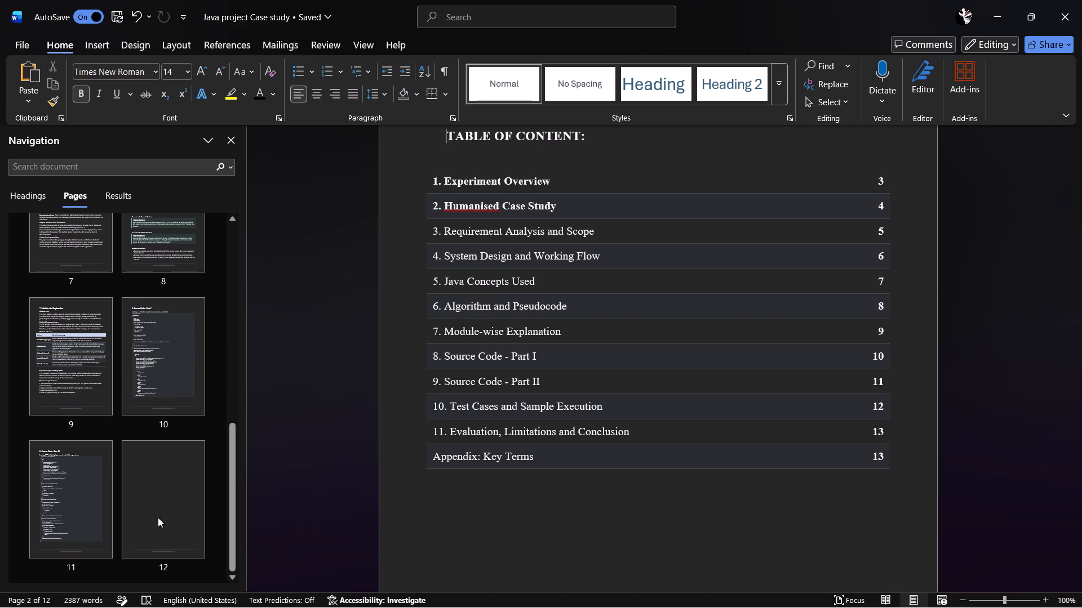
{"action": "left_click", "coordinate": [158, 517]}
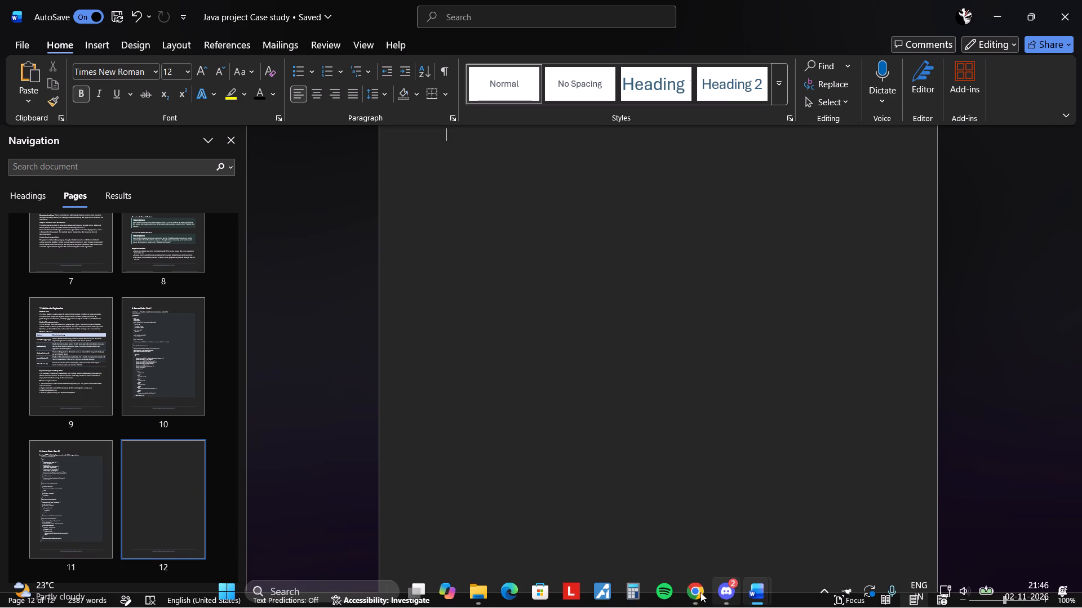
In Student_Management_System_Experiment_Report, cut section 10 from its "10. Test Cases and Sample Execution" heading through the console listing's "Exiting Program..." line.
{"action": "left_click", "coordinate": [729, 538]}
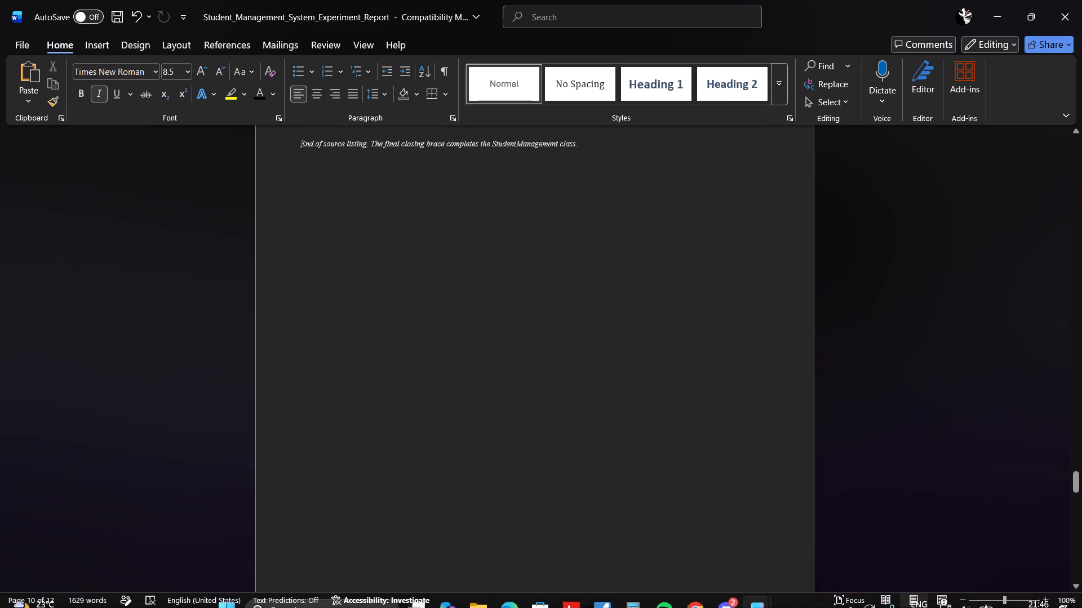
{"action": "scroll", "coordinate": [371, 318], "scroll_direction": "up", "scroll_amount": 20}
{"action": "scroll", "coordinate": [371, 318], "scroll_direction": "up", "scroll_amount": 1}
{"action": "scroll", "coordinate": [378, 319], "scroll_direction": "up", "scroll_amount": 20}
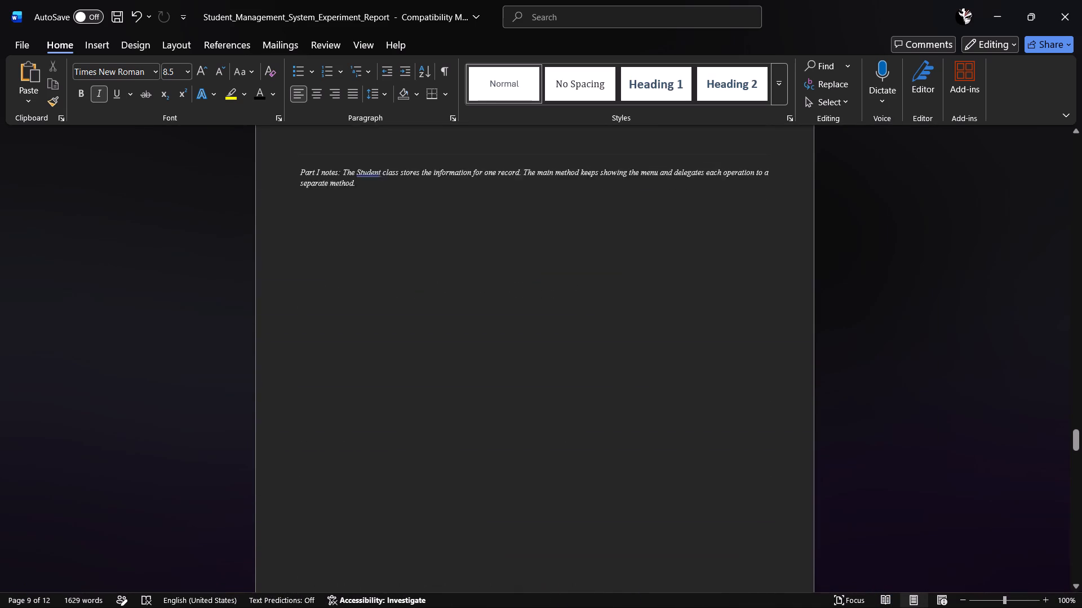
{"action": "scroll", "coordinate": [378, 319], "scroll_direction": "down", "scroll_amount": 20}
{"action": "scroll", "coordinate": [378, 319], "scroll_direction": "down", "scroll_amount": 20}
{"action": "scroll", "coordinate": [378, 319], "scroll_direction": "down", "scroll_amount": 16}
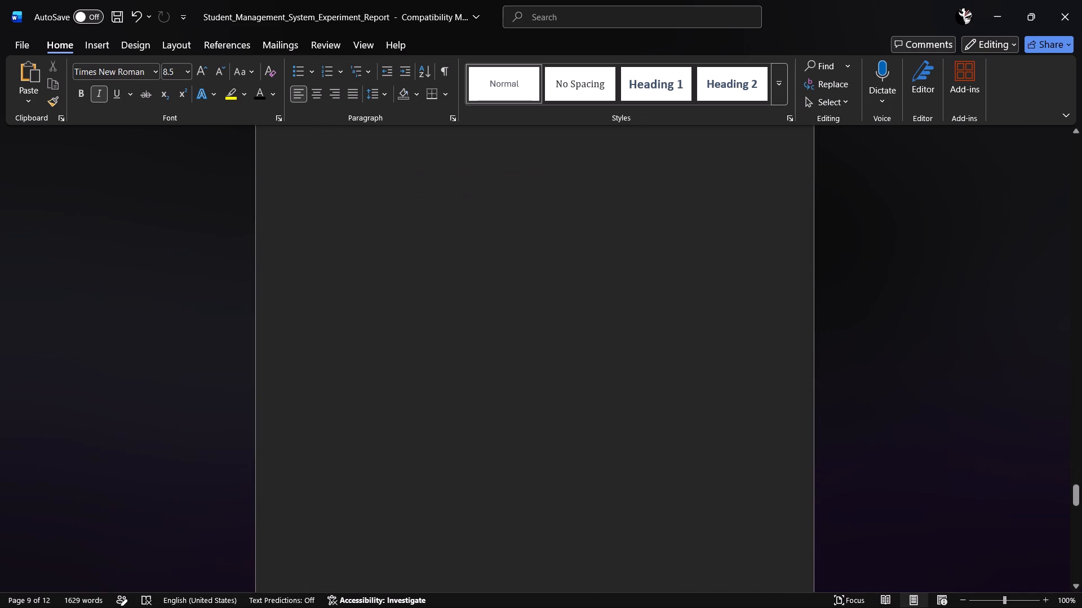
{"action": "scroll", "coordinate": [339, 280], "scroll_direction": "down", "scroll_amount": 18}
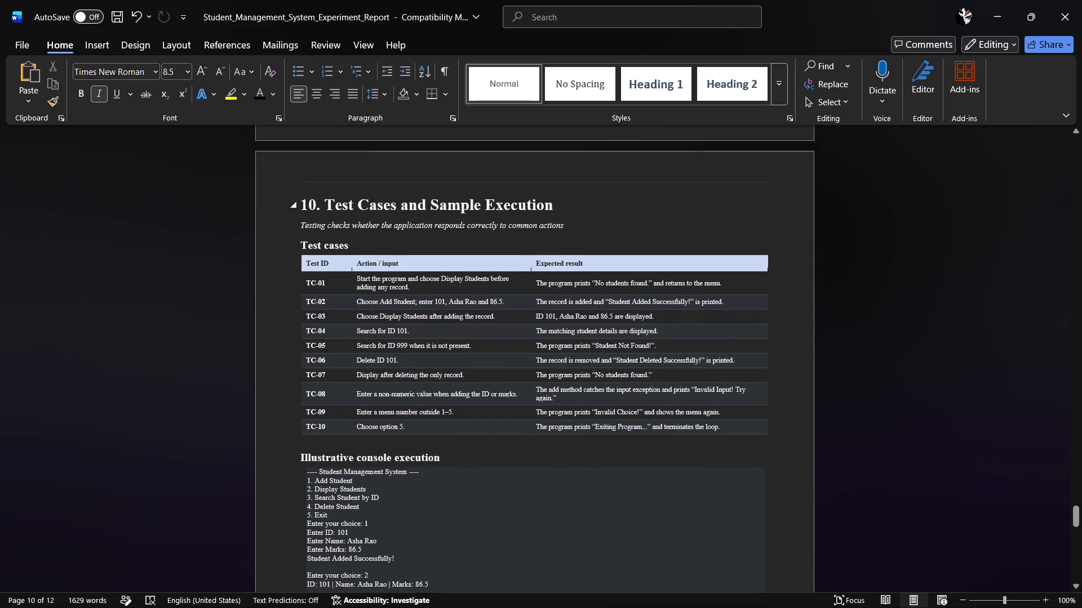
{"action": "left_click_drag", "start_coordinate": [303, 205], "coordinate": [318, 275]}
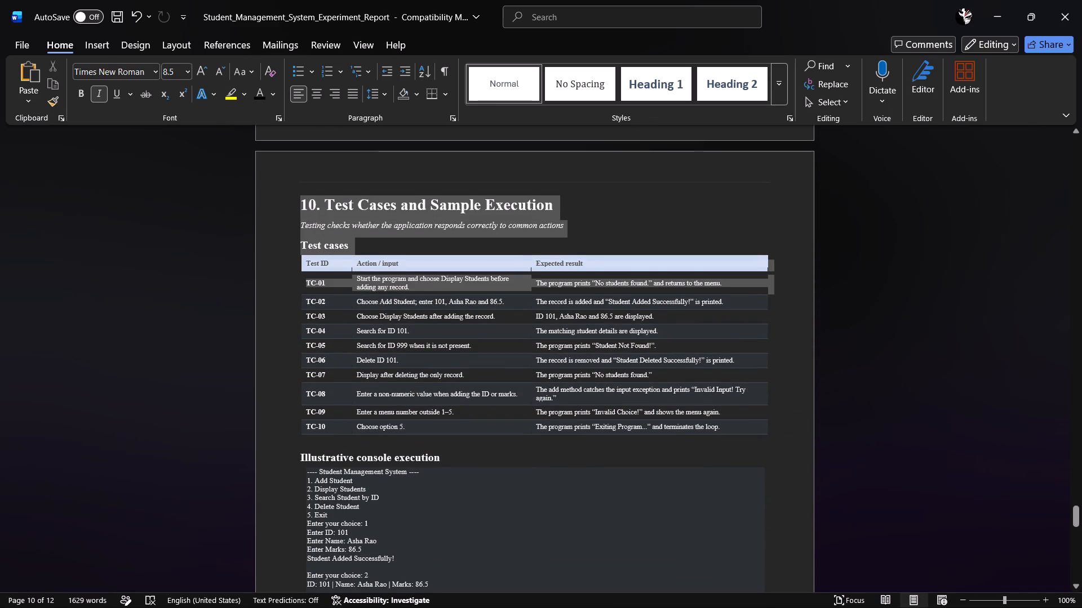
{"action": "left_click_drag", "start_coordinate": [318, 275], "coordinate": [343, 334]}
{"action": "scroll", "coordinate": [316, 283], "scroll_direction": "down", "scroll_amount": 2}
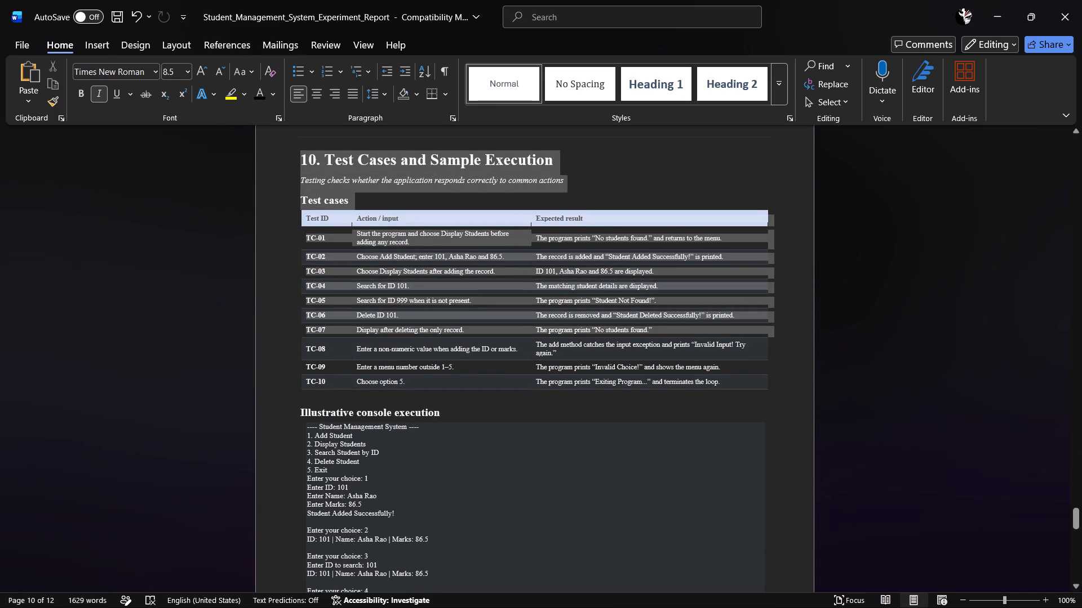
{"action": "left_click_drag", "start_coordinate": [343, 334], "coordinate": [354, 386]}
{"action": "scroll", "coordinate": [343, 338], "scroll_direction": "down", "scroll_amount": 3}
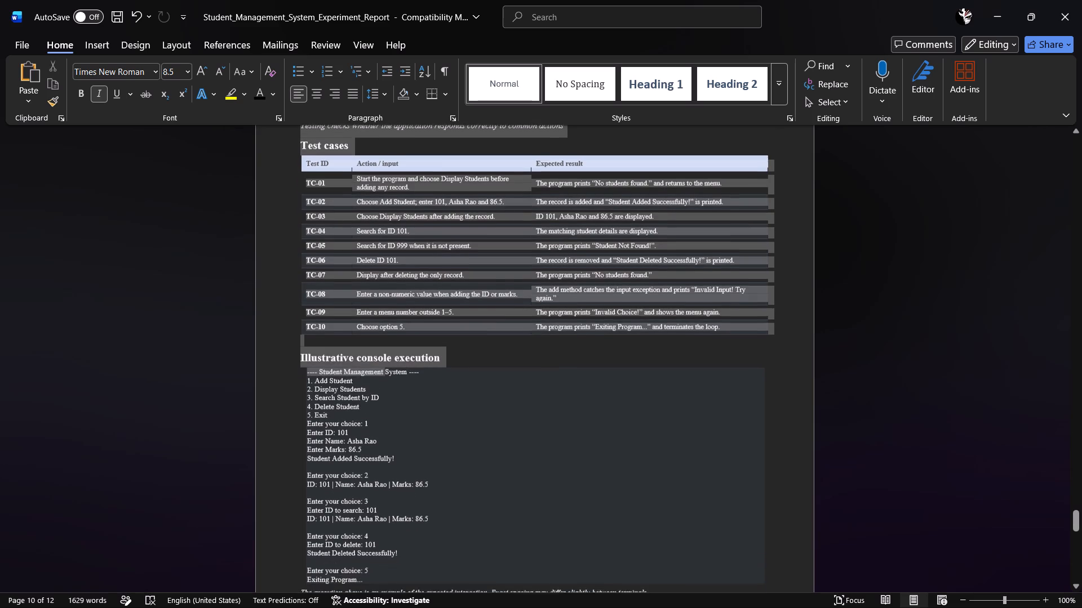
{"action": "scroll", "coordinate": [354, 386], "scroll_direction": "down", "scroll_amount": 1}
{"action": "left_click_drag", "start_coordinate": [354, 386], "coordinate": [362, 427]}
{"action": "scroll", "coordinate": [362, 421], "scroll_direction": "down", "scroll_amount": 1}
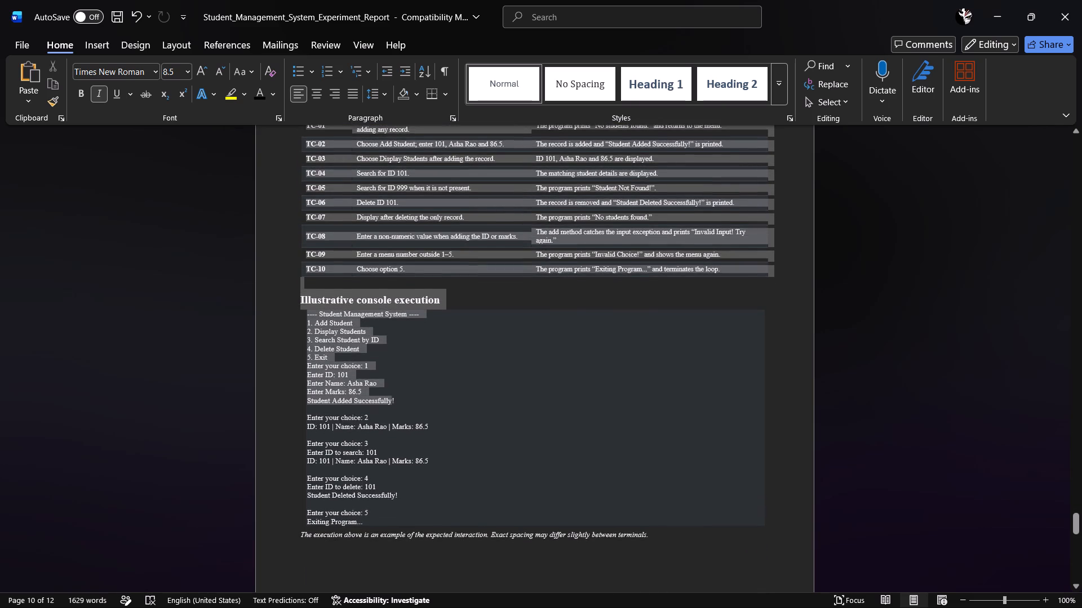
{"action": "left_click_drag", "start_coordinate": [362, 427], "coordinate": [367, 436]}
{"action": "scroll", "coordinate": [362, 428], "scroll_direction": "down", "scroll_amount": 4}
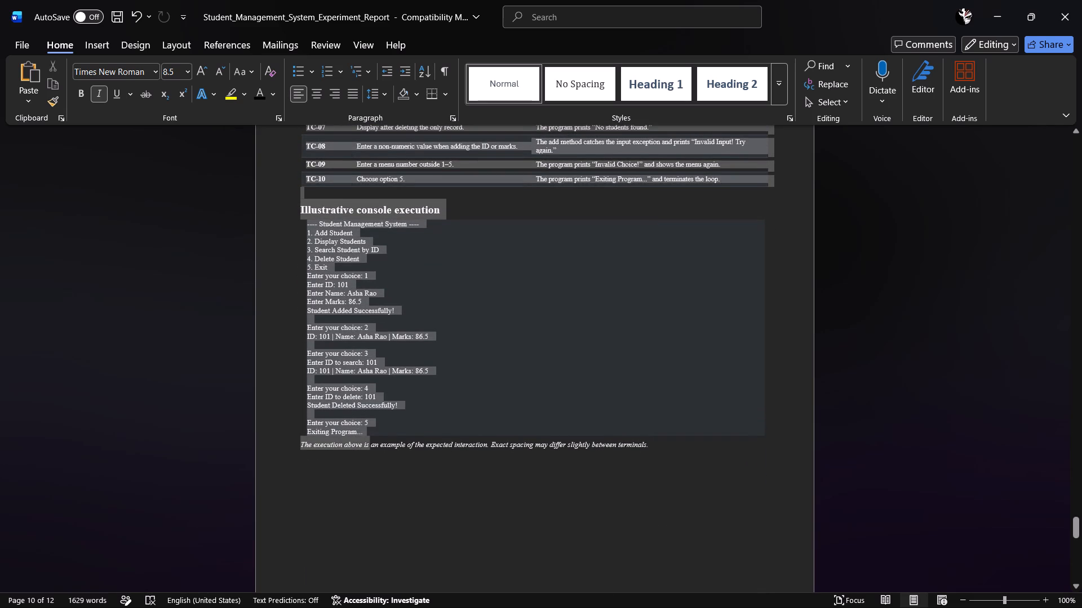
{"action": "left_click_drag", "start_coordinate": [367, 436], "coordinate": [375, 430]}
{"action": "right_click", "coordinate": [360, 365]}
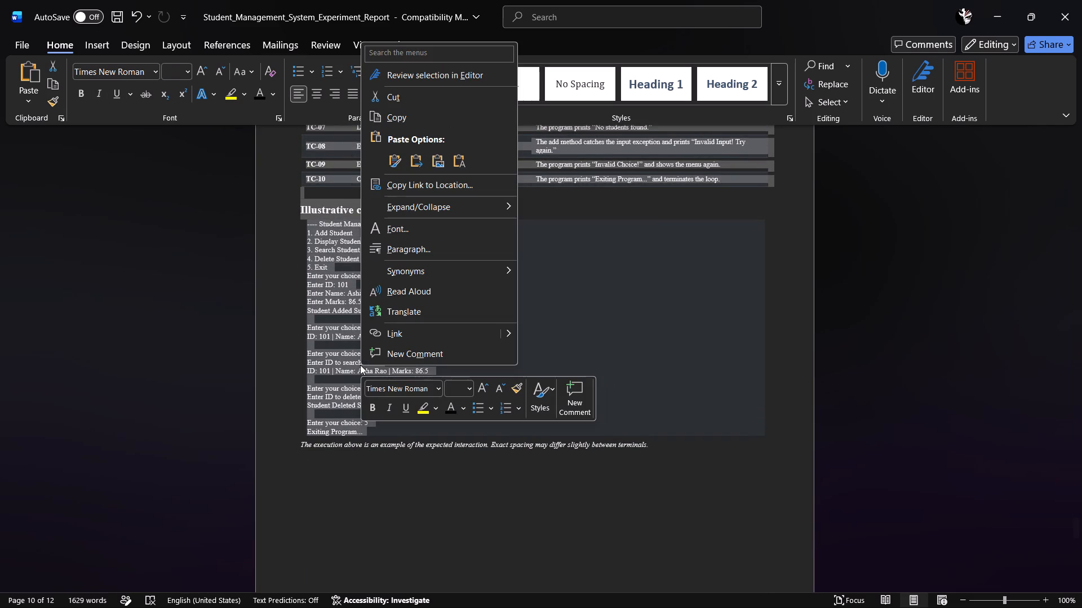
{"action": "key", "text": "ctrl+x"}
{"action": "left_click", "coordinate": [388, 93]}
Switch to the Java project Case study document and paste section 10 onto the empty page 12.
{"action": "scroll", "coordinate": [471, 243], "scroll_direction": "down", "scroll_amount": 8}
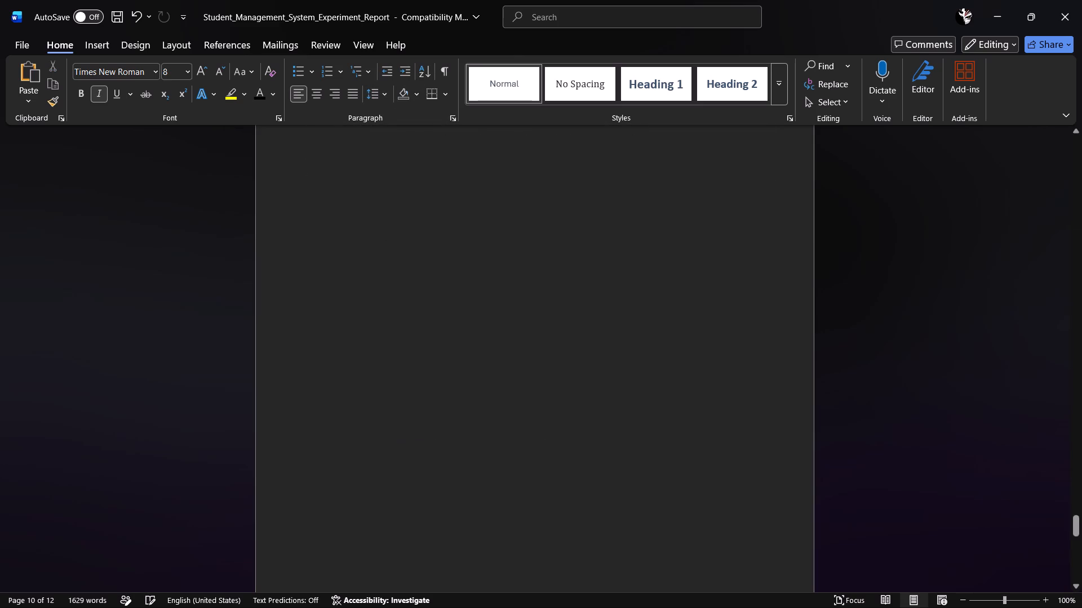
{"action": "scroll", "coordinate": [463, 274], "scroll_direction": "down", "scroll_amount": 20}
{"action": "scroll", "coordinate": [463, 274], "scroll_direction": "down", "scroll_amount": 6}
{"action": "left_click", "coordinate": [1001, 2]}
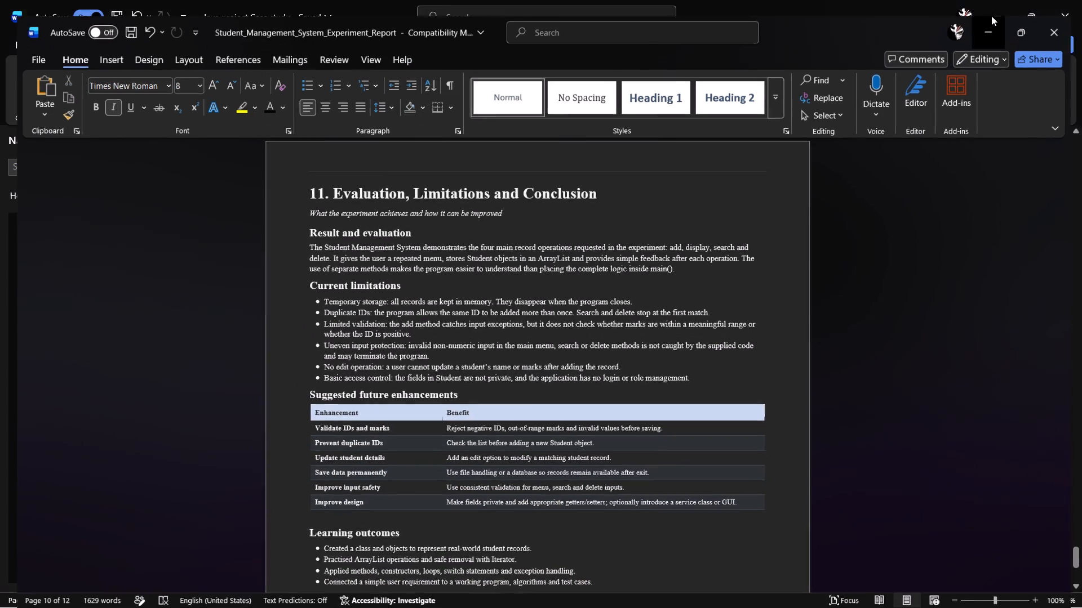
{"action": "scroll", "coordinate": [553, 252], "scroll_direction": "up", "scroll_amount": 9}
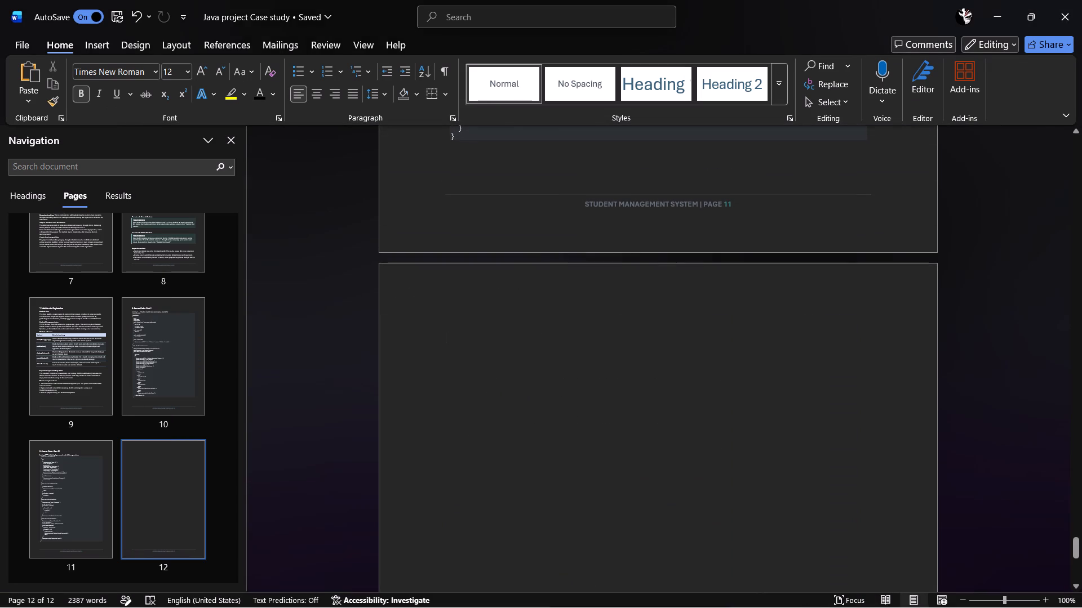
{"action": "key", "text": "ctrl+v"}
{"action": "scroll", "coordinate": [538, 314], "scroll_direction": "up", "scroll_amount": 7}
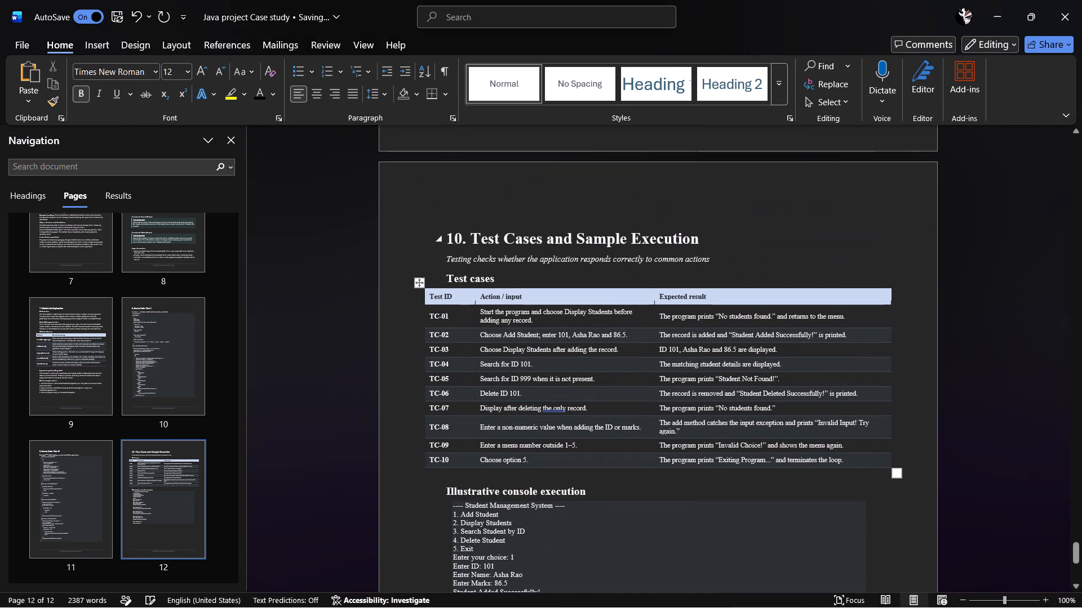
Set the "10. Test Cases and Sample Execution" heading's font size to 14.
{"action": "left_click", "coordinate": [469, 237]}
{"action": "left_click_drag", "start_coordinate": [445, 237], "coordinate": [673, 239]}
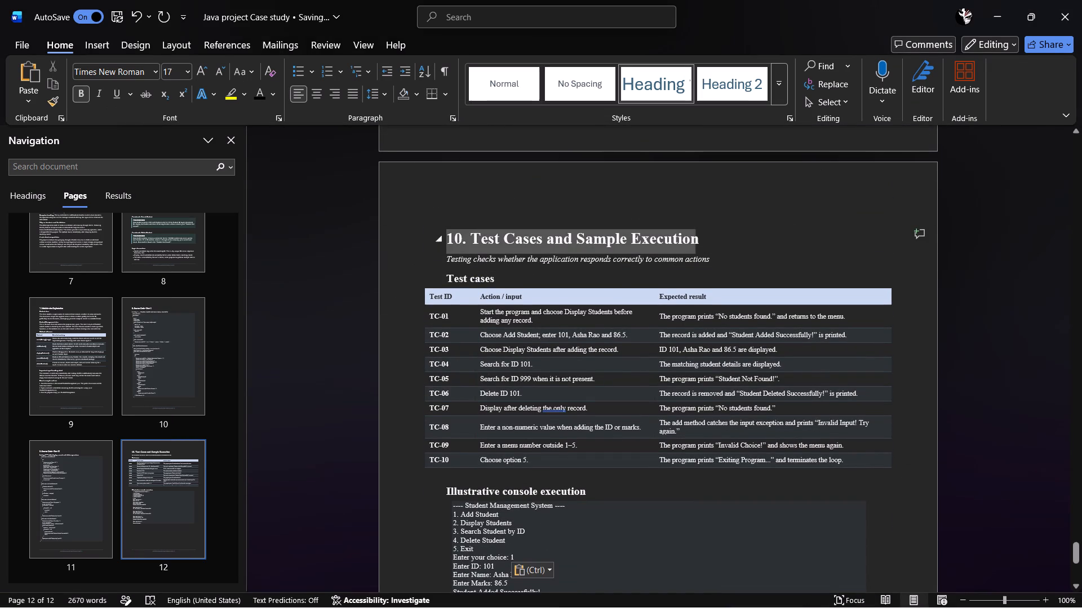
{"action": "left_click_drag", "start_coordinate": [673, 239], "coordinate": [708, 239]}
{"action": "left_click", "coordinate": [813, 201]}
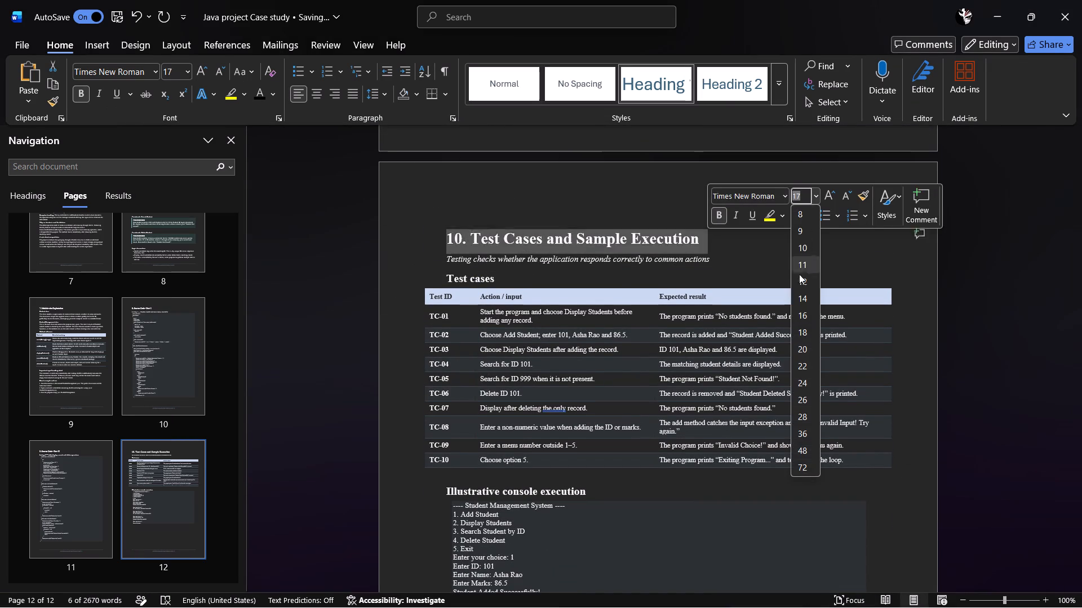
{"action": "left_click", "coordinate": [797, 300]}
Delete the italic subtitle "Testing checks whether the application responds correctly to common actions" under the section 10 heading.
{"action": "left_click_drag", "start_coordinate": [715, 260], "coordinate": [441, 266]}
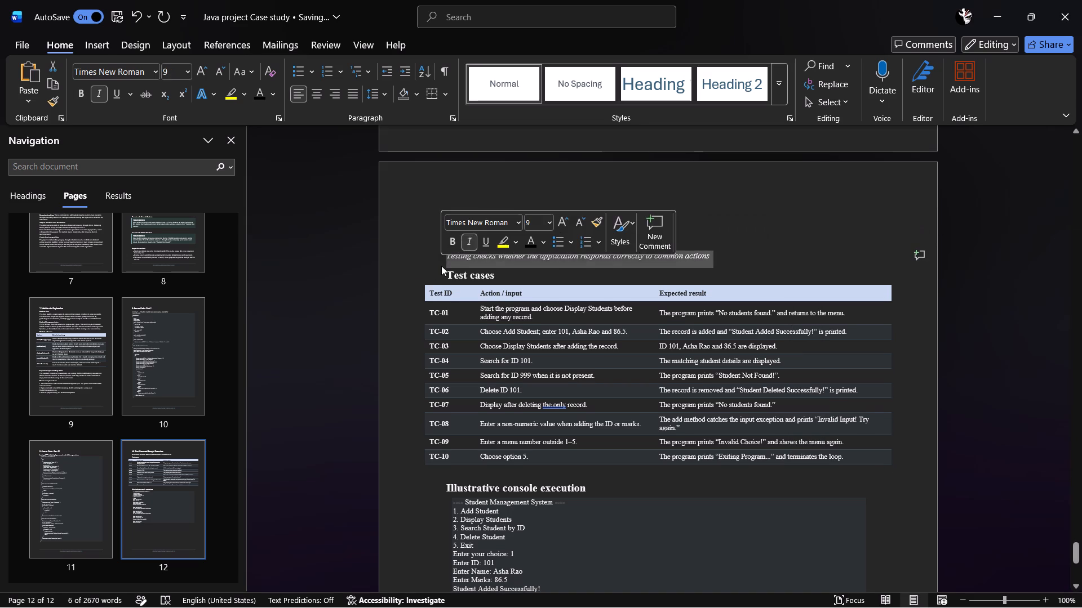
{"action": "key", "text": "BackSpace"}
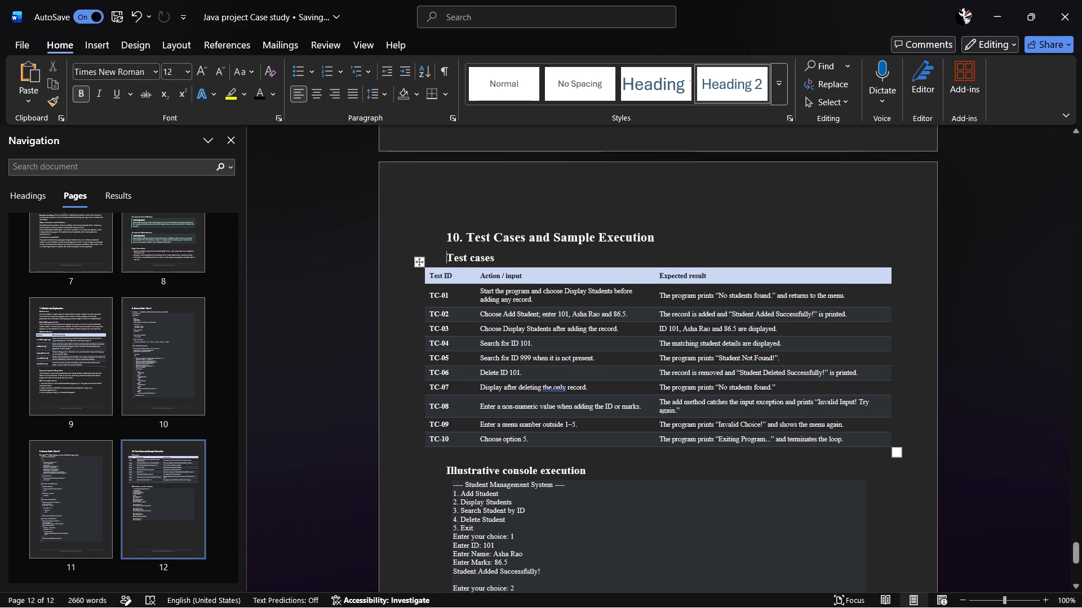
Set the font size of the "Test cases" subheading and the whole test case table, TC-01 to TC-10, to 12.
{"action": "left_click", "coordinate": [450, 268]}
{"action": "left_click", "coordinate": [422, 252]}
{"action": "left_click", "coordinate": [447, 251]}
{"action": "left_click_drag", "start_coordinate": [446, 251], "coordinate": [447, 253]}
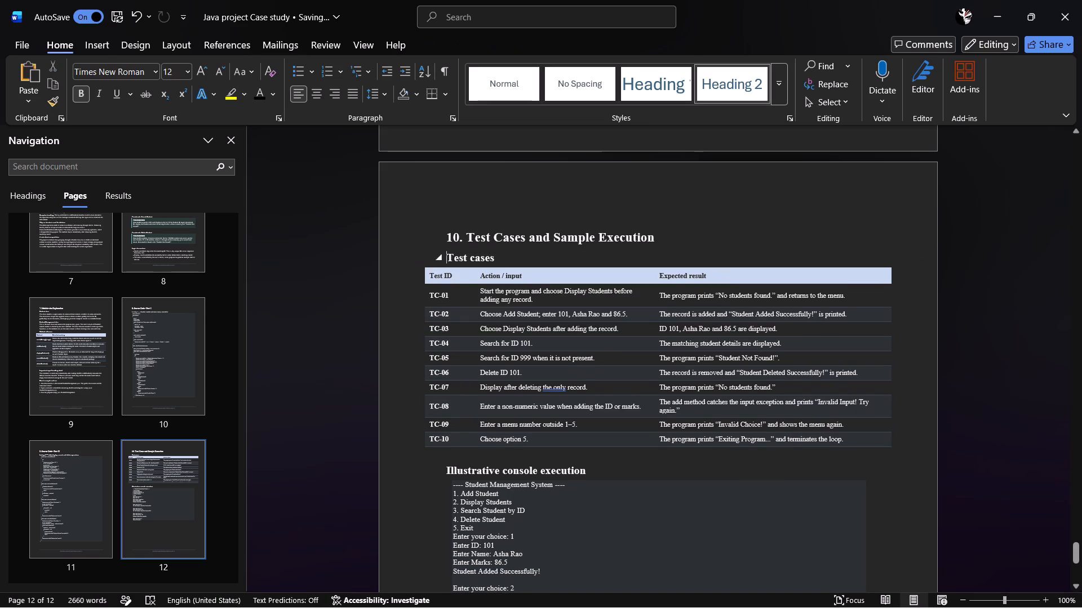
{"action": "left_click_drag", "start_coordinate": [447, 253], "coordinate": [583, 311]}
{"action": "scroll", "coordinate": [513, 353], "scroll_direction": "down", "scroll_amount": 6}
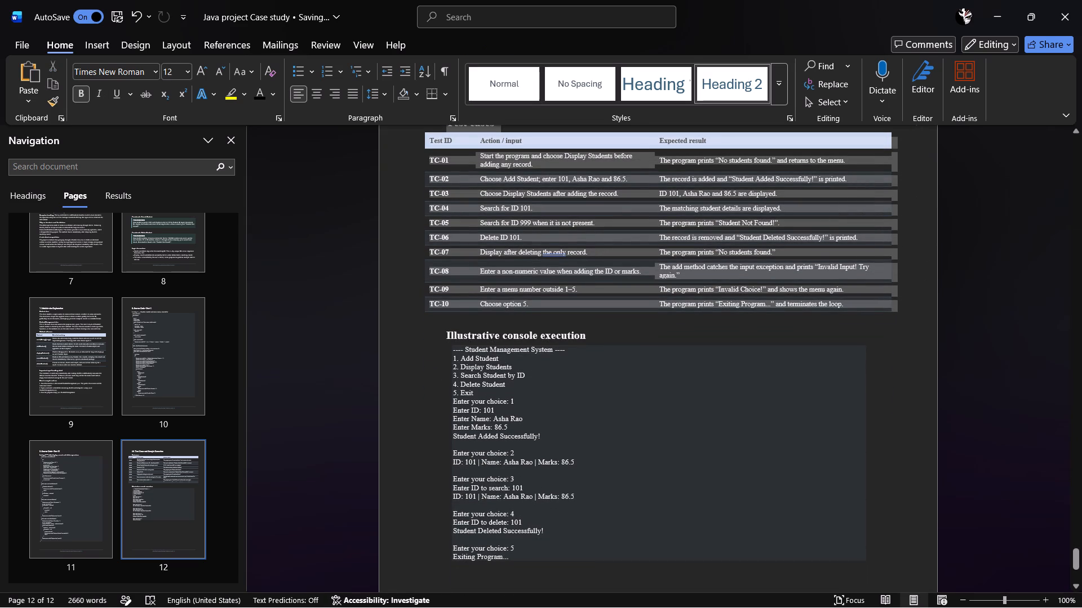
{"action": "left_click_drag", "start_coordinate": [583, 311], "coordinate": [586, 314]}
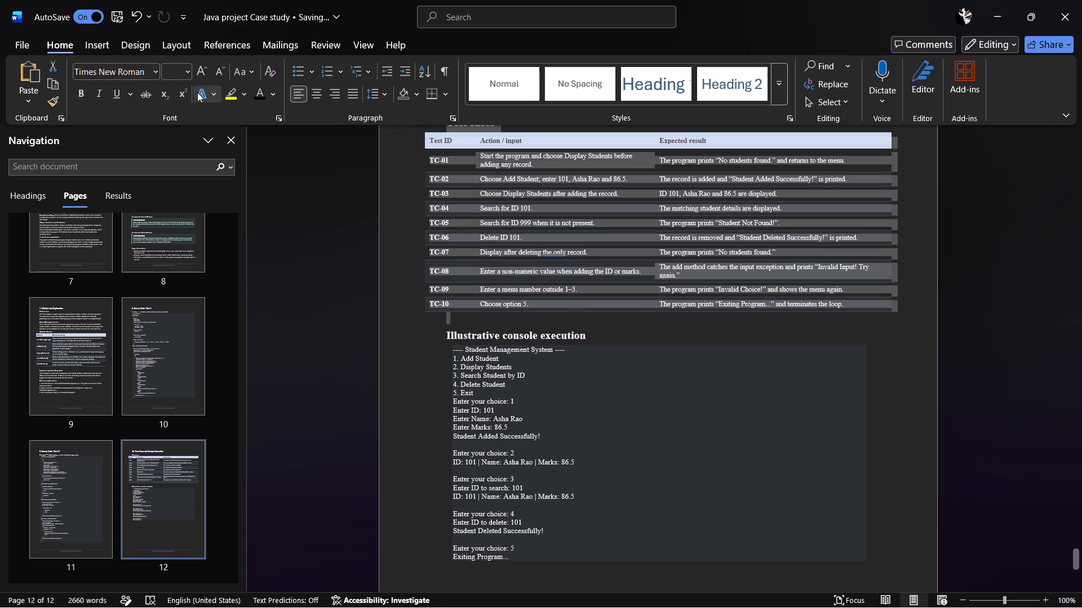
{"action": "left_click", "coordinate": [189, 69]}
{"action": "left_click", "coordinate": [180, 163]}
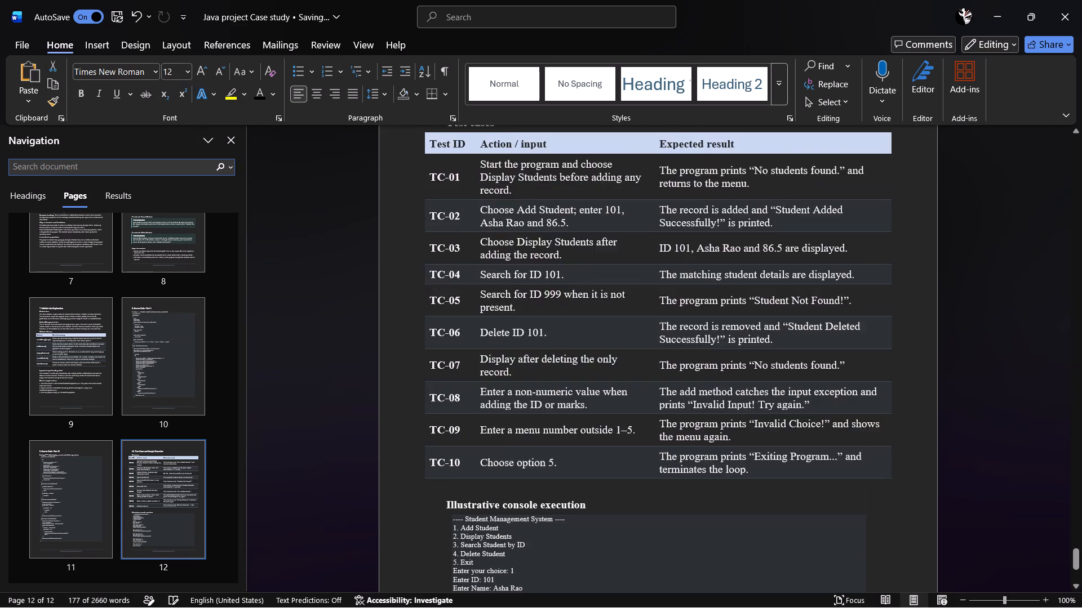
Review the layout of section 10 on page 12, from the test case table through the illustrative console execution.
{"action": "scroll", "coordinate": [450, 355], "scroll_direction": "down", "scroll_amount": 20}
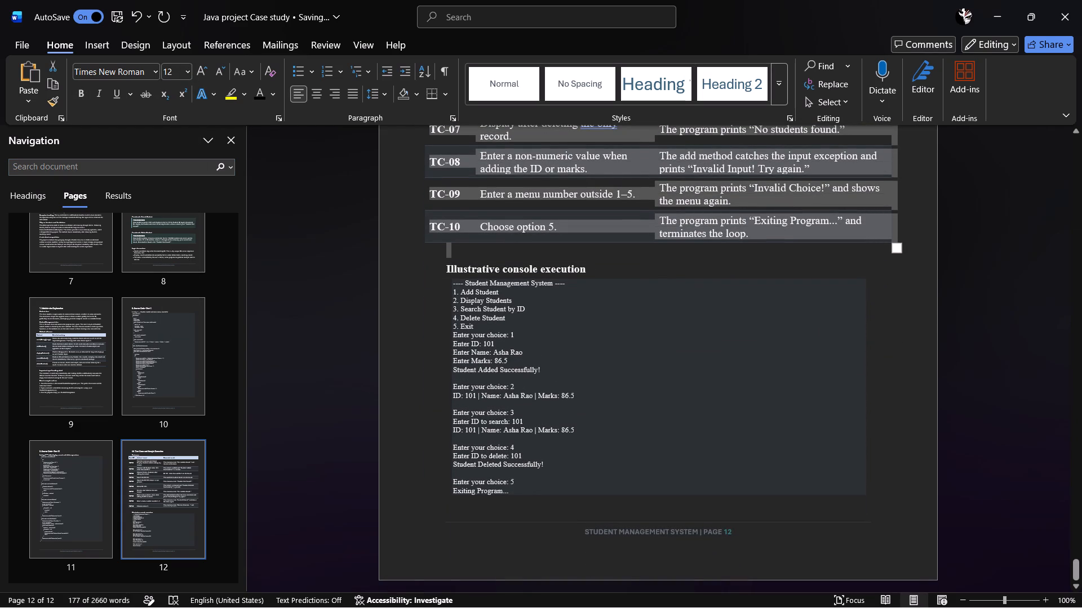
{"action": "left_click", "coordinate": [421, 494]}
{"action": "left_click", "coordinate": [399, 332]}
{"action": "left_click", "coordinate": [395, 238]}
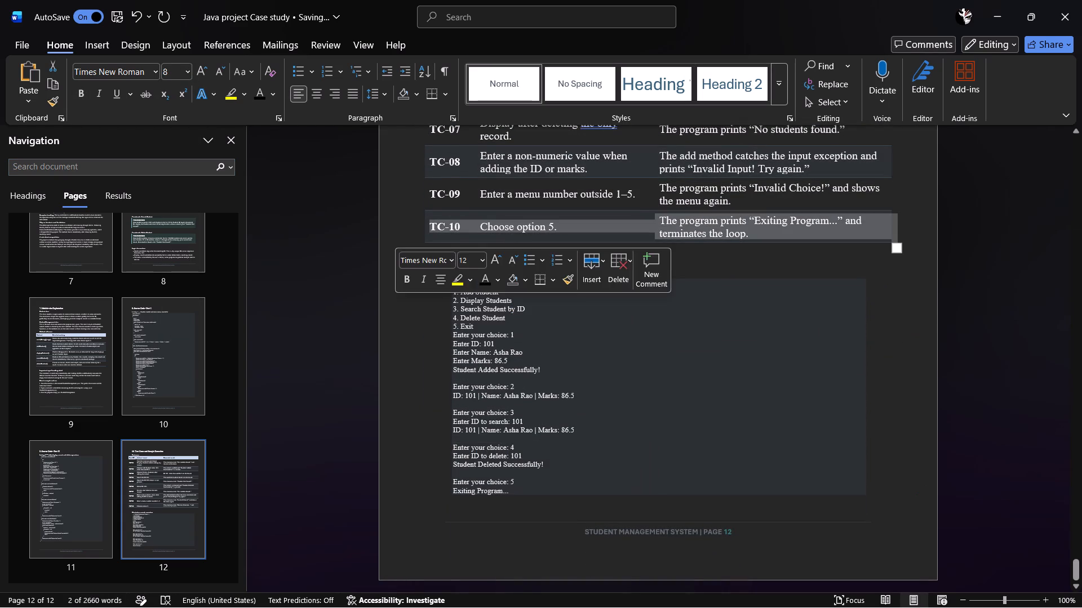
{"action": "left_click", "coordinate": [424, 391]}
{"action": "left_click", "coordinate": [815, 383]}
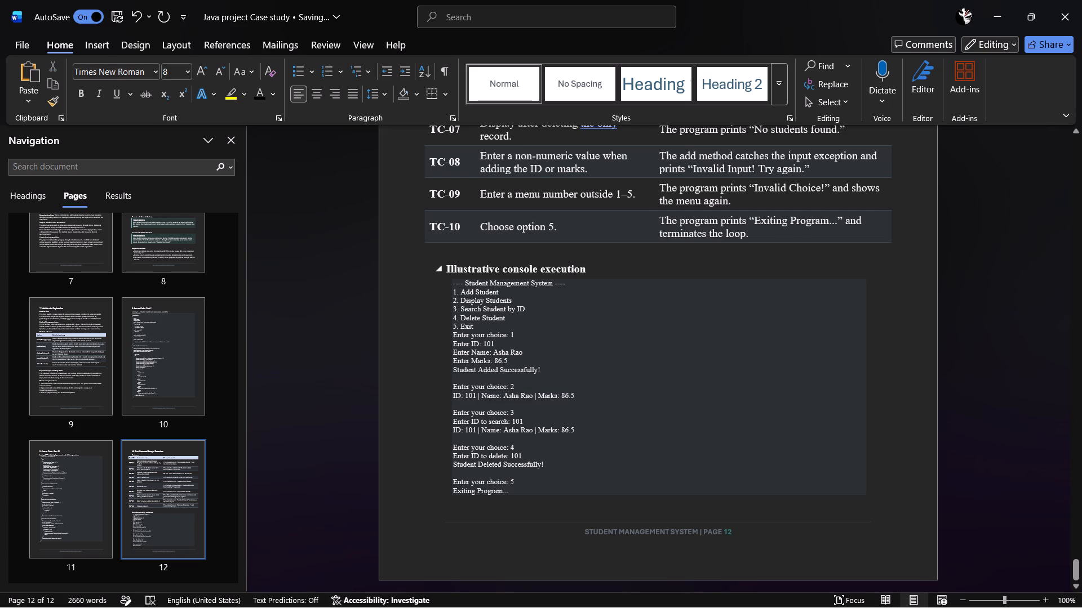
{"action": "left_click", "coordinate": [645, 270]}
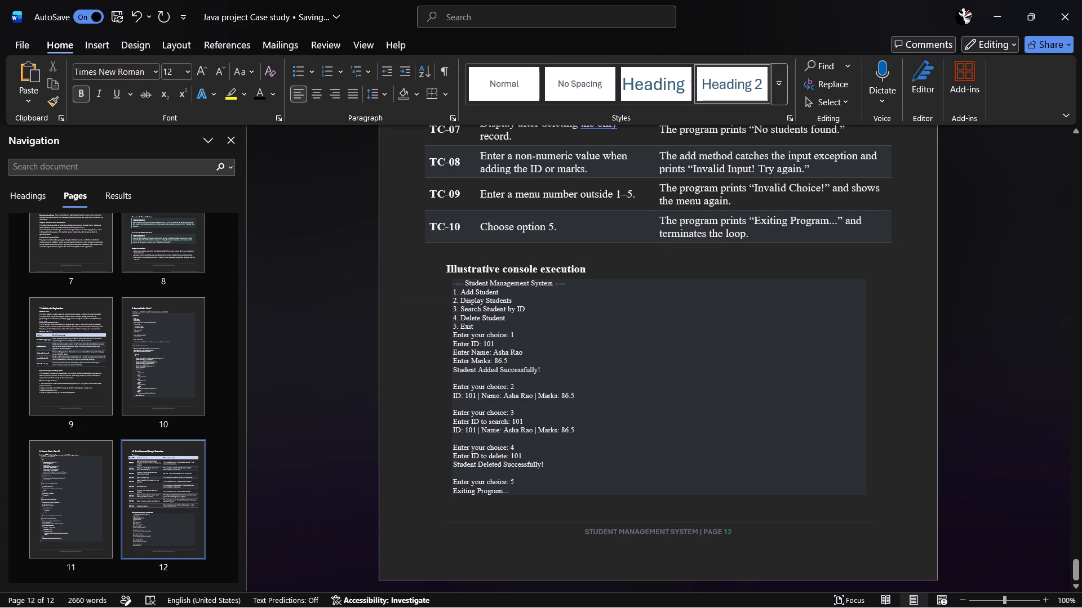
{"action": "scroll", "coordinate": [696, 307], "scroll_direction": "up", "scroll_amount": 10}
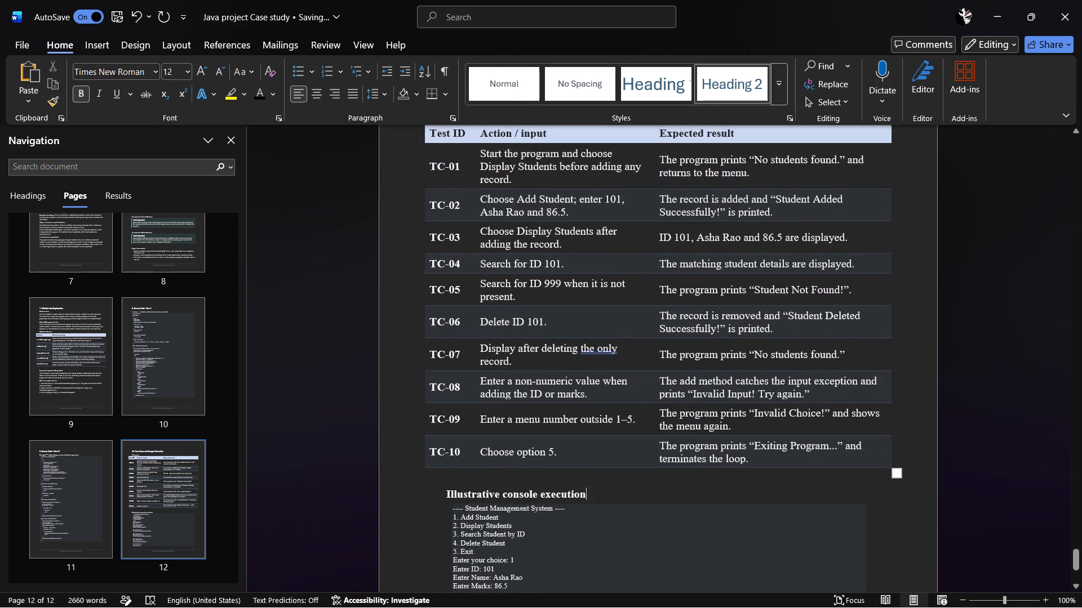
{"action": "scroll", "coordinate": [696, 307], "scroll_direction": "up", "scroll_amount": 7}
{"action": "scroll", "coordinate": [696, 307], "scroll_direction": "down", "scroll_amount": 14}
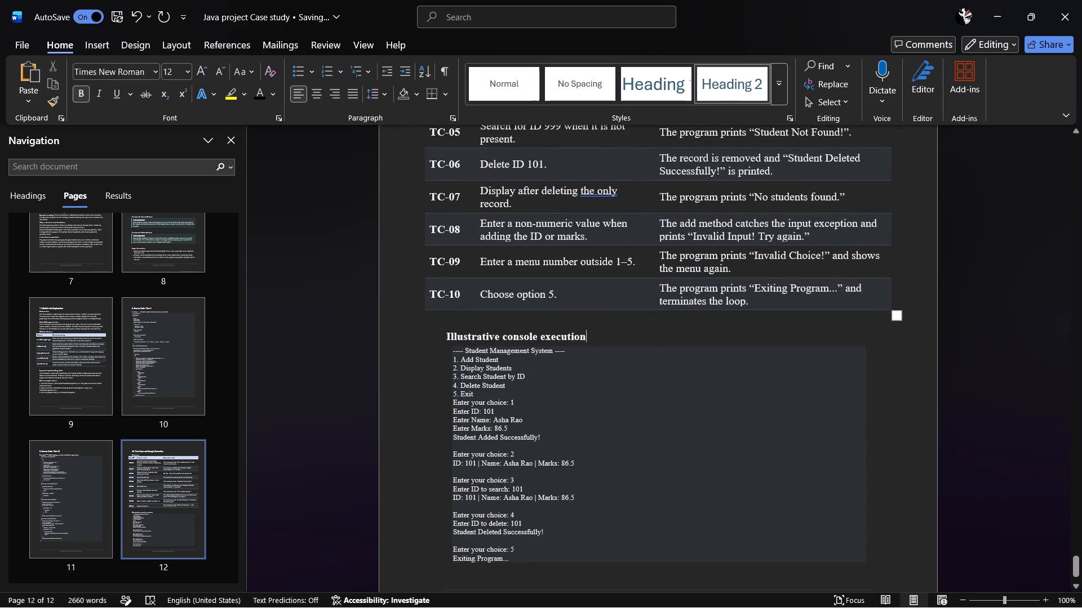
{"action": "scroll", "coordinate": [696, 307], "scroll_direction": "down", "scroll_amount": 20}
{"action": "scroll", "coordinate": [693, 307], "scroll_direction": "up", "scroll_amount": 13}
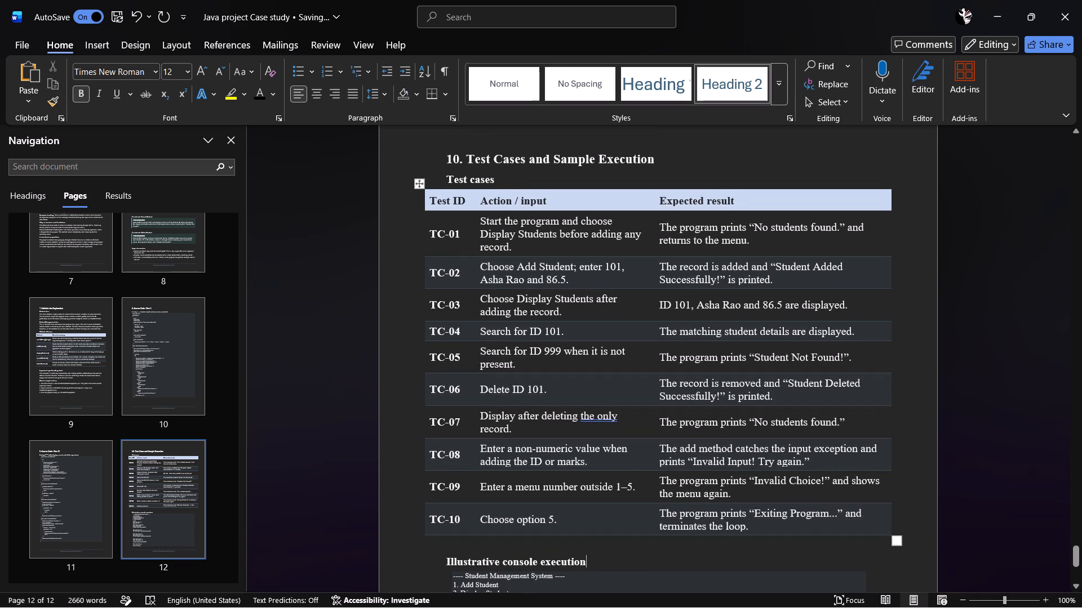
{"action": "scroll", "coordinate": [694, 312], "scroll_direction": "down", "scroll_amount": 14}
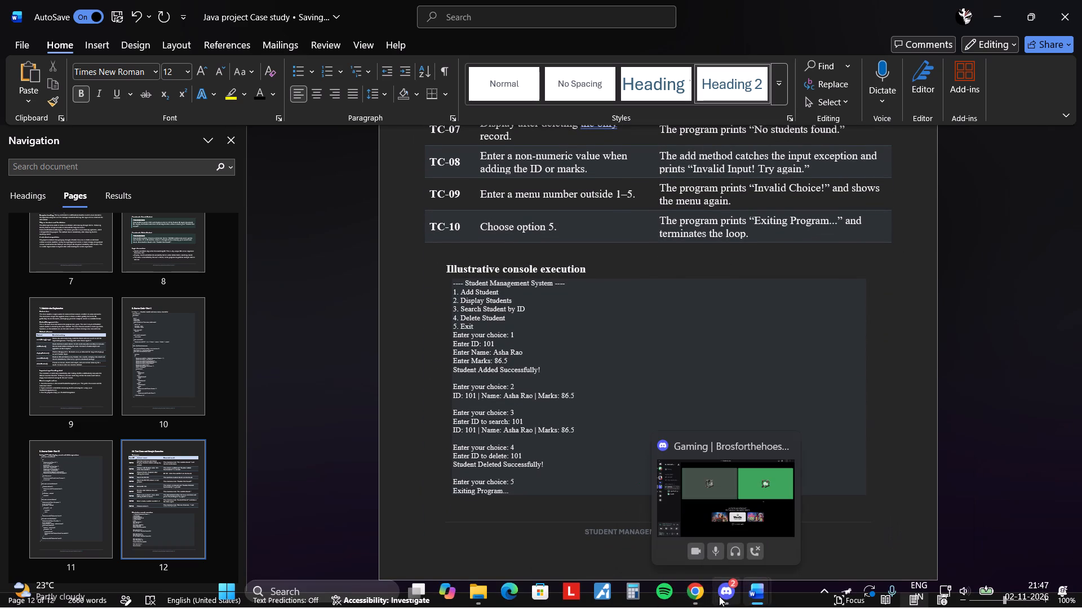
Switch to the Student_Management_System_Experiment_Report document and examine section 11 and the preceding pages for content still left to transfer.
{"action": "left_click", "coordinate": [739, 526]}
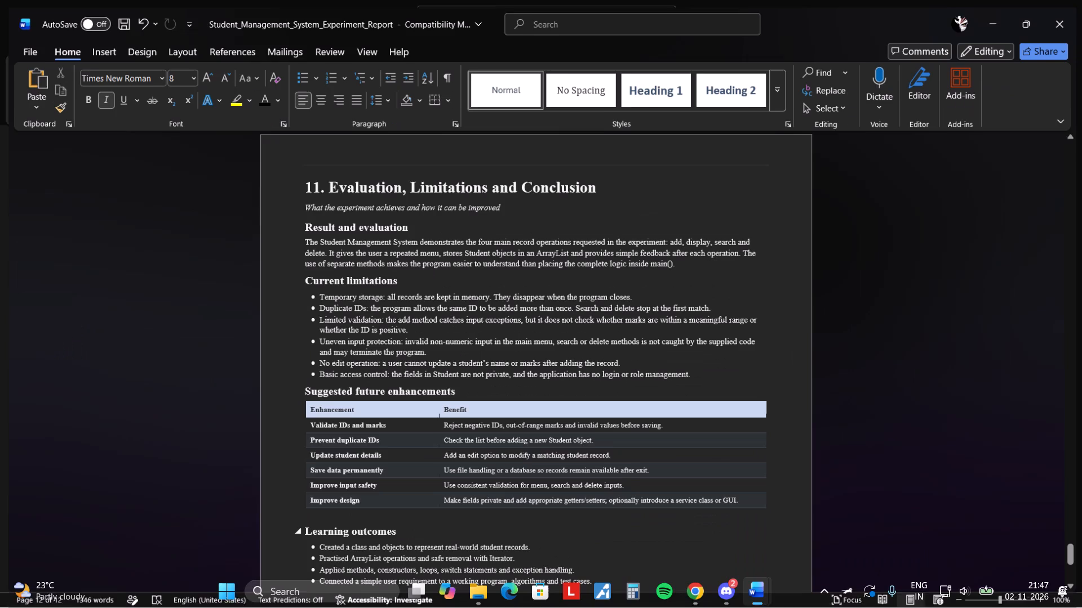
{"action": "scroll", "coordinate": [600, 395], "scroll_direction": "down", "scroll_amount": 16}
{"action": "scroll", "coordinate": [568, 377], "scroll_direction": "down", "scroll_amount": 7}
{"action": "scroll", "coordinate": [567, 376], "scroll_direction": "up", "scroll_amount": 7}
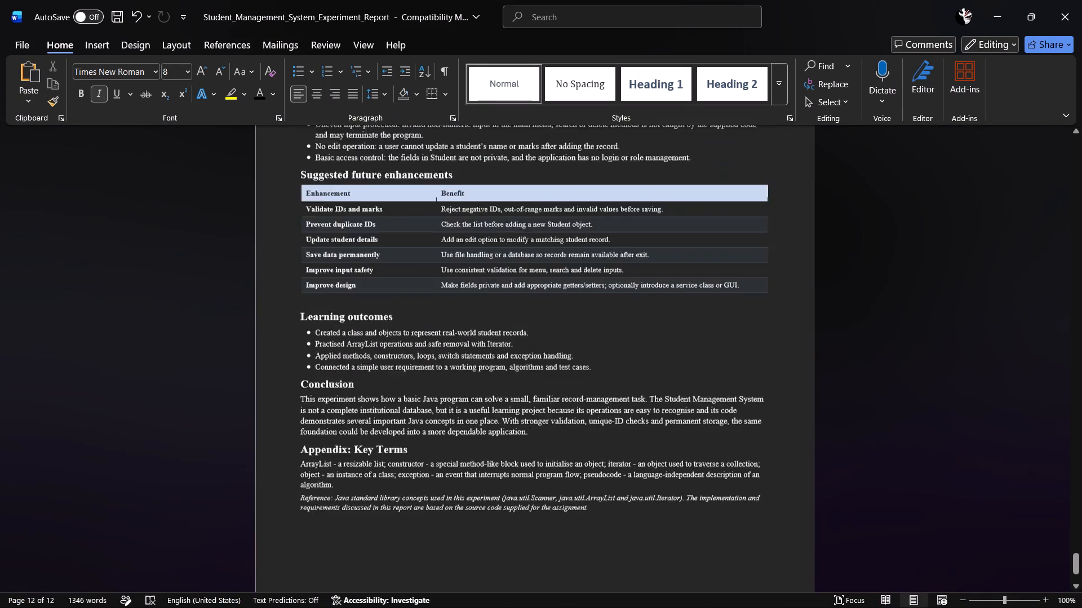
{"action": "scroll", "coordinate": [567, 376], "scroll_direction": "up", "scroll_amount": 13}
{"action": "scroll", "coordinate": [574, 381], "scroll_direction": "down", "scroll_amount": 20}
{"action": "scroll", "coordinate": [574, 381], "scroll_direction": "down", "scroll_amount": 20}
{"action": "scroll", "coordinate": [574, 381], "scroll_direction": "down", "scroll_amount": 6}
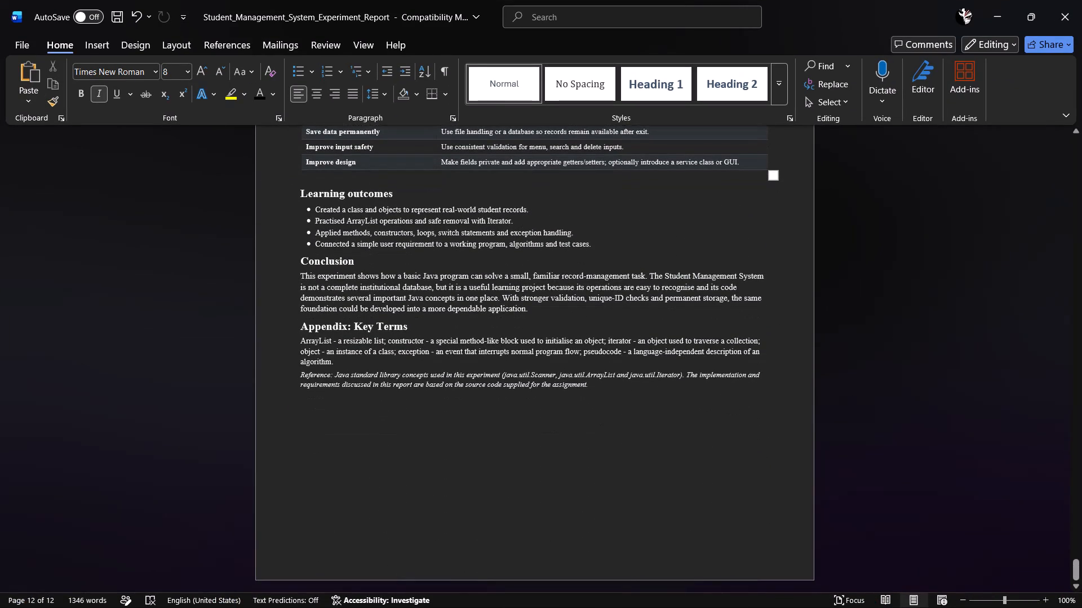
{"action": "scroll", "coordinate": [552, 369], "scroll_direction": "up", "scroll_amount": 20}
{"action": "scroll", "coordinate": [552, 369], "scroll_direction": "up", "scroll_amount": 9}
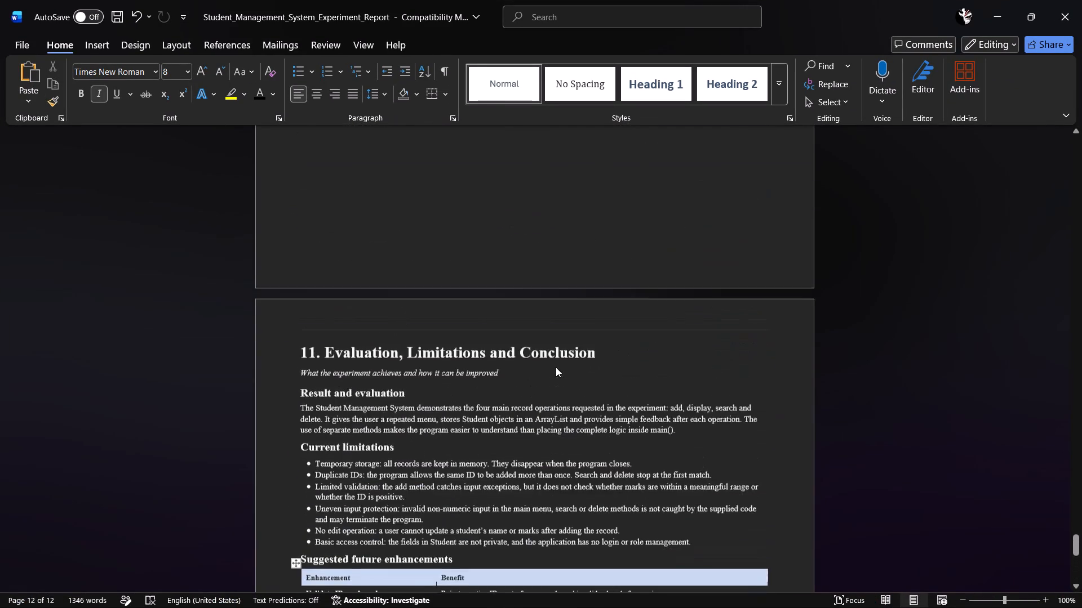
{"action": "scroll", "coordinate": [556, 367], "scroll_direction": "up", "scroll_amount": 20}
{"action": "scroll", "coordinate": [556, 367], "scroll_direction": "up", "scroll_amount": 20}
{"action": "scroll", "coordinate": [556, 367], "scroll_direction": "up", "scroll_amount": 14}
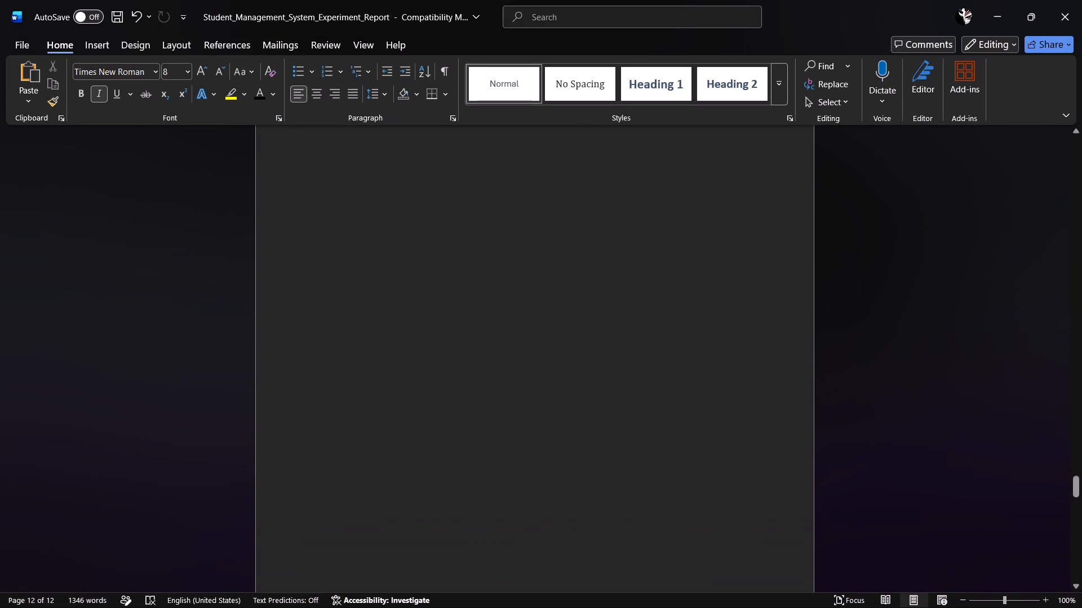
{"action": "scroll", "coordinate": [556, 367], "scroll_direction": "up", "scroll_amount": 20}
{"action": "scroll", "coordinate": [556, 367], "scroll_direction": "up", "scroll_amount": 20}
{"action": "scroll", "coordinate": [556, 367], "scroll_direction": "up", "scroll_amount": 3}
{"action": "scroll", "coordinate": [556, 367], "scroll_direction": "down", "scroll_amount": 12}
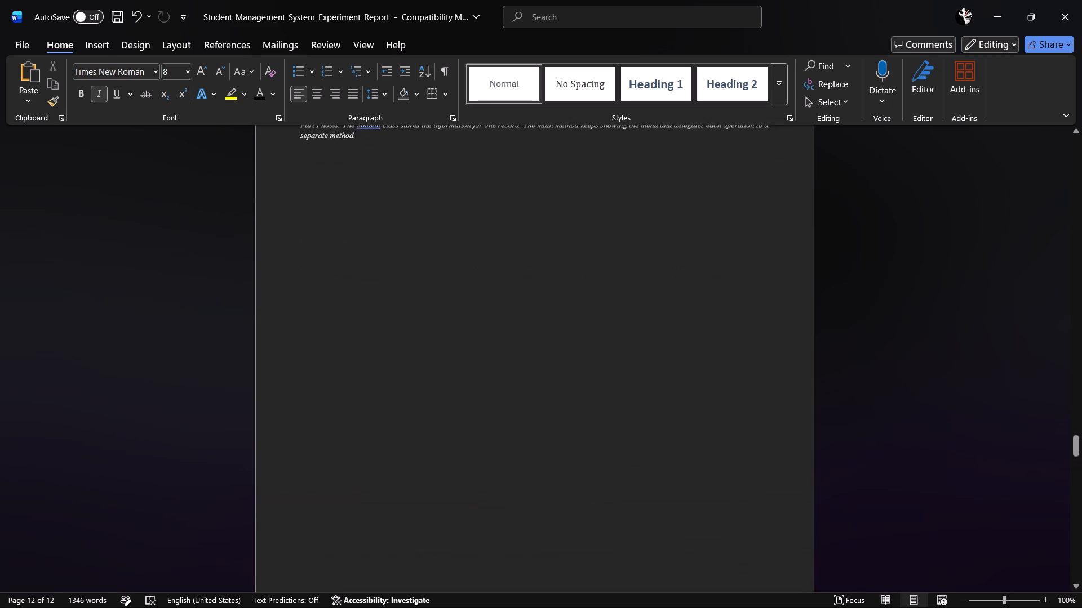
{"action": "scroll", "coordinate": [556, 367], "scroll_direction": "down", "scroll_amount": 3}
{"action": "left_click", "coordinate": [997, 16]}
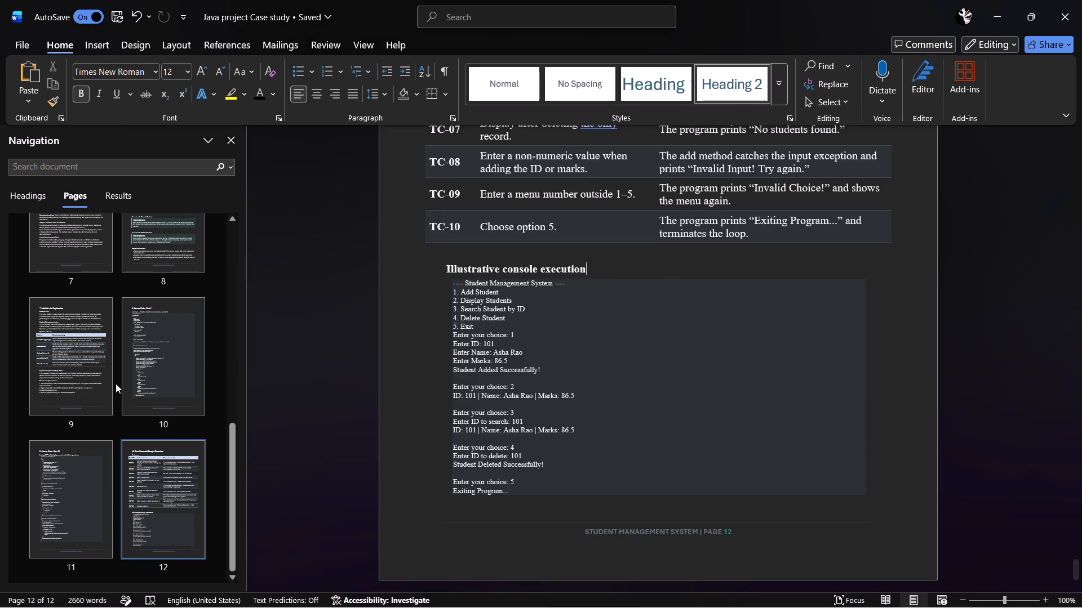
In the Java project Case study document, start a new page 13 after the illustrative console execution.
{"action": "left_click", "coordinate": [160, 483]}
{"action": "scroll", "coordinate": [609, 397], "scroll_direction": "down", "scroll_amount": 10}
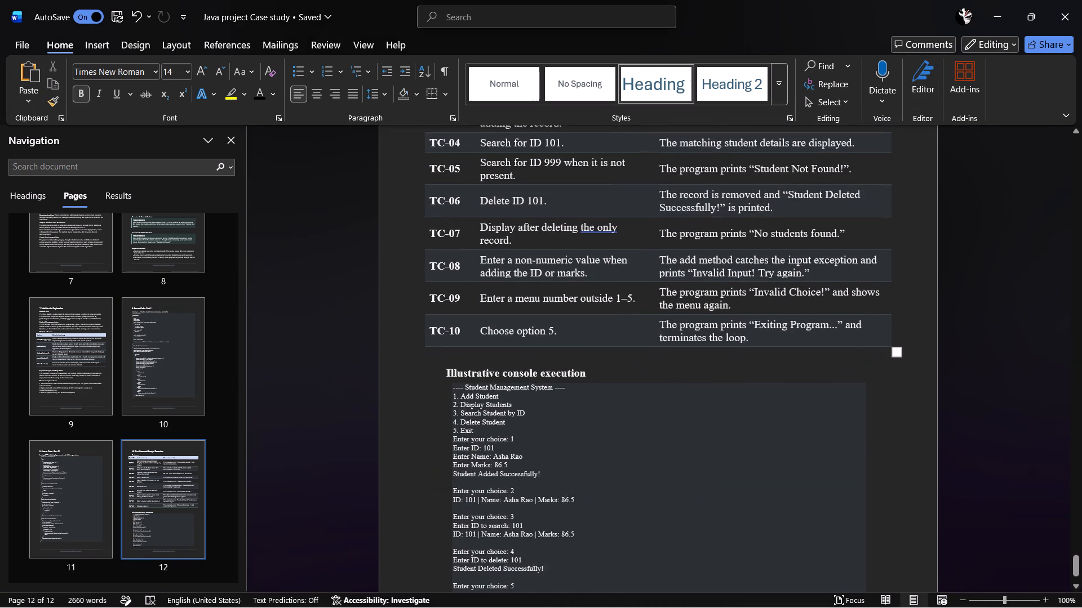
{"action": "scroll", "coordinate": [609, 397], "scroll_direction": "down", "scroll_amount": 5}
{"action": "scroll", "coordinate": [508, 470], "scroll_direction": "down", "scroll_amount": 1}
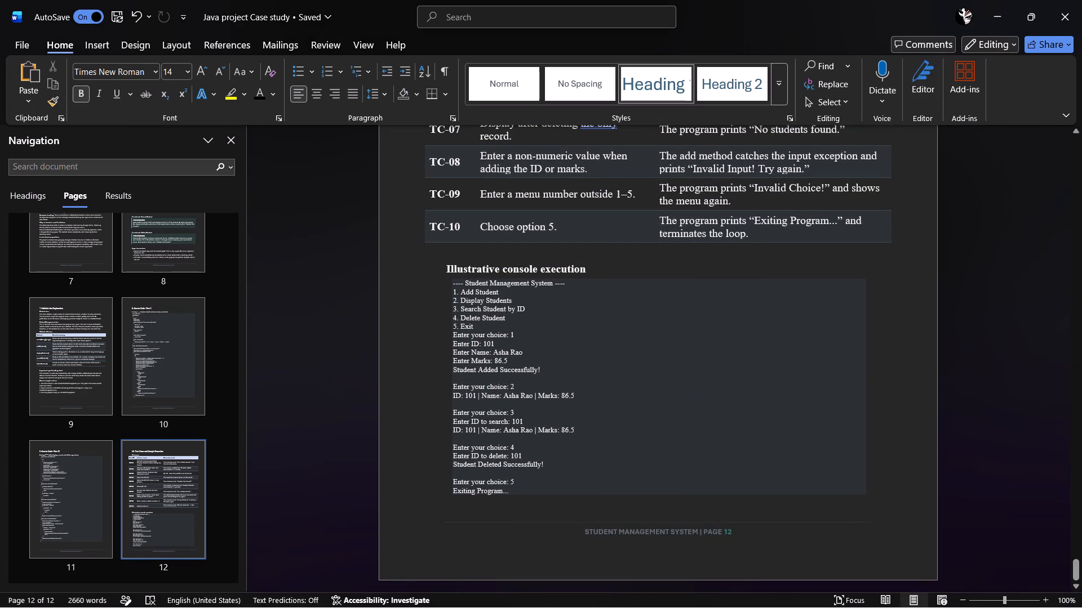
{"action": "left_click", "coordinate": [514, 508]}
{"action": "key", "text": "Return"}
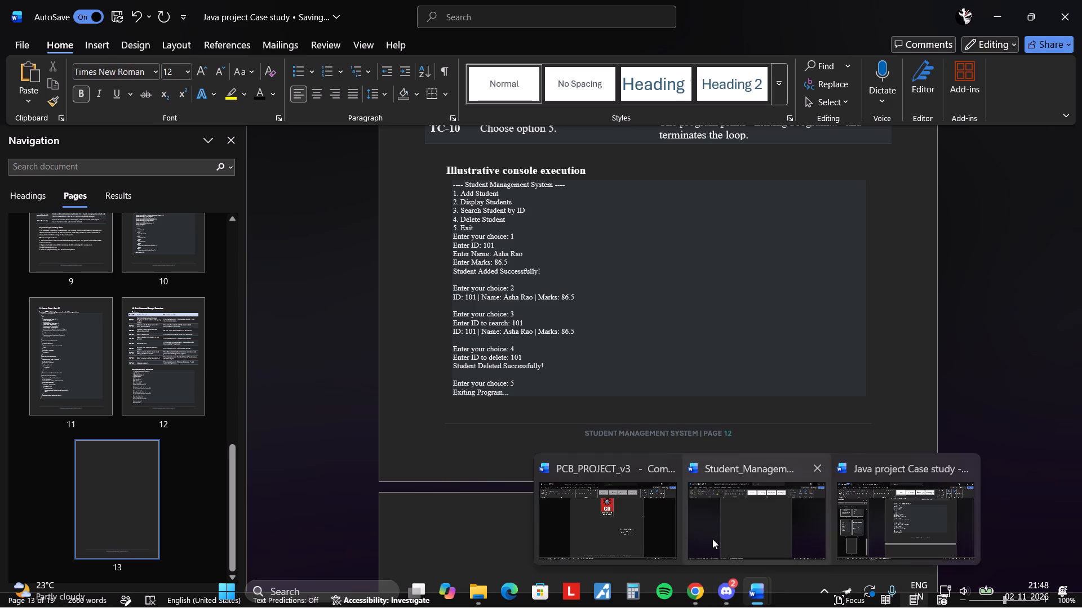
Cut all of section 11 from the experiment report, from the "11. Evaluation, Limitations and Conclusion" heading through the italic Reference note.
{"action": "left_click", "coordinate": [712, 539]}
{"action": "scroll", "coordinate": [490, 422], "scroll_direction": "up", "scroll_amount": 20}
{"action": "scroll", "coordinate": [490, 422], "scroll_direction": "up", "scroll_amount": 17}
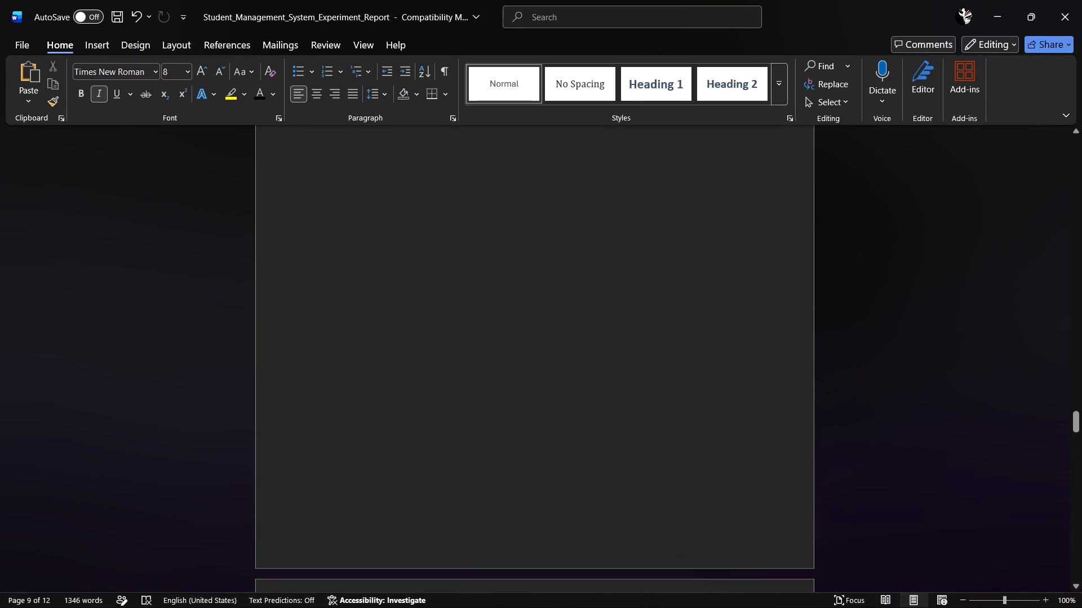
{"action": "scroll", "coordinate": [492, 422], "scroll_direction": "down", "scroll_amount": 20}
{"action": "scroll", "coordinate": [492, 422], "scroll_direction": "down", "scroll_amount": 20}
{"action": "scroll", "coordinate": [492, 422], "scroll_direction": "down", "scroll_amount": 20}
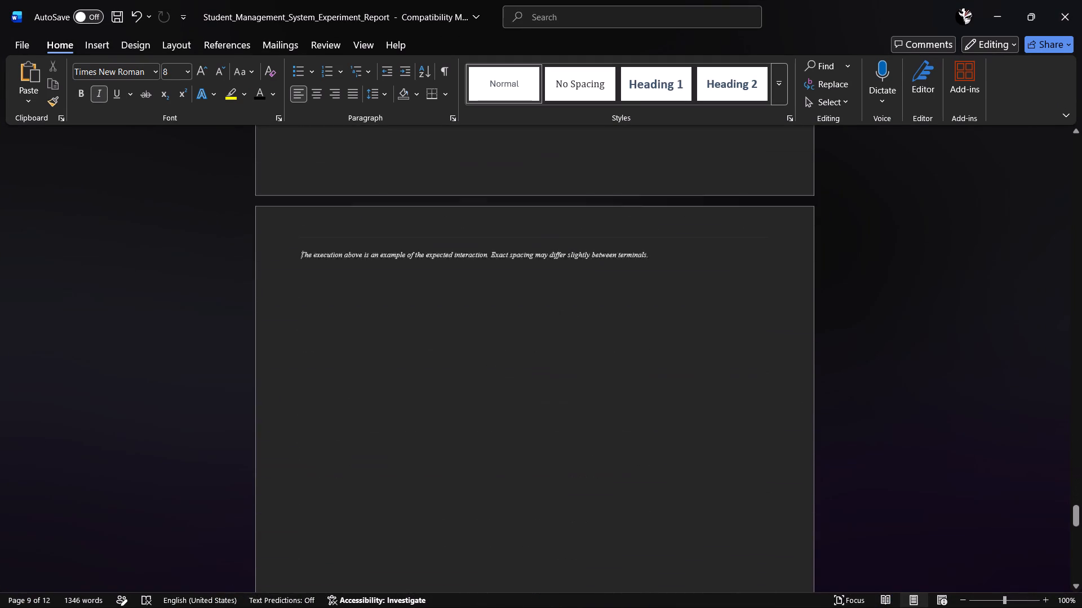
{"action": "scroll", "coordinate": [384, 435], "scroll_direction": "down", "scroll_amount": 20}
{"action": "scroll", "coordinate": [384, 435], "scroll_direction": "down", "scroll_amount": 20}
{"action": "scroll", "coordinate": [346, 413], "scroll_direction": "up", "scroll_amount": 5}
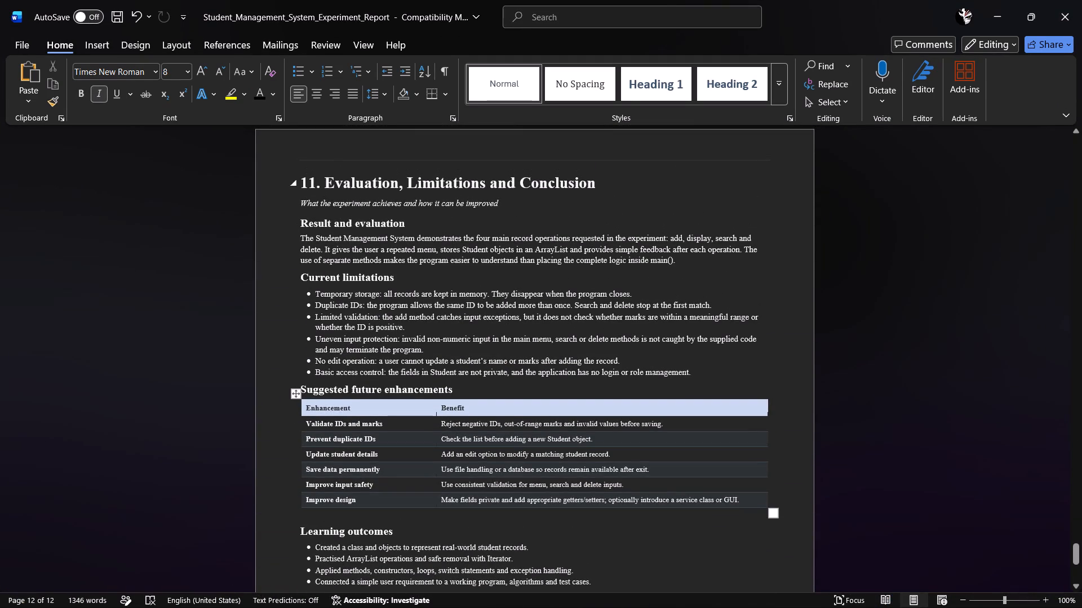
{"action": "left_click_drag", "start_coordinate": [303, 184], "coordinate": [379, 433]}
{"action": "scroll", "coordinate": [389, 403], "scroll_direction": "down", "scroll_amount": 8}
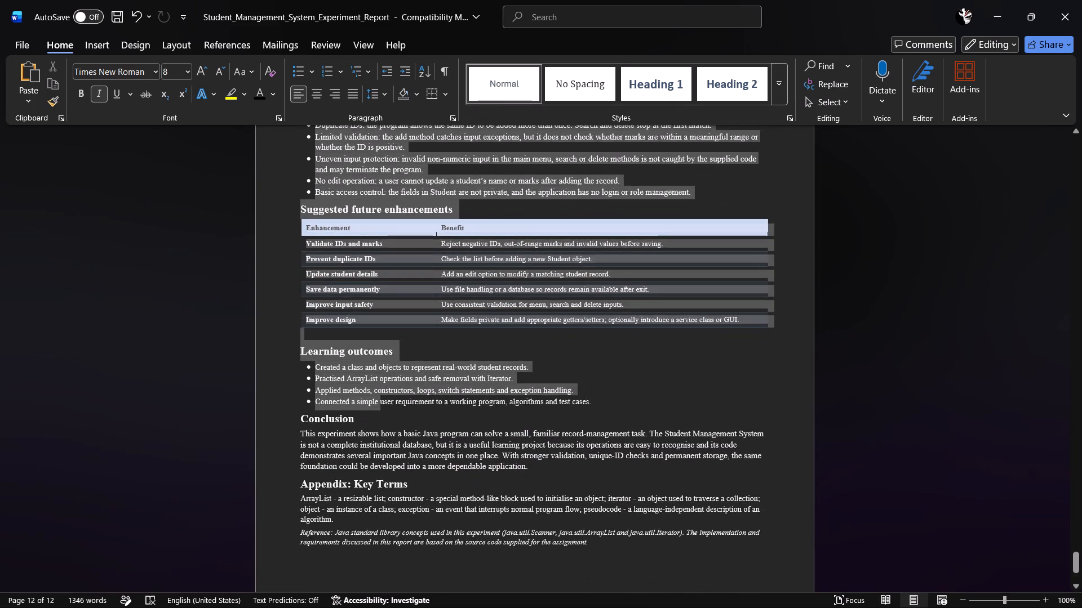
{"action": "left_click_drag", "start_coordinate": [379, 433], "coordinate": [592, 434]}
{"action": "scroll", "coordinate": [378, 436], "scroll_direction": "down", "scroll_amount": 5}
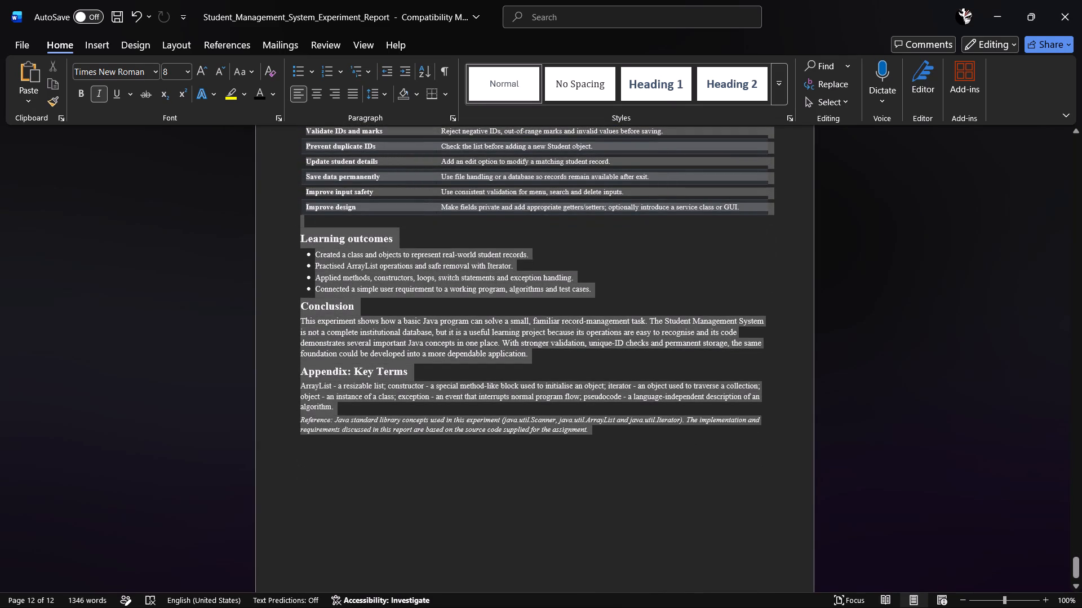
{"action": "left_click_drag", "start_coordinate": [592, 434], "coordinate": [581, 404]}
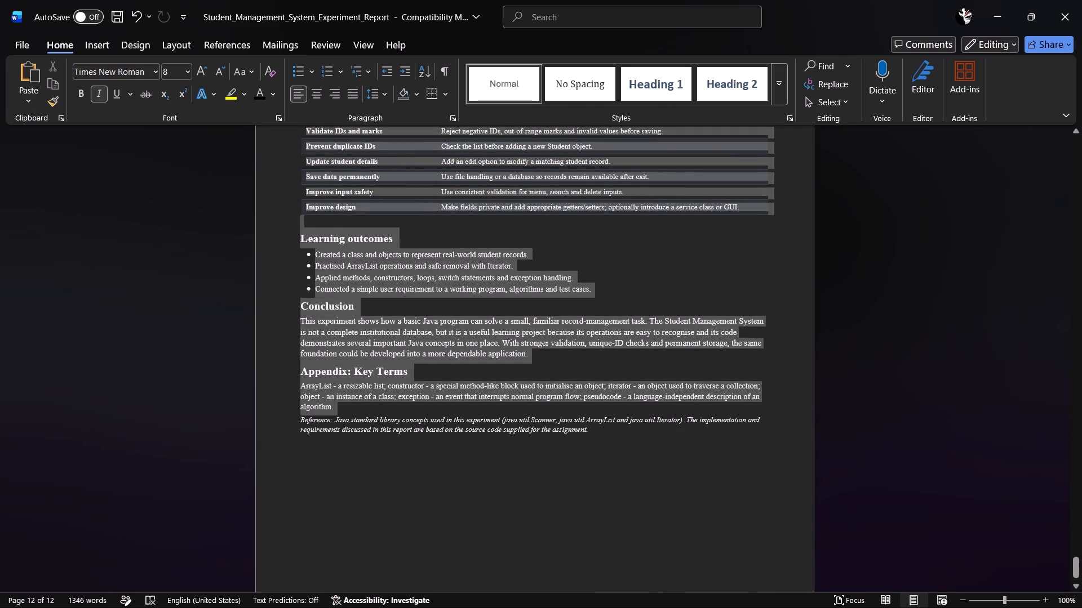
{"action": "left_click_drag", "start_coordinate": [581, 404], "coordinate": [595, 435]}
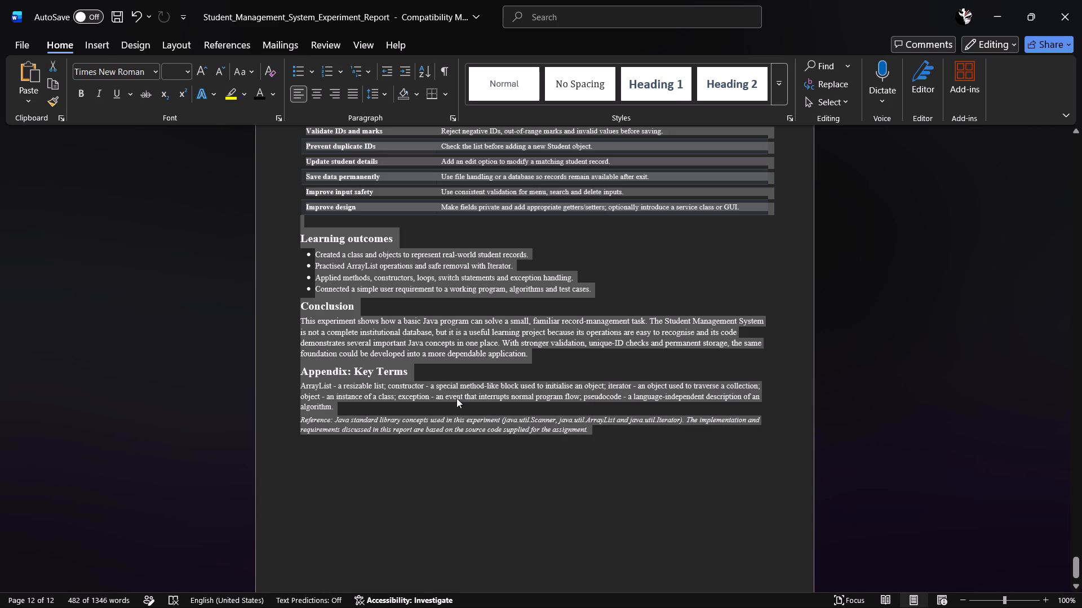
{"action": "key", "text": "ctrl+x"}
Paste the cut section 11 onto the blank page 13 of the Java project Case study document.
{"action": "scroll", "coordinate": [646, 280], "scroll_direction": "up", "scroll_amount": 6}
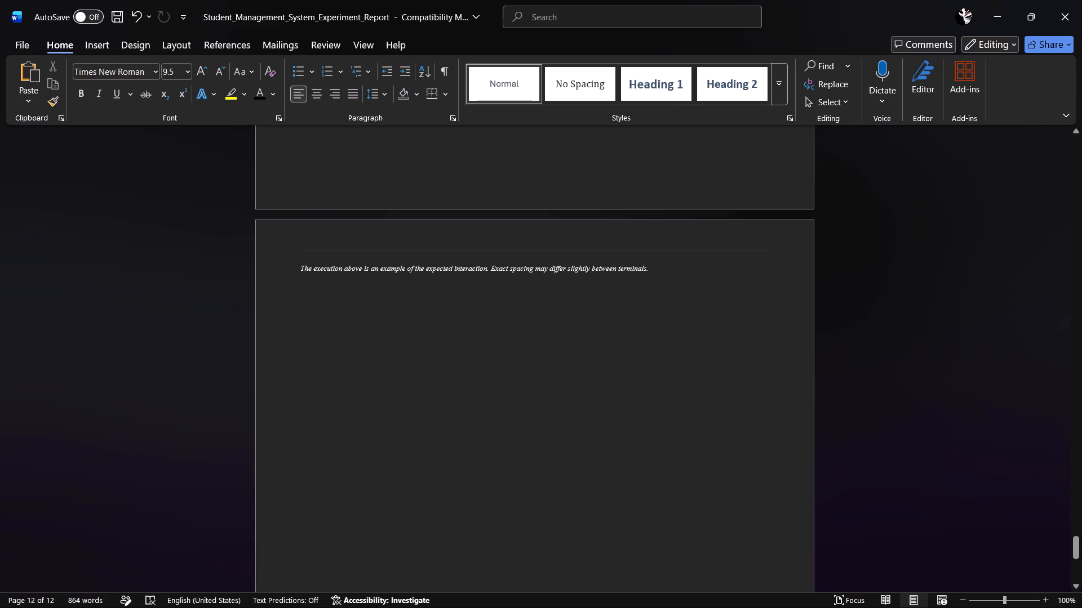
{"action": "left_click", "coordinate": [986, 15]}
{"action": "left_click", "coordinate": [572, 525]}
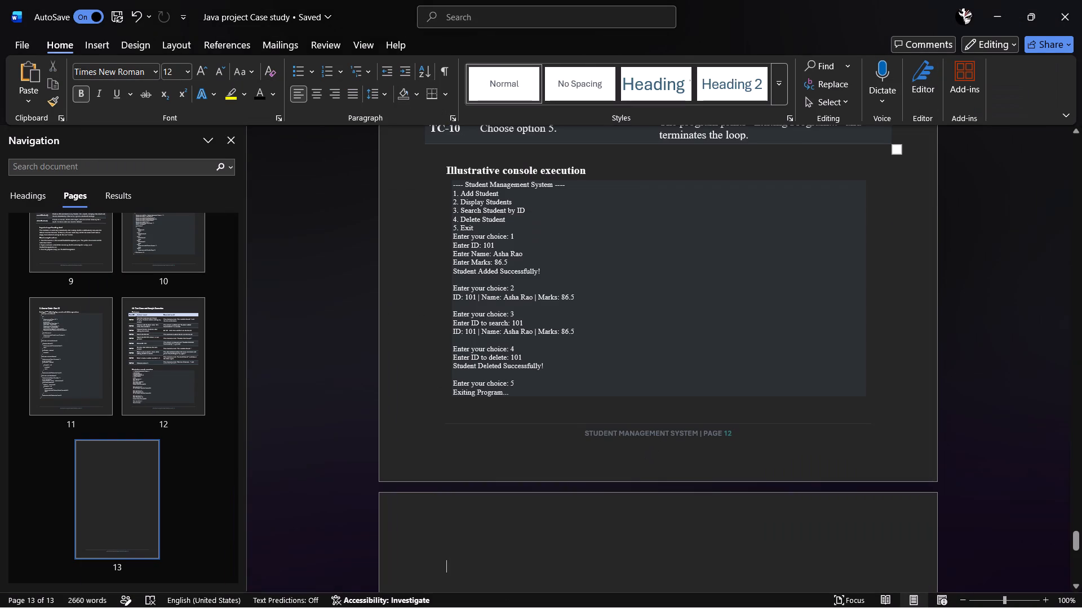
{"action": "key", "text": "ctrl+v"}
{"action": "scroll", "coordinate": [450, 405], "scroll_direction": "down", "scroll_amount": 6}
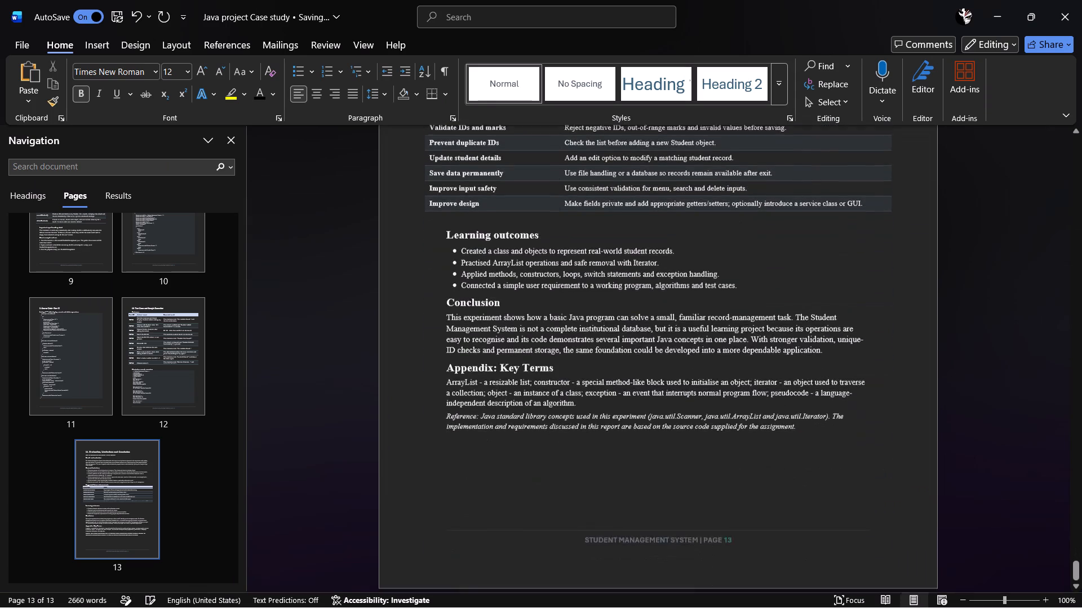
Set the "11. Evaluation, Limitations and Conclusion" heading's font size to 14.
{"action": "scroll", "coordinate": [452, 387], "scroll_direction": "up", "scroll_amount": 20}
{"action": "scroll", "coordinate": [452, 387], "scroll_direction": "up", "scroll_amount": 1}
{"action": "left_click_drag", "start_coordinate": [449, 337], "coordinate": [456, 337]}
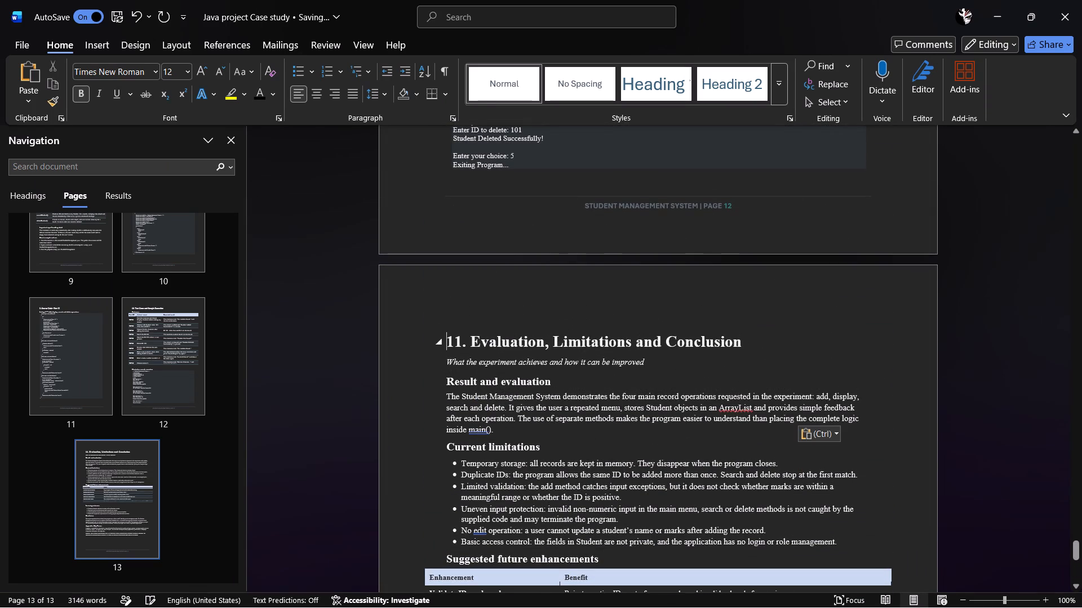
{"action": "left_click_drag", "start_coordinate": [456, 337], "coordinate": [729, 340]}
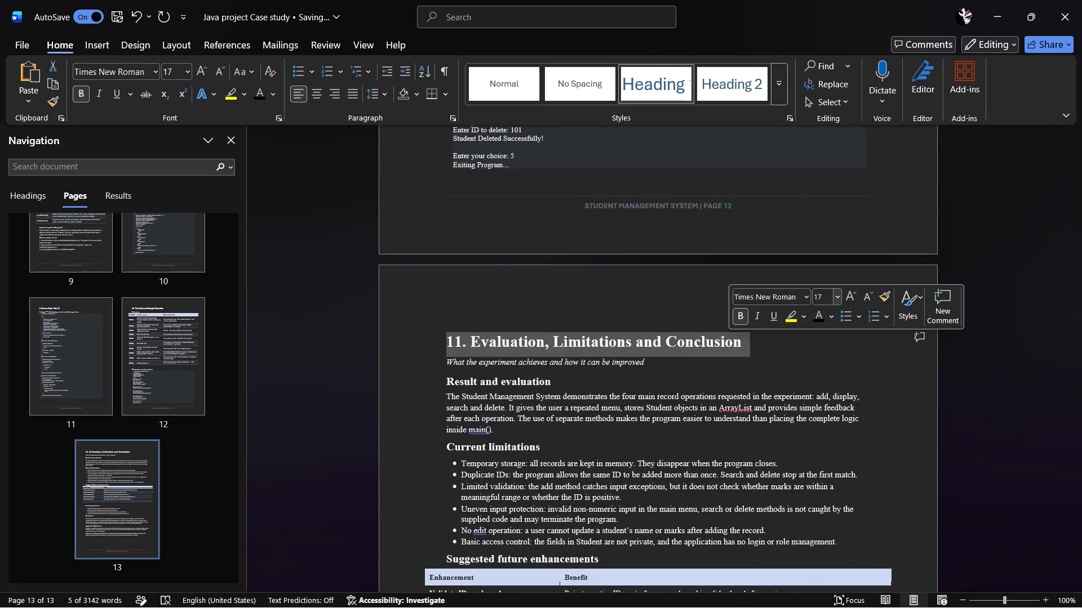
{"action": "left_click", "coordinate": [834, 295]}
{"action": "left_click", "coordinate": [825, 395]}
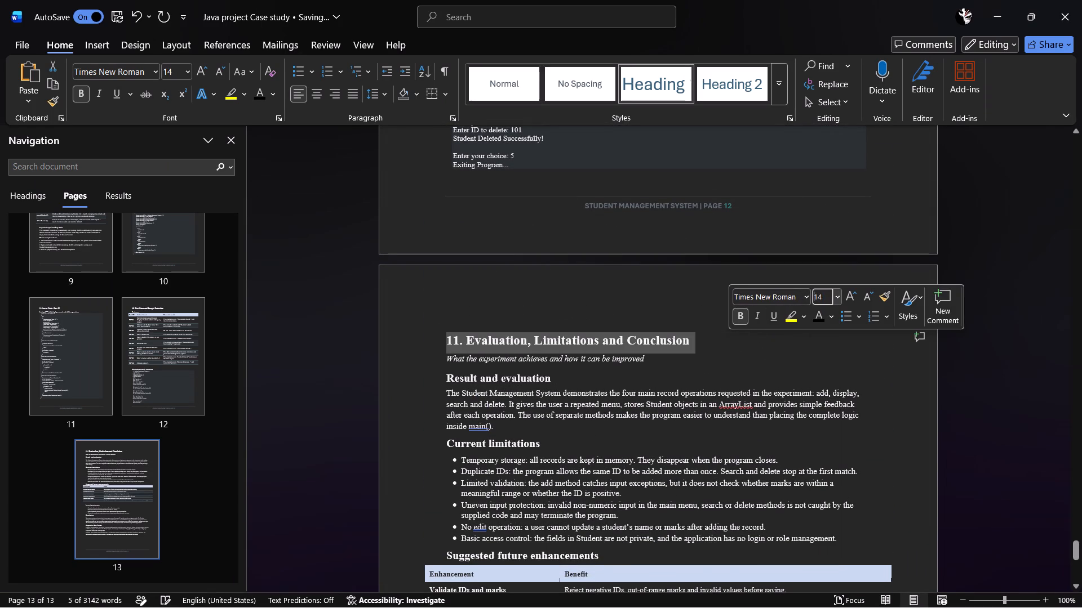
Delete the italic subtitle "What the experiment achieves and how it can be improved" under the section 11 heading.
{"action": "left_click", "coordinate": [703, 361]}
{"action": "left_click_drag", "start_coordinate": [651, 356], "coordinate": [494, 362]}
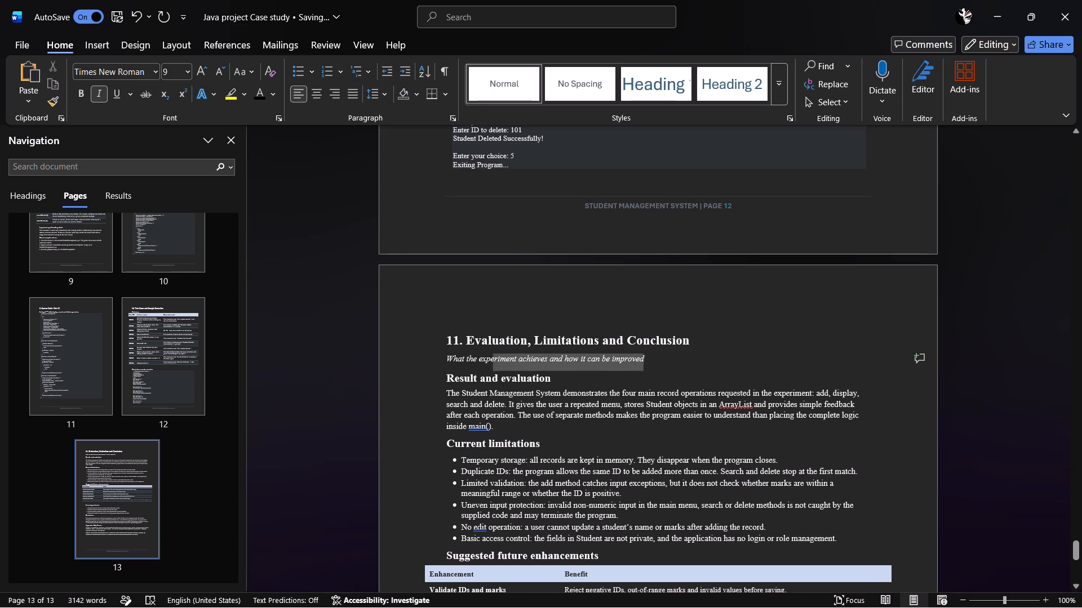
{"action": "left_click_drag", "start_coordinate": [494, 362], "coordinate": [441, 361]}
{"action": "key", "text": "BackSpace"}
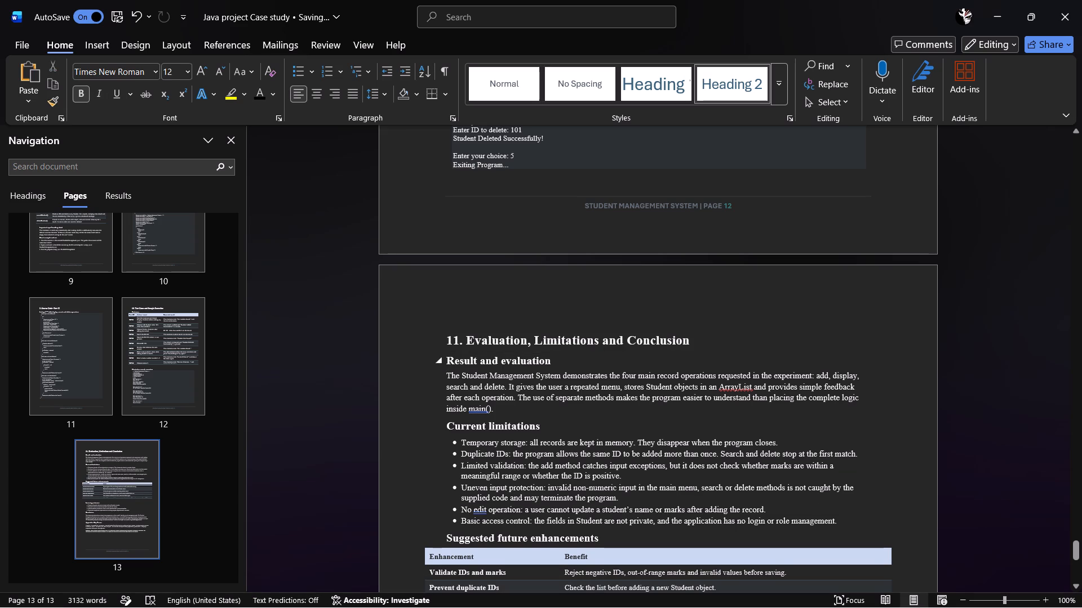
Set the font size of section 11's content, from "Result and evaluation" through the closing Reference note, to 12.
{"action": "left_click_drag", "start_coordinate": [449, 357], "coordinate": [518, 441]}
{"action": "scroll", "coordinate": [485, 422], "scroll_direction": "down", "scroll_amount": 12}
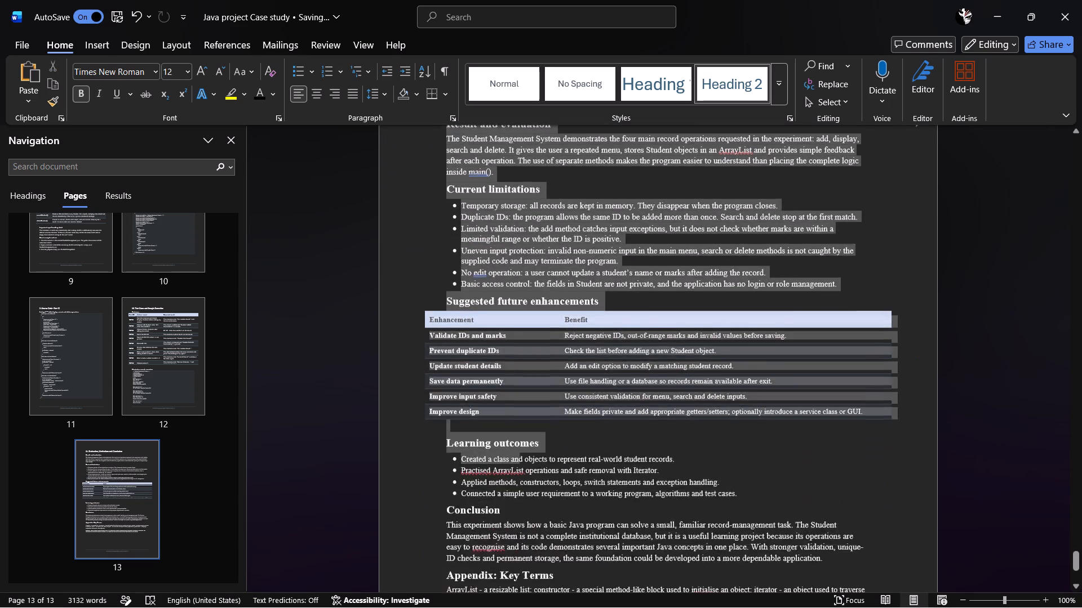
{"action": "scroll", "coordinate": [518, 441], "scroll_direction": "down", "scroll_amount": 5}
{"action": "left_click_drag", "start_coordinate": [518, 441], "coordinate": [804, 471]}
{"action": "scroll", "coordinate": [533, 439], "scroll_direction": "down", "scroll_amount": 1}
{"action": "left_click", "coordinate": [191, 71]}
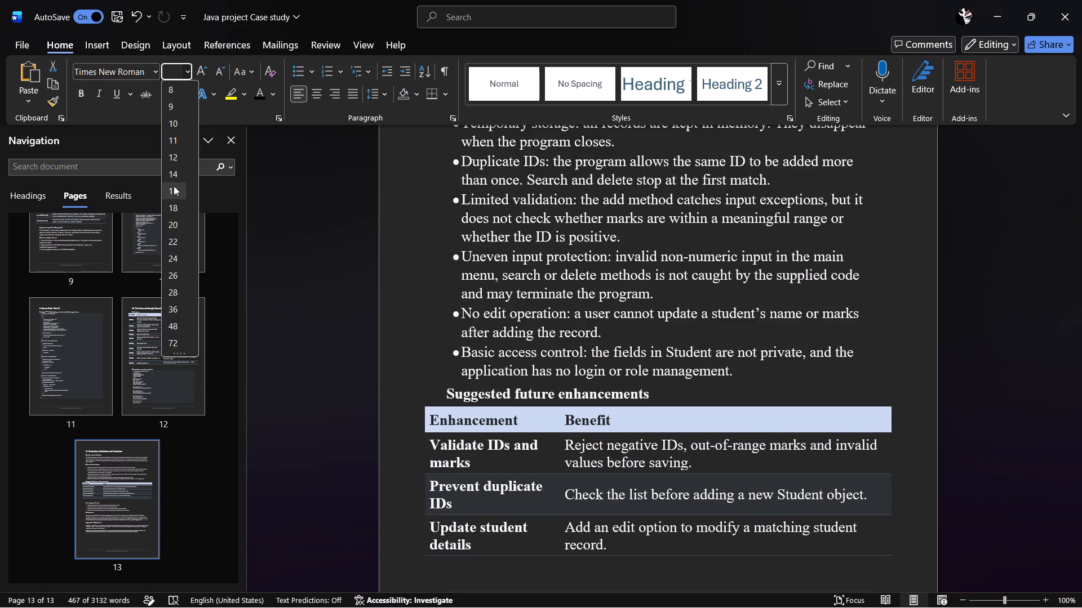
{"action": "left_click", "coordinate": [175, 159]}
Review the layout of section 11 across pages 13 and 14, from its heading through the Appendix and Reference note.
{"action": "scroll", "coordinate": [480, 285], "scroll_direction": "down", "scroll_amount": 9}
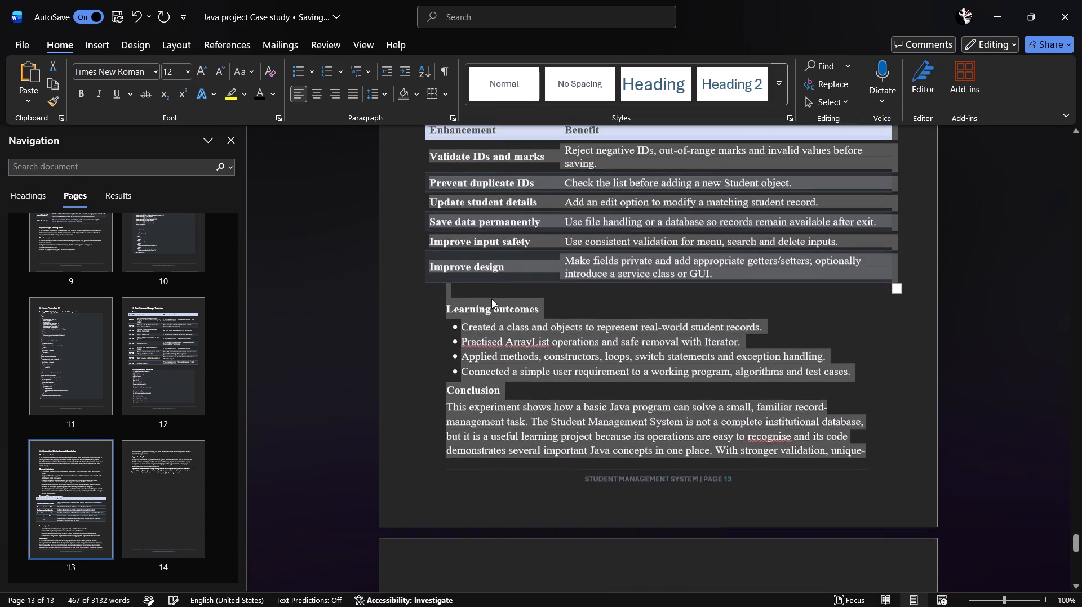
{"action": "scroll", "coordinate": [491, 299], "scroll_direction": "down", "scroll_amount": 19}
{"action": "left_click", "coordinate": [491, 335]}
{"action": "scroll", "coordinate": [473, 305], "scroll_direction": "up", "scroll_amount": 6}
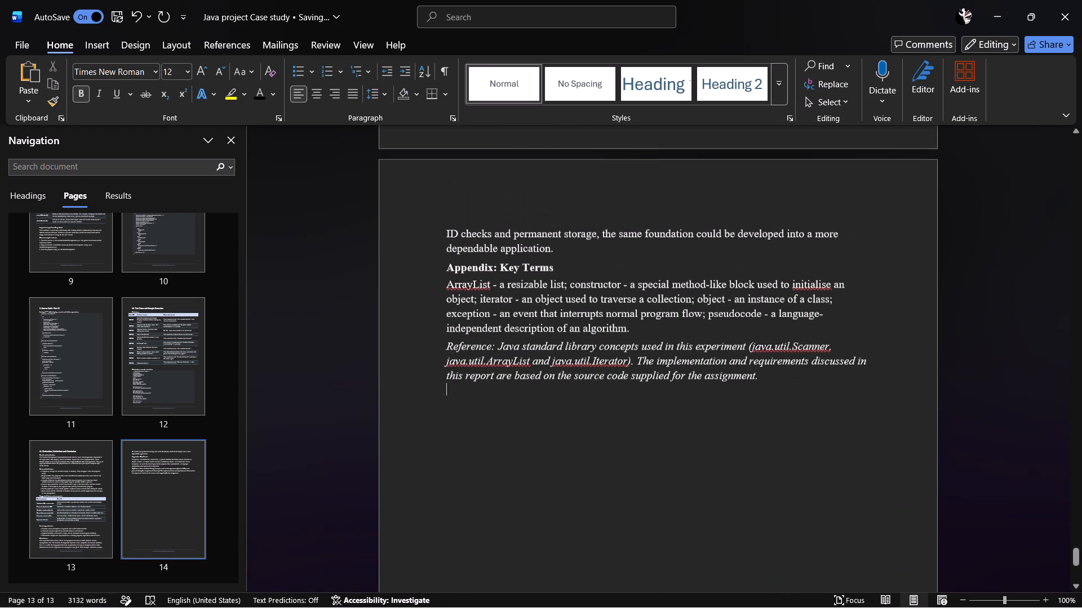
{"action": "scroll", "coordinate": [463, 293], "scroll_direction": "up", "scroll_amount": 13}
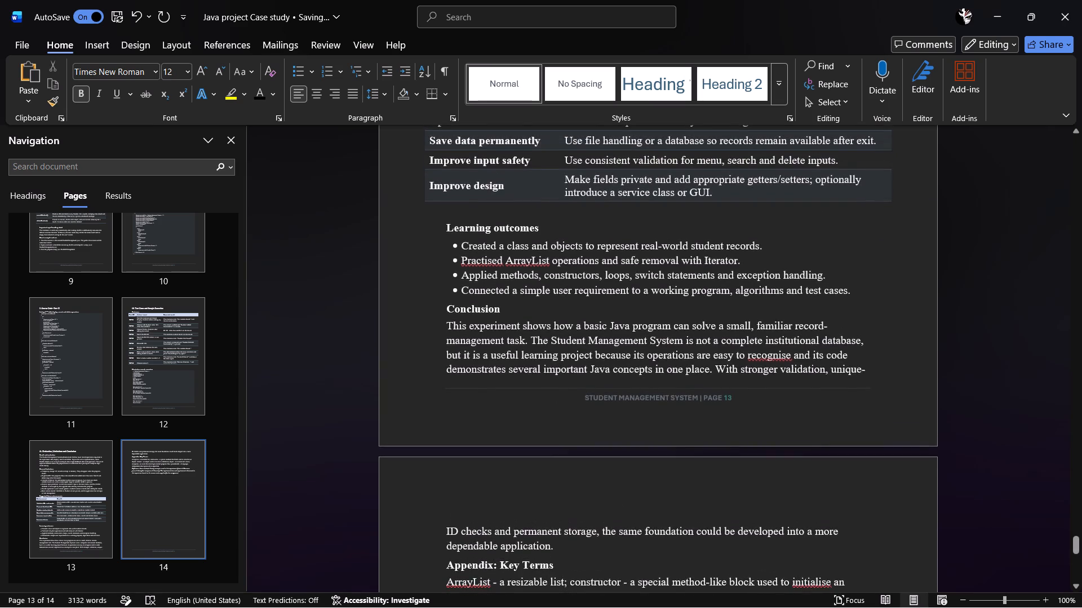
{"action": "scroll", "coordinate": [463, 293], "scroll_direction": "down", "scroll_amount": 20}
{"action": "scroll", "coordinate": [463, 293], "scroll_direction": "down", "scroll_amount": 16}
{"action": "scroll", "coordinate": [459, 289], "scroll_direction": "up", "scroll_amount": 12}
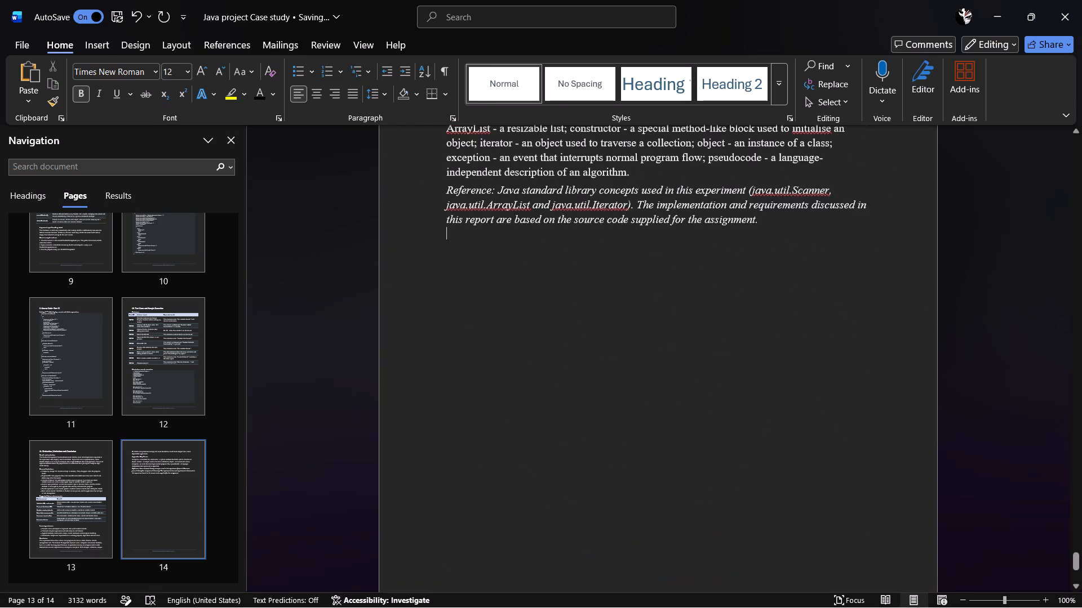
{"action": "left_click", "coordinate": [468, 296]}
{"action": "scroll", "coordinate": [468, 296], "scroll_direction": "up", "scroll_amount": 6}
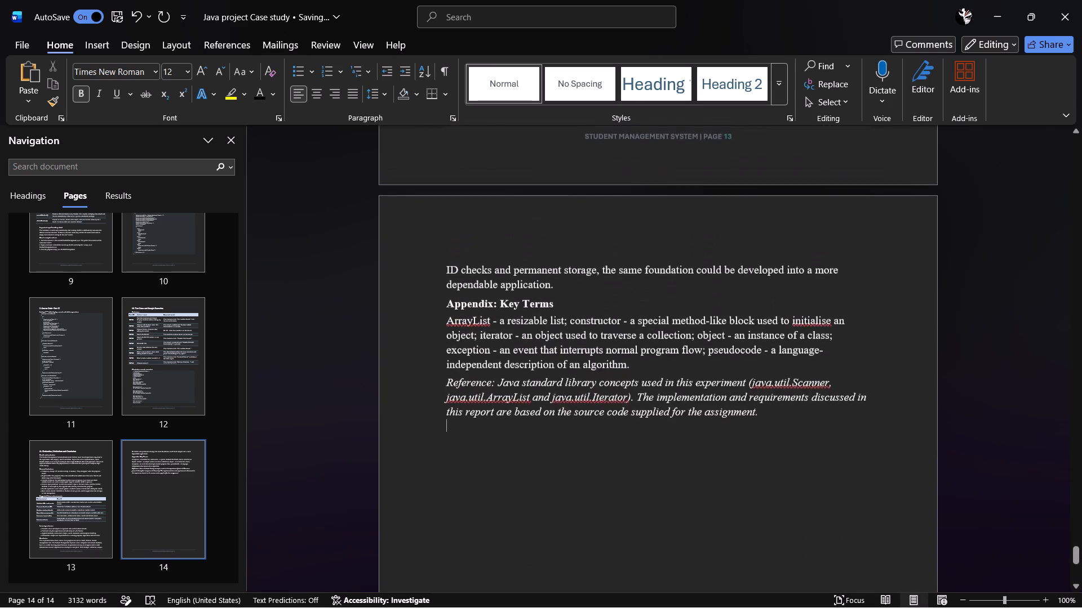
{"action": "scroll", "coordinate": [468, 296], "scroll_direction": "up", "scroll_amount": 18}
{"action": "scroll", "coordinate": [469, 298], "scroll_direction": "up", "scroll_amount": 6}
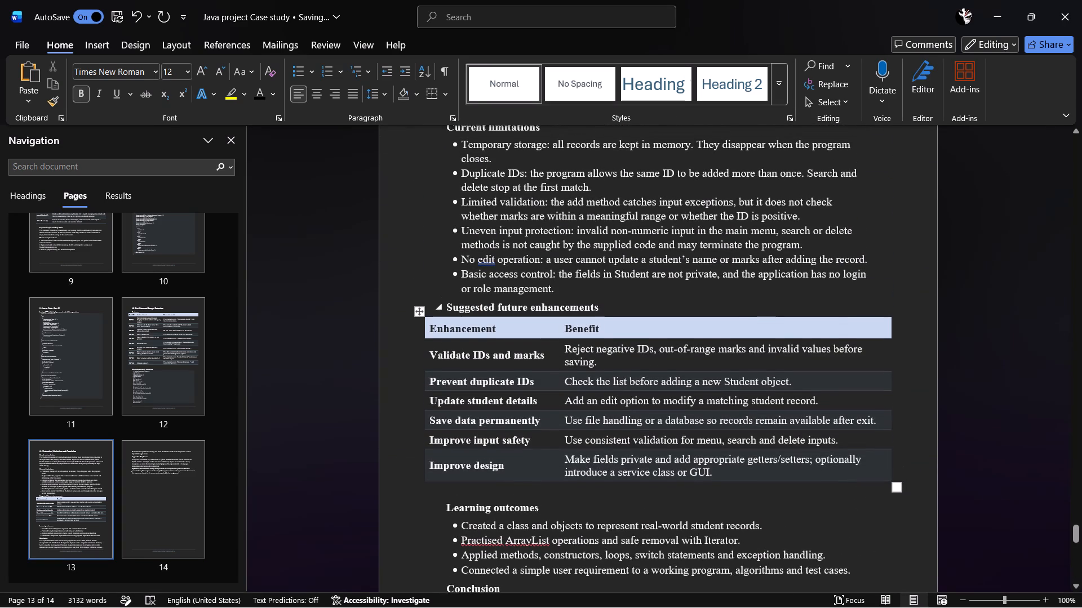
{"action": "scroll", "coordinate": [469, 298], "scroll_direction": "down", "scroll_amount": 11}
{"action": "scroll", "coordinate": [467, 297], "scroll_direction": "up", "scroll_amount": 14}
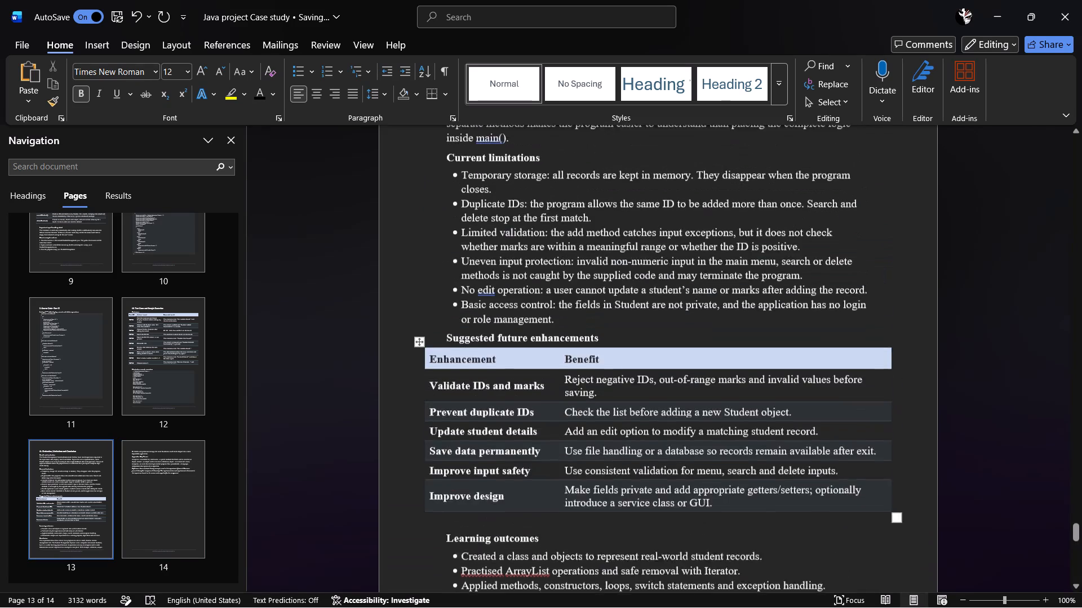
{"action": "scroll", "coordinate": [467, 297], "scroll_direction": "up", "scroll_amount": 5}
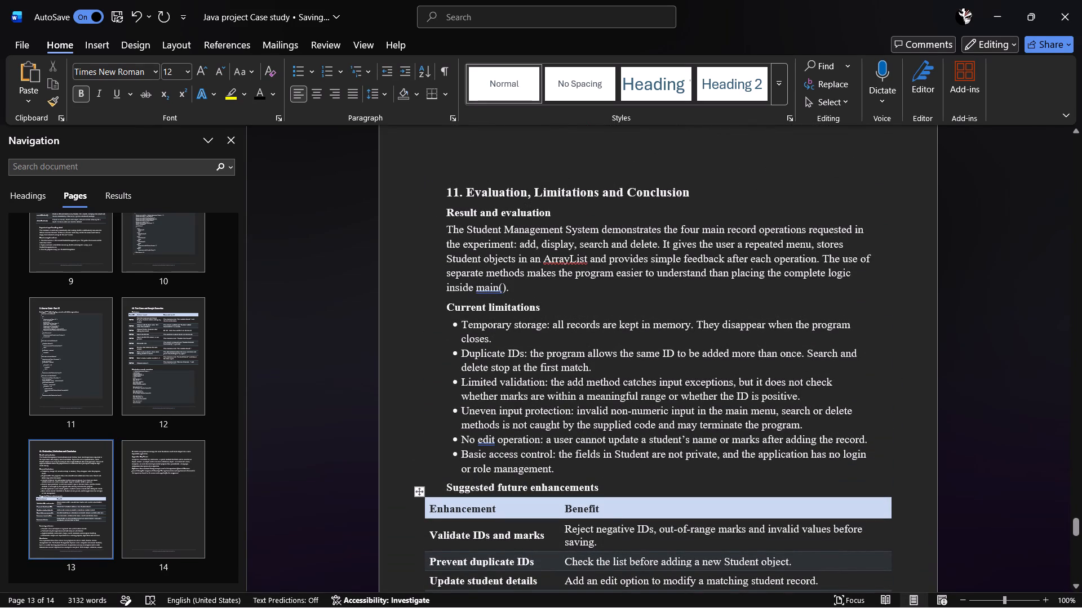
Move the "Result and evaluation" subheading and its paragraph from the start of section 11 to after the closing Reference note.
{"action": "left_click_drag", "start_coordinate": [513, 290], "coordinate": [429, 214]}
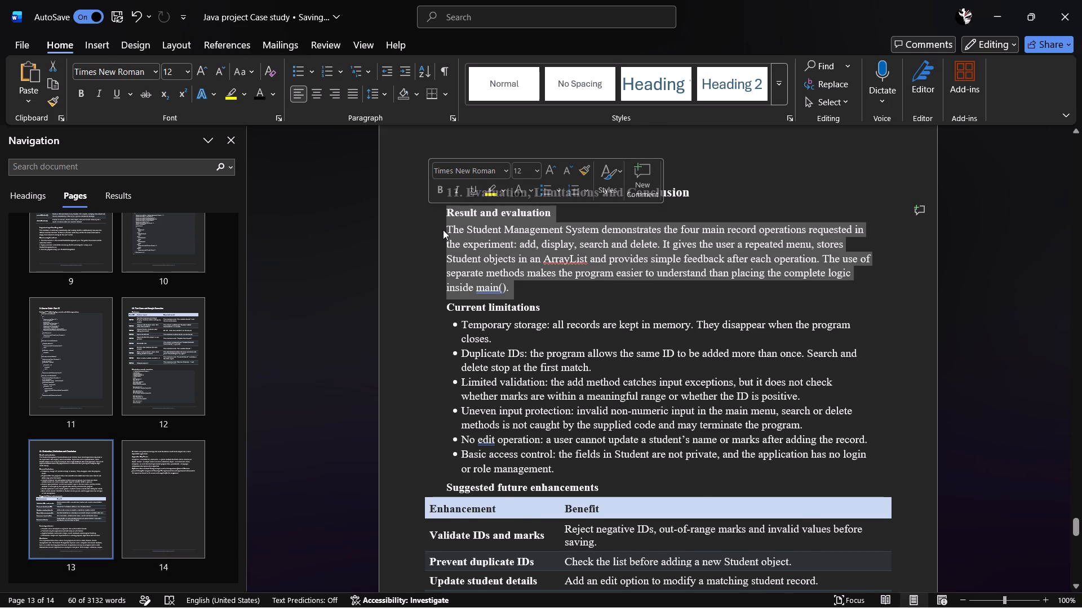
{"action": "key", "text": "ctrl+x"}
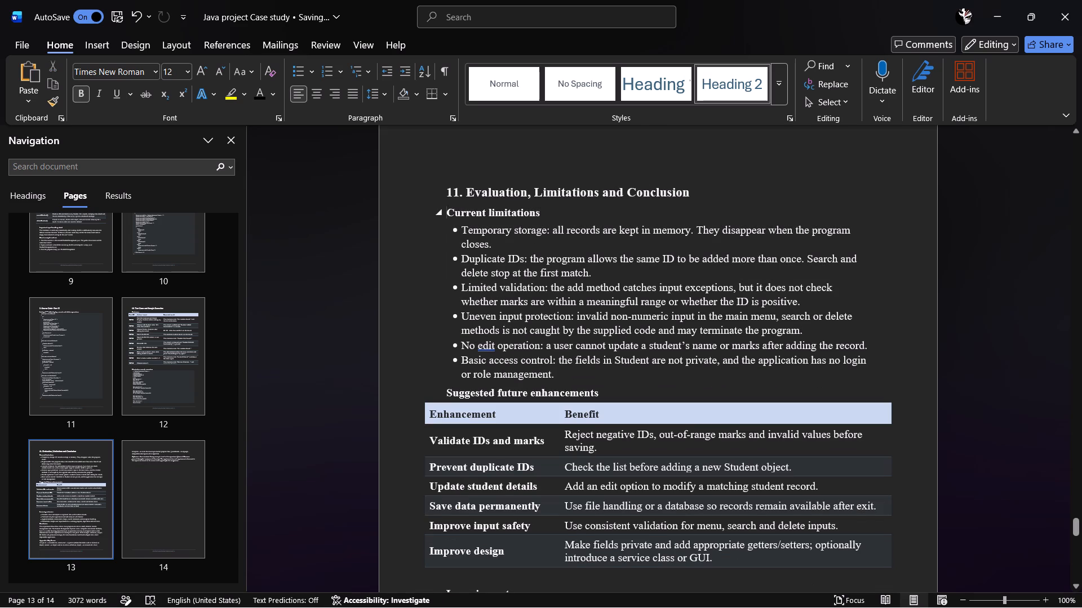
{"action": "left_click_drag", "start_coordinate": [530, 196], "coordinate": [481, 194]}
{"action": "scroll", "coordinate": [551, 406], "scroll_direction": "down", "scroll_amount": 20}
{"action": "scroll", "coordinate": [551, 406], "scroll_direction": "down", "scroll_amount": 15}
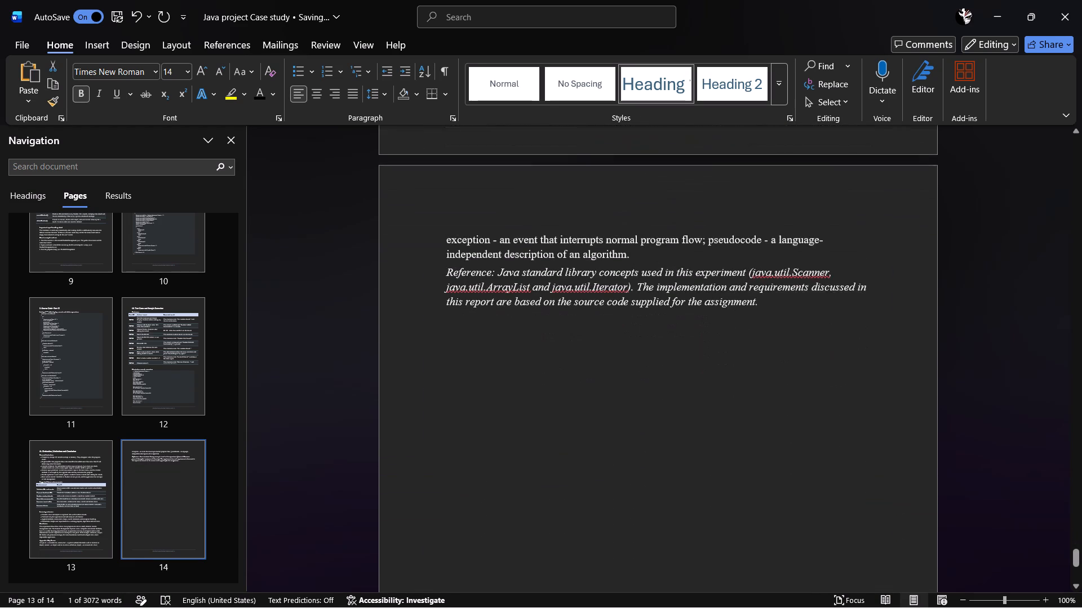
{"action": "left_click", "coordinate": [512, 407]}
{"action": "double_click", "coordinate": [491, 369]}
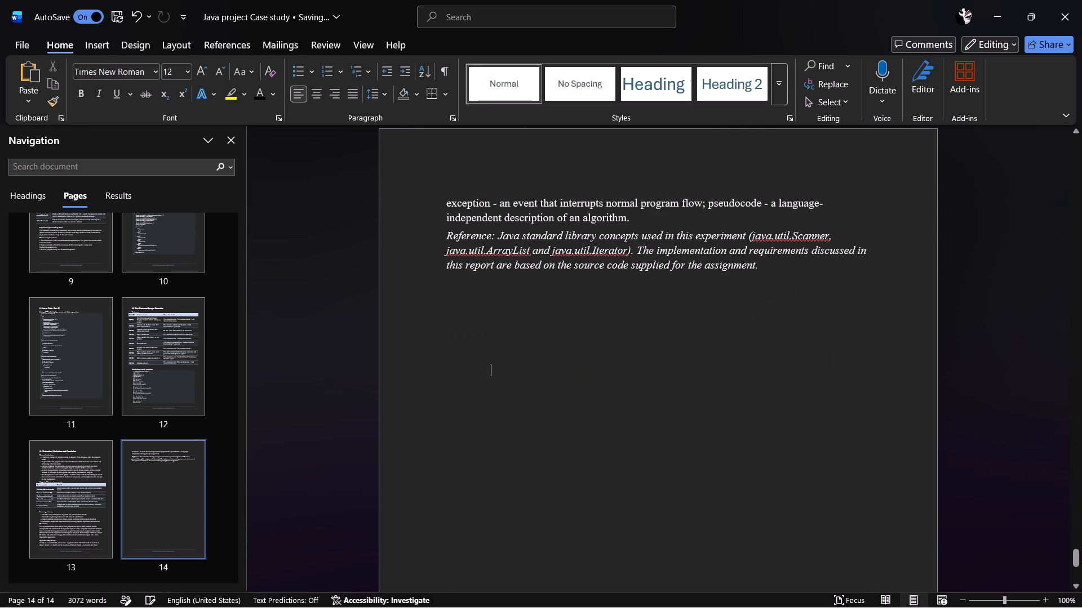
{"action": "left_click", "coordinate": [491, 369]}
{"action": "key", "text": "ctrl+v"}
Move "Evaluation" out of the section 11 heading onto its own line above "Result and evaluation", dropping the comma.
{"action": "scroll", "coordinate": [498, 300], "scroll_direction": "up", "scroll_amount": 4}
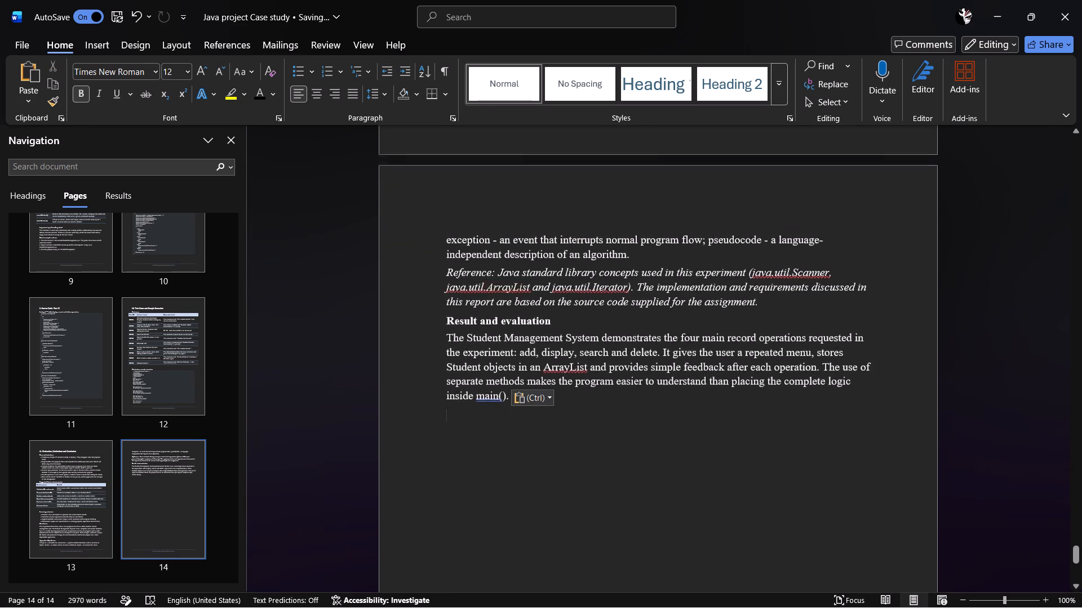
{"action": "scroll", "coordinate": [507, 268], "scroll_direction": "up", "scroll_amount": 2}
{"action": "scroll", "coordinate": [509, 259], "scroll_direction": "up", "scroll_amount": 20}
{"action": "scroll", "coordinate": [509, 259], "scroll_direction": "up", "scroll_amount": 12}
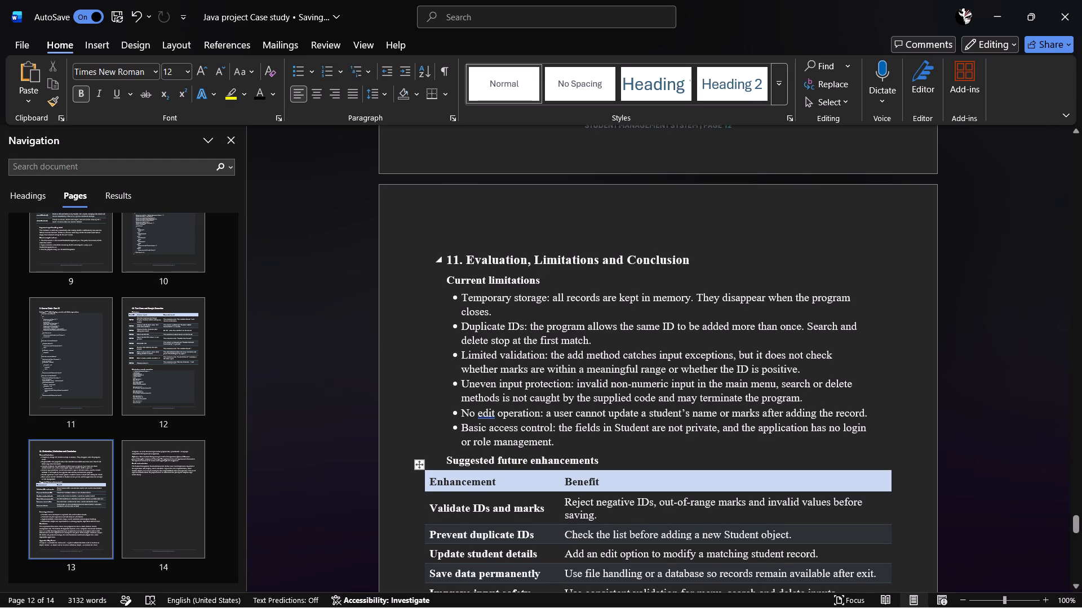
{"action": "left_click_drag", "start_coordinate": [529, 263], "coordinate": [471, 259]}
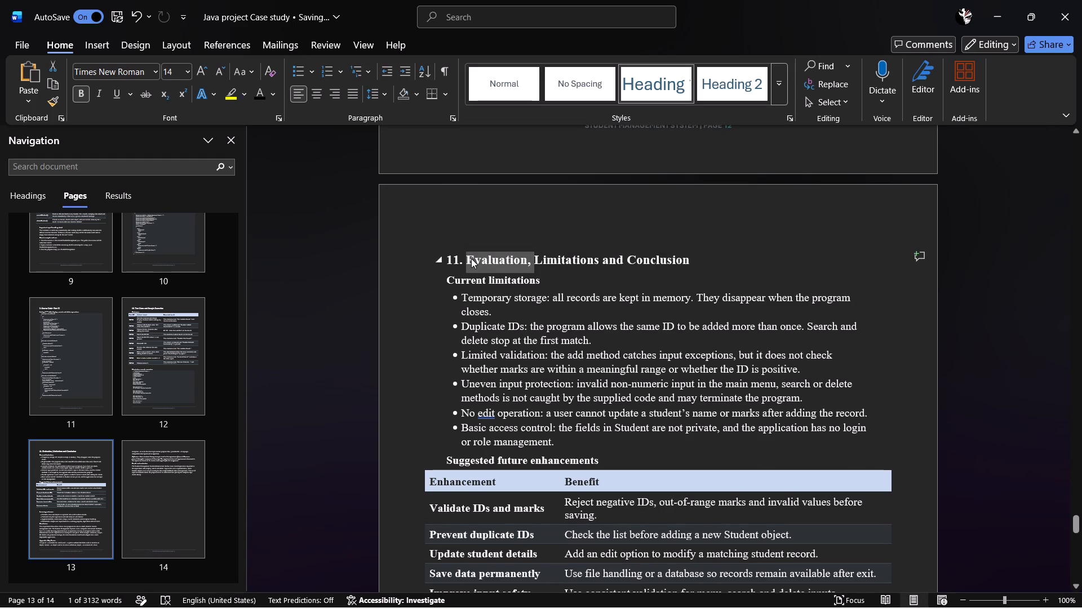
{"action": "key", "text": "ctrl+x"}
{"action": "scroll", "coordinate": [471, 258], "scroll_direction": "down", "scroll_amount": 20}
{"action": "scroll", "coordinate": [471, 258], "scroll_direction": "down", "scroll_amount": 7}
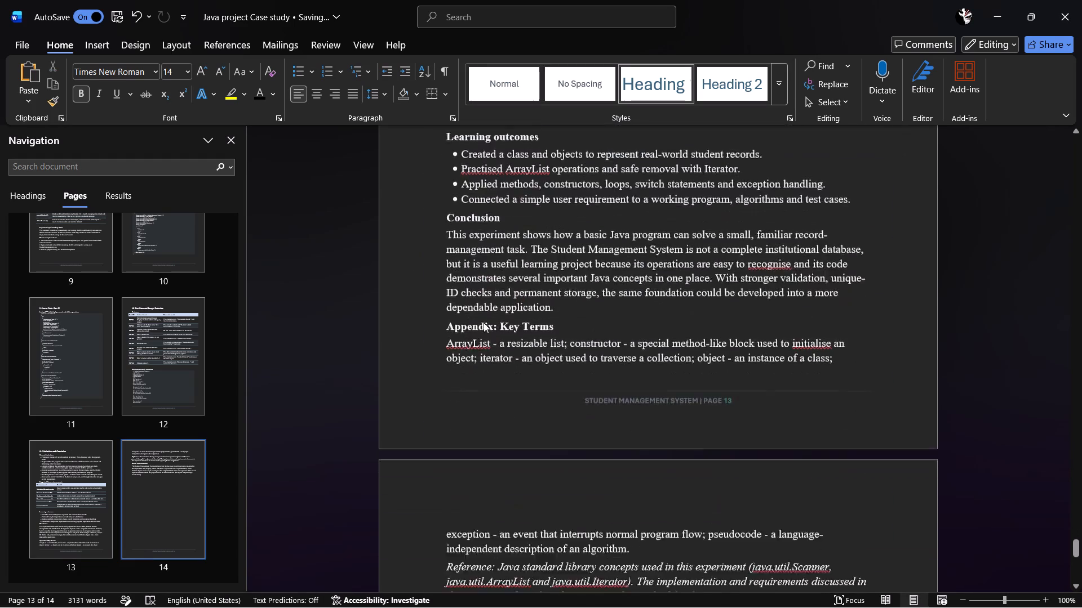
{"action": "scroll", "coordinate": [484, 323], "scroll_direction": "down", "scroll_amount": 15}
{"action": "scroll", "coordinate": [483, 353], "scroll_direction": "up", "scroll_amount": 4}
{"action": "left_click", "coordinate": [452, 275]}
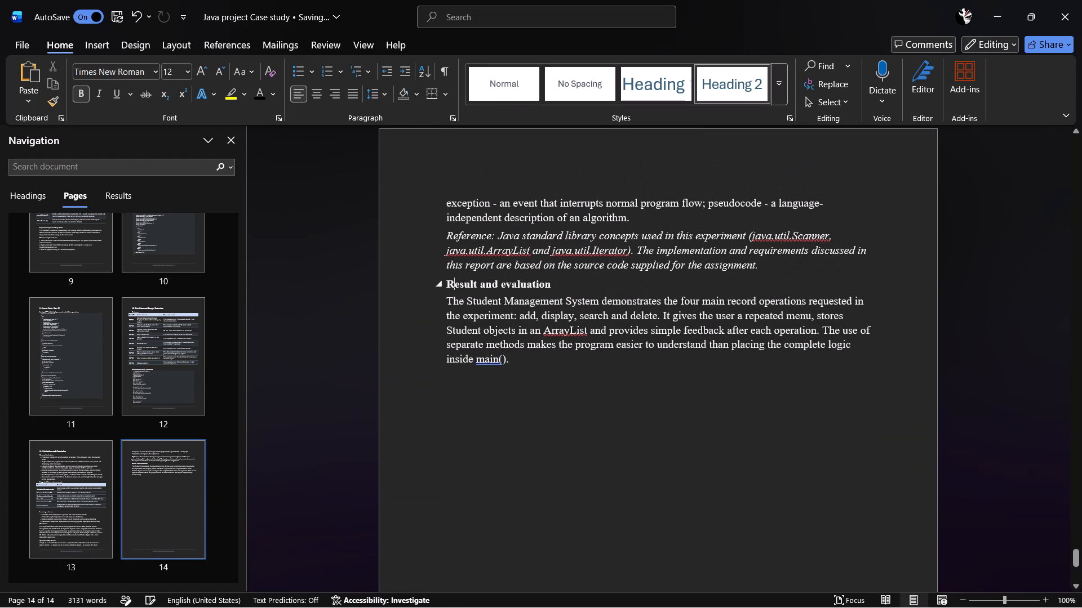
{"action": "left_click", "coordinate": [788, 268]}
{"action": "key", "text": "Return"}
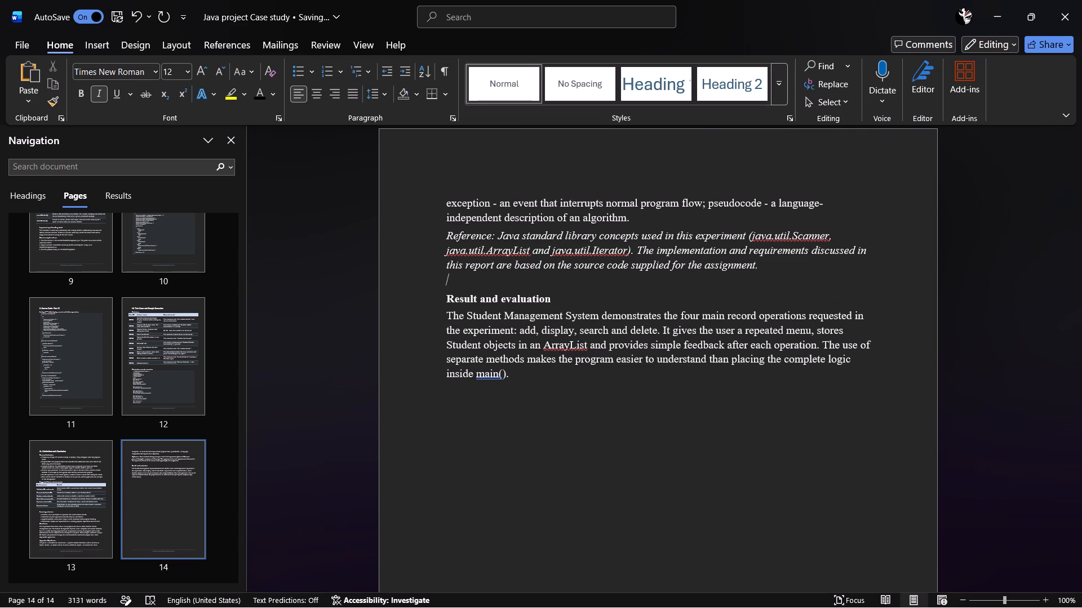
{"action": "key", "text": "ctrl+v"}
{"action": "key", "text": "BackSpace"}
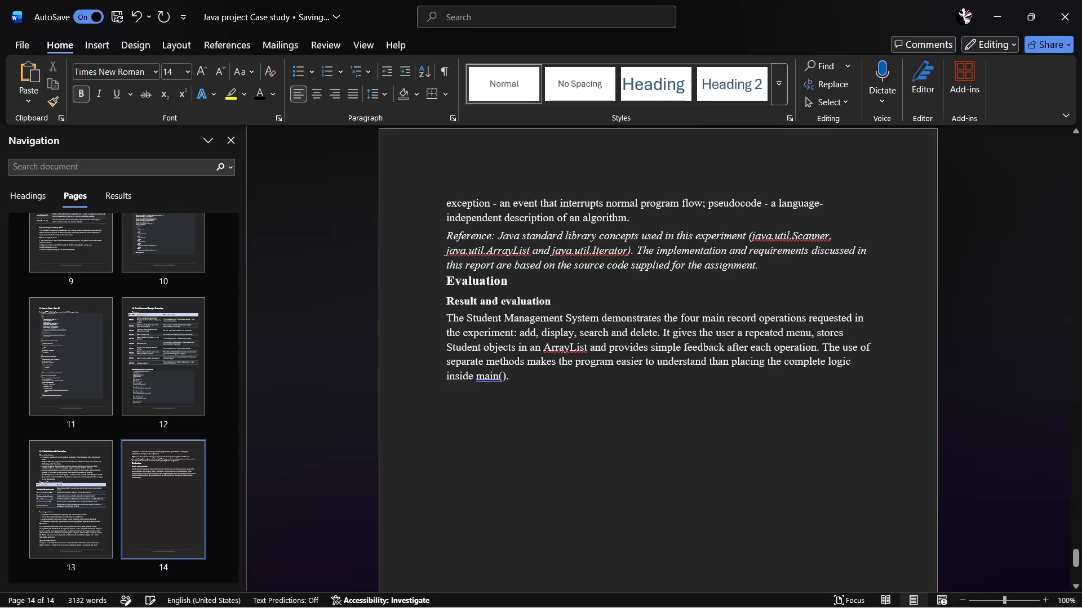
Add a blank line after the Reference note and number the heading below it as "12. Evaluation".
{"action": "left_click", "coordinate": [766, 265]}
{"action": "key", "text": "Return"}
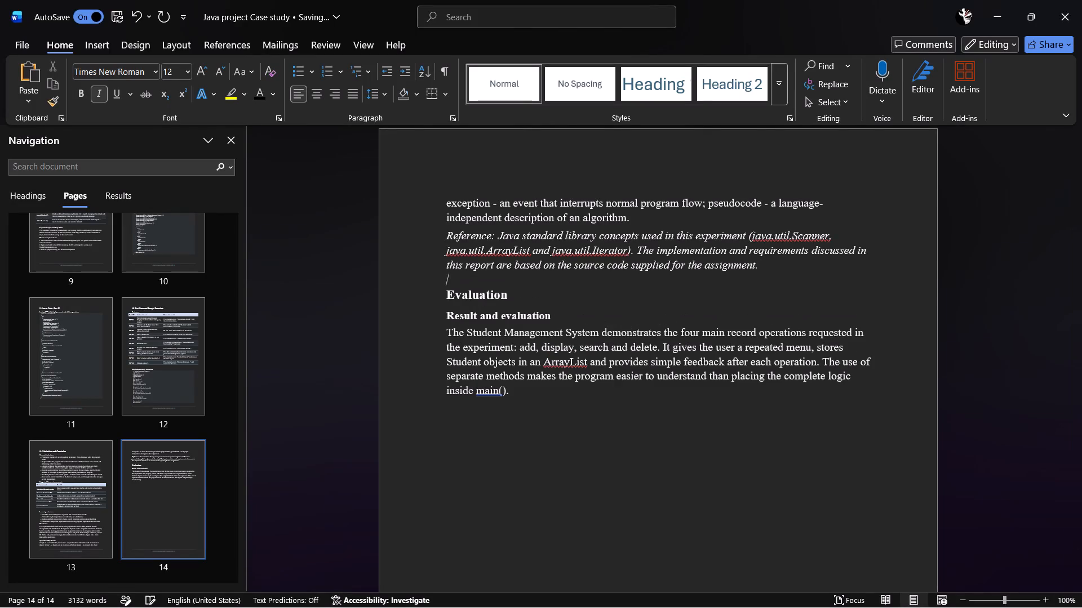
{"action": "left_click", "coordinate": [447, 297]}
{"action": "scroll", "coordinate": [461, 290], "scroll_direction": "up", "scroll_amount": 16}
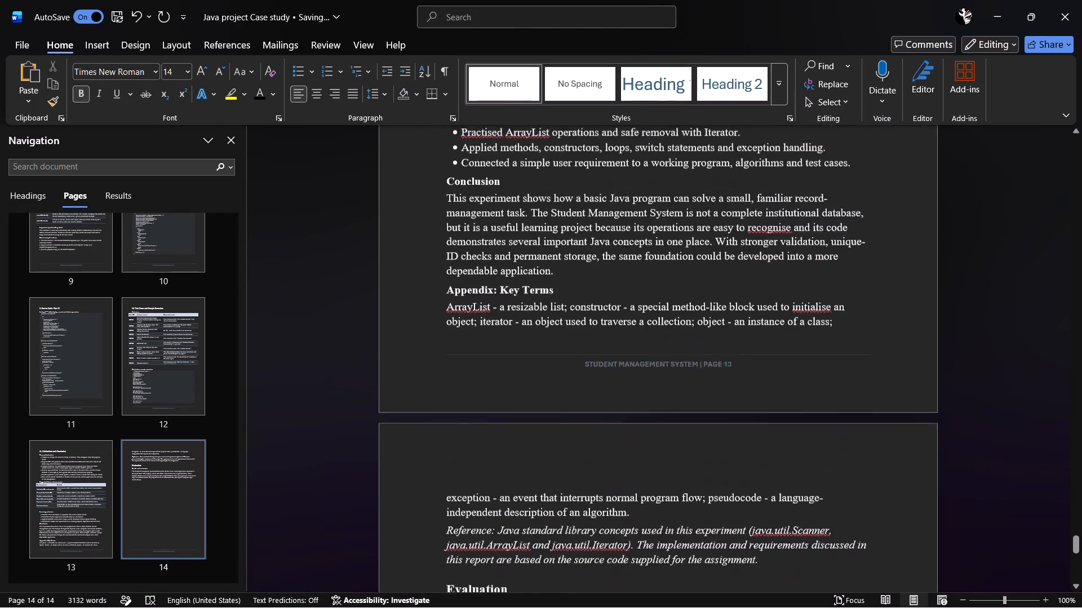
{"action": "scroll", "coordinate": [490, 286], "scroll_direction": "up", "scroll_amount": 20}
{"action": "scroll", "coordinate": [490, 286], "scroll_direction": "up", "scroll_amount": 8}
{"action": "scroll", "coordinate": [517, 341], "scroll_direction": "down", "scroll_amount": 20}
{"action": "scroll", "coordinate": [517, 341], "scroll_direction": "down", "scroll_amount": 12}
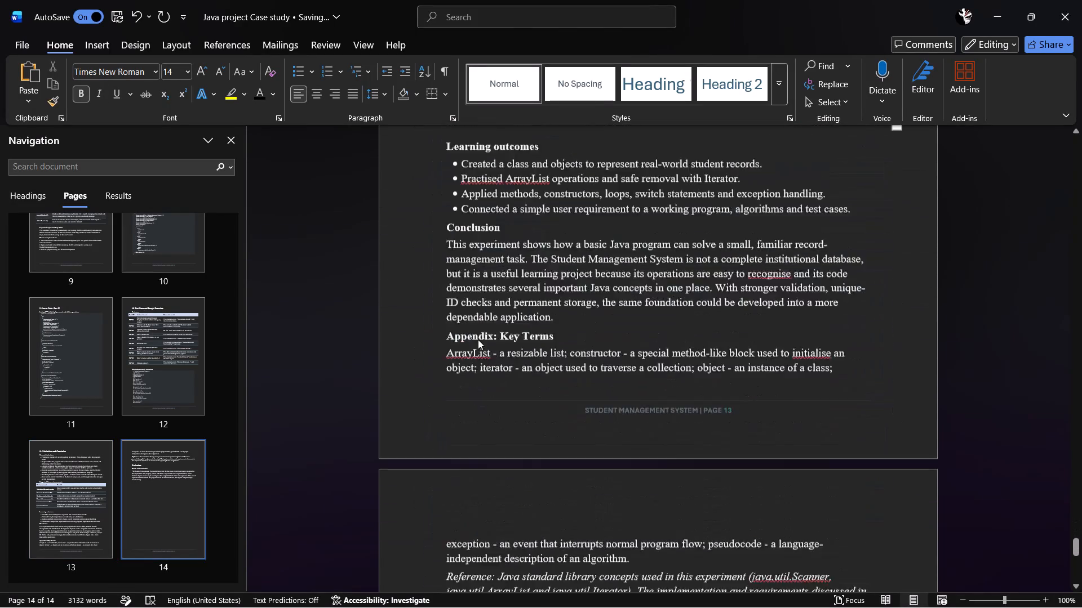
{"action": "scroll", "coordinate": [478, 339], "scroll_direction": "down", "scroll_amount": 7}
{"action": "type", "text": "12."}
{"action": "key", "text": "m"}
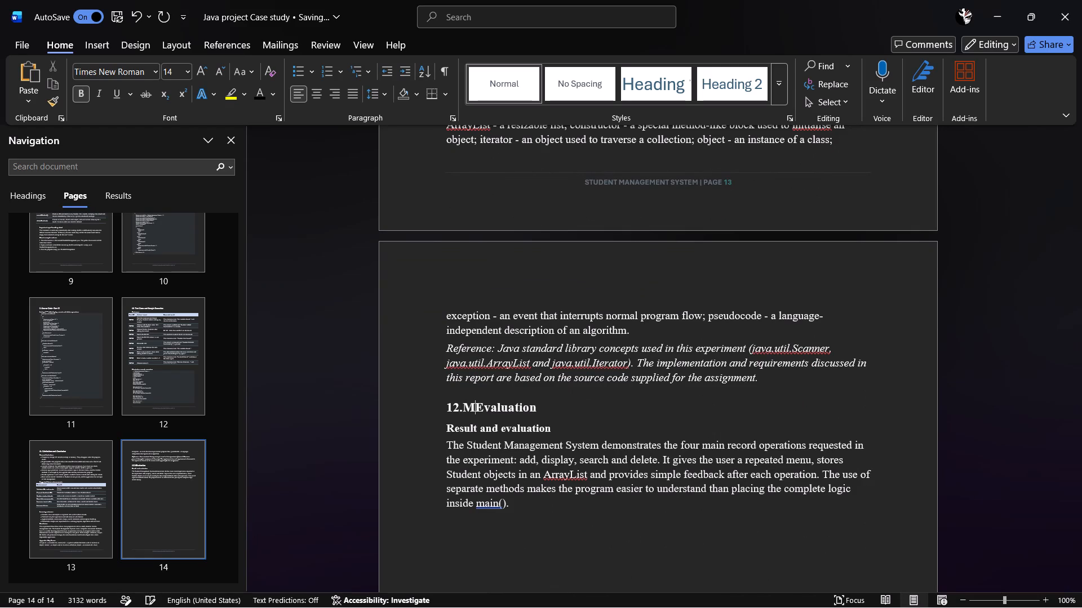
{"action": "key", "text": "BackSpace"}
{"action": "key", "text": "space"}
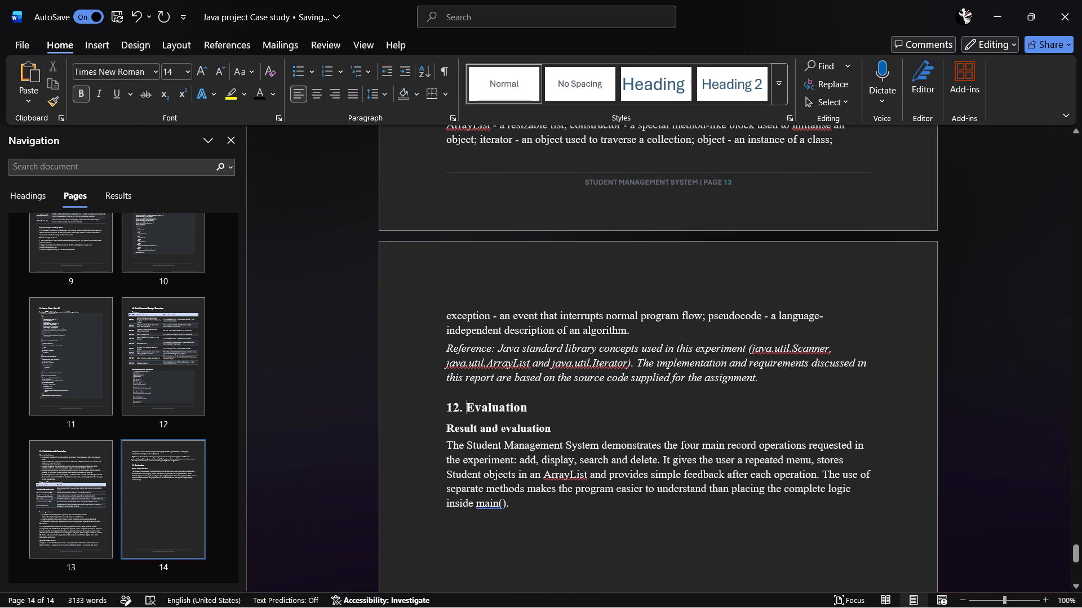
Extend the section 12 heading to read "12. Evaluation And Result".
{"action": "left_click_drag", "start_coordinate": [535, 406], "coordinate": [438, 409]}
{"action": "left_click", "coordinate": [551, 417]}
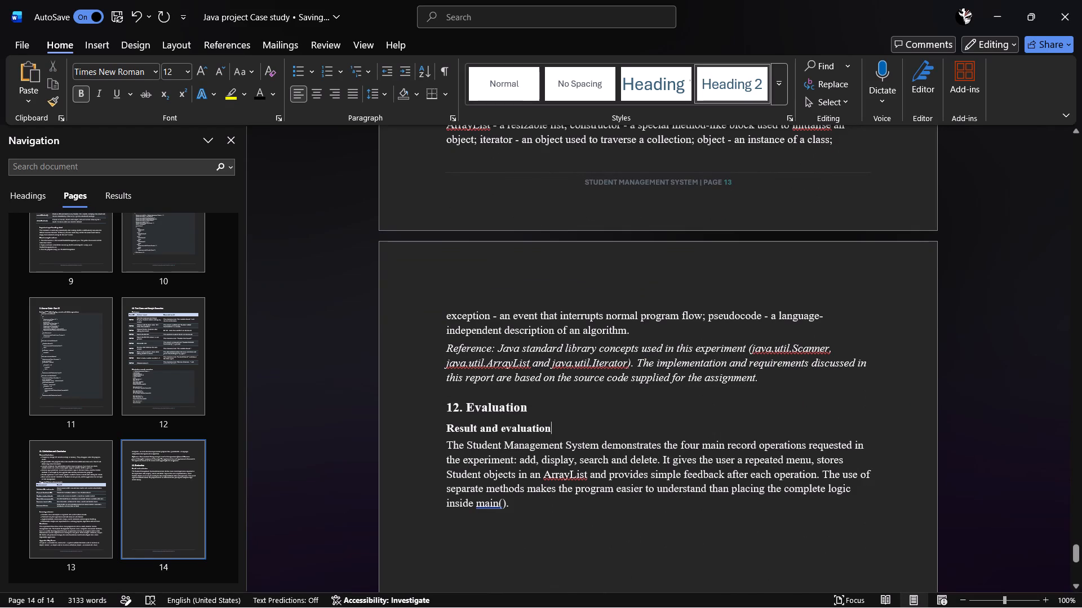
{"action": "left_click", "coordinate": [535, 408]}
{"action": "key", "text": "space"}
{"action": "type", "text": "A"}
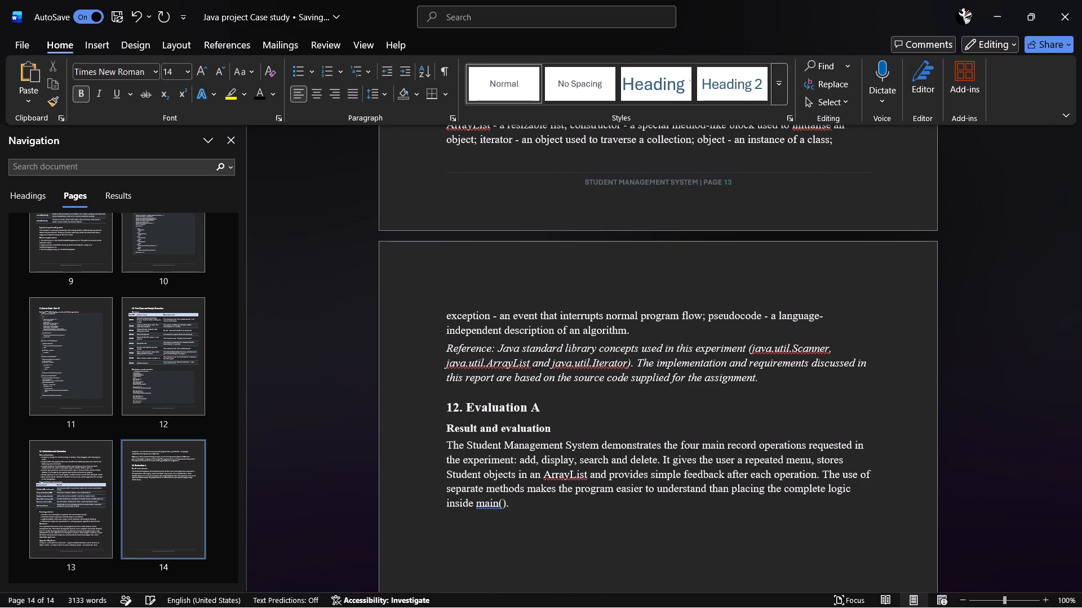
{"action": "key", "text": "BackSpace"}
{"action": "type", "text": "nd"}
{"action": "key", "text": "space"}
{"action": "key", "text": "BackSpace"}
{"action": "key", "text": "BackSpace"}
{"action": "type", "text": "esult"}
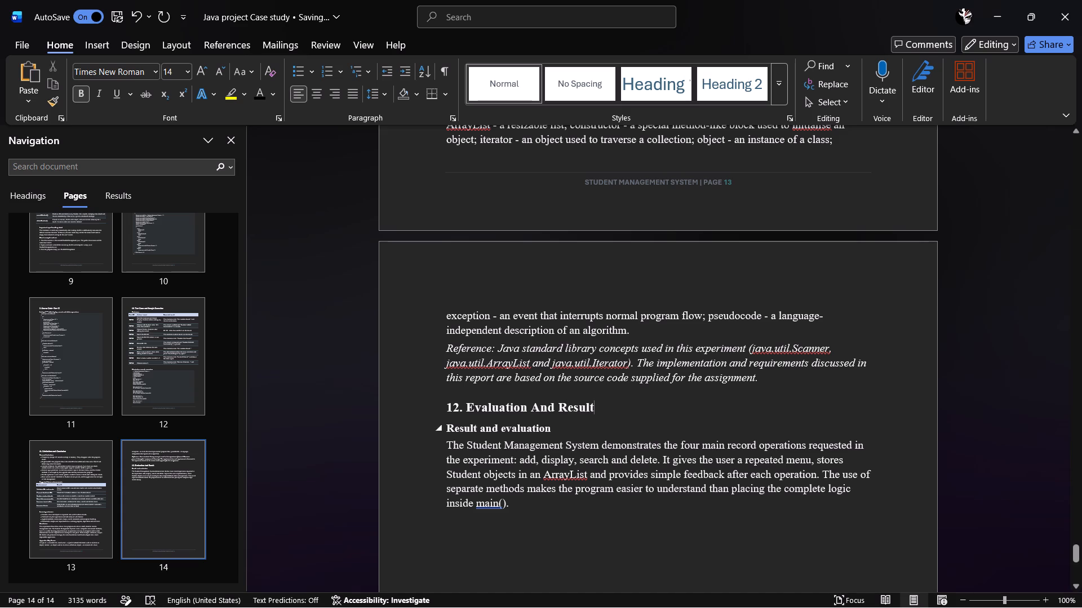
Reword the section 12 heading to "12. Result and Screenshot".
{"action": "scroll", "coordinate": [551, 436], "scroll_direction": "down", "scroll_amount": 7}
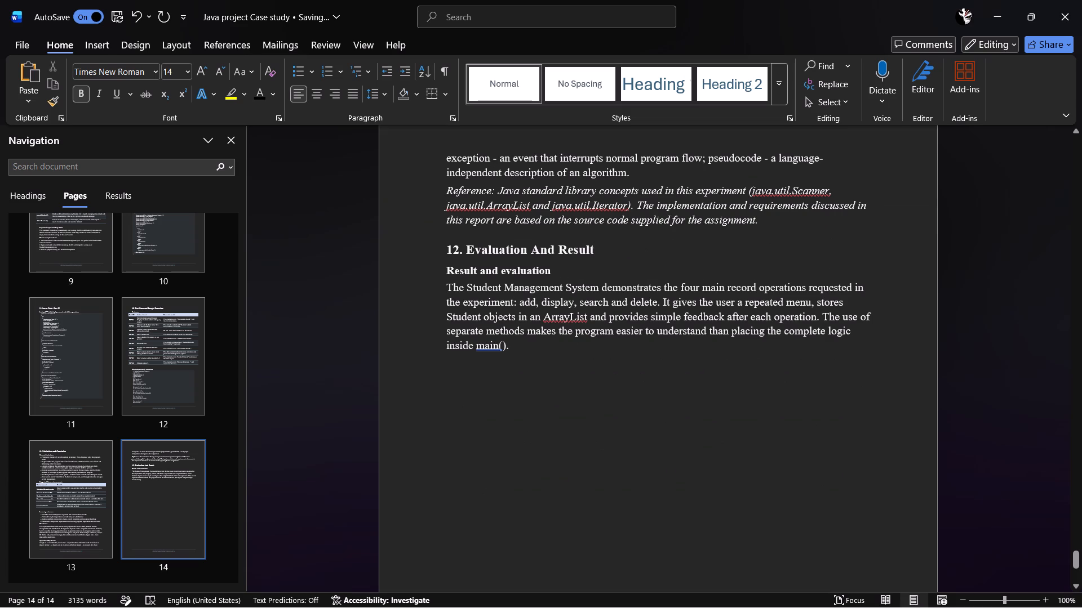
{"action": "left_click", "coordinate": [596, 249]}
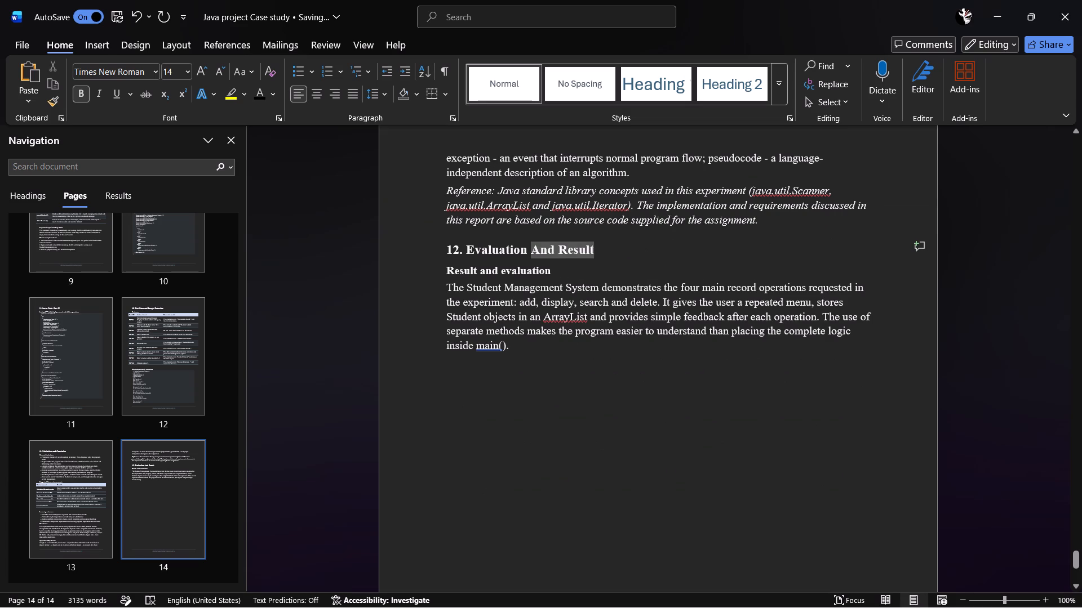
{"action": "left_click", "coordinate": [595, 248]}
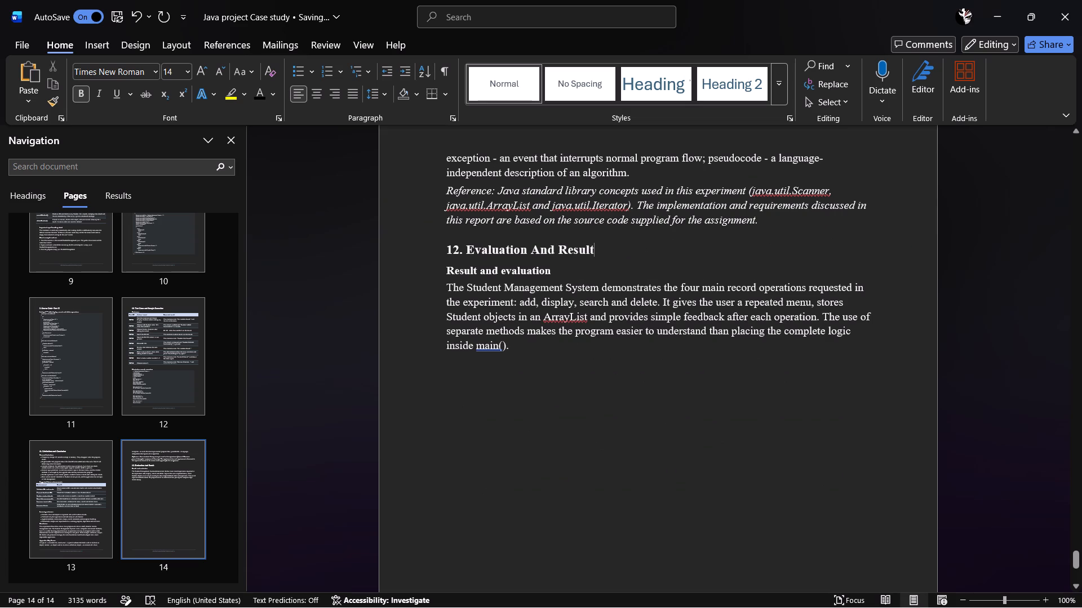
{"action": "left_click_drag", "start_coordinate": [555, 249], "coordinate": [477, 245]}
{"action": "key", "text": "BackSpace"}
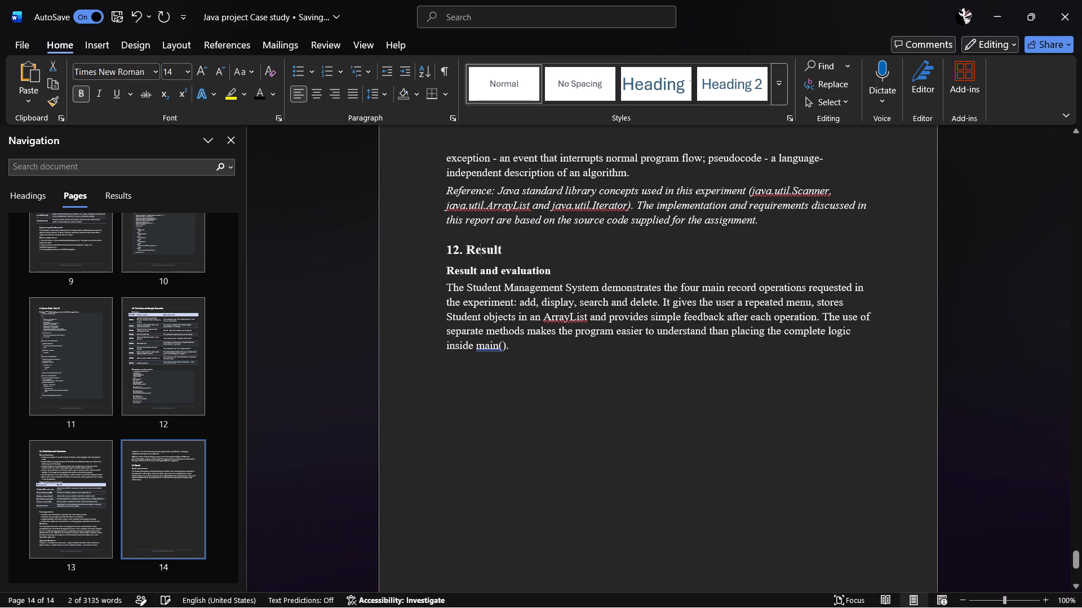
{"action": "key", "text": "Right"}
{"action": "key", "text": "Right"}
{"action": "key", "text": "Right"}
{"action": "key", "text": "Right"}
{"action": "key", "text": "Right"}
{"action": "key", "text": "Right"}
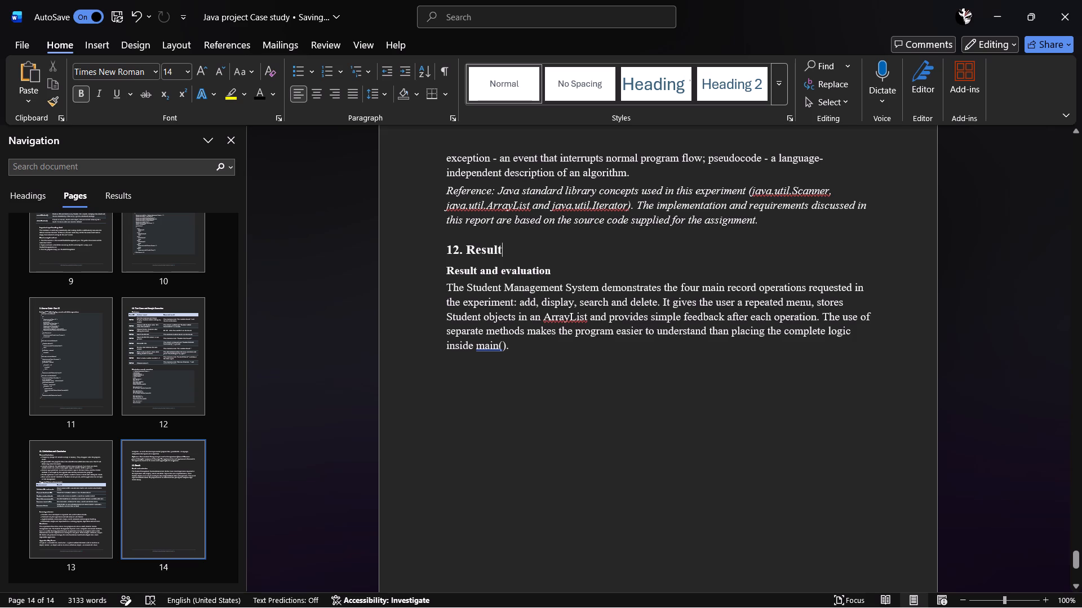
{"action": "key", "text": "space"}
{"action": "type", "text": "and"}
{"action": "key", "text": "space"}
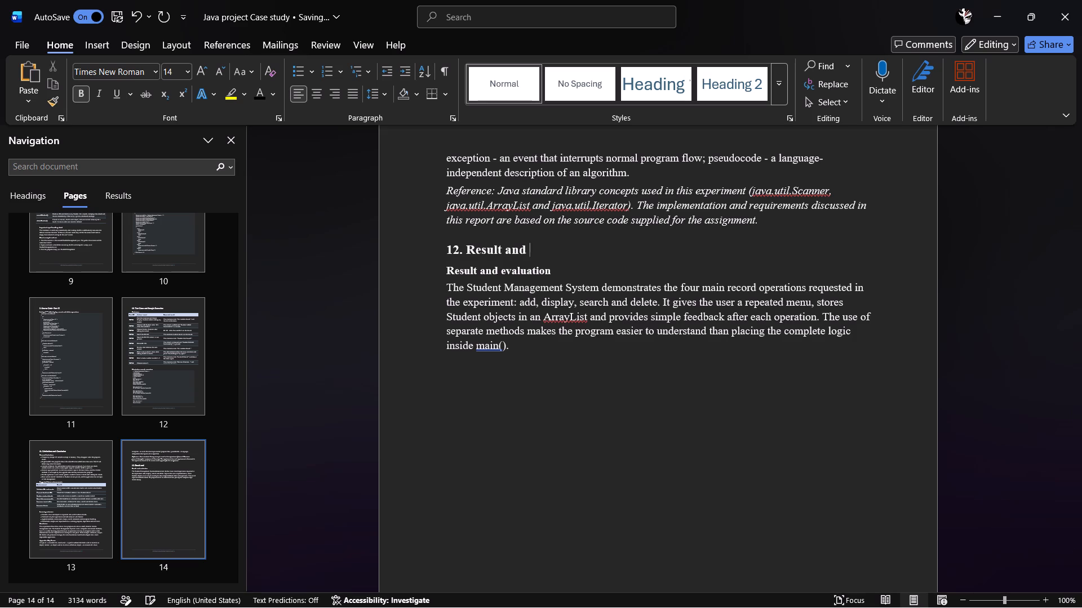
{"action": "key", "text": "s"}
{"action": "type", "text": "creenshot"}
Delete the Enhancement and Benefit table under "Suggested future enhancements" in section 11.
{"action": "scroll", "coordinate": [523, 341], "scroll_direction": "up", "scroll_amount": 20}
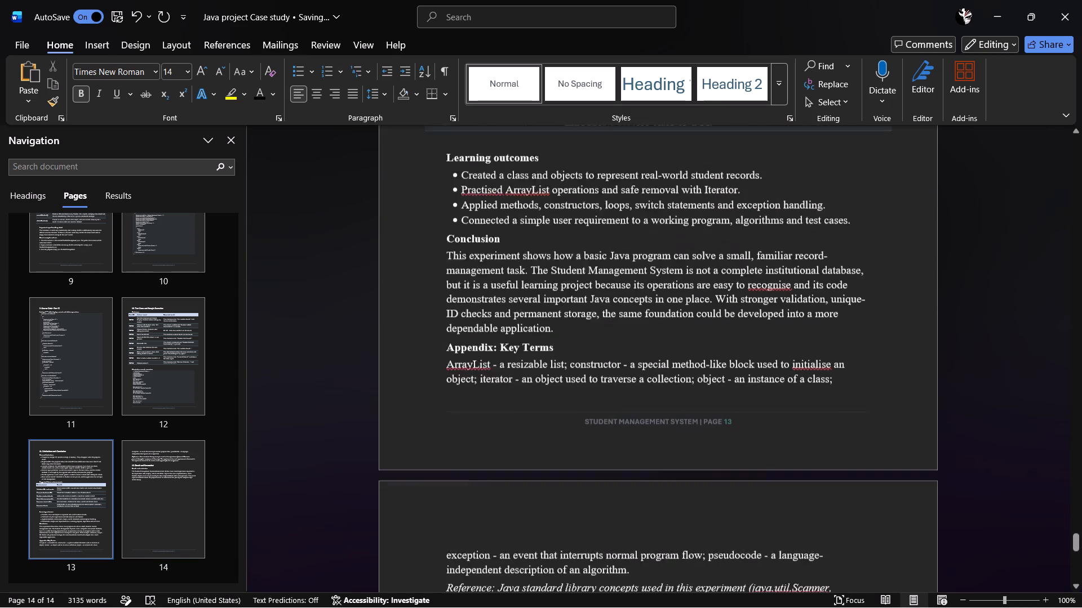
{"action": "scroll", "coordinate": [539, 349], "scroll_direction": "down", "scroll_amount": 15}
{"action": "scroll", "coordinate": [480, 311], "scroll_direction": "up", "scroll_amount": 9}
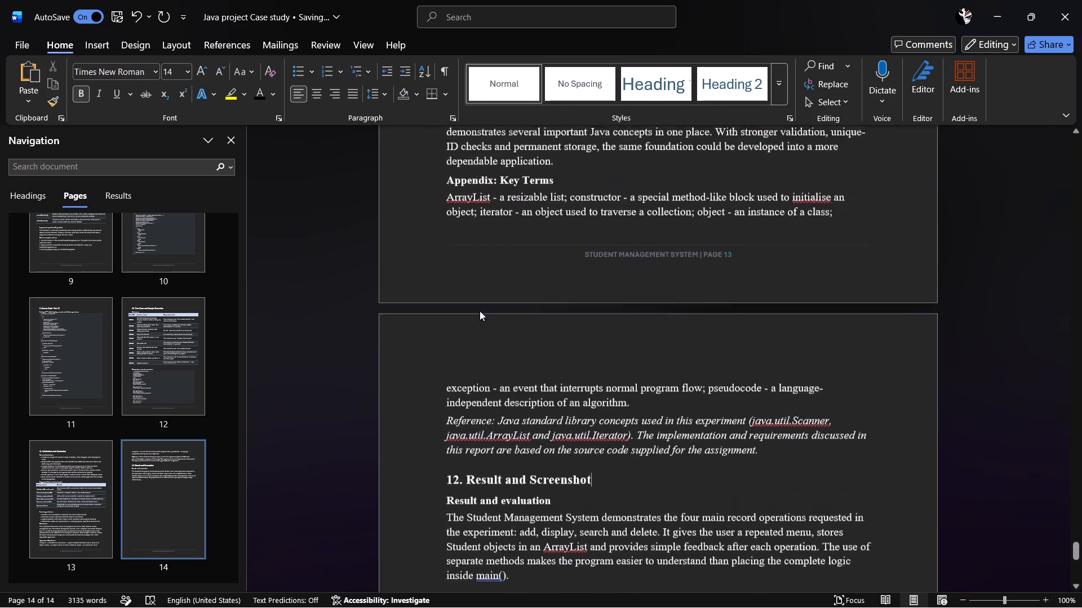
{"action": "scroll", "coordinate": [480, 311], "scroll_direction": "up", "scroll_amount": 10}
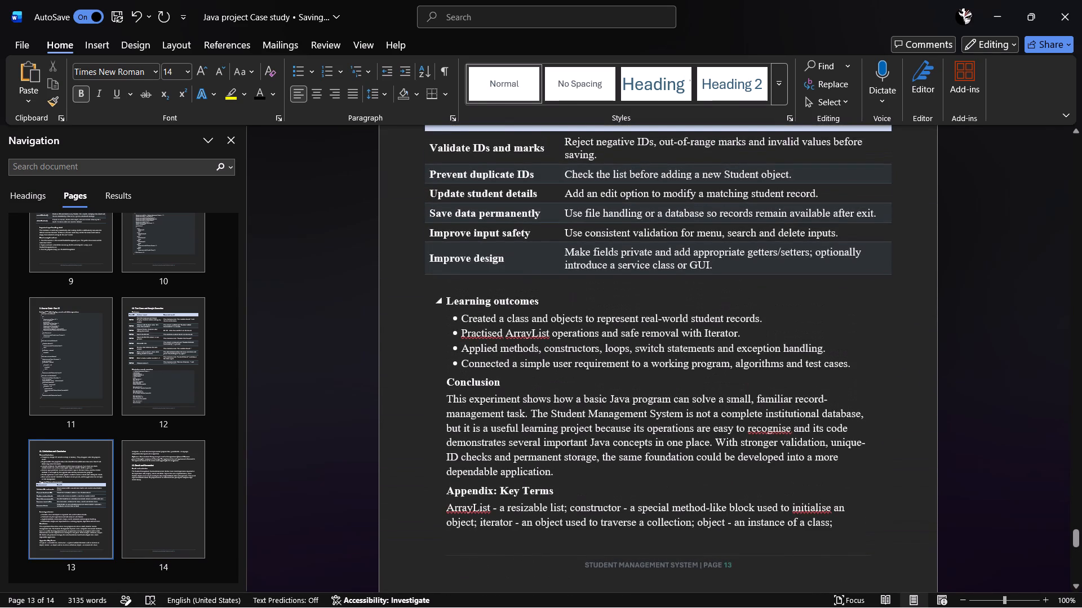
{"action": "scroll", "coordinate": [480, 311], "scroll_direction": "up", "scroll_amount": 8}
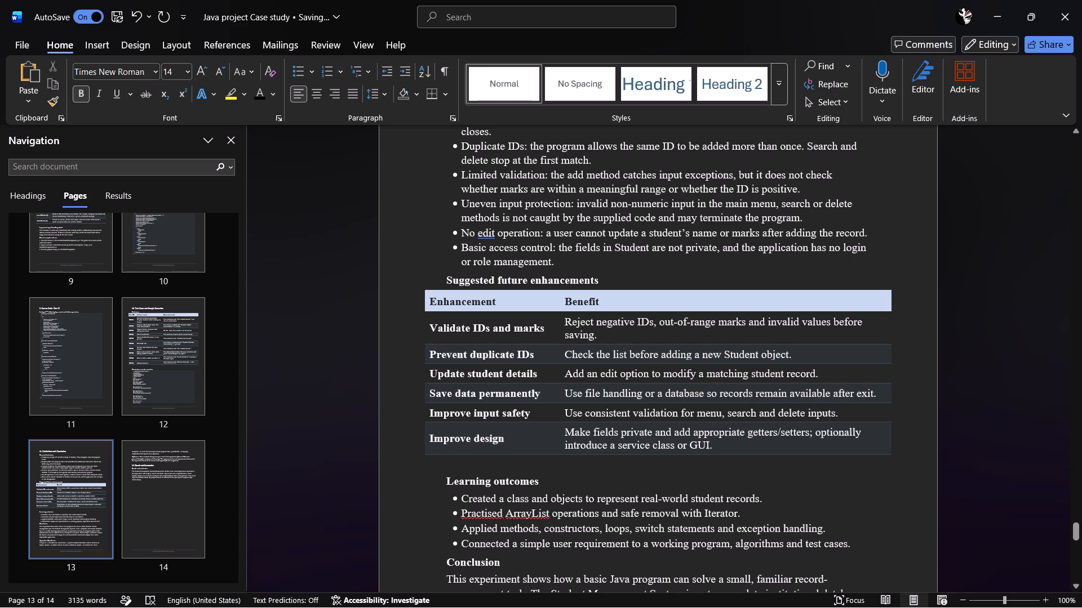
{"action": "left_click_drag", "start_coordinate": [899, 450], "coordinate": [418, 294]}
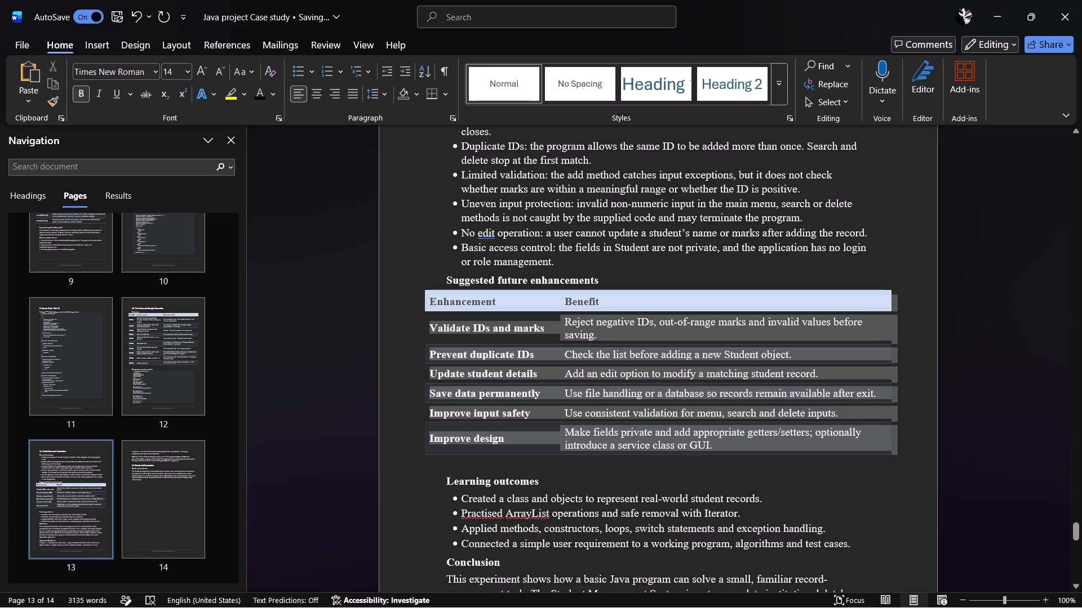
{"action": "left_click_drag", "start_coordinate": [418, 294], "coordinate": [429, 296]}
{"action": "key", "text": "BackSpace"}
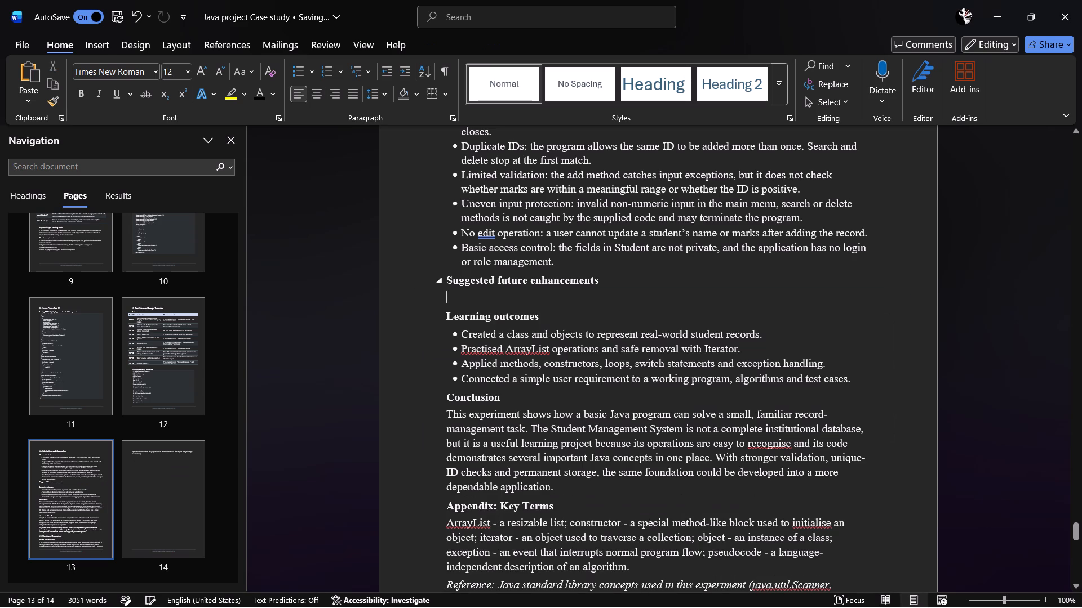
Delete the "Suggested future enhancements" heading and the blank line left around it in section 11.
{"action": "scroll", "coordinate": [450, 283], "scroll_direction": "up", "scroll_amount": 3}
{"action": "left_click_drag", "start_coordinate": [604, 350], "coordinate": [452, 337]}
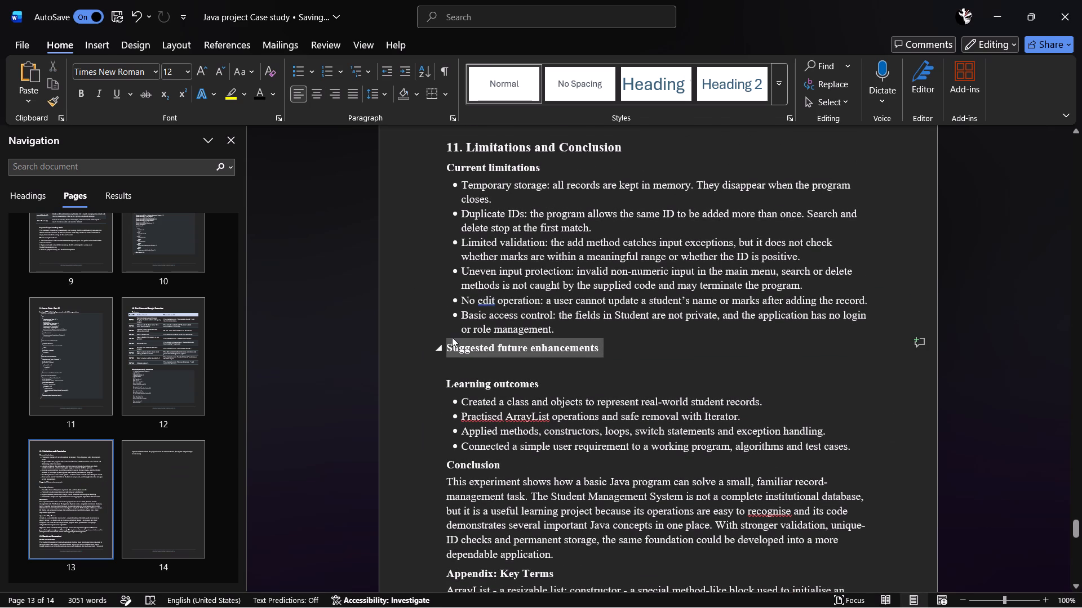
{"action": "left_click", "coordinate": [451, 351]}
{"action": "left_click", "coordinate": [583, 360]}
{"action": "left_click_drag", "start_coordinate": [601, 348], "coordinate": [564, 349]}
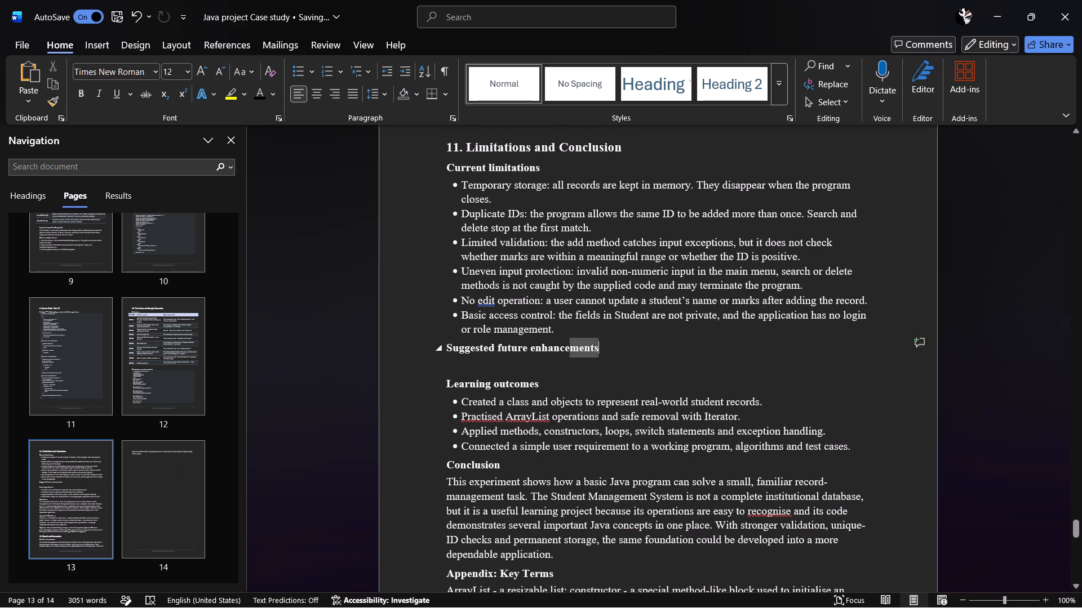
{"action": "left_click_drag", "start_coordinate": [564, 349], "coordinate": [445, 348]}
{"action": "key", "text": "BackSpace"}
{"action": "key", "text": "BackSpace"}
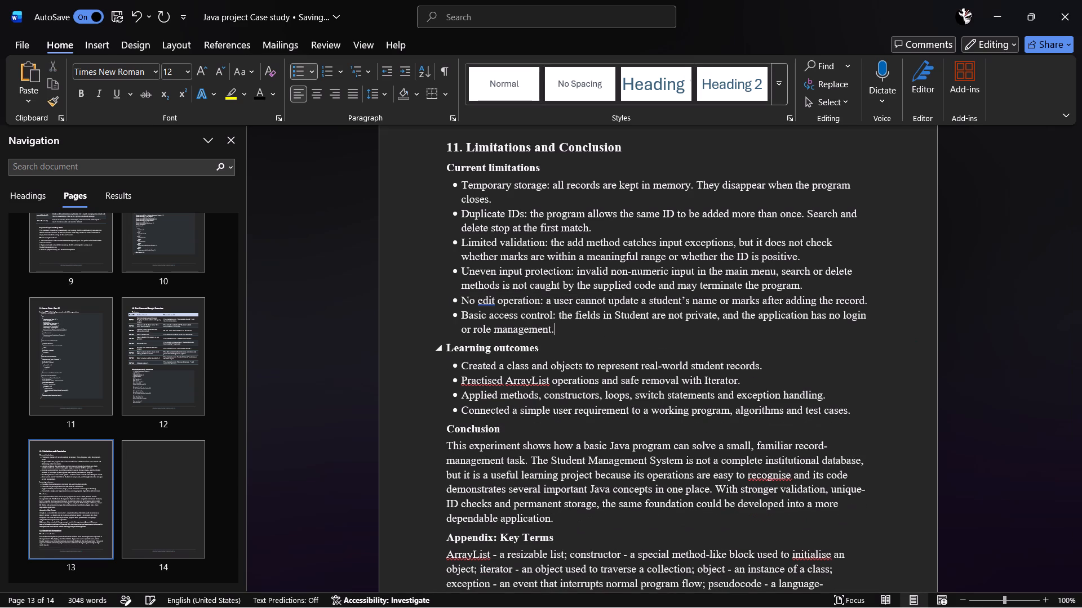
Add blank lines above the "12. Result and Screenshot" heading so that section 12 starts on page 14.
{"action": "scroll", "coordinate": [445, 348], "scroll_direction": "down", "scroll_amount": 13}
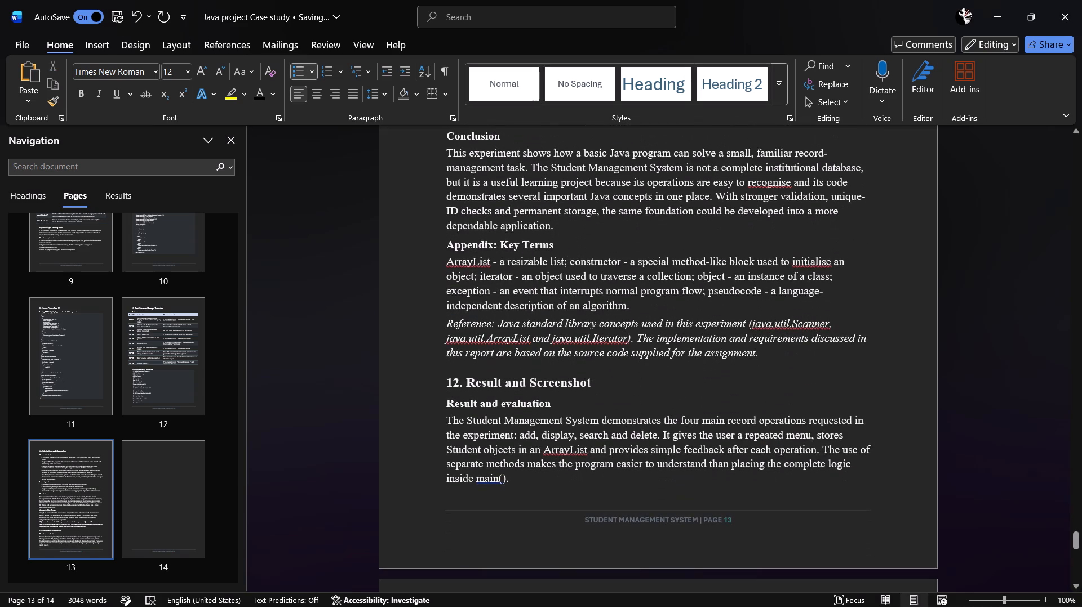
{"action": "left_click", "coordinate": [447, 375]}
{"action": "key", "text": "Return"}
{"action": "key", "text": "Return"}
{"action": "key", "text": "Return"}
{"action": "key", "text": "Return"}
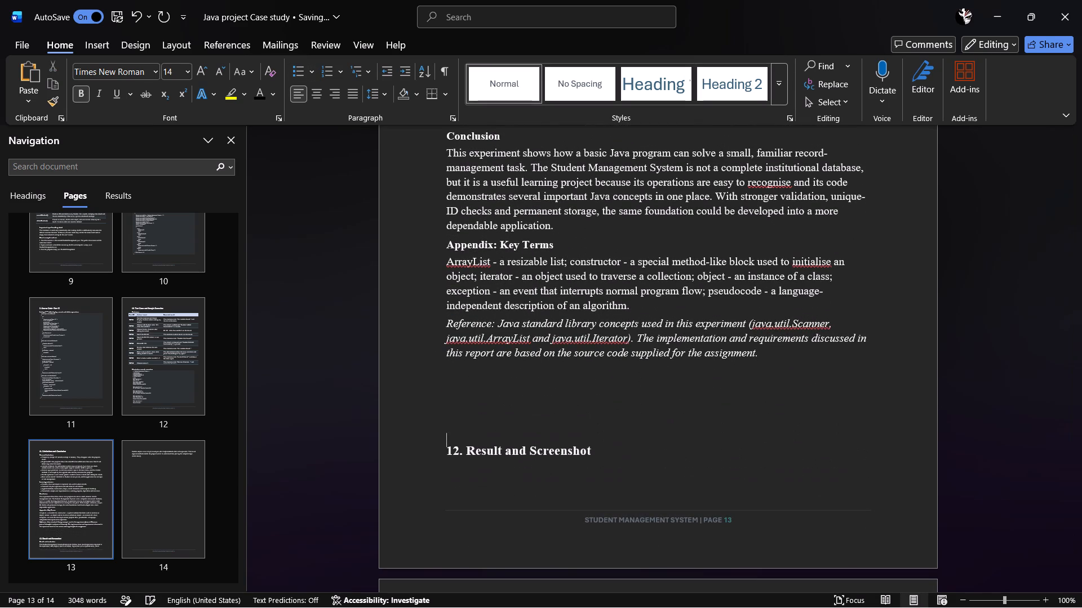
{"action": "key", "text": "Return"}
{"action": "key", "text": "Return"}
{"action": "key", "text": "Return"}
{"action": "key", "text": "Return"}
{"action": "key", "text": "BackSpace"}
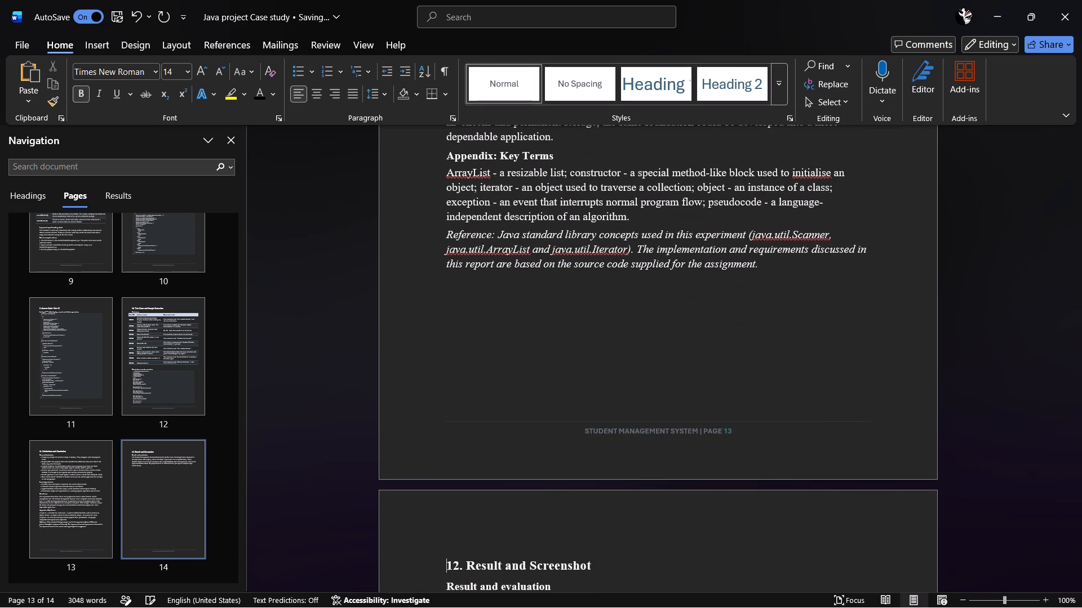
Remove the italic formatting from the whole Reference note at the end of section 11.
{"action": "scroll", "coordinate": [440, 334], "scroll_direction": "up", "scroll_amount": 6}
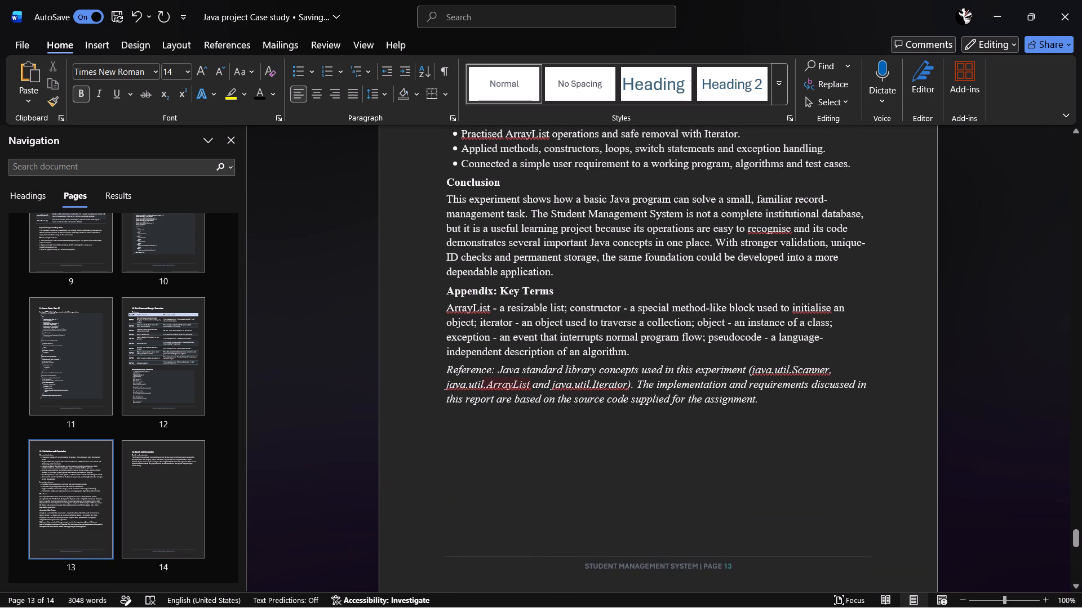
{"action": "left_click", "coordinate": [495, 383]}
{"action": "left_click_drag", "start_coordinate": [766, 401], "coordinate": [664, 400]}
{"action": "left_click_drag", "start_coordinate": [664, 400], "coordinate": [426, 374]}
{"action": "left_click", "coordinate": [442, 431]}
{"action": "left_click_drag", "start_coordinate": [771, 406], "coordinate": [436, 377]}
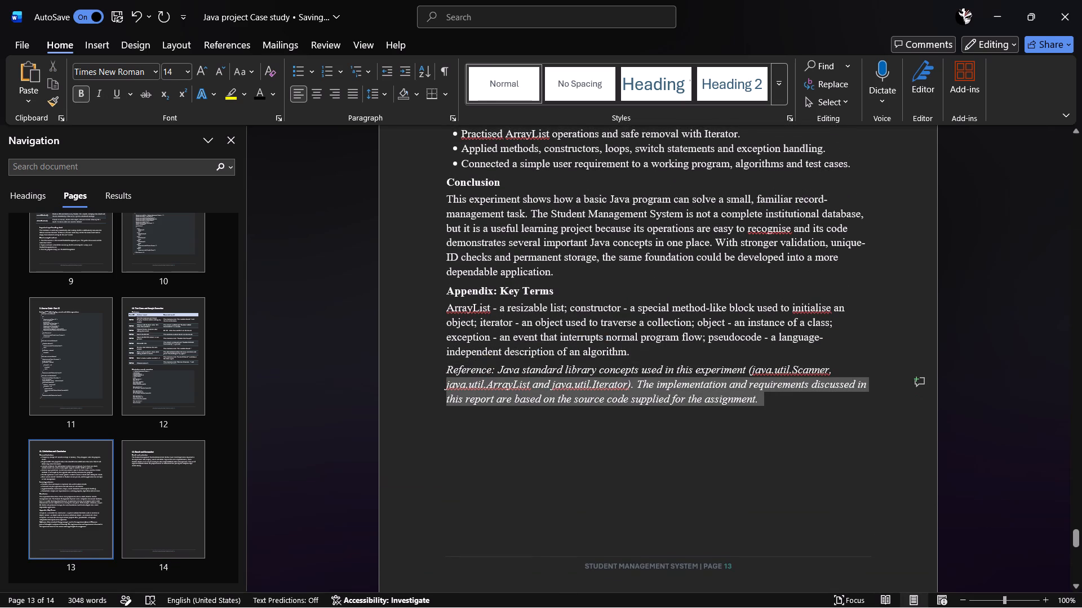
{"action": "left_click_drag", "start_coordinate": [436, 377], "coordinate": [436, 373]}
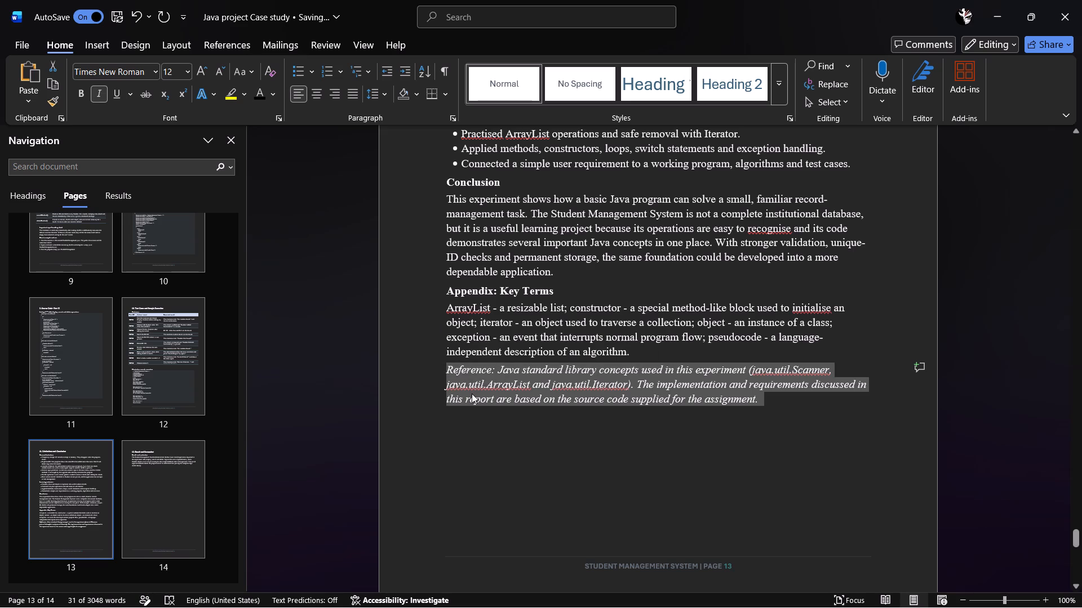
{"action": "left_click", "coordinate": [95, 91]}
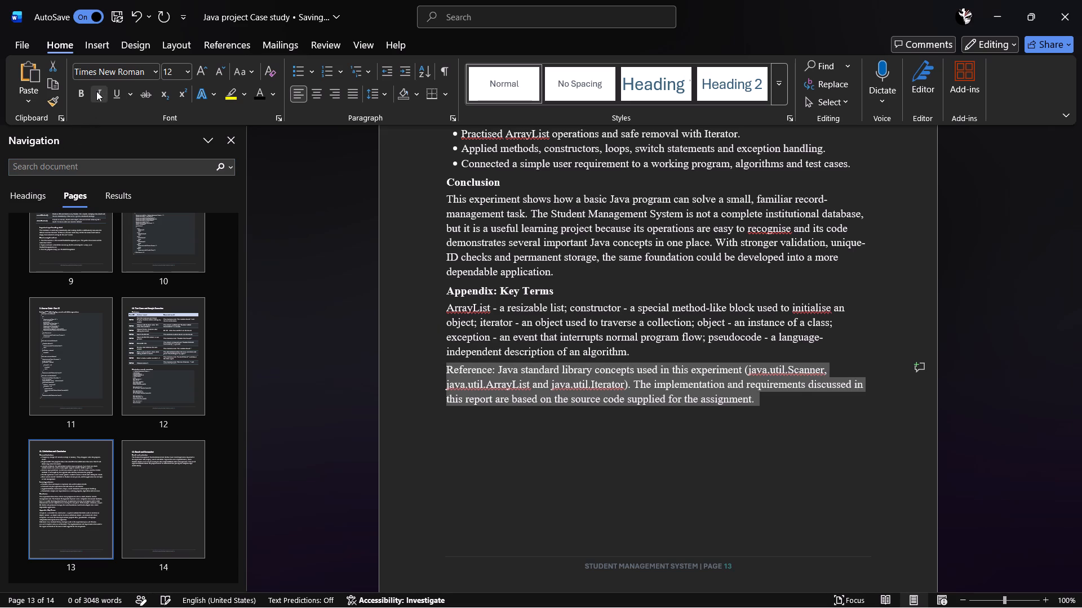
Move the Reference note below the "Result and evaluation" paragraph, adding blank lines above heading 12 to keep it on page 14.
{"action": "key", "text": "ctrl+x"}
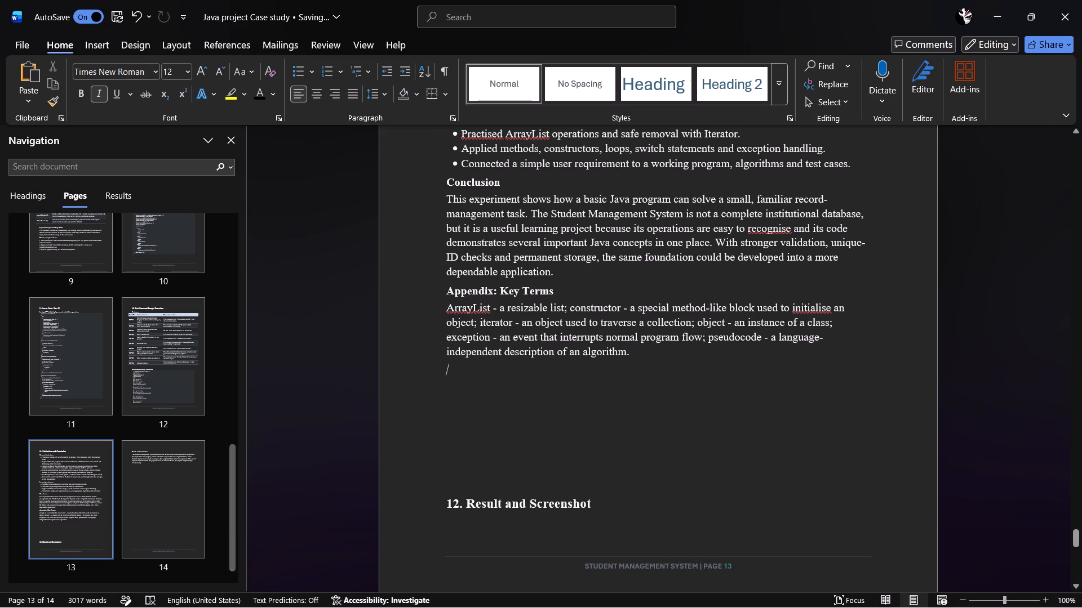
{"action": "left_click", "coordinate": [445, 494]}
{"action": "left_click", "coordinate": [436, 506]}
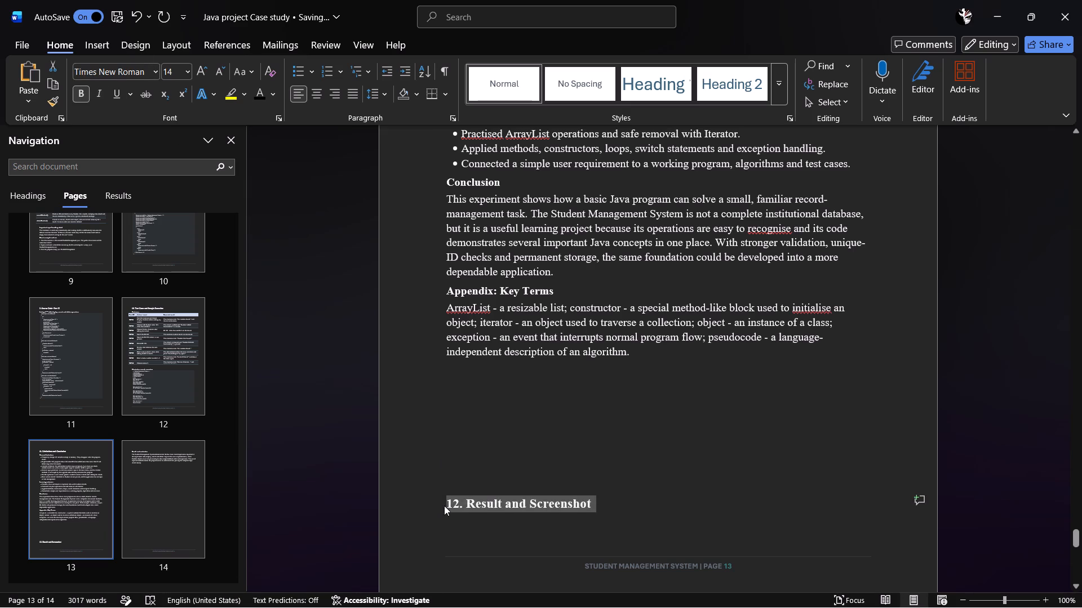
{"action": "left_click", "coordinate": [444, 506]}
{"action": "key", "text": "Return"}
{"action": "key", "text": "Return"}
{"action": "key", "text": "Return"}
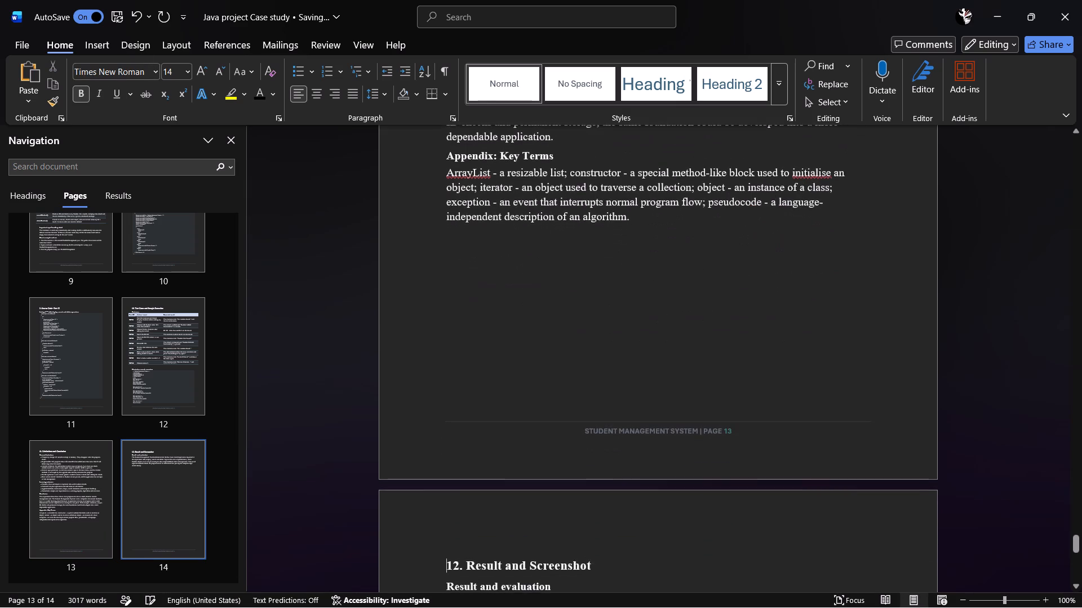
{"action": "scroll", "coordinate": [481, 462], "scroll_direction": "down", "scroll_amount": 20}
{"action": "scroll", "coordinate": [481, 462], "scroll_direction": "down", "scroll_amount": 8}
{"action": "scroll", "coordinate": [584, 412], "scroll_direction": "down", "scroll_amount": 6}
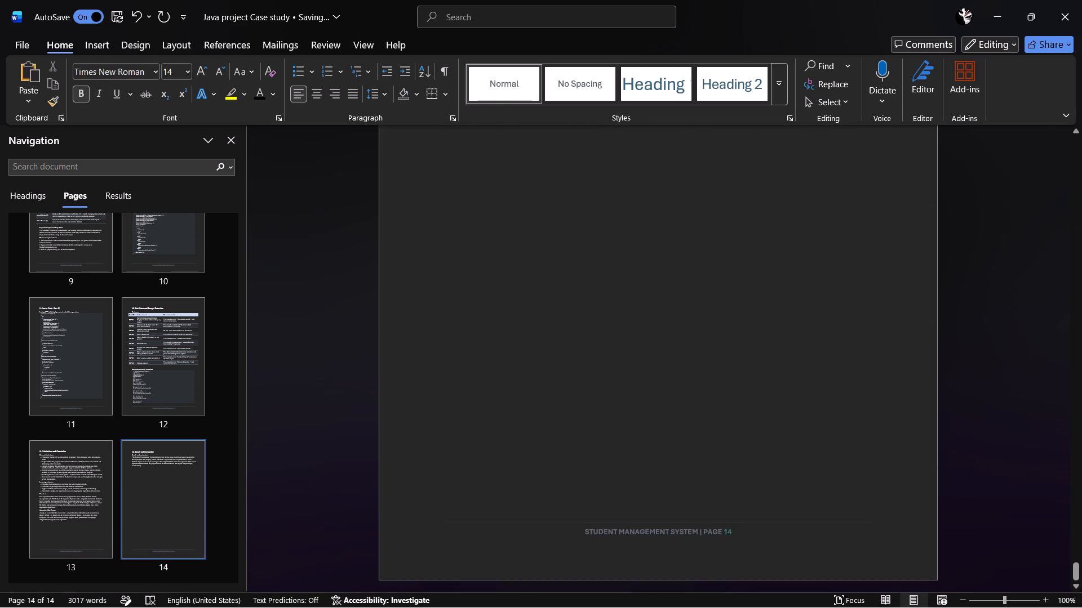
{"action": "left_click", "coordinate": [535, 476]}
{"action": "scroll", "coordinate": [524, 431], "scroll_direction": "up", "scroll_amount": 4}
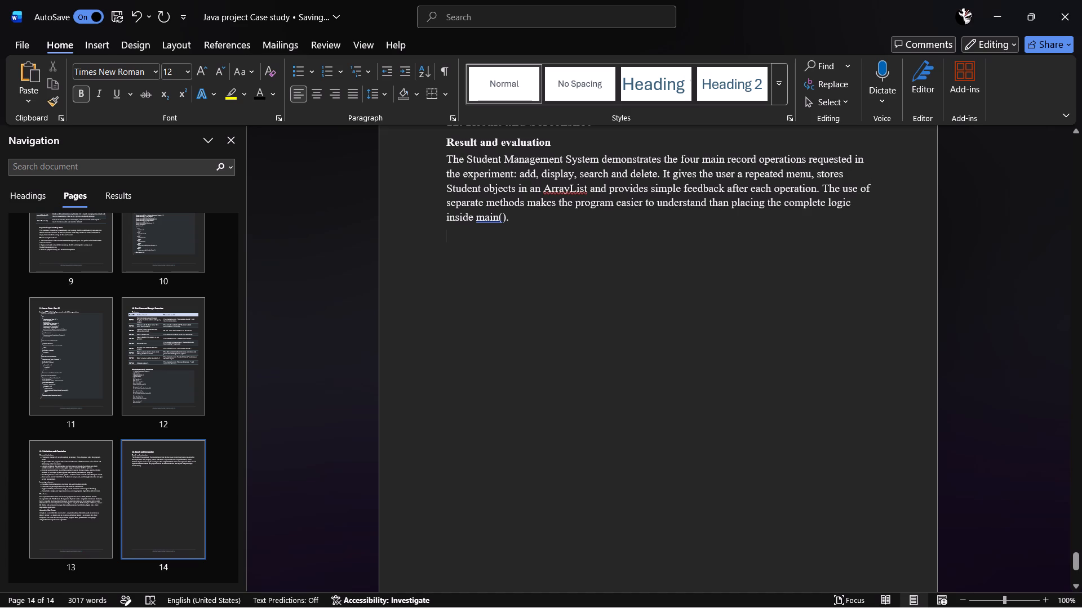
{"action": "key", "text": "ctrl+v"}
{"action": "scroll", "coordinate": [532, 406], "scroll_direction": "up", "scroll_amount": 11}
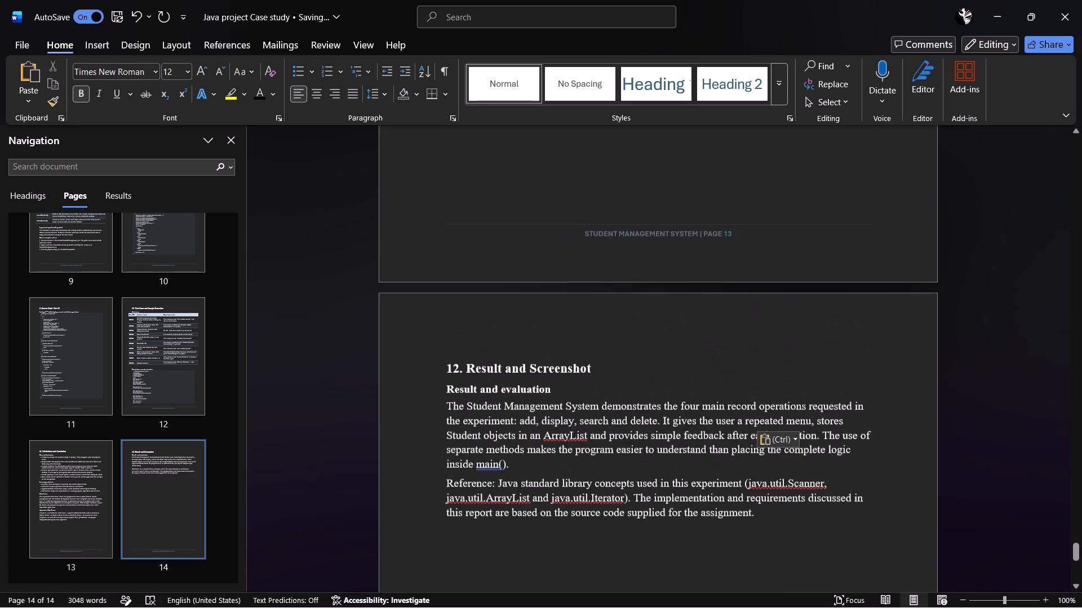
Set 1.5 line spacing for section 11, from "Current limitations" through the "Appendix: Key Terms" paragraph.
{"action": "scroll", "coordinate": [538, 464], "scroll_direction": "up", "scroll_amount": 17}
{"action": "scroll", "coordinate": [533, 454], "scroll_direction": "up", "scroll_amount": 11}
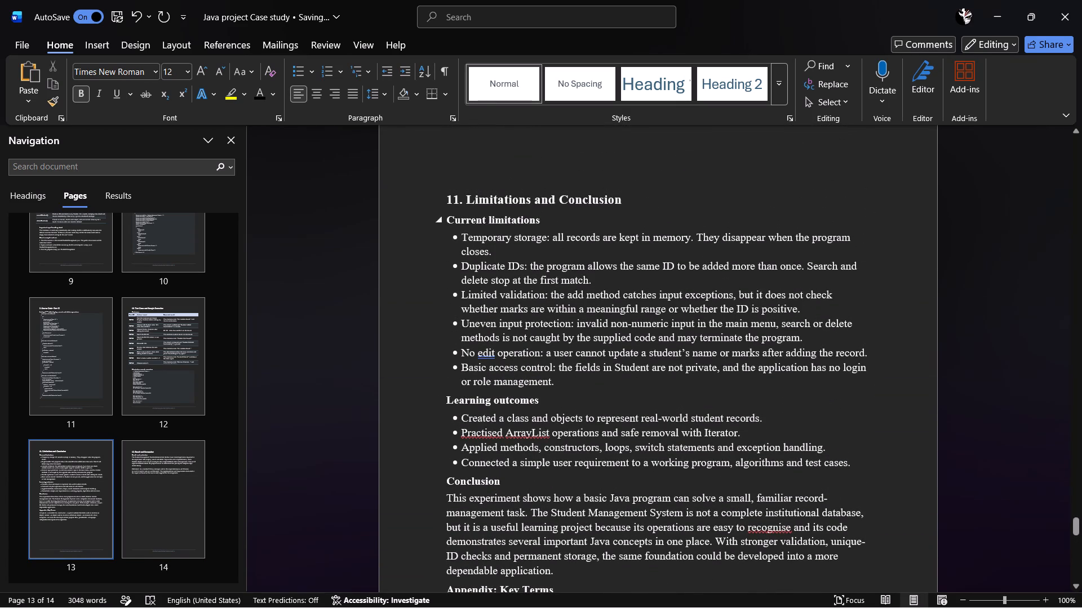
{"action": "left_click_drag", "start_coordinate": [445, 220], "coordinate": [616, 495]}
{"action": "scroll", "coordinate": [537, 442], "scroll_direction": "down", "scroll_amount": 7}
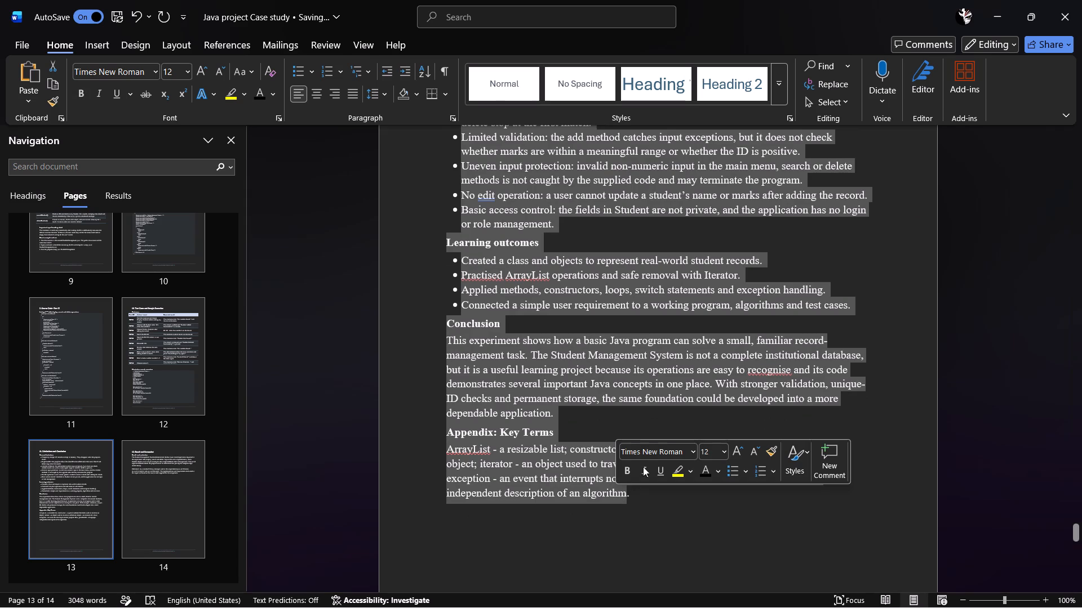
{"action": "left_click", "coordinate": [377, 96]}
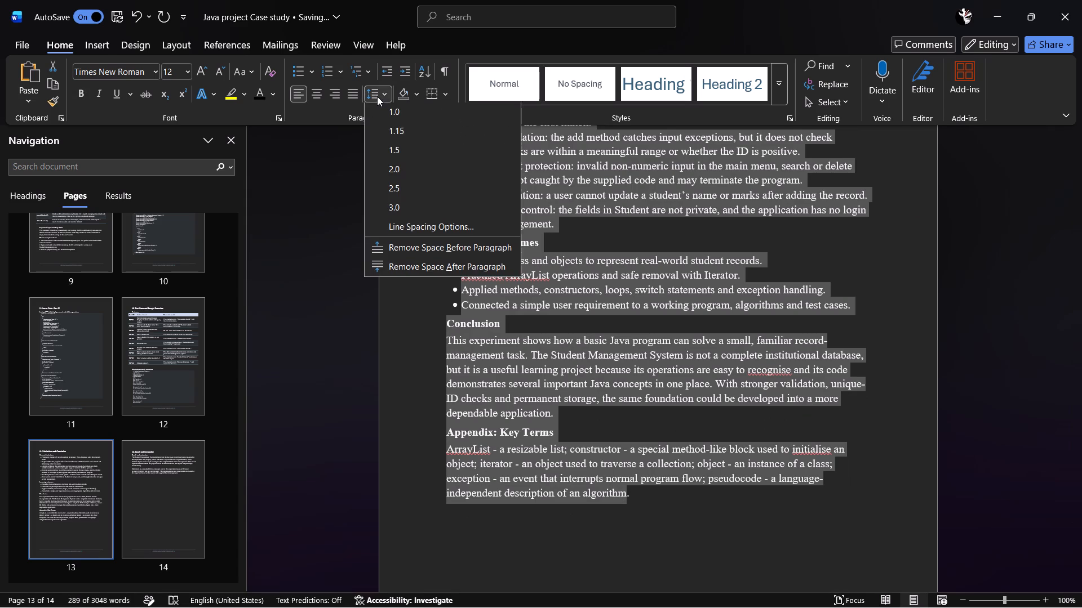
{"action": "left_click", "coordinate": [396, 153]}
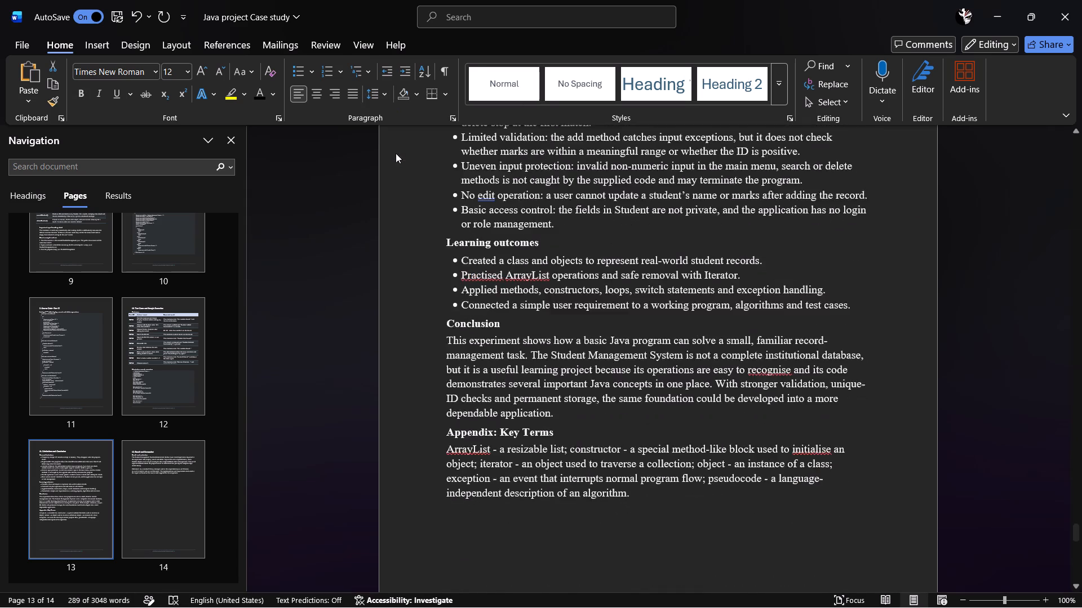
{"action": "left_click", "coordinate": [444, 341]}
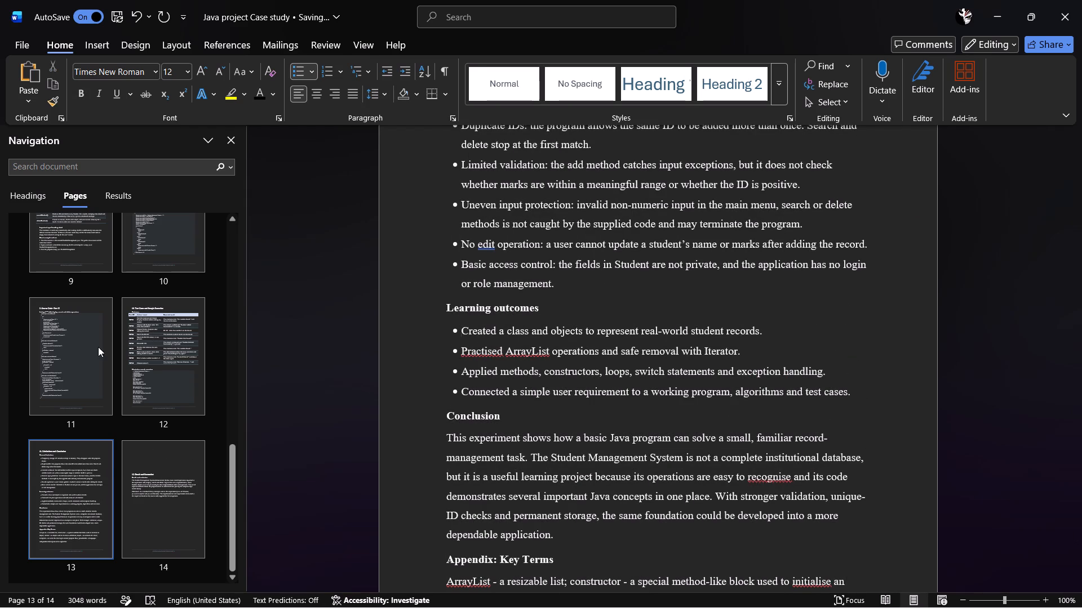
Check the line spacing and layout of the earlier sections on other pages against section 11.
{"action": "left_click", "coordinate": [147, 354]}
{"action": "scroll", "coordinate": [147, 354], "scroll_direction": "up", "scroll_amount": 2}
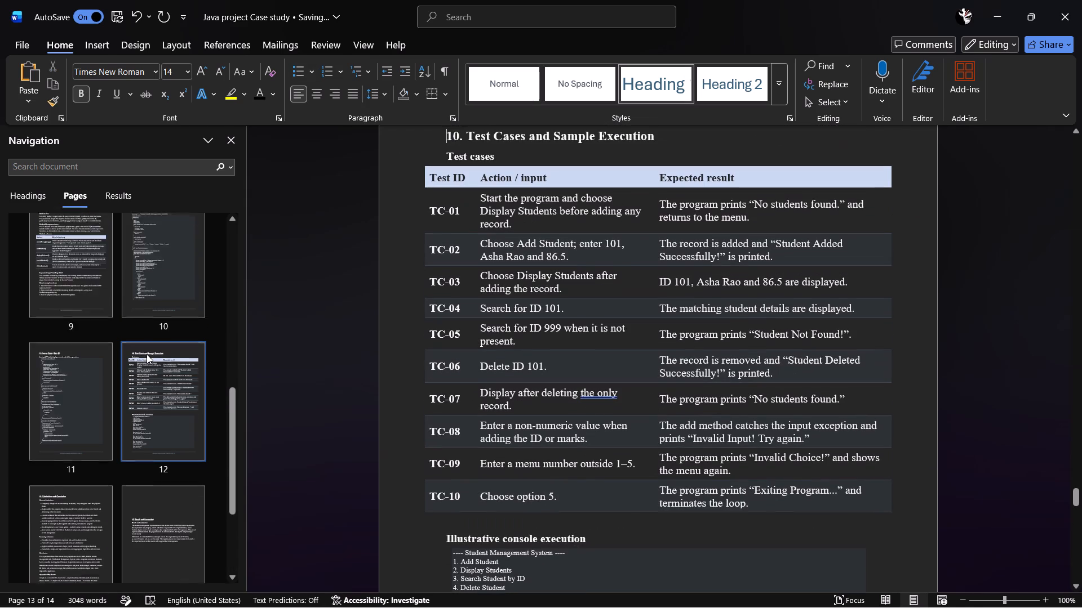
{"action": "scroll", "coordinate": [147, 354], "scroll_direction": "up", "scroll_amount": 2}
{"action": "left_click", "coordinate": [152, 428]}
{"action": "left_click", "coordinate": [85, 424]}
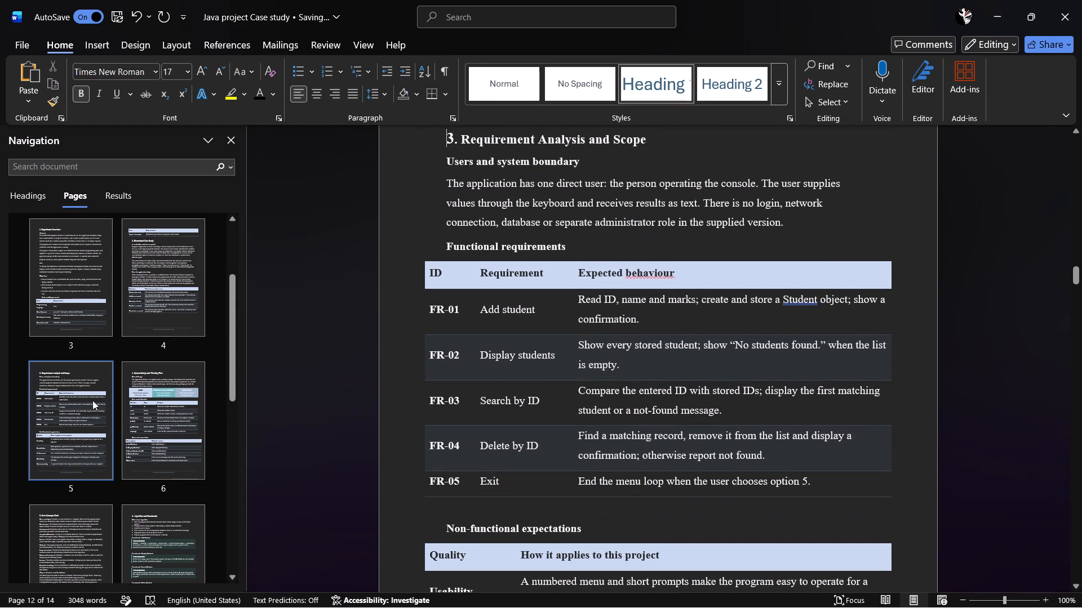
{"action": "left_click", "coordinate": [166, 276]}
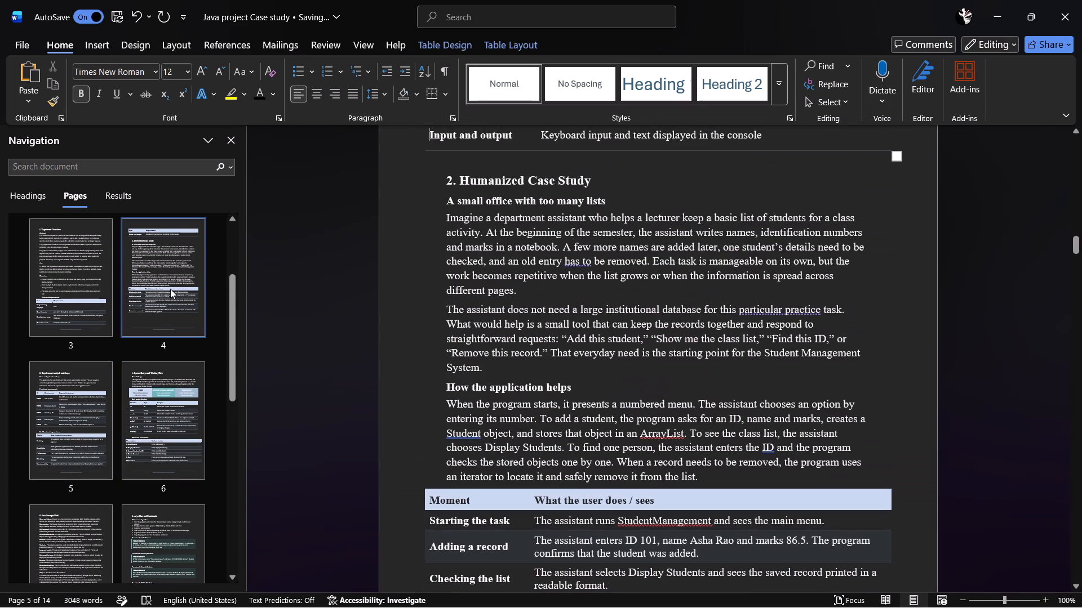
{"action": "scroll", "coordinate": [179, 312], "scroll_direction": "down", "scroll_amount": 19}
{"action": "left_click", "coordinate": [114, 409]}
{"action": "left_click", "coordinate": [94, 458]}
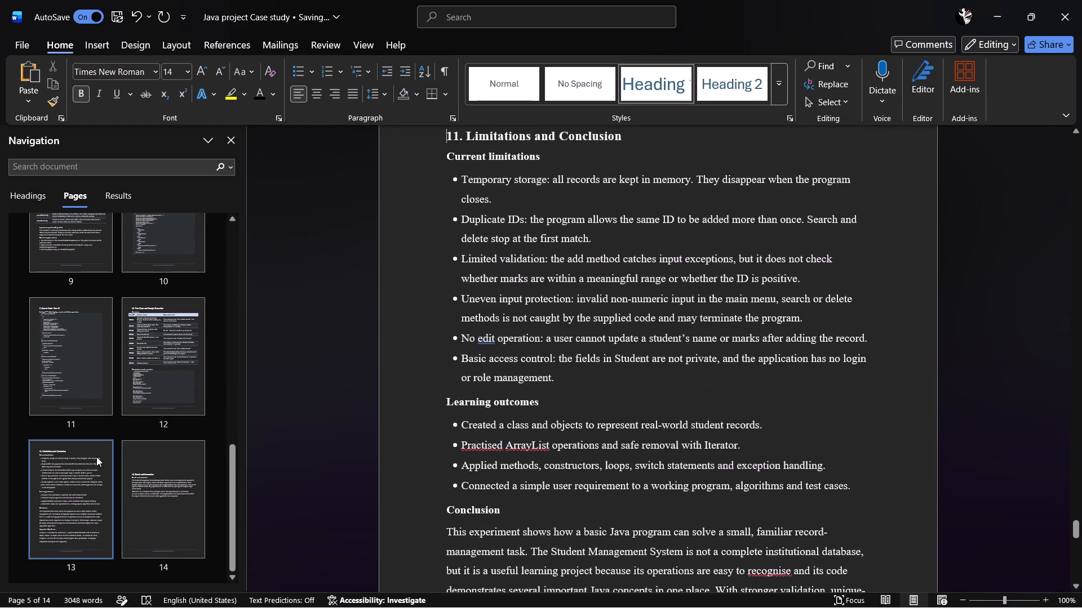
Remove the excess blank lines above "12. Result and Screenshot" so the heading sits at the top of page 14.
{"action": "scroll", "coordinate": [504, 346], "scroll_direction": "down", "scroll_amount": 13}
{"action": "scroll", "coordinate": [505, 348], "scroll_direction": "up", "scroll_amount": 4}
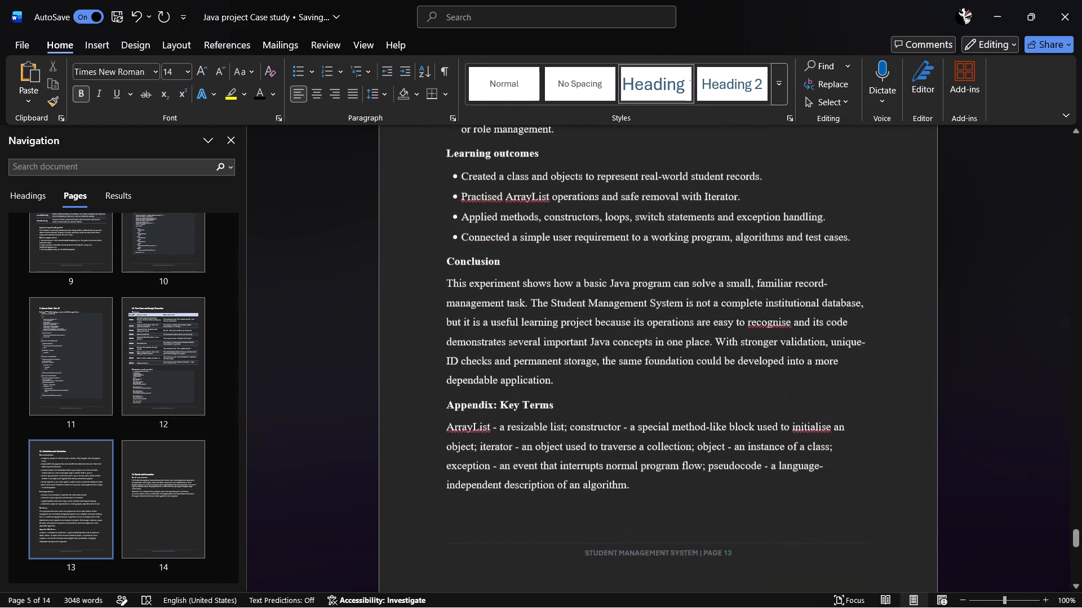
{"action": "scroll", "coordinate": [505, 348], "scroll_direction": "down", "scroll_amount": 12}
{"action": "scroll", "coordinate": [505, 348], "scroll_direction": "down", "scroll_amount": 9}
{"action": "left_click", "coordinate": [473, 381]}
{"action": "left_click", "coordinate": [434, 408]}
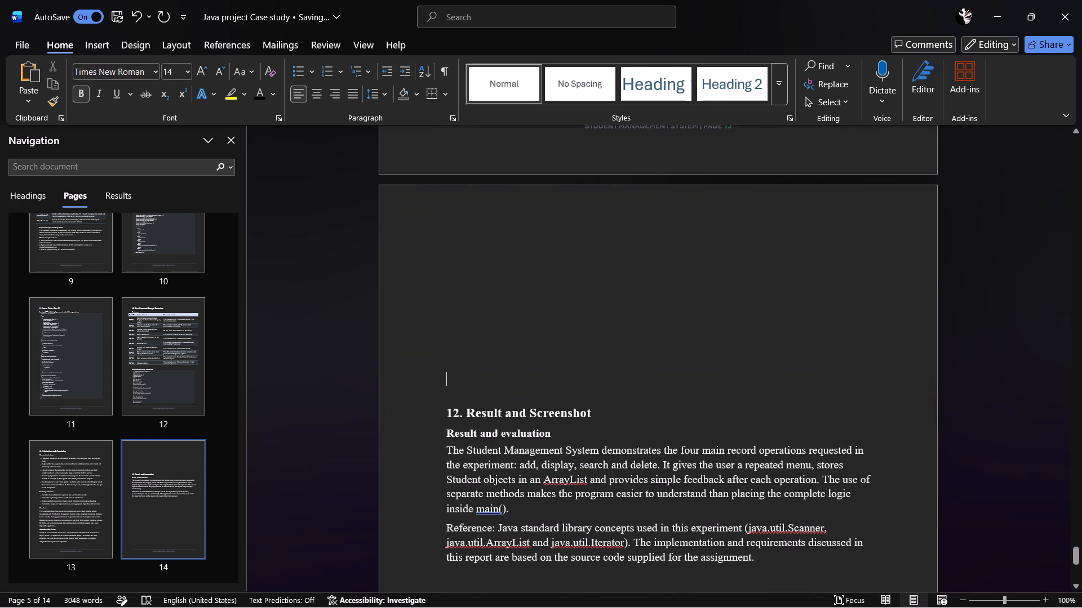
{"action": "left_click", "coordinate": [442, 409]}
{"action": "key", "text": "BackSpace"}
{"action": "key", "text": "BackSpace"}
{"action": "key", "text": "BackSpace"}
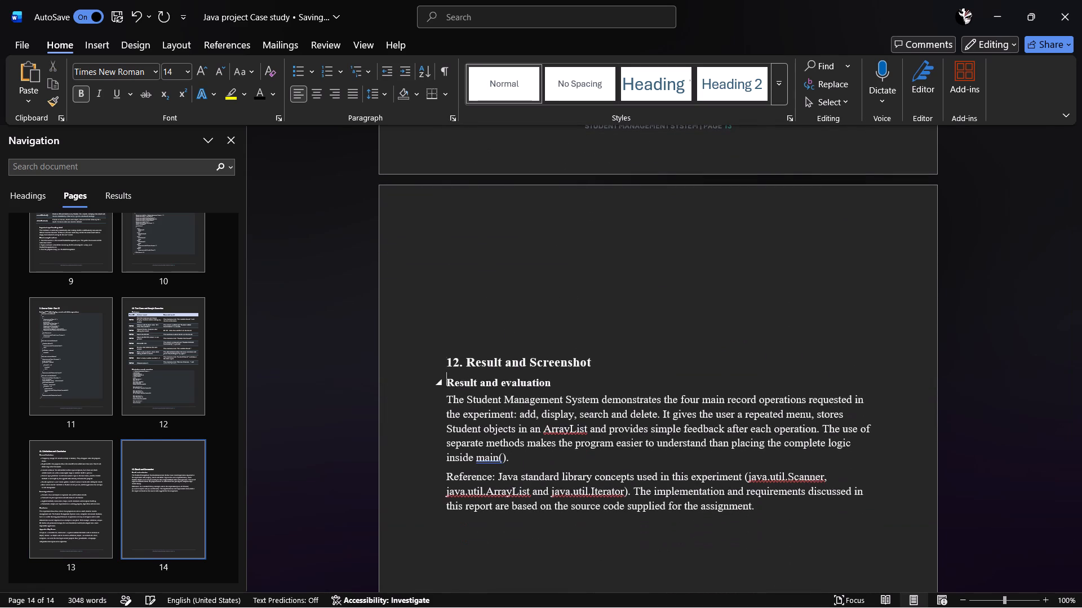
{"action": "key", "text": "BackSpace"}
{"action": "key", "text": "BackSpace"}
{"action": "key", "text": "BackSpace"}
{"action": "key", "text": "BackSpace"}
{"action": "key", "text": "BackSpace"}
{"action": "key", "text": "BackSpace"}
{"action": "key", "text": "BackSpace"}
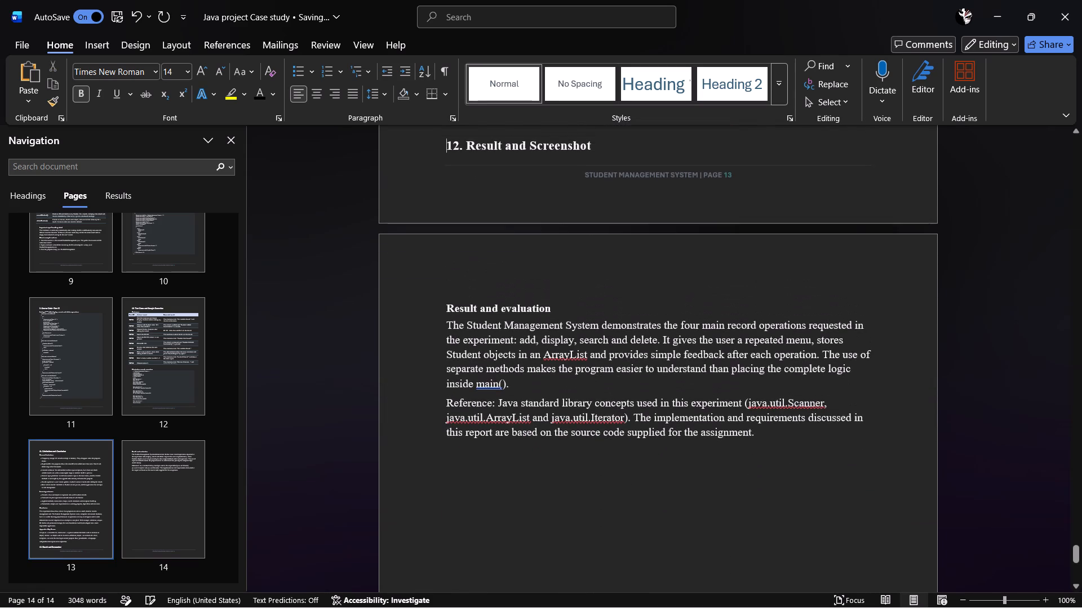
{"action": "key", "text": "Return"}
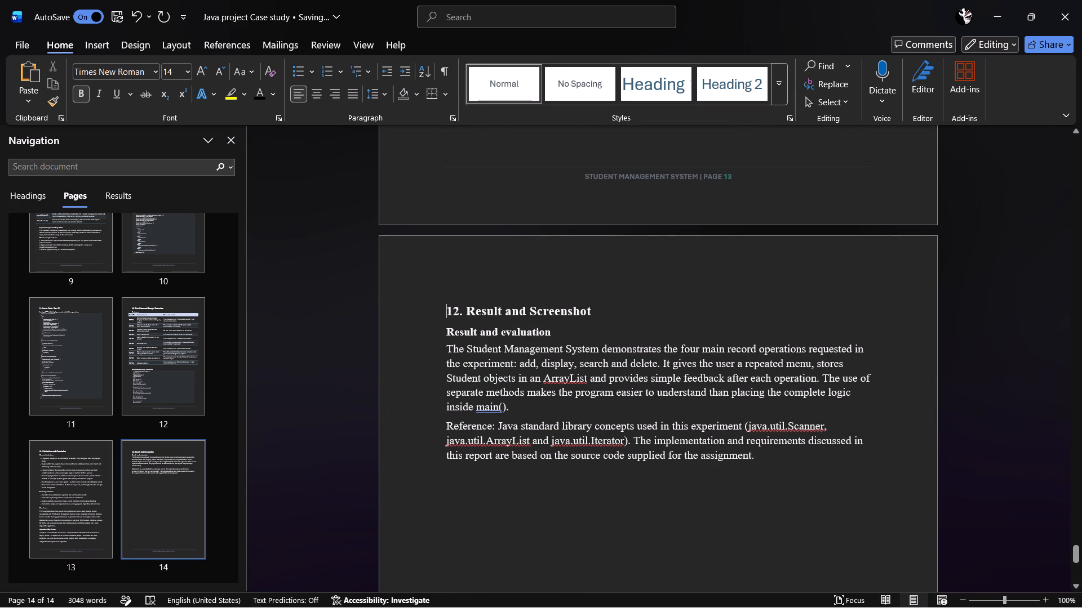
Insert two blank lines between the "Result and evaluation" paragraph and the Reference note in section 12.
{"action": "scroll", "coordinate": [540, 380], "scroll_direction": "down", "scroll_amount": 6}
{"action": "left_click", "coordinate": [523, 278]}
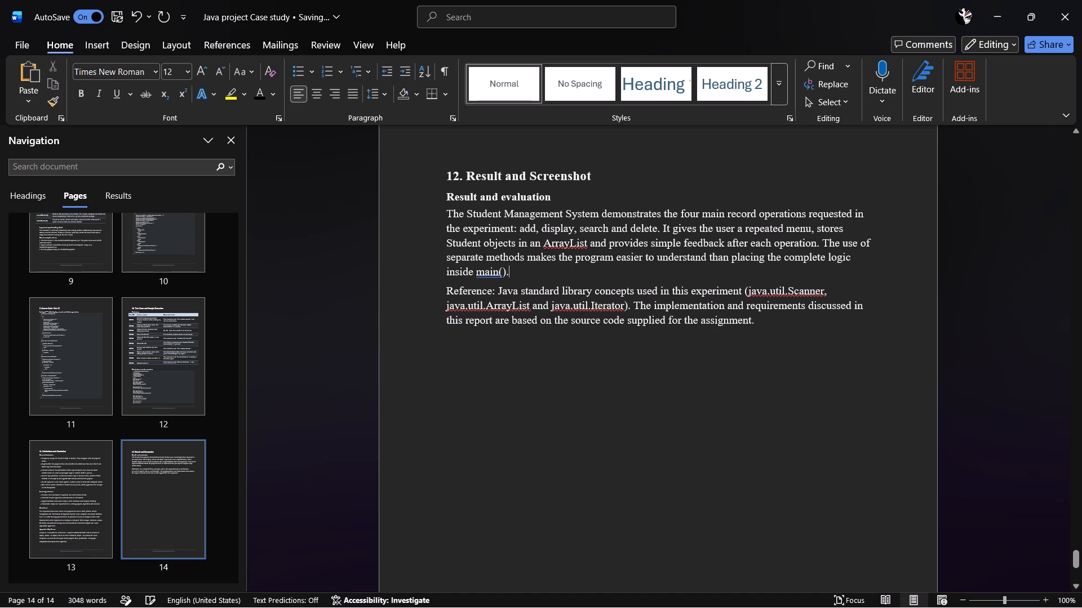
{"action": "key", "text": "Return"}
{"action": "key", "text": "Return"}
{"action": "scroll", "coordinate": [523, 278], "scroll_direction": "down", "scroll_amount": 6}
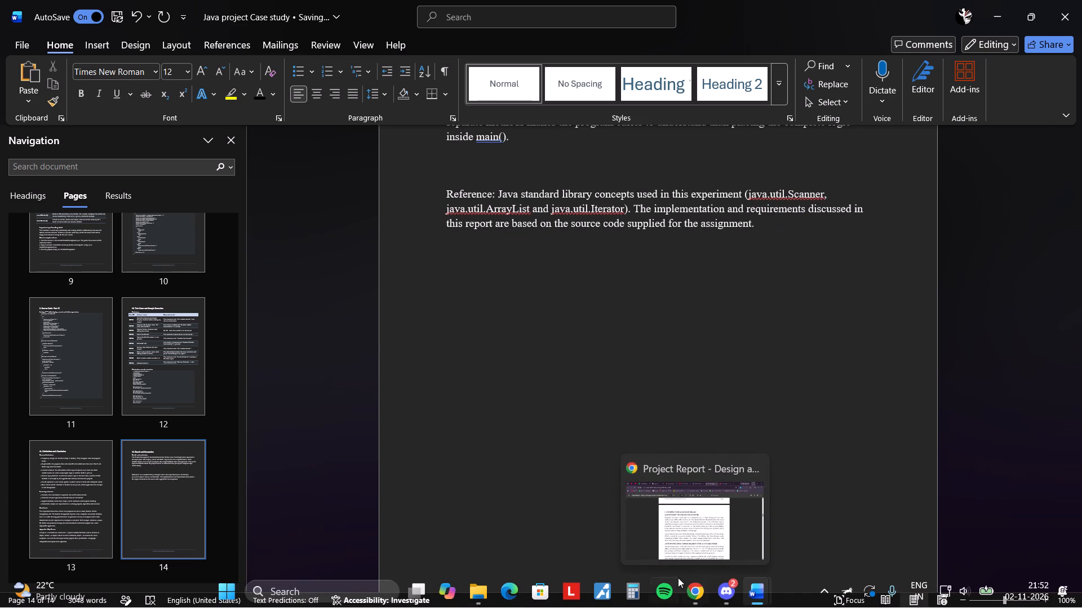
{"action": "left_click", "coordinate": [475, 585]}
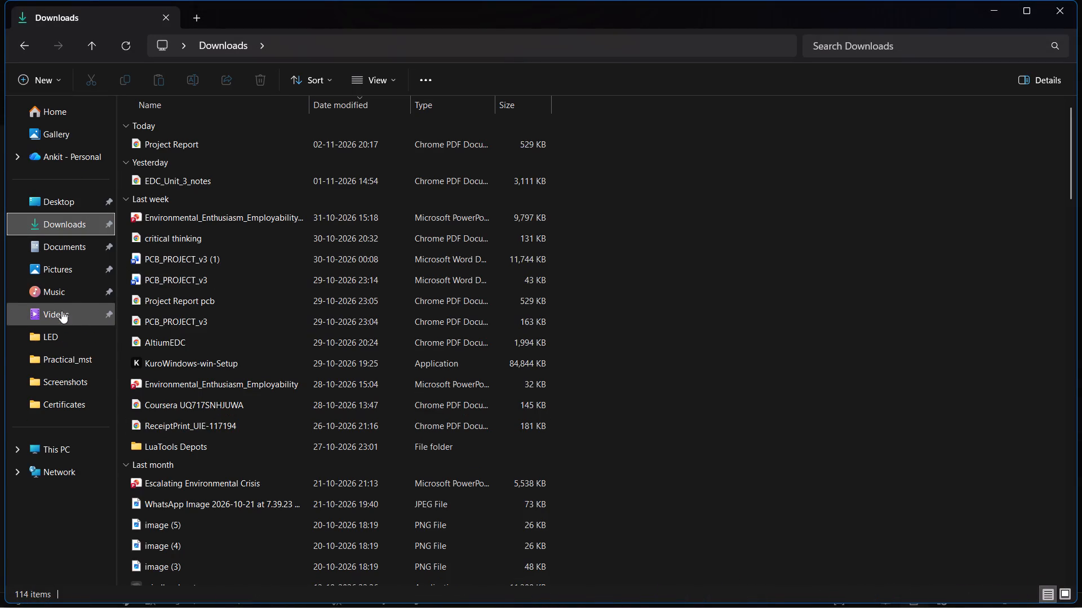
{"action": "left_click", "coordinate": [63, 274]}
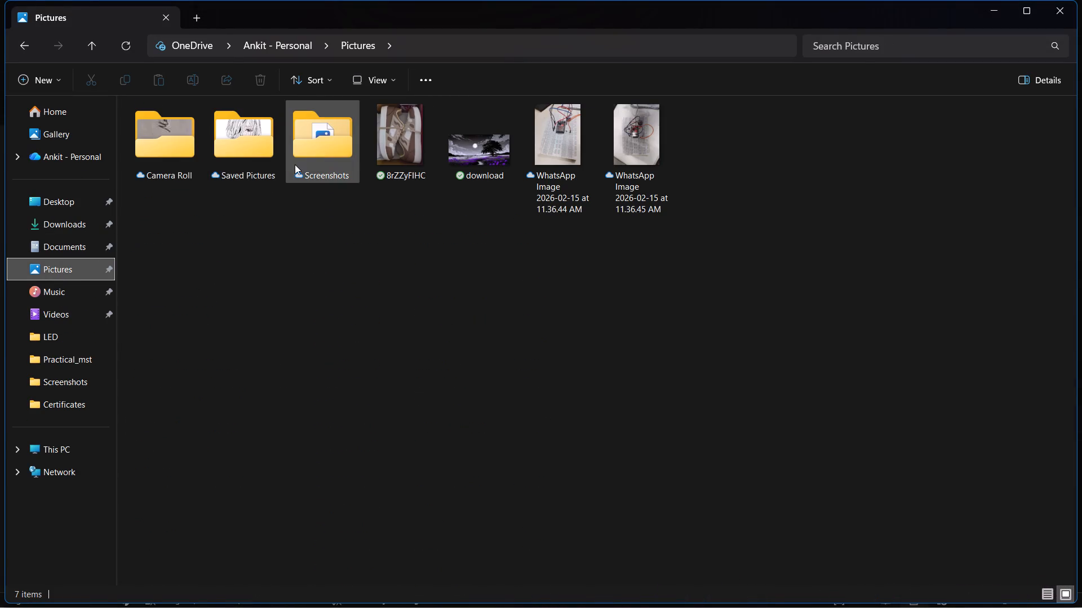
{"action": "double_click", "coordinate": [304, 163]}
{"action": "scroll", "coordinate": [494, 369], "scroll_direction": "down", "scroll_amount": 13}
{"action": "scroll", "coordinate": [522, 409], "scroll_direction": "down", "scroll_amount": 6}
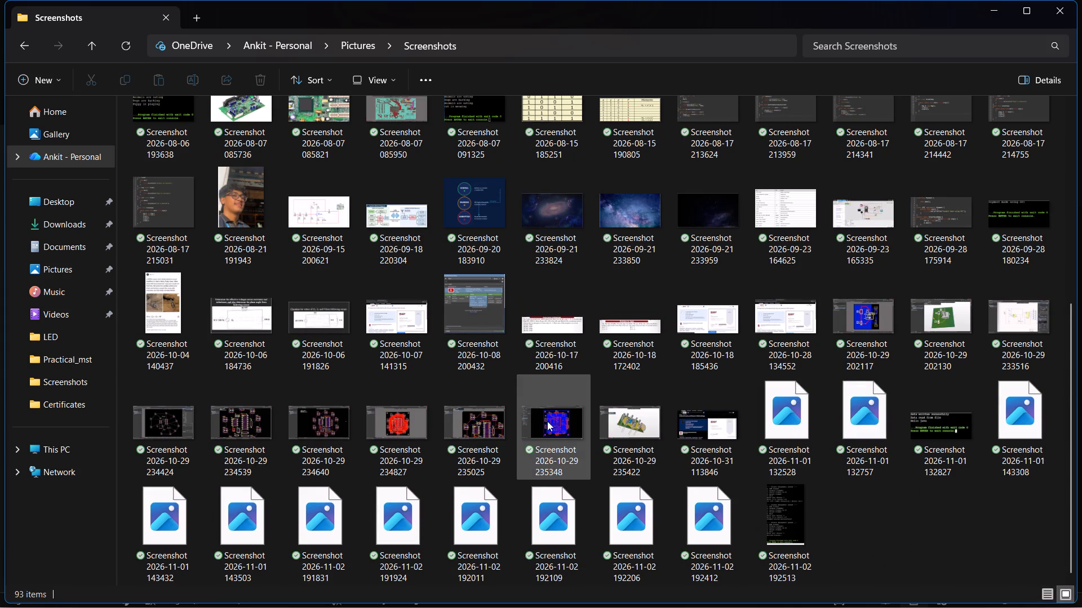
{"action": "left_click_drag", "start_coordinate": [916, 516], "coordinate": [679, 527]}
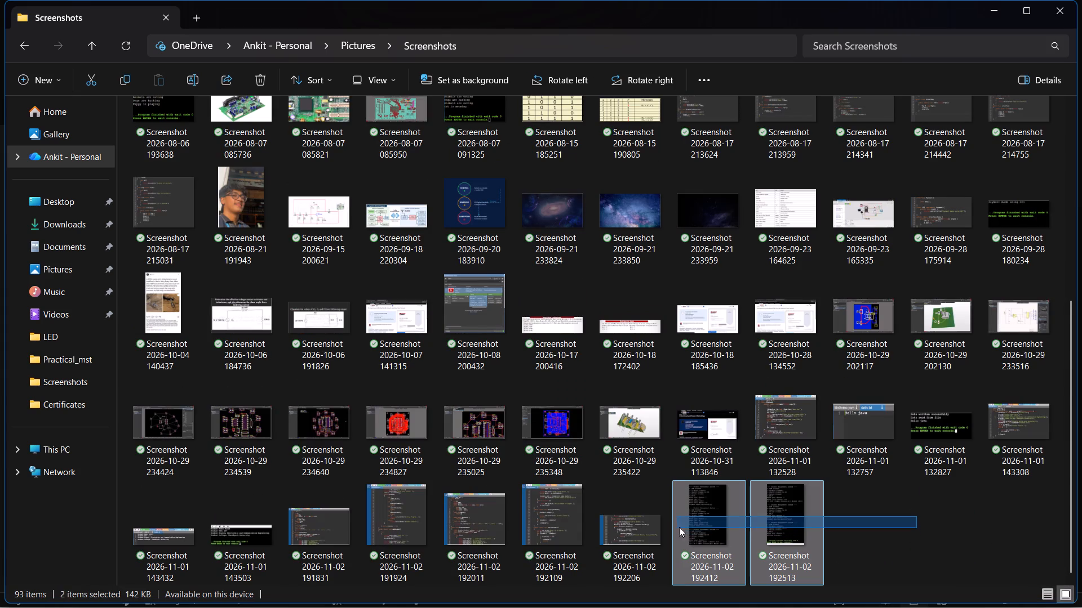
{"action": "left_click_drag", "start_coordinate": [679, 527], "coordinate": [642, 543]}
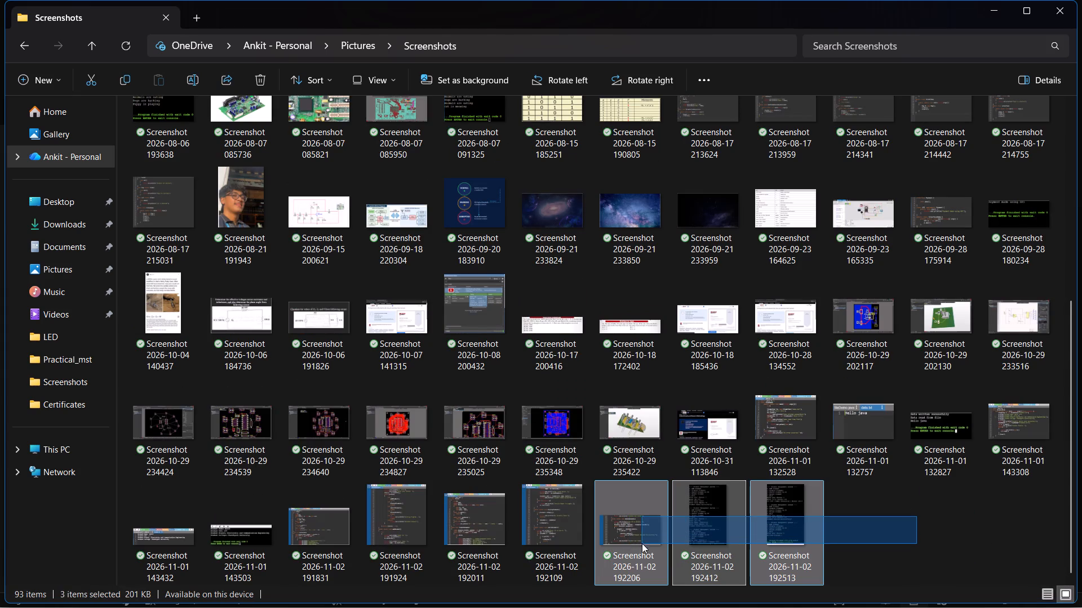
{"action": "left_click_drag", "start_coordinate": [642, 543], "coordinate": [679, 543]}
{"action": "right_click", "coordinate": [708, 526]}
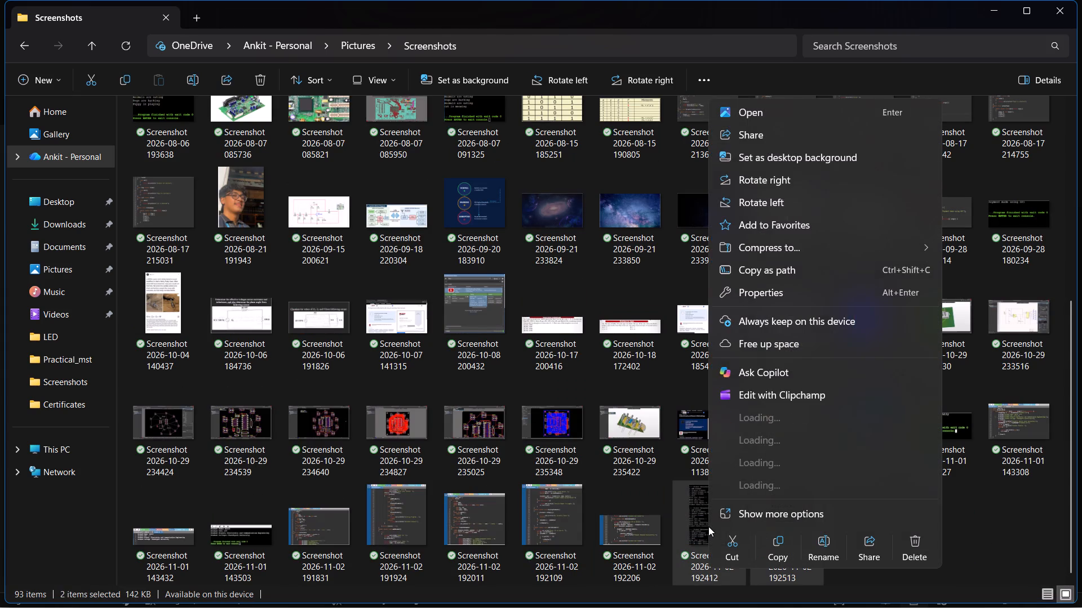
{"action": "left_click", "coordinate": [768, 551]}
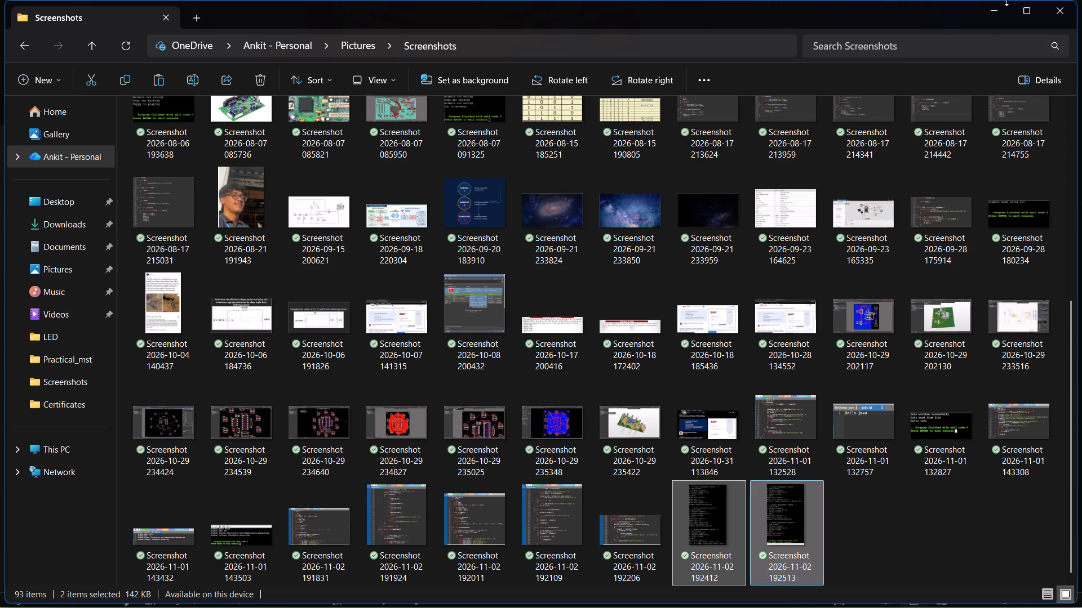
{"action": "left_click", "coordinate": [1000, 12]}
Paste the two copied console screenshots between the "Result and evaluation" paragraph and the Reference note in section 12.
{"action": "scroll", "coordinate": [574, 343], "scroll_direction": "up", "scroll_amount": 5}
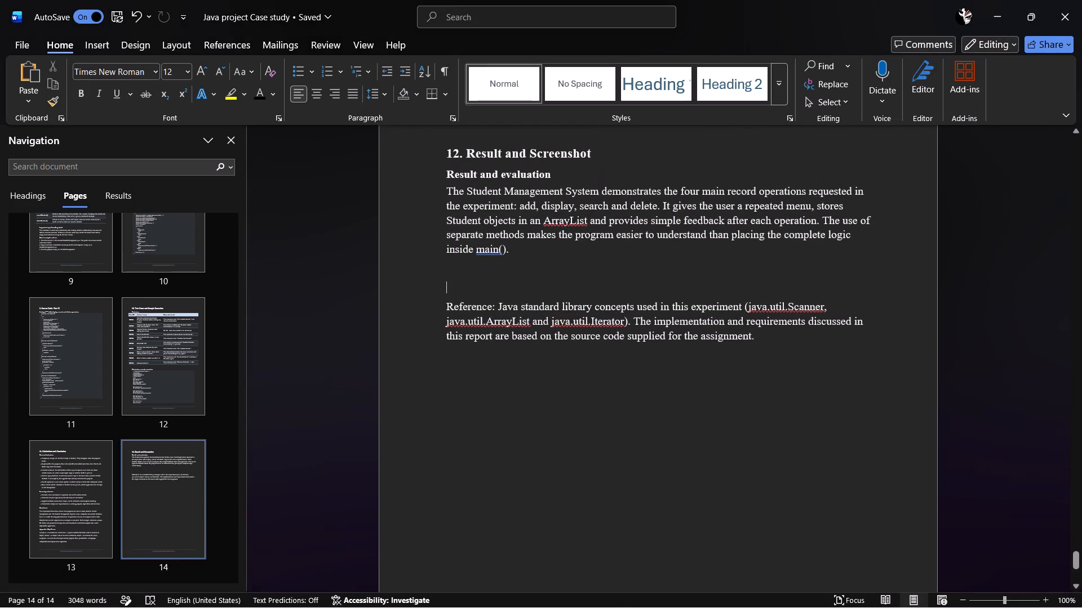
{"action": "key", "text": "ctrl+v"}
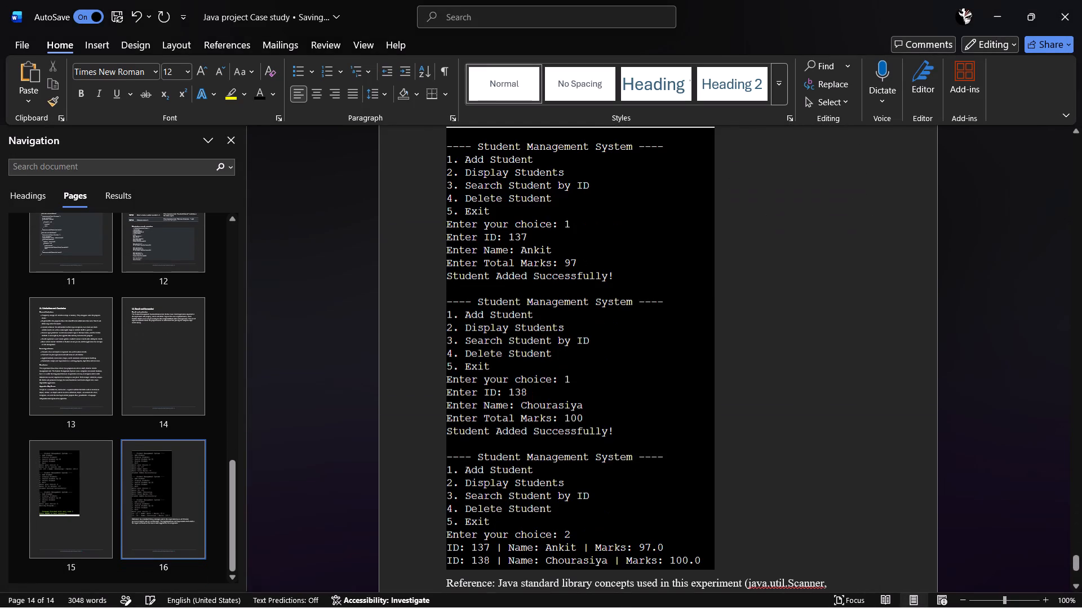
{"action": "scroll", "coordinate": [518, 337], "scroll_direction": "up", "scroll_amount": 20}
{"action": "scroll", "coordinate": [518, 337], "scroll_direction": "up", "scroll_amount": 20}
{"action": "scroll", "coordinate": [518, 337], "scroll_direction": "up", "scroll_amount": 3}
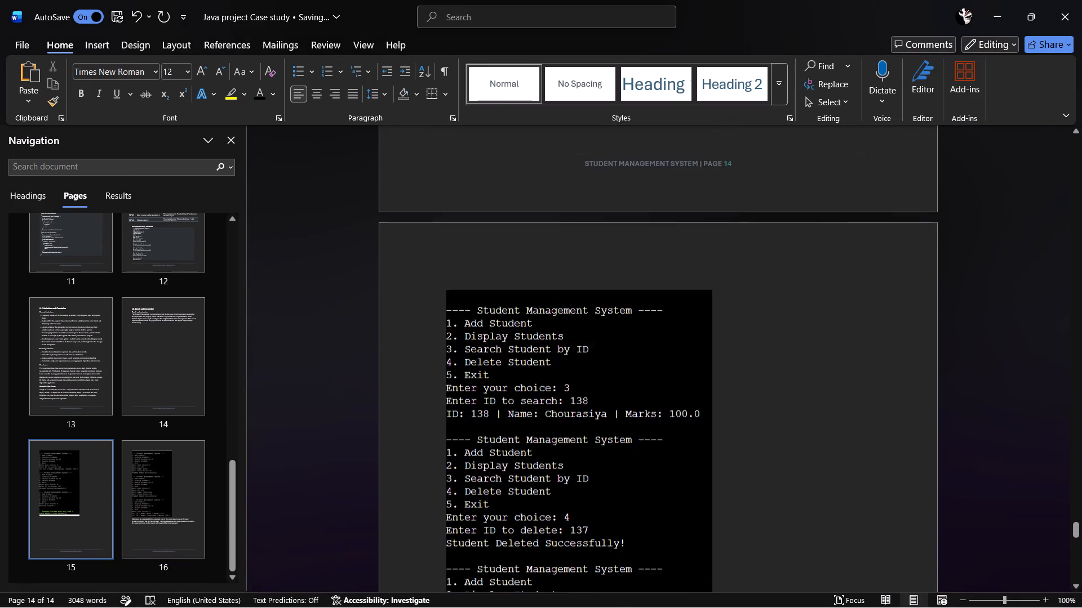
{"action": "scroll", "coordinate": [541, 339], "scroll_direction": "up", "scroll_amount": 20}
{"action": "scroll", "coordinate": [541, 339], "scroll_direction": "up", "scroll_amount": 11}
{"action": "scroll", "coordinate": [552, 343], "scroll_direction": "down", "scroll_amount": 8}
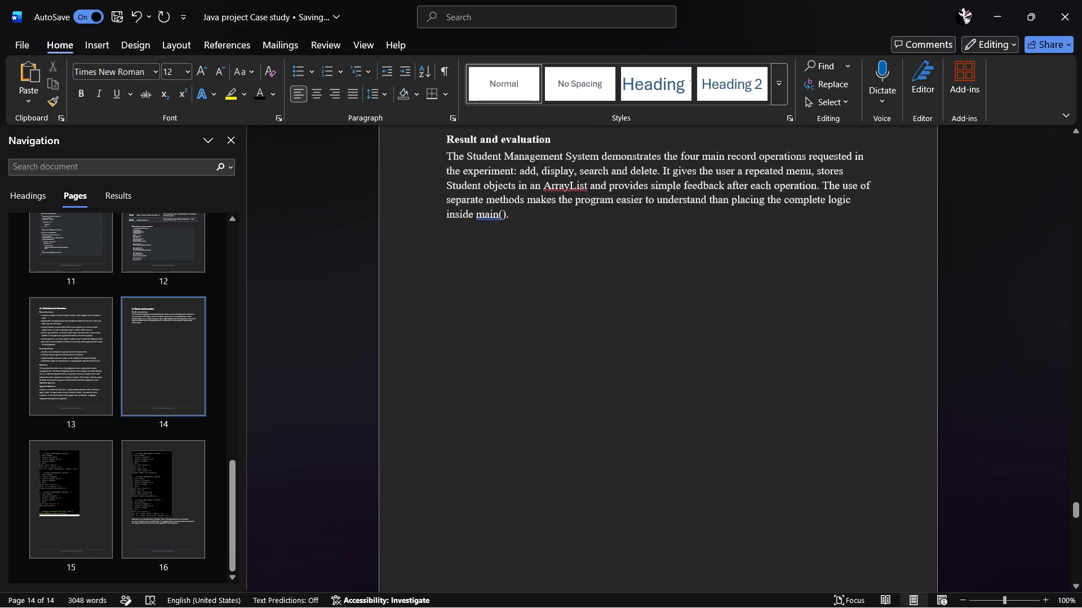
{"action": "scroll", "coordinate": [551, 343], "scroll_direction": "down", "scroll_amount": 19}
{"action": "scroll", "coordinate": [533, 409], "scroll_direction": "down", "scroll_amount": 7}
Shrink the console screenshot of the search, delete and exit operations so both screenshots fit side by side.
{"action": "left_click", "coordinate": [531, 415]}
{"action": "scroll", "coordinate": [567, 419], "scroll_direction": "down", "scroll_amount": 7}
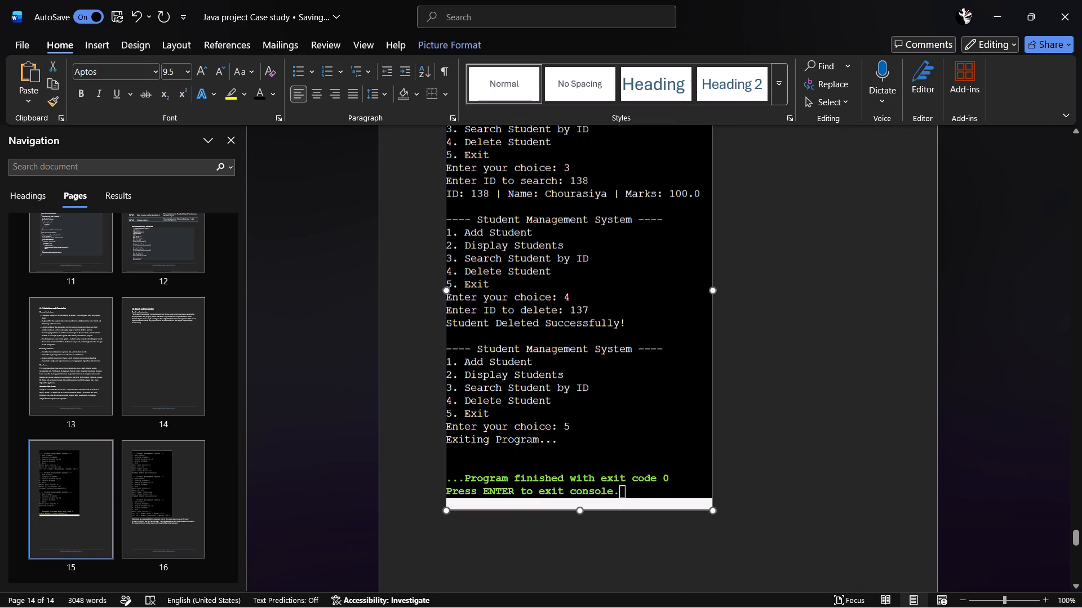
{"action": "left_click_drag", "start_coordinate": [715, 510], "coordinate": [603, 287]}
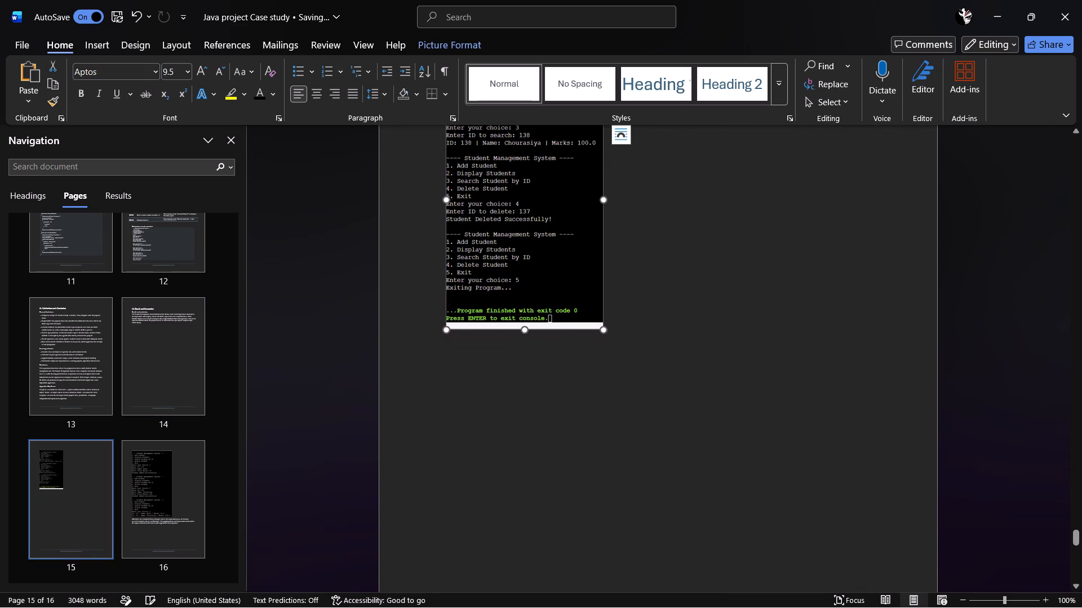
{"action": "left_click_drag", "start_coordinate": [603, 333], "coordinate": [558, 279]}
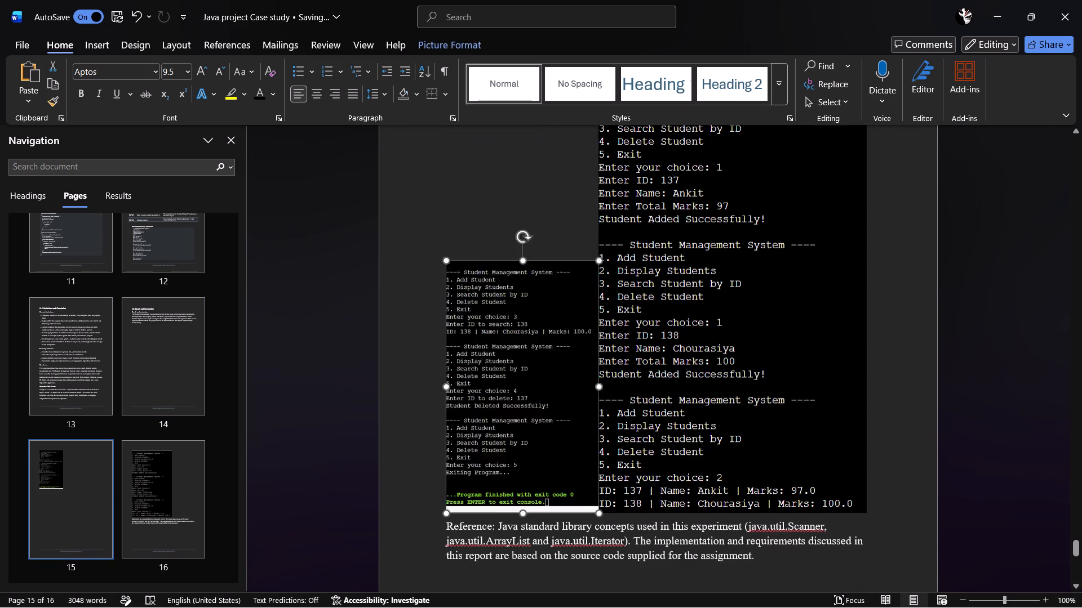
{"action": "left_click_drag", "start_coordinate": [558, 279], "coordinate": [549, 325]}
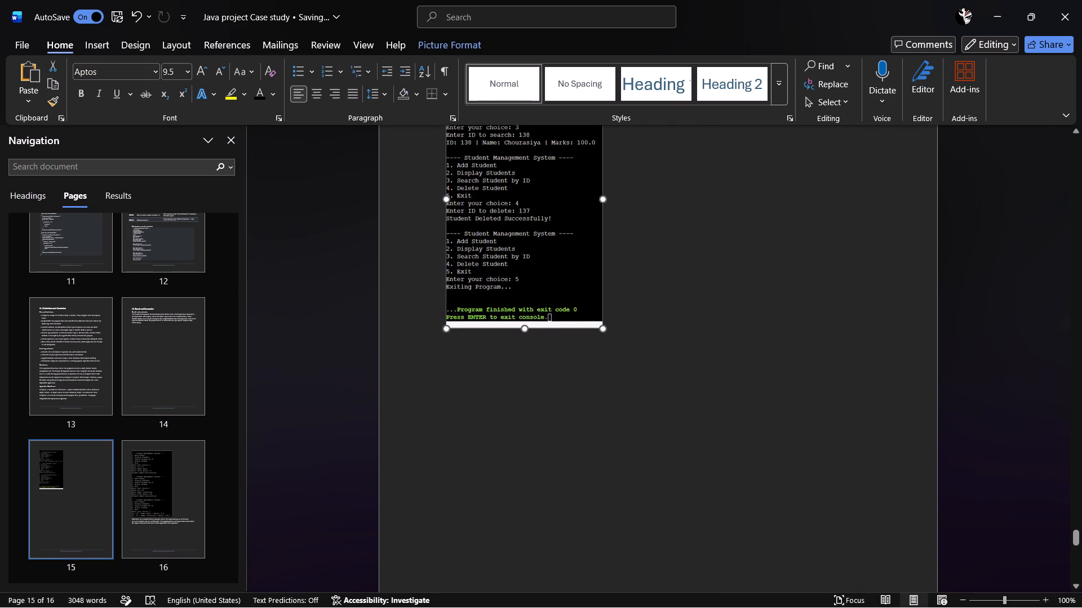
{"action": "left_click_drag", "start_coordinate": [549, 325], "coordinate": [553, 323]}
Shrink the console screenshot of the add and display operations to about the height of the other screenshot.
{"action": "left_click", "coordinate": [722, 364]}
{"action": "scroll", "coordinate": [721, 367], "scroll_direction": "down", "scroll_amount": 6}
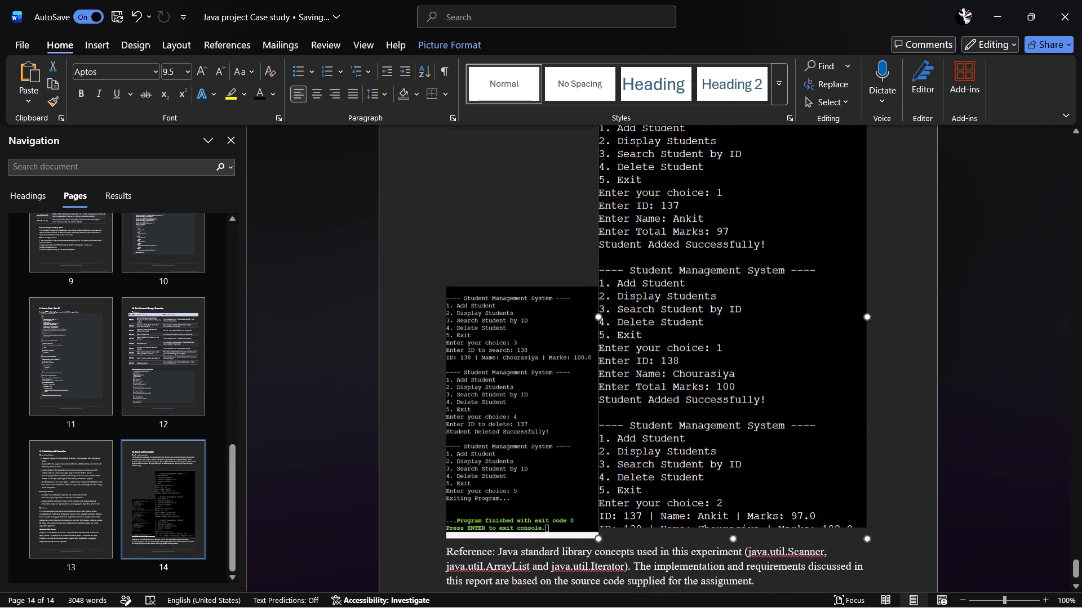
{"action": "left_click_drag", "start_coordinate": [869, 516], "coordinate": [720, 373]}
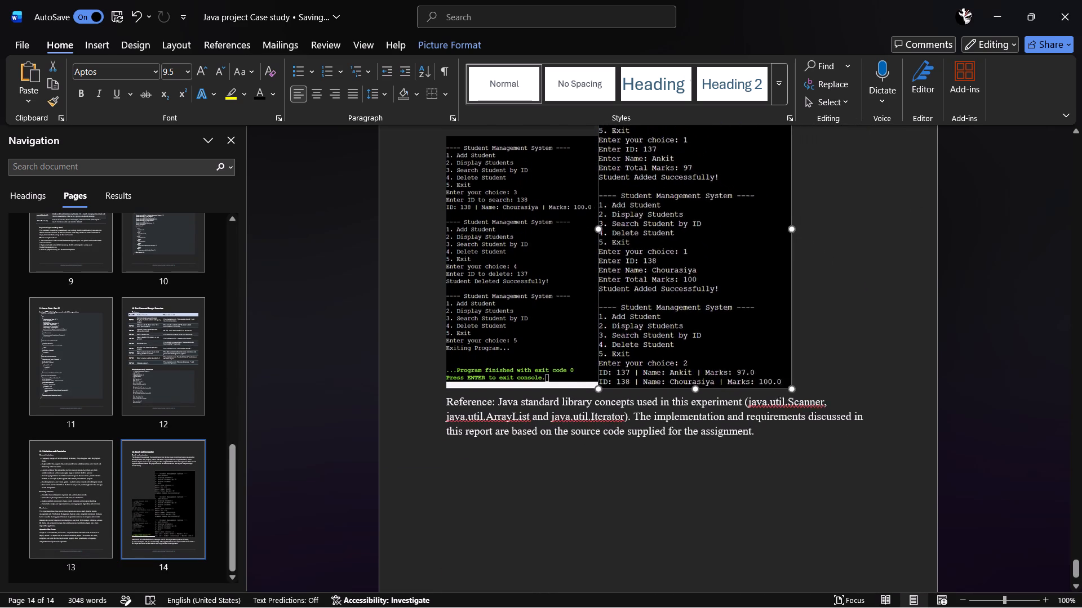
{"action": "left_click_drag", "start_coordinate": [720, 373], "coordinate": [724, 351]}
{"action": "scroll", "coordinate": [659, 371], "scroll_direction": "up", "scroll_amount": 6}
{"action": "scroll", "coordinate": [613, 397], "scroll_direction": "up", "scroll_amount": 1}
{"action": "scroll", "coordinate": [611, 397], "scroll_direction": "down", "scroll_amount": 7}
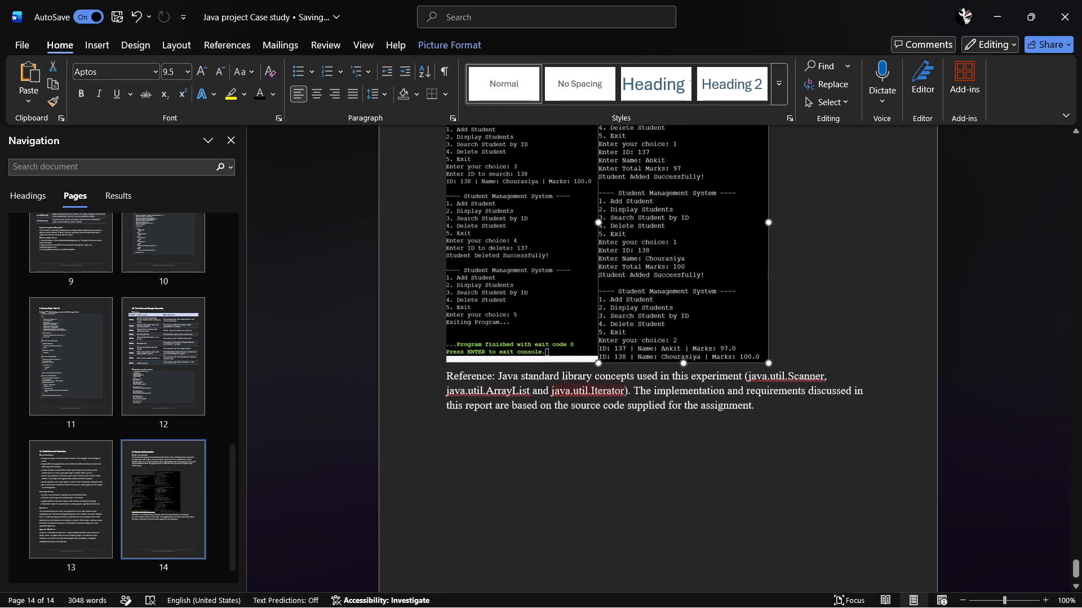
{"action": "scroll", "coordinate": [574, 355], "scroll_direction": "up", "scroll_amount": 4}
Enlarge the search-and-delete console screenshot slightly to nearly match the height of the add-and-display one.
{"action": "left_click", "coordinate": [566, 287]}
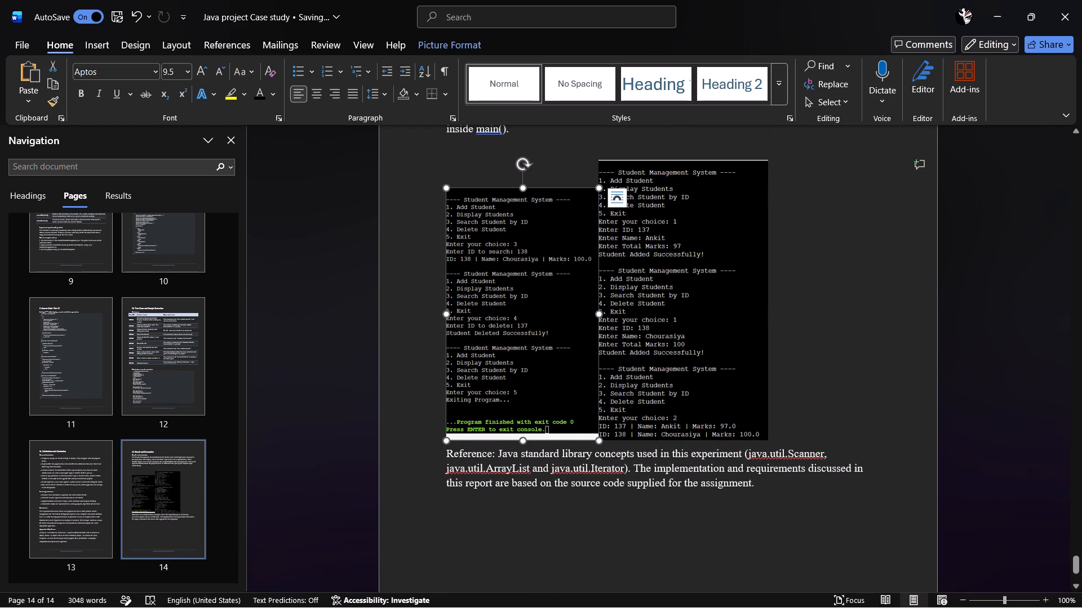
{"action": "left_click_drag", "start_coordinate": [601, 444], "coordinate": [611, 458]}
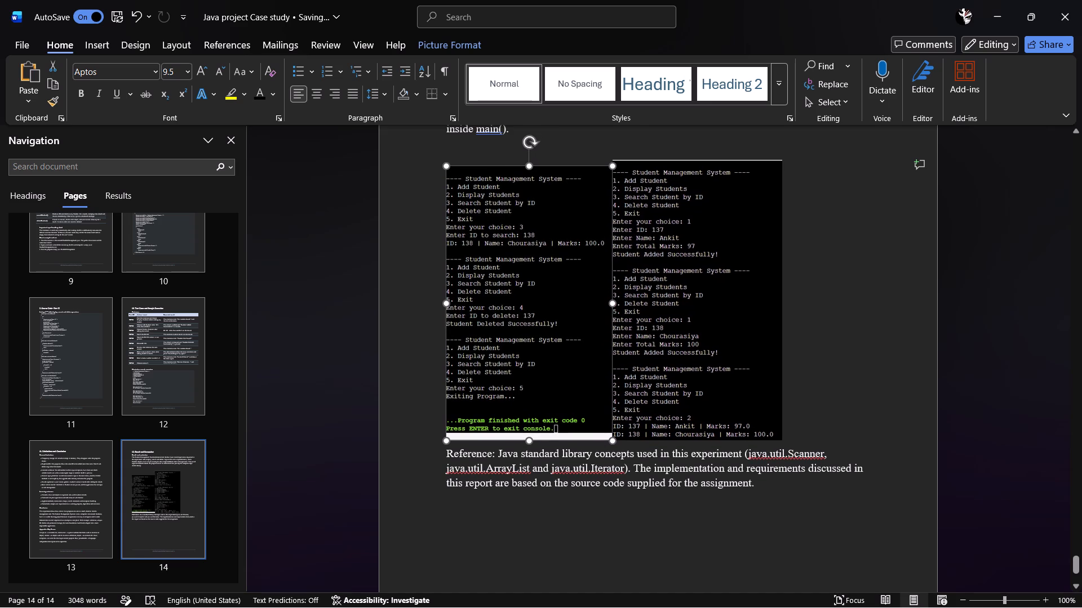
{"action": "left_click_drag", "start_coordinate": [611, 458], "coordinate": [613, 459]}
{"action": "left_click", "coordinate": [614, 421]}
{"action": "left_click", "coordinate": [613, 419]}
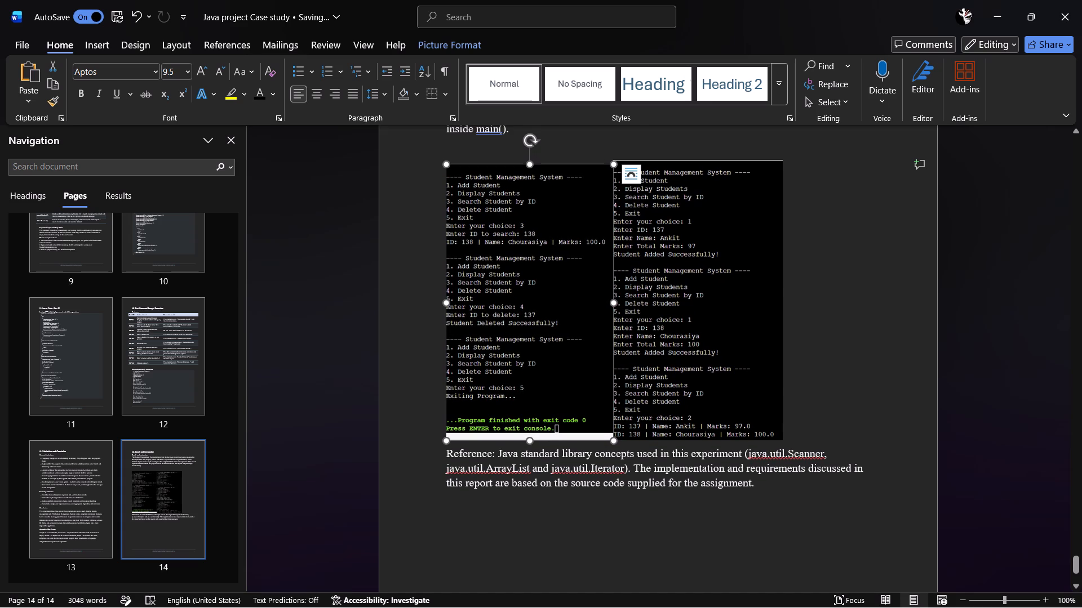
Insert spaces between the two console screenshots to separate them with a horizontal gap.
{"action": "left_click_drag", "start_coordinate": [680, 358], "coordinate": [747, 365]}
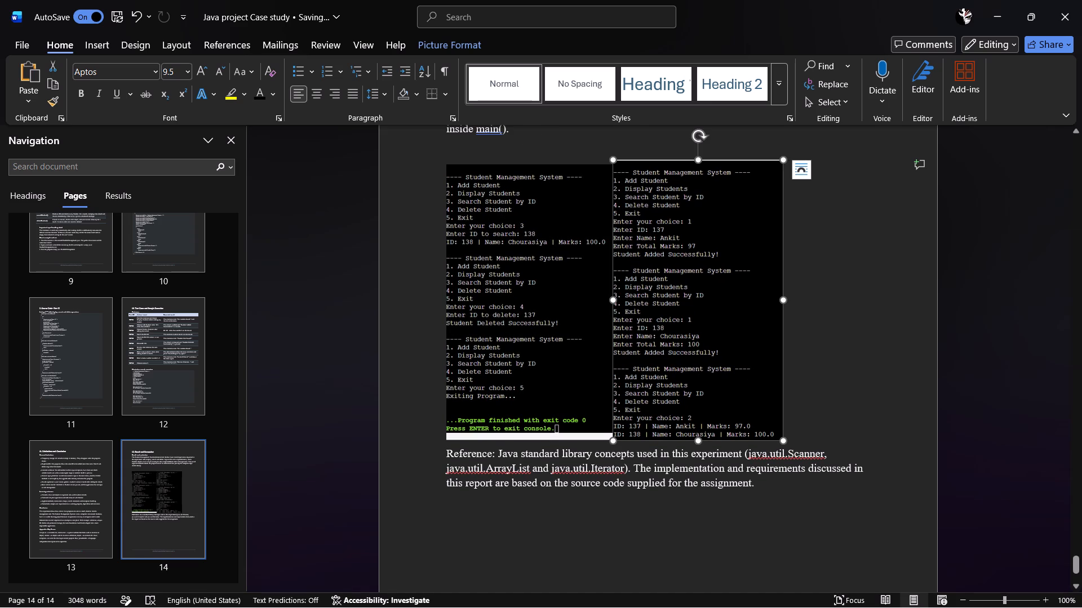
{"action": "left_click", "coordinate": [619, 422]}
{"action": "left_click", "coordinate": [611, 422]}
{"action": "left_click", "coordinate": [430, 416]}
{"action": "left_click", "coordinate": [434, 418]}
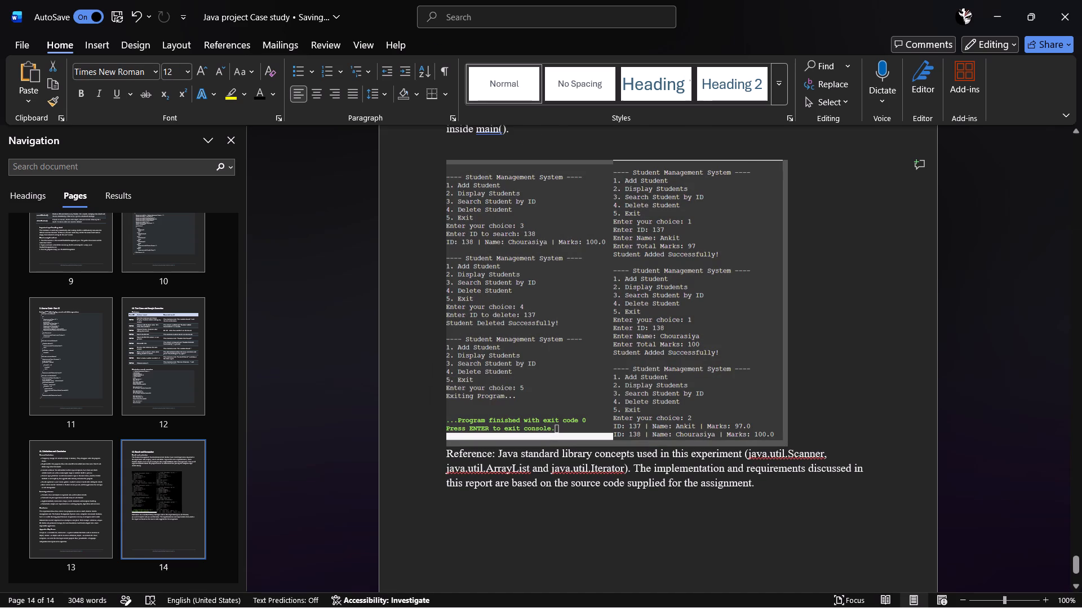
{"action": "left_click", "coordinate": [542, 410]}
{"action": "left_click", "coordinate": [611, 425]}
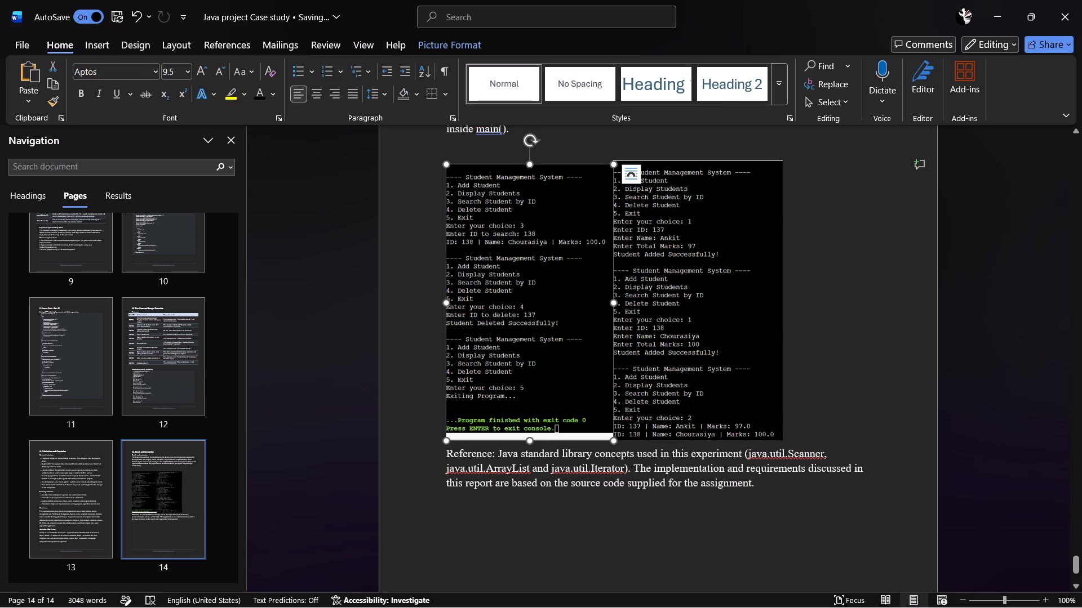
{"action": "left_click", "coordinate": [620, 446]}
{"action": "key", "text": "space"}
{"action": "key", "text": "space"}
{"action": "key", "text": "space"}
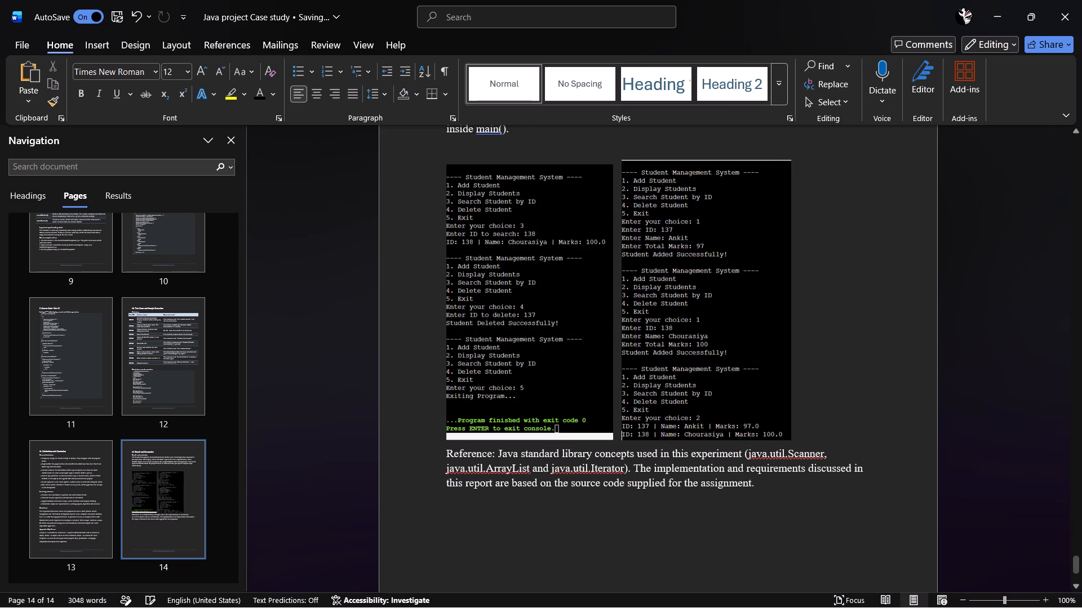
{"action": "key", "text": "space"}
{"action": "scroll", "coordinate": [699, 272], "scroll_direction": "up", "scroll_amount": 5}
{"action": "scroll", "coordinate": [694, 291], "scroll_direction": "down", "scroll_amount": 4}
Insert six blank lines between the console screenshots and the Reference note.
{"action": "left_click", "coordinate": [447, 479]}
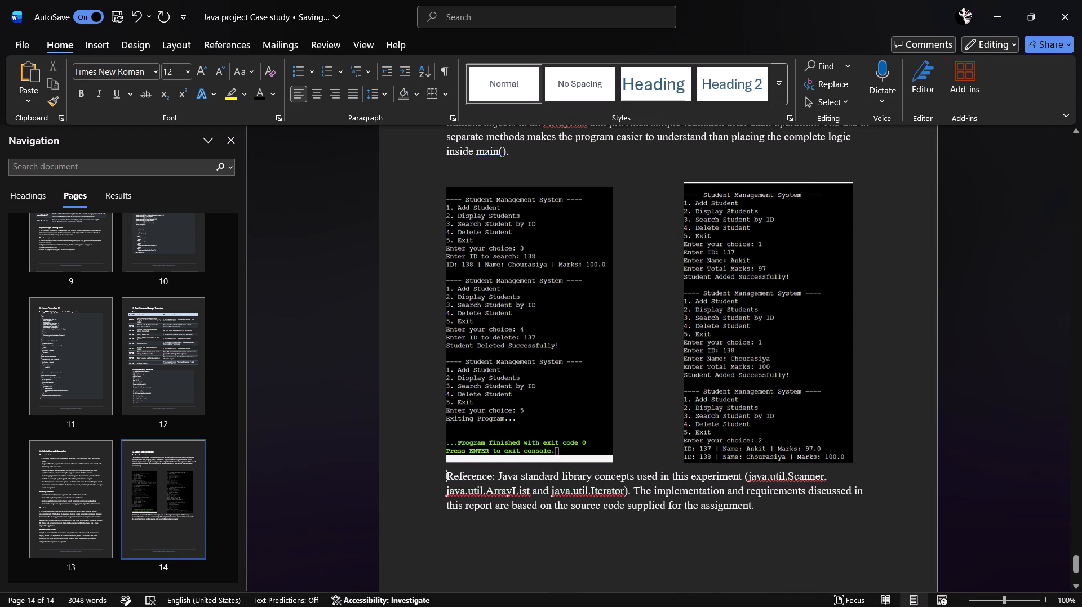
{"action": "key", "text": "Return"}
{"action": "key", "text": "Return"}
{"action": "key", "text": "Return"}
{"action": "key", "text": "Return"}
{"action": "key", "text": "Return"}
{"action": "key", "text": "Return"}
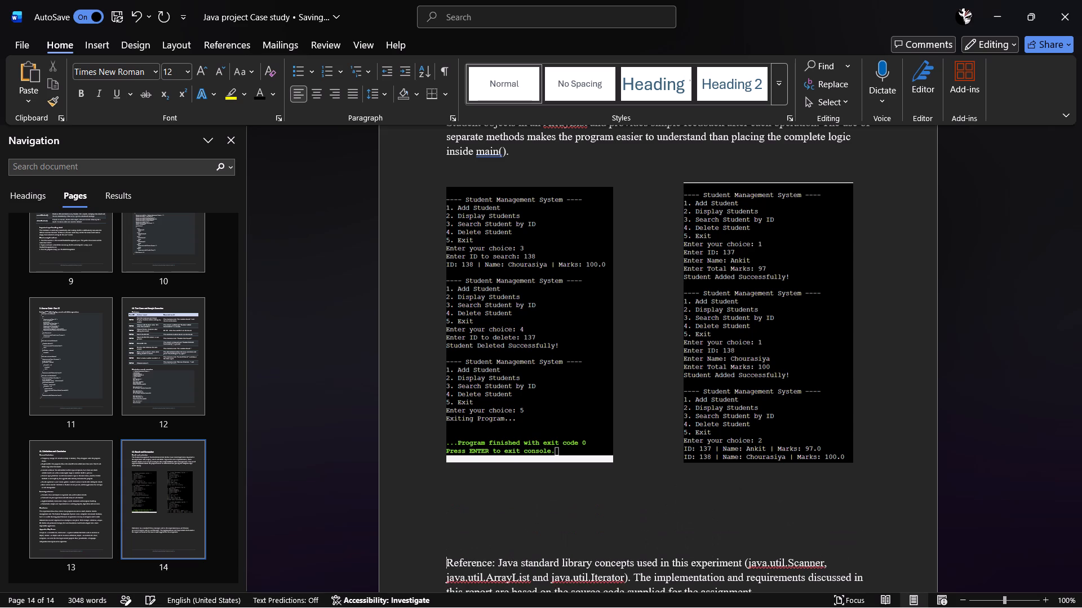
{"action": "scroll", "coordinate": [499, 402], "scroll_direction": "up", "scroll_amount": 5}
{"action": "scroll", "coordinate": [499, 400], "scroll_direction": "down", "scroll_amount": 20}
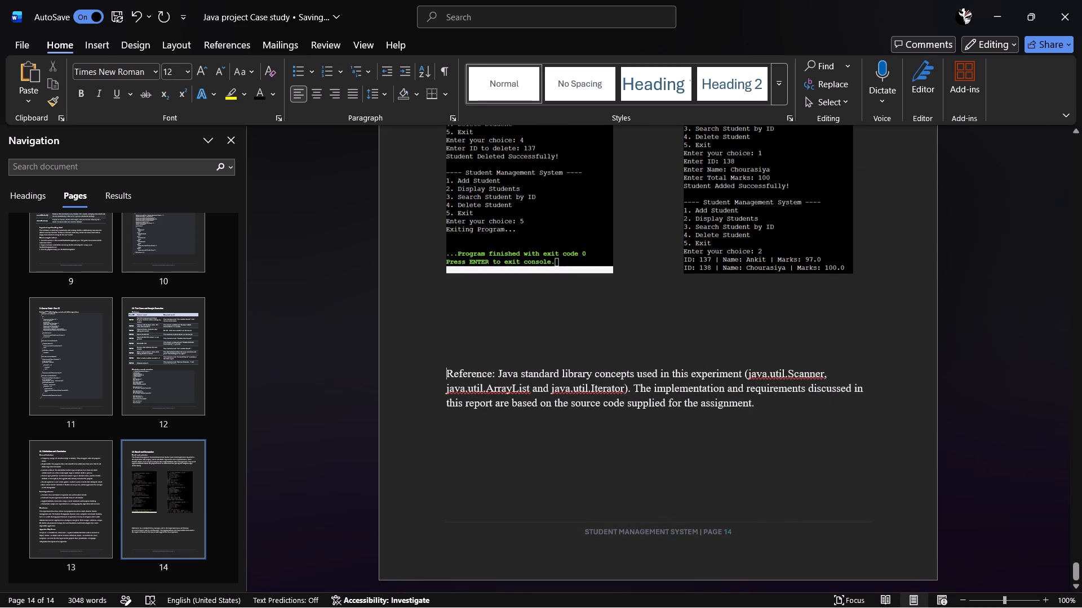
Enlarge both console screenshots slightly, keeping them side by side at nearly equal heights.
{"action": "scroll", "coordinate": [473, 330], "scroll_direction": "up", "scroll_amount": 4}
{"action": "left_click", "coordinate": [491, 294]}
{"action": "scroll", "coordinate": [494, 298], "scroll_direction": "up", "scroll_amount": 3}
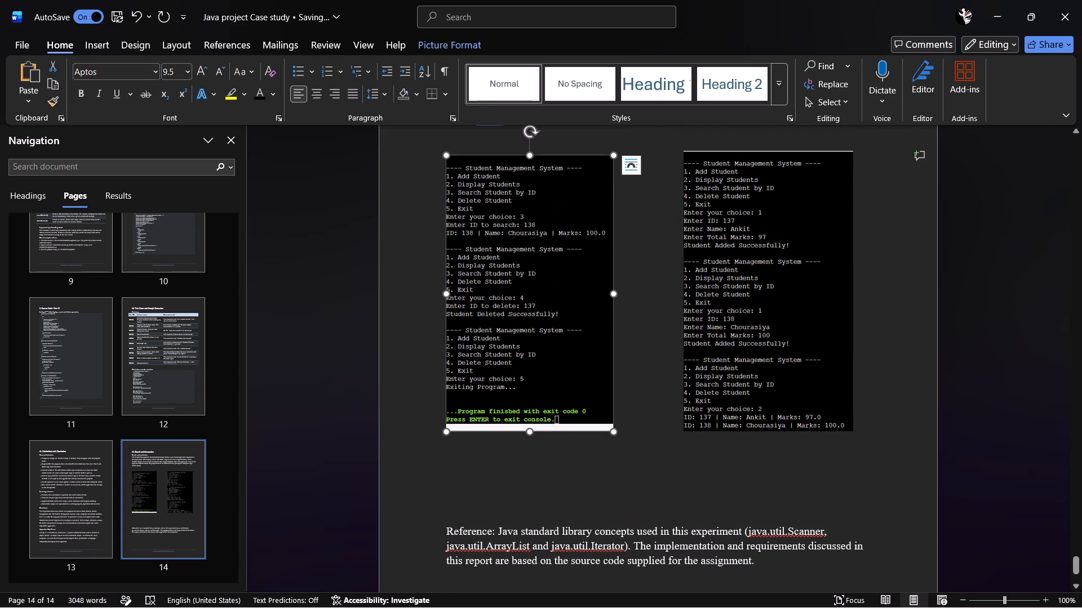
{"action": "left_click_drag", "start_coordinate": [612, 432], "coordinate": [629, 459]}
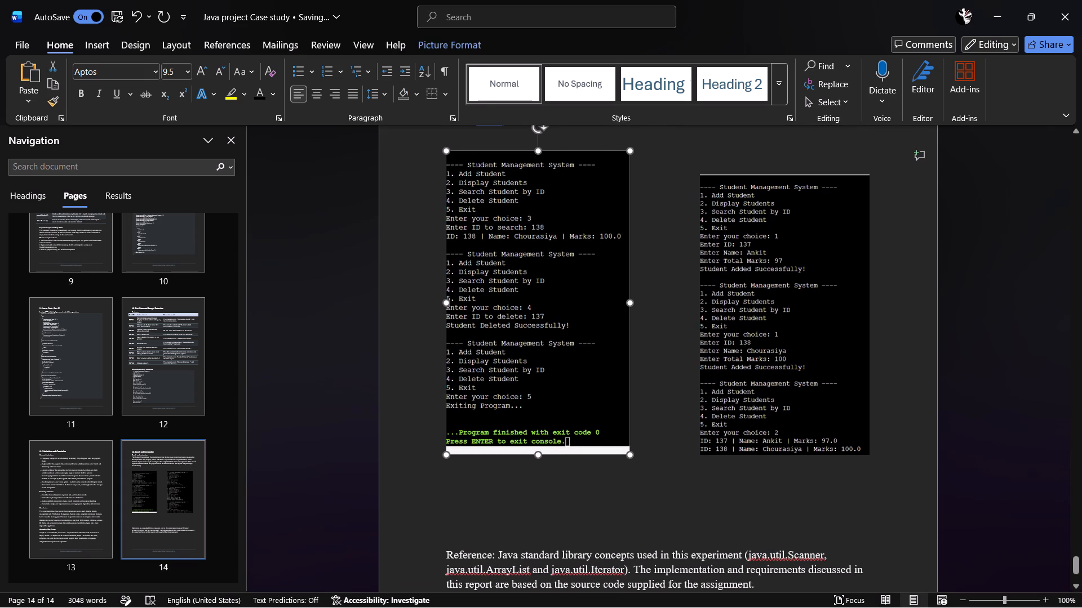
{"action": "left_click_drag", "start_coordinate": [629, 459], "coordinate": [605, 444]}
{"action": "left_click", "coordinate": [797, 392]}
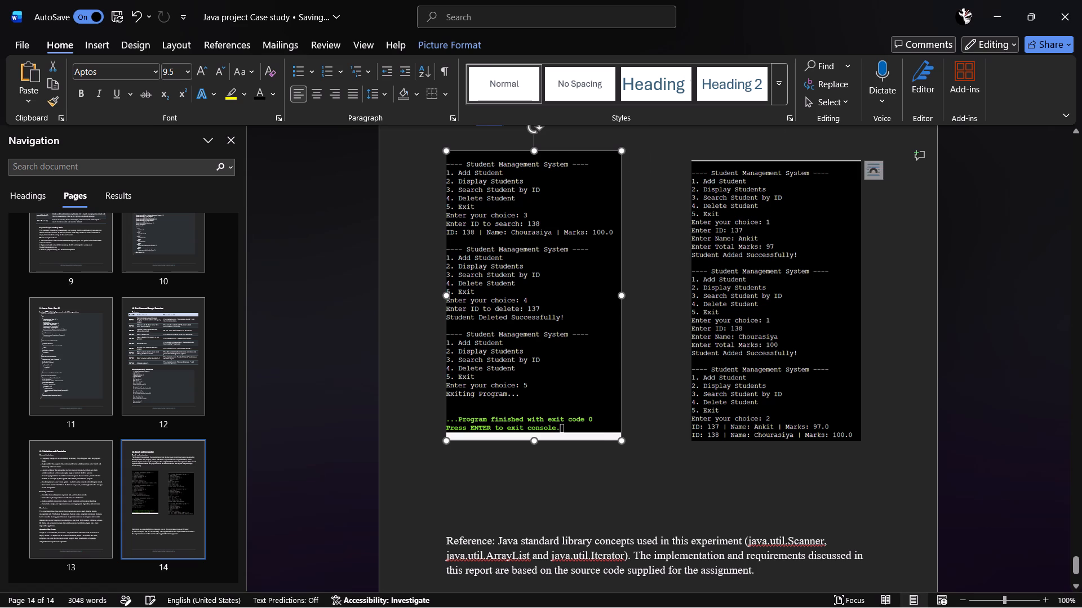
{"action": "left_click_drag", "start_coordinate": [863, 439], "coordinate": [867, 443]}
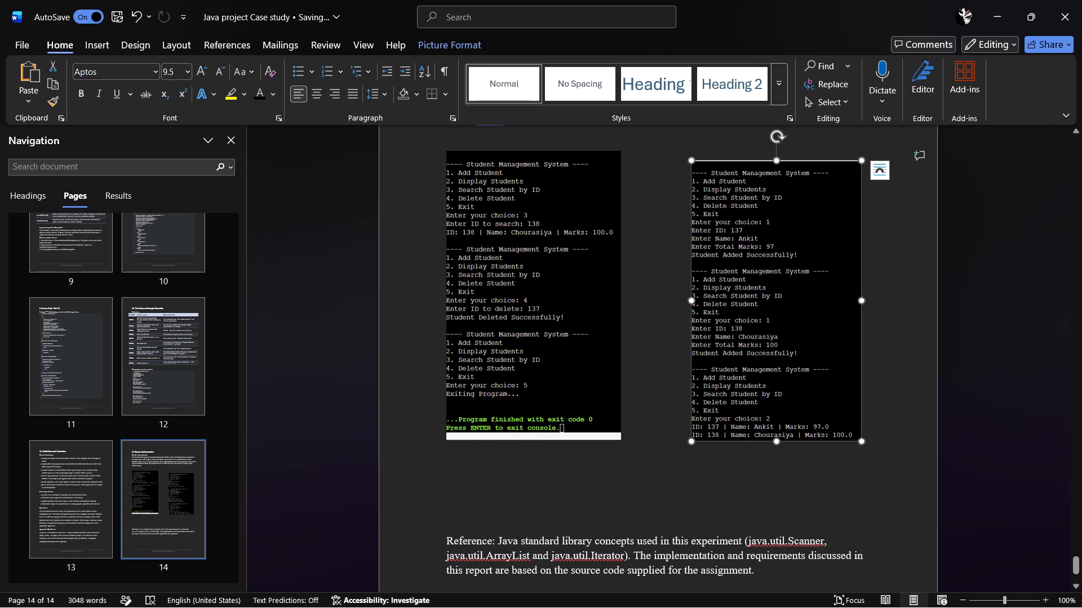
{"action": "left_click_drag", "start_coordinate": [867, 443], "coordinate": [864, 447]}
{"action": "left_click", "coordinate": [701, 521]}
{"action": "scroll", "coordinate": [682, 515], "scroll_direction": "up", "scroll_amount": 6}
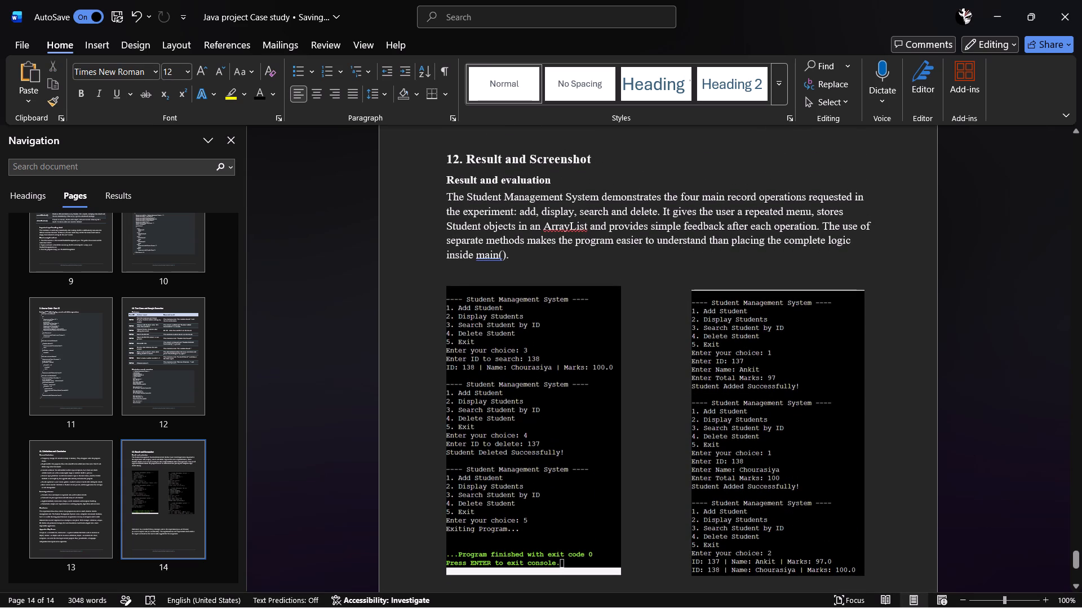
Move the add-and-display console screenshot slightly closer to the search-and-delete one.
{"action": "left_click_drag", "start_coordinate": [753, 413], "coordinate": [739, 416]}
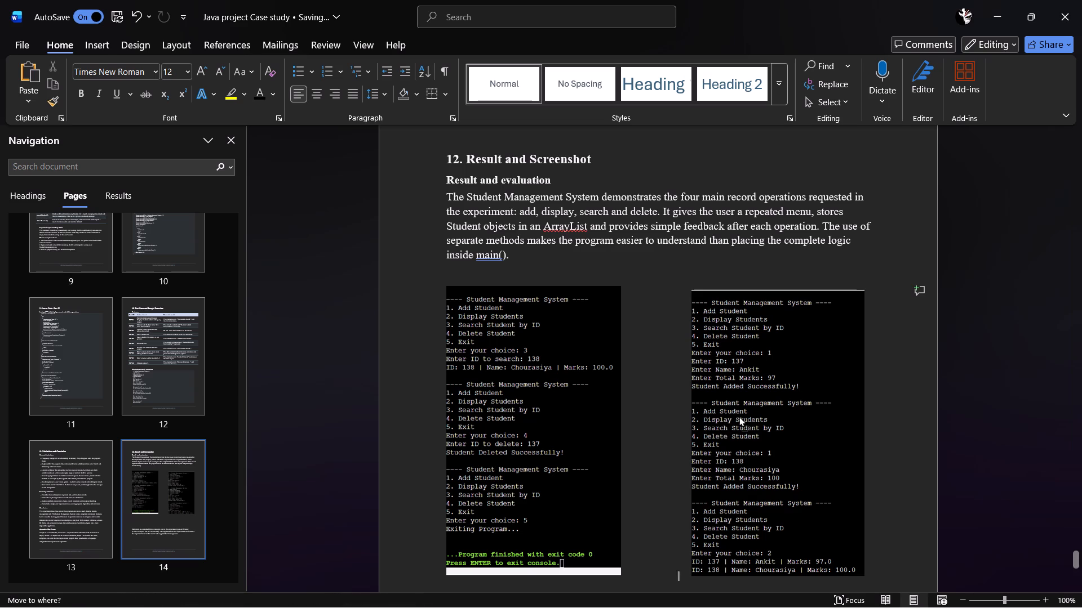
{"action": "left_click_drag", "start_coordinate": [739, 416], "coordinate": [690, 415]}
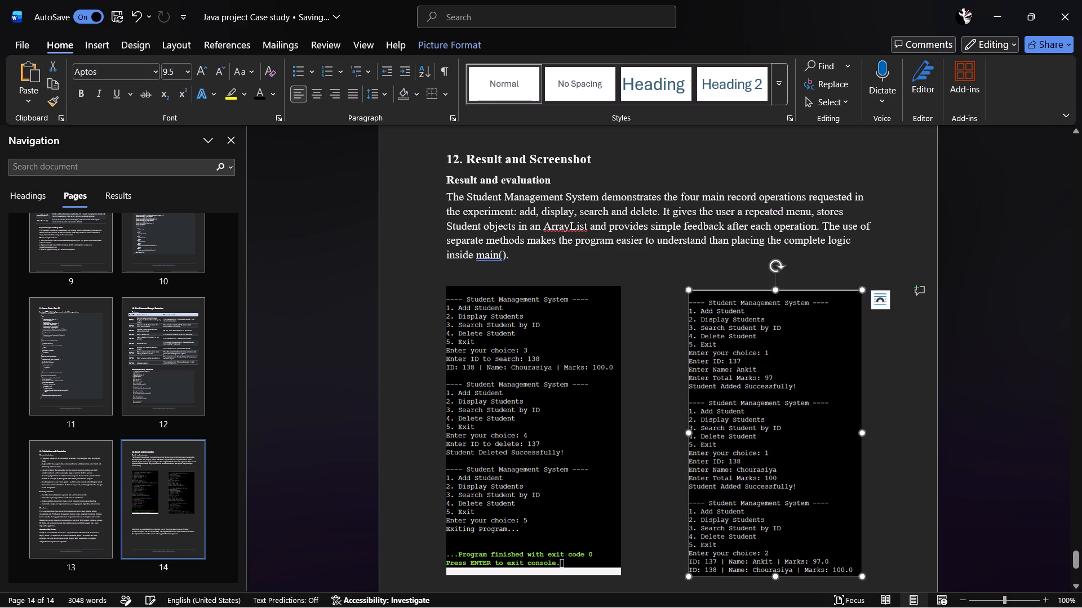
Review the section 12 screenshot layout and the preceding pages back to the test case table.
{"action": "scroll", "coordinate": [679, 423], "scroll_direction": "up", "scroll_amount": 6}
{"action": "scroll", "coordinate": [679, 423], "scroll_direction": "down", "scroll_amount": 7}
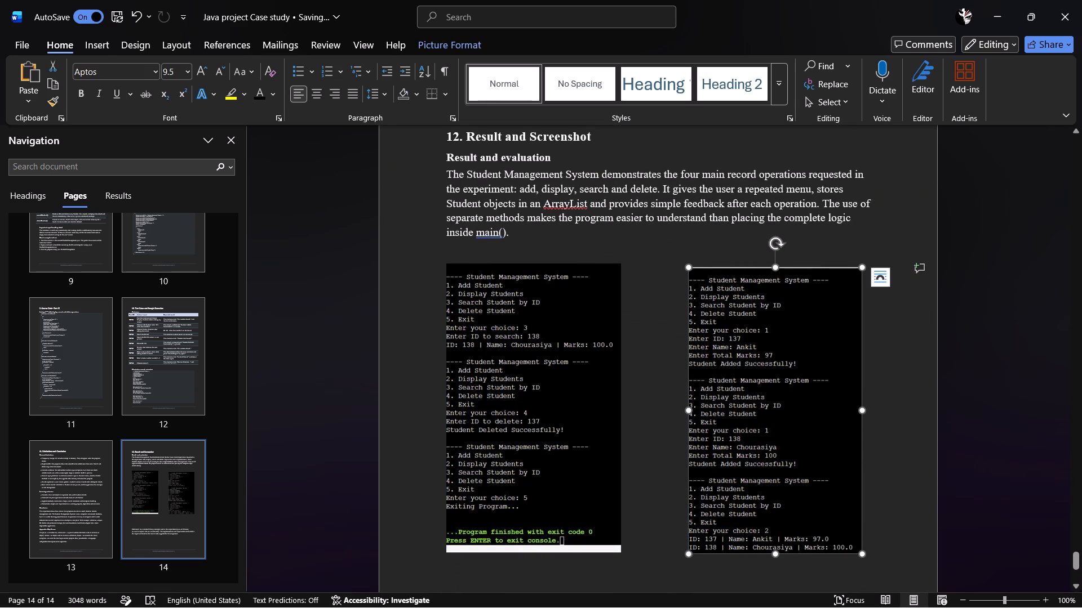
{"action": "scroll", "coordinate": [655, 426], "scroll_direction": "up", "scroll_amount": 6}
{"action": "scroll", "coordinate": [639, 422], "scroll_direction": "down", "scroll_amount": 7}
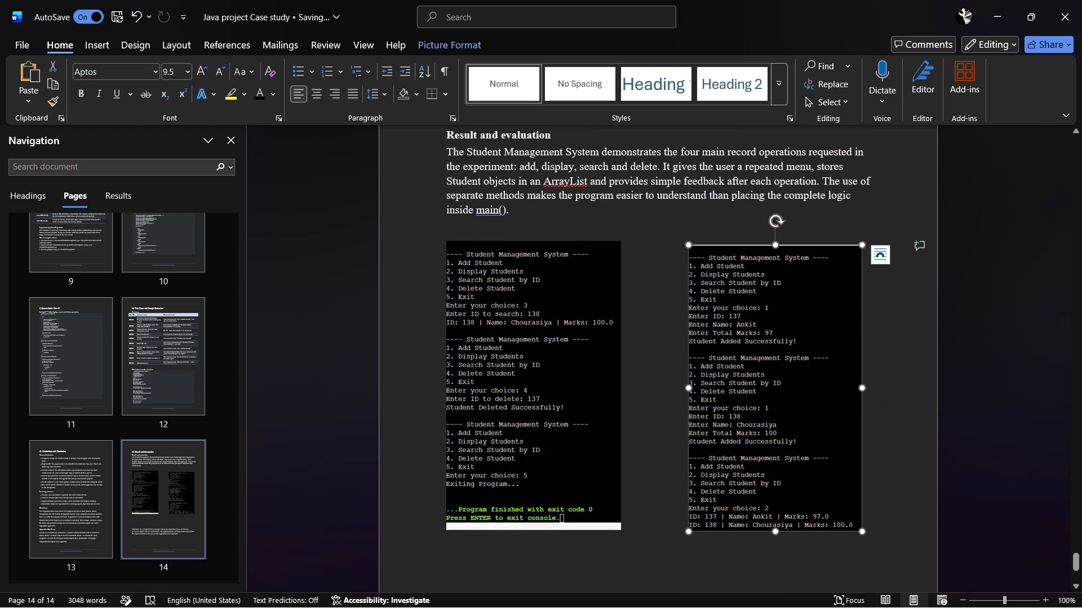
{"action": "scroll", "coordinate": [646, 424], "scroll_direction": "up", "scroll_amount": 20}
{"action": "scroll", "coordinate": [646, 424], "scroll_direction": "up", "scroll_amount": 8}
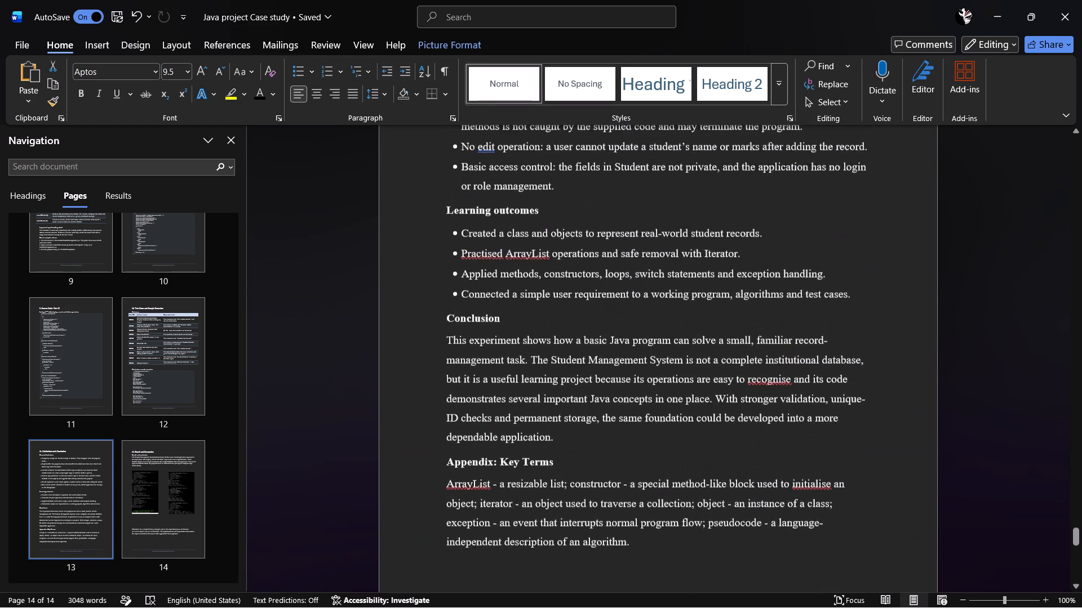
{"action": "scroll", "coordinate": [679, 431], "scroll_direction": "up", "scroll_amount": 6}
{"action": "scroll", "coordinate": [679, 431], "scroll_direction": "up", "scroll_amount": 15}
{"action": "scroll", "coordinate": [663, 436], "scroll_direction": "up", "scroll_amount": 17}
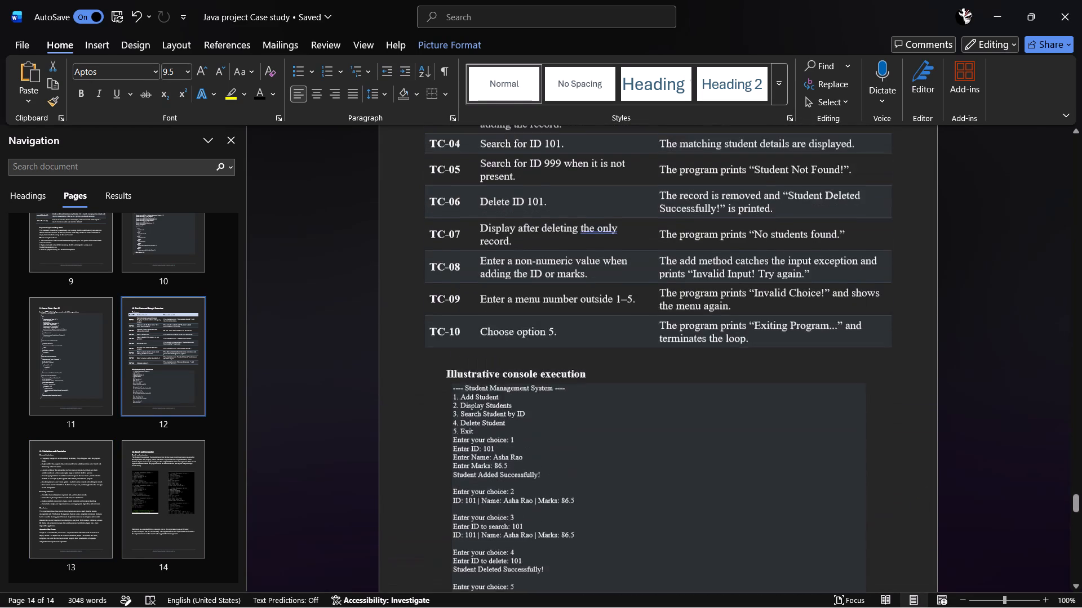
{"action": "scroll", "coordinate": [163, 456], "scroll_direction": "up", "scroll_amount": 5}
{"action": "scroll", "coordinate": [163, 456], "scroll_direction": "down", "scroll_amount": 6}
{"action": "scroll", "coordinate": [163, 458], "scroll_direction": "up", "scroll_amount": 12}
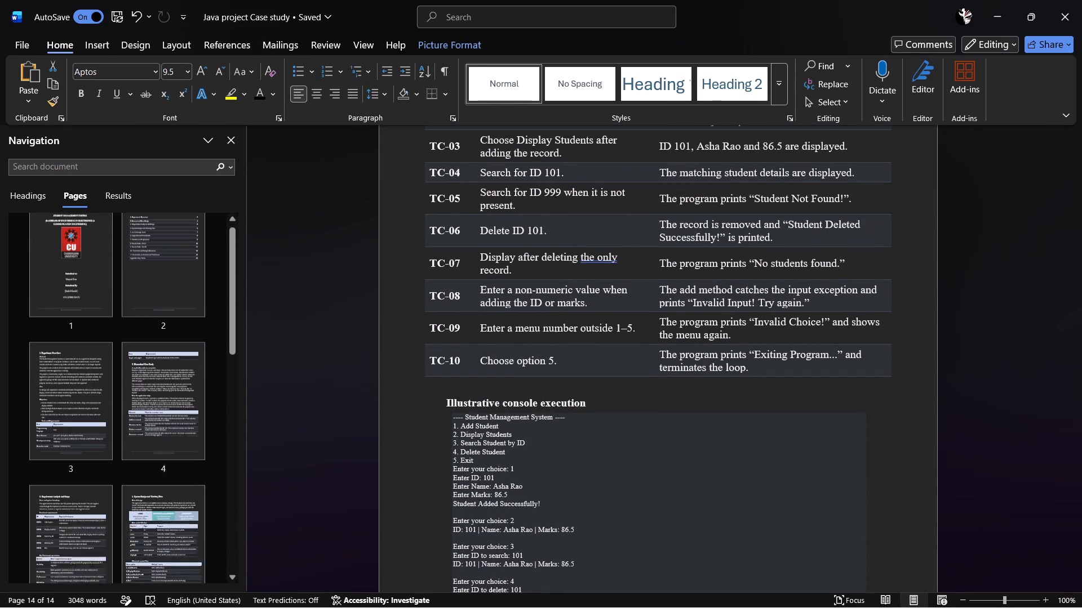
Compare the last table of contents entries with the section 11 and appendix headings on page 13.
{"action": "left_click", "coordinate": [188, 280]}
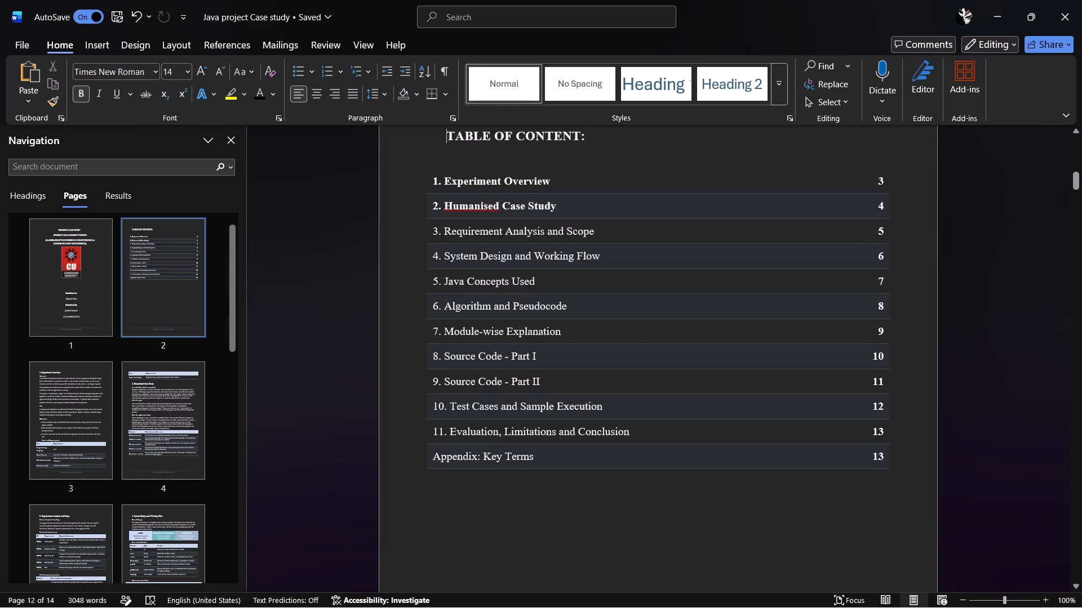
{"action": "left_click", "coordinate": [559, 467]}
{"action": "left_click", "coordinate": [559, 456]}
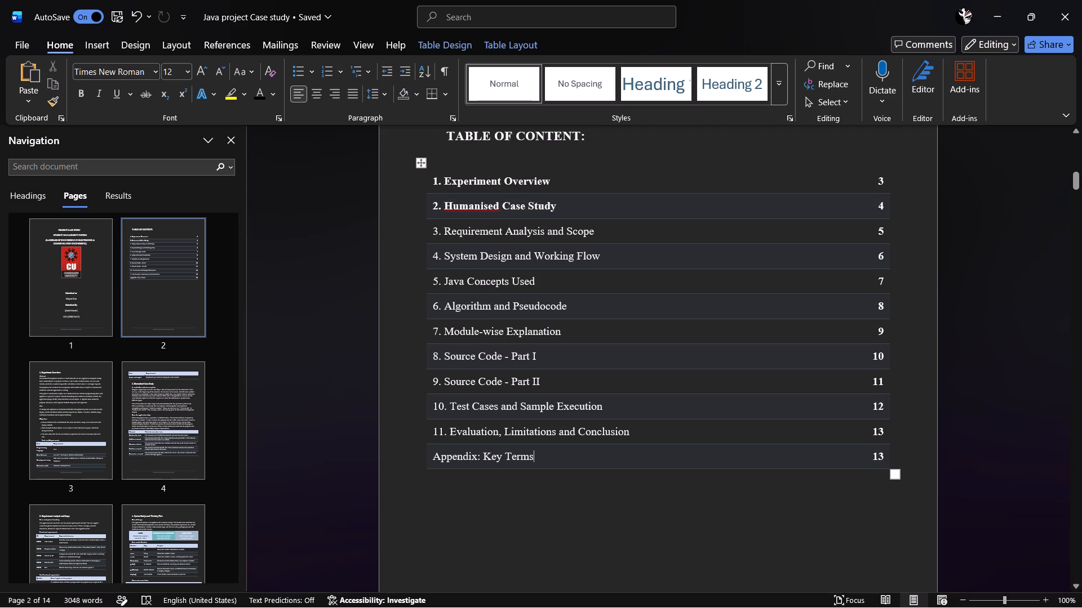
{"action": "scroll", "coordinate": [198, 442], "scroll_direction": "down", "scroll_amount": 19}
{"action": "left_click", "coordinate": [85, 497]}
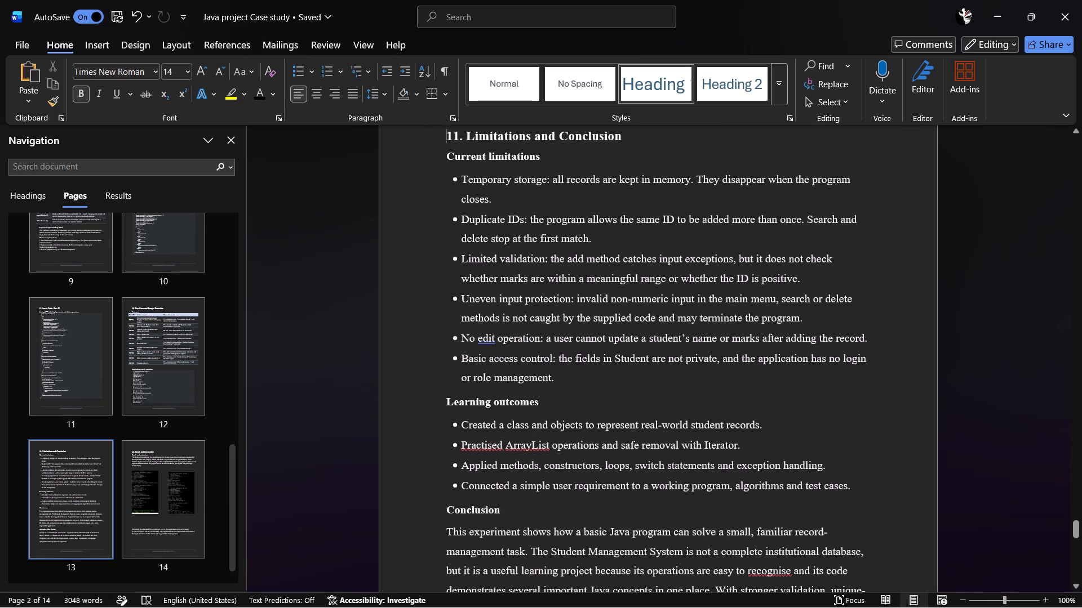
{"action": "scroll", "coordinate": [465, 457], "scroll_direction": "down", "scroll_amount": 10}
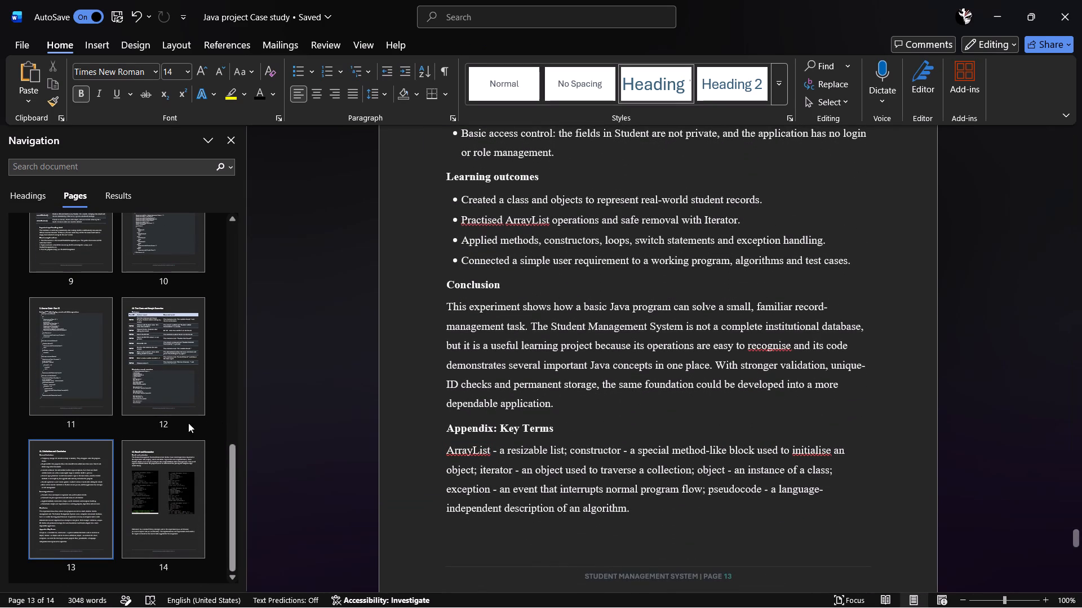
{"action": "scroll", "coordinate": [184, 423], "scroll_direction": "up", "scroll_amount": 13}
{"action": "left_click", "coordinate": [179, 272]}
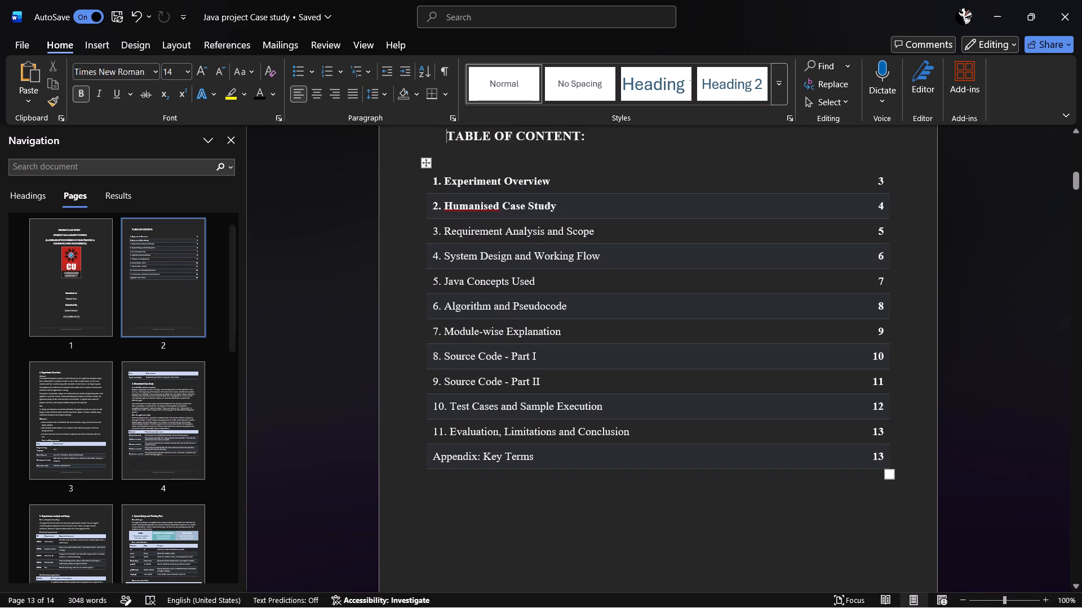
Number the "Appendix: Key Terms" entry in the table of contents as "12. ".
{"action": "left_click", "coordinate": [559, 460]}
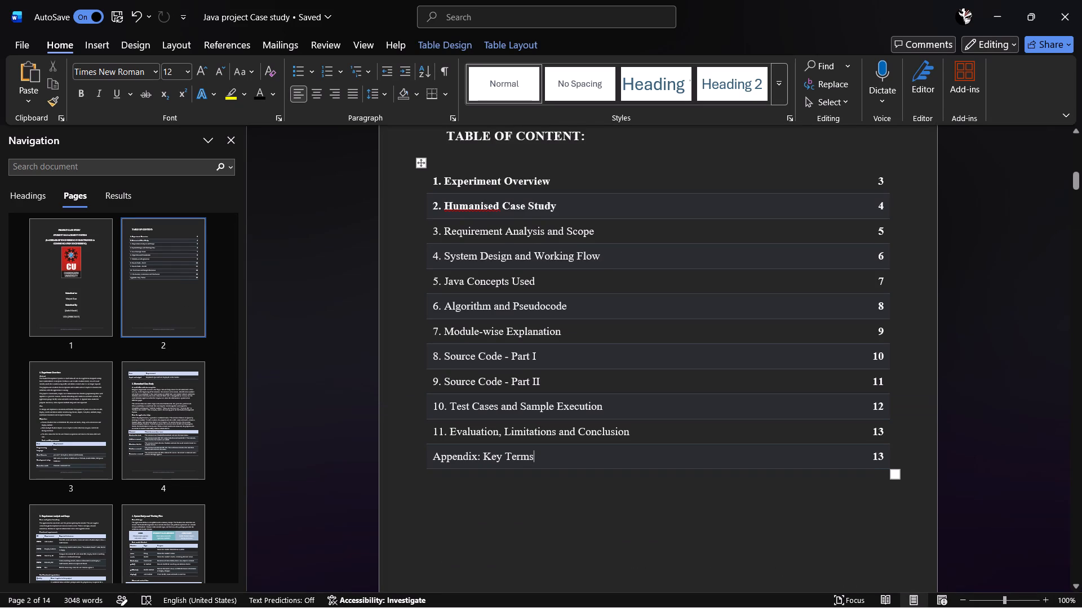
{"action": "left_click", "coordinate": [435, 457]}
{"action": "type", "text": "12"}
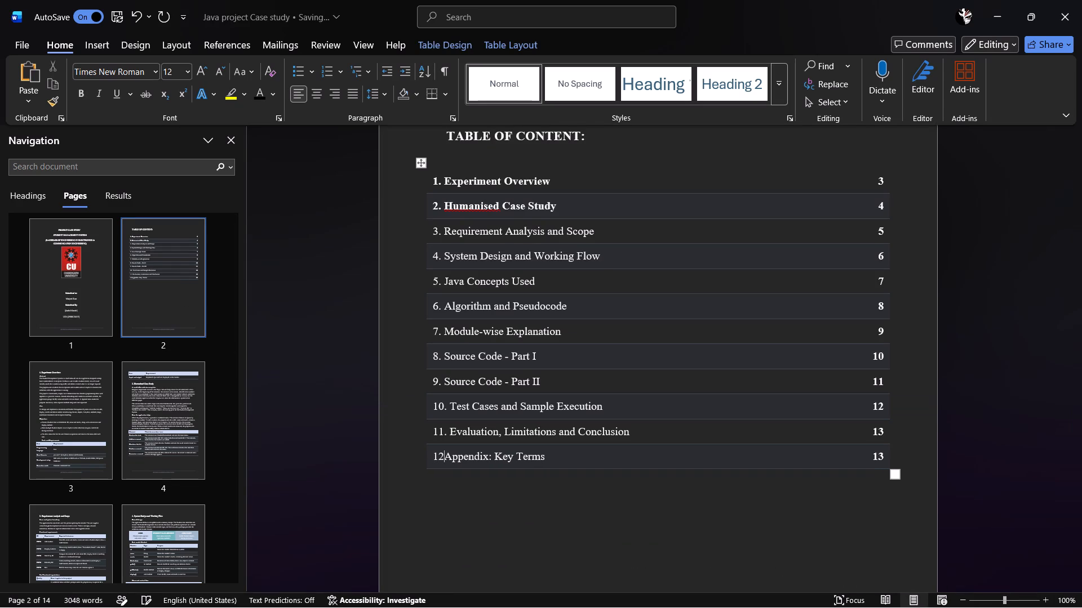
{"action": "key", "text": "period"}
{"action": "key", "text": "space"}
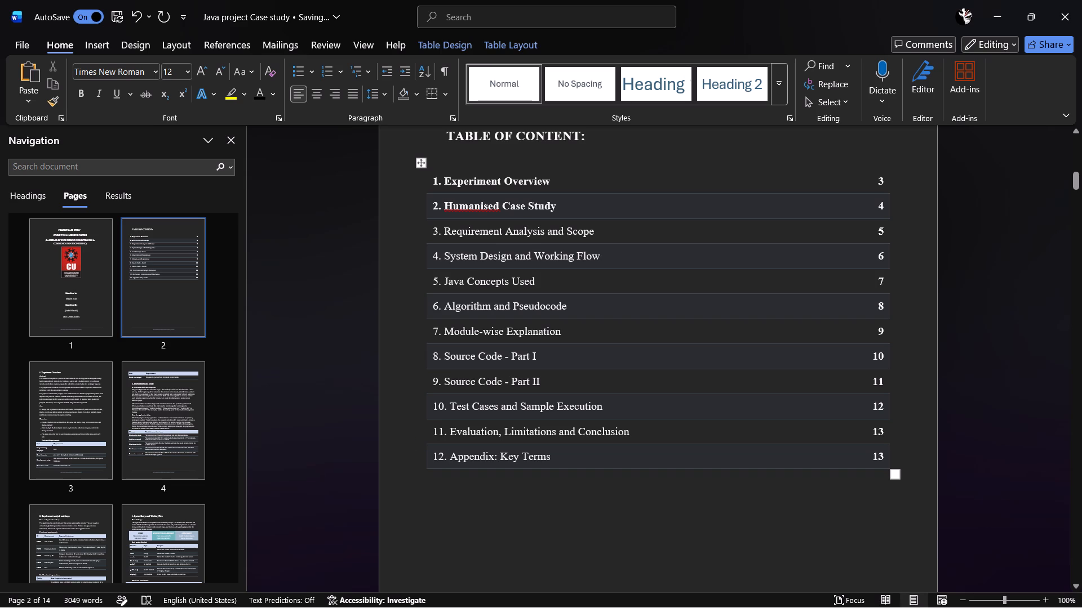
Remove "Evaluation," from entry 11 in the table of contents so it reads "Limitations and Conclusion".
{"action": "left_click_drag", "start_coordinate": [504, 431], "coordinate": [451, 433]}
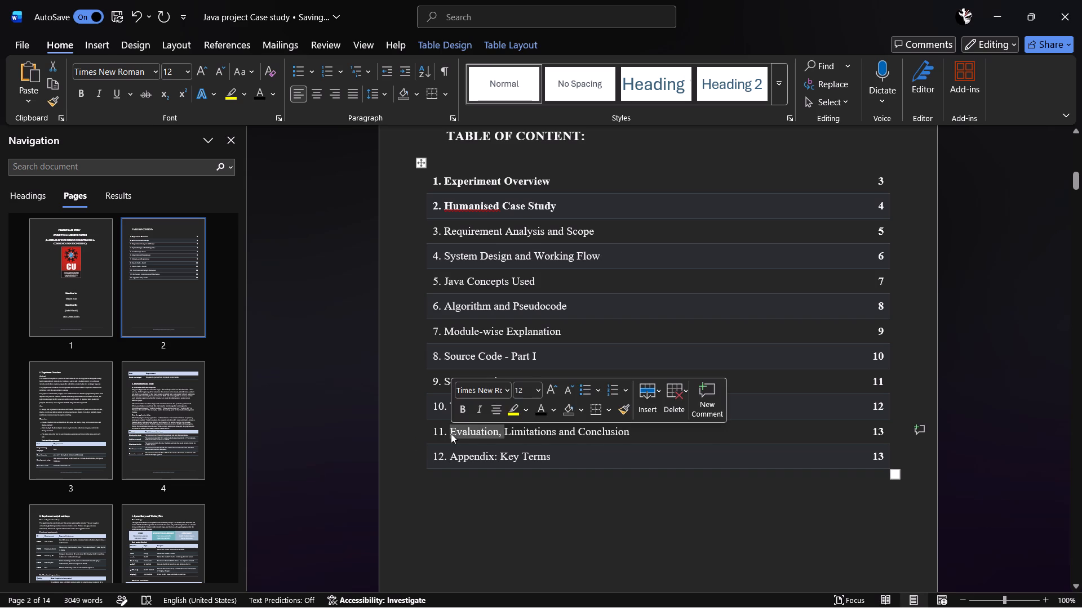
{"action": "key", "text": "BackSpace"}
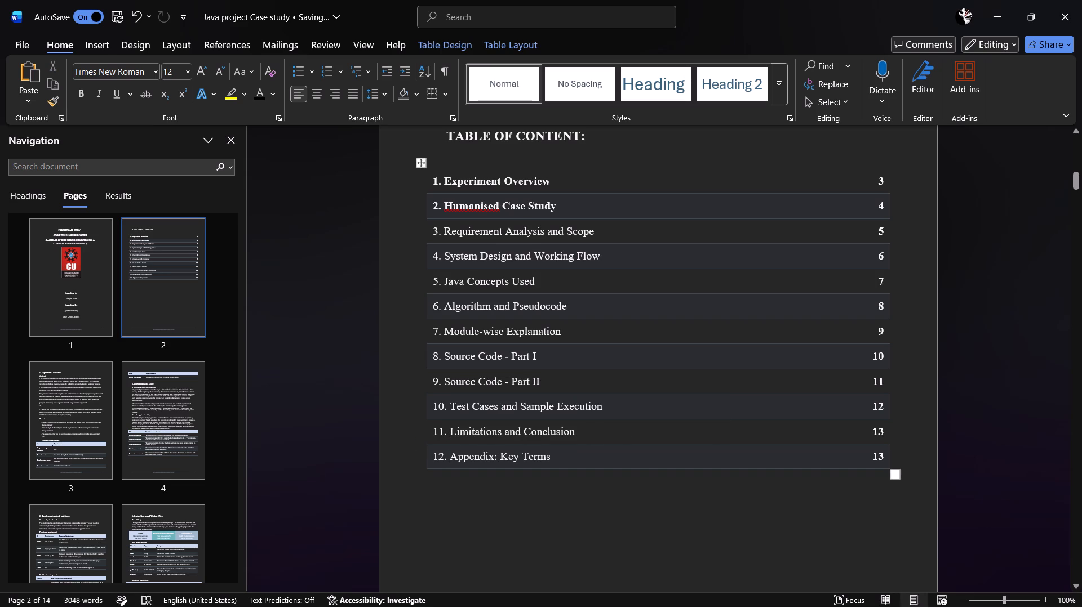
{"action": "left_click", "coordinate": [624, 467]}
Add a copy of the "Appendix: Key Terms" row at the end of the table of contents, numbered 13.
{"action": "left_click", "coordinate": [566, 455]}
{"action": "left_click", "coordinate": [842, 488]}
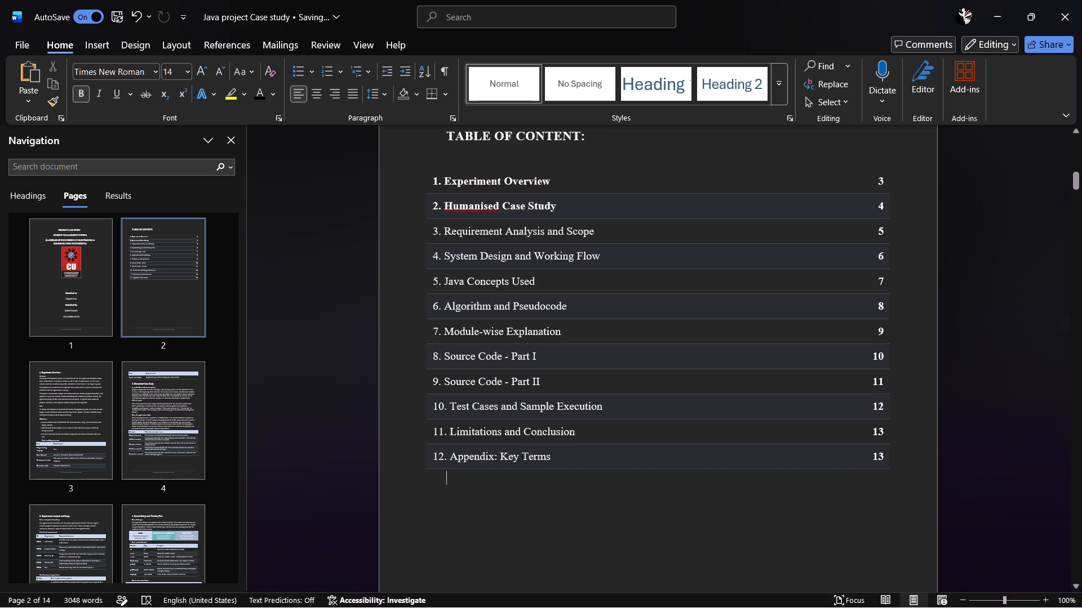
{"action": "left_click_drag", "start_coordinate": [898, 465], "coordinate": [542, 475]}
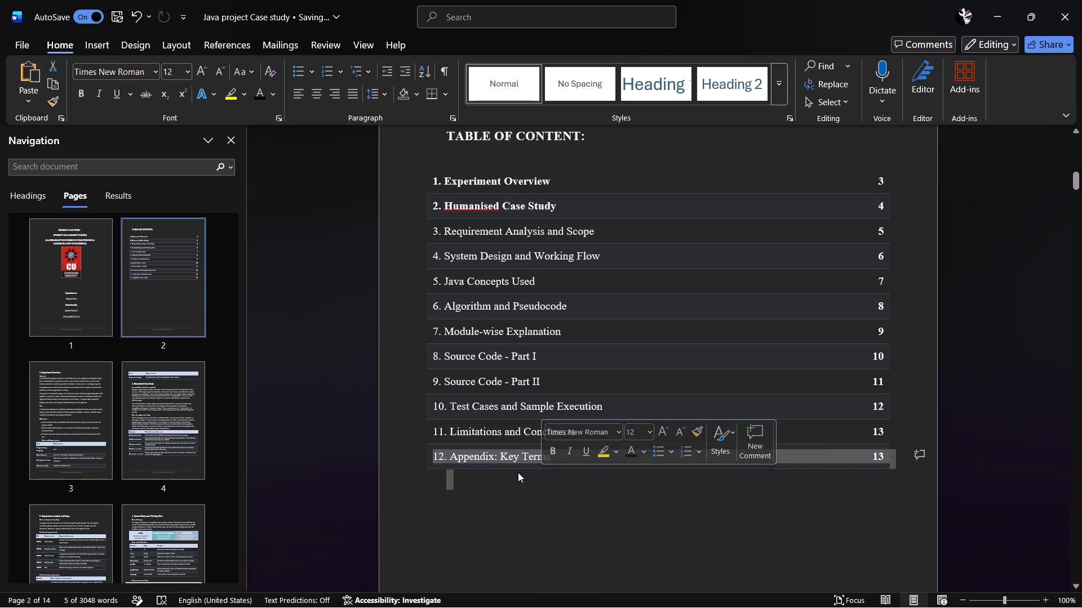
{"action": "key", "text": "ctrl+c"}
{"action": "left_click", "coordinate": [516, 484]}
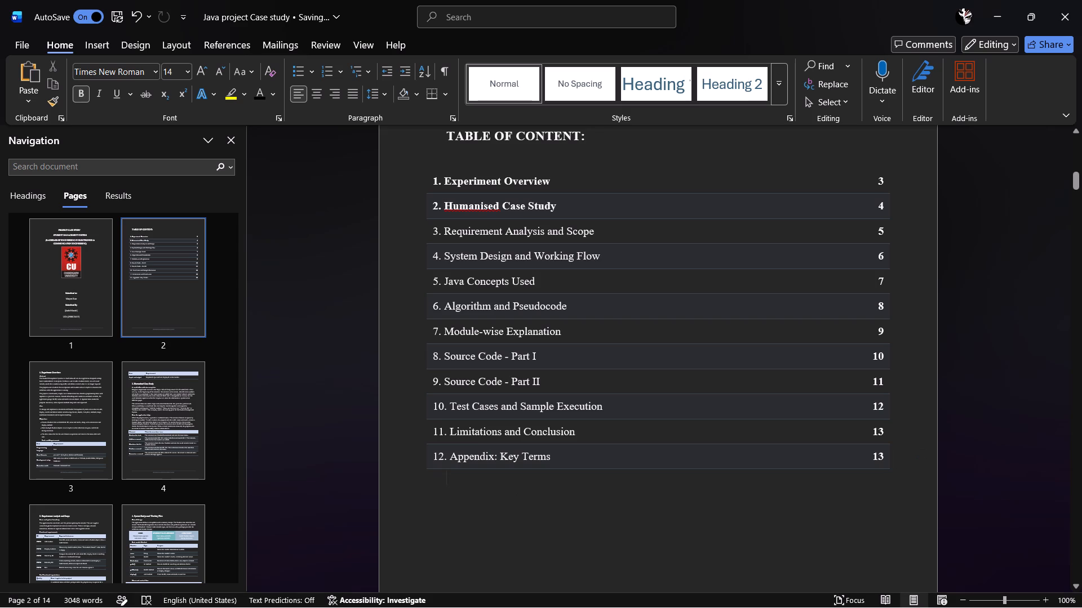
{"action": "key", "text": "ctrl+v"}
{"action": "left_click", "coordinate": [448, 478]}
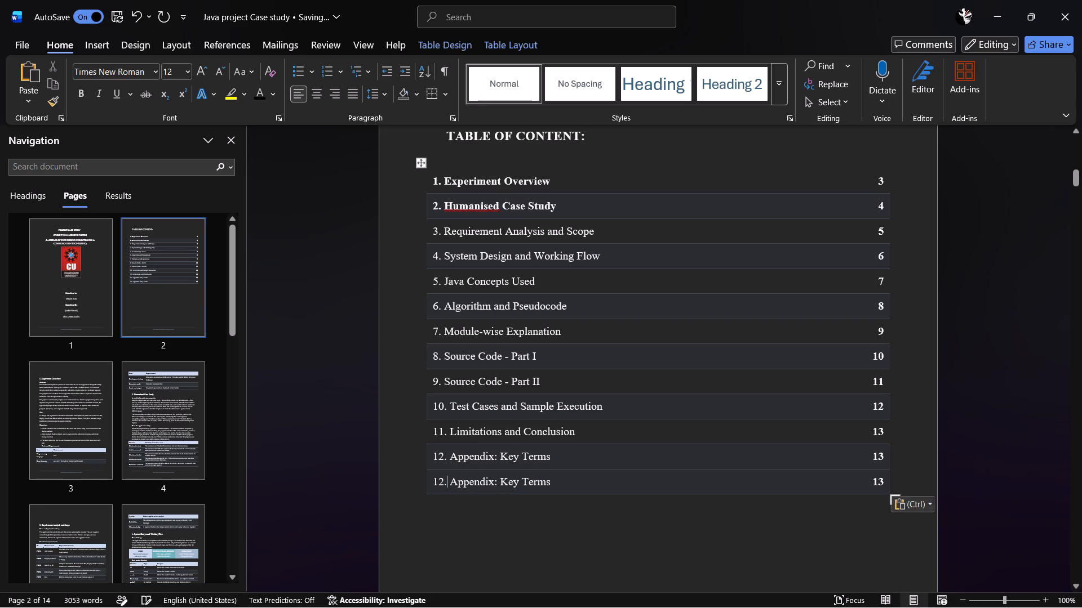
{"action": "key", "text": "BackSpace"}
{"action": "key", "text": "BackSpace"}
{"action": "type", "text": "3."}
Replace the title of entry 13 in the table of contents with "Result and Screenshots".
{"action": "key", "text": "Right"}
{"action": "key", "text": "Right"}
{"action": "key", "text": "Right"}
{"action": "key", "text": "Right"}
{"action": "key", "text": "Right"}
{"action": "key", "text": "Right"}
{"action": "key", "text": "Right"}
{"action": "key", "text": "Right"}
{"action": "key", "text": "Right"}
{"action": "key", "text": "Right"}
{"action": "key", "text": "Right"}
{"action": "key", "text": "Right"}
{"action": "key", "text": "Right"}
{"action": "key", "text": "Right"}
{"action": "key", "text": "Right"}
{"action": "key", "text": "Right"}
{"action": "key", "text": "Right"}
{"action": "key", "text": "Right"}
{"action": "key", "text": "Right"}
{"action": "key", "text": "Right"}
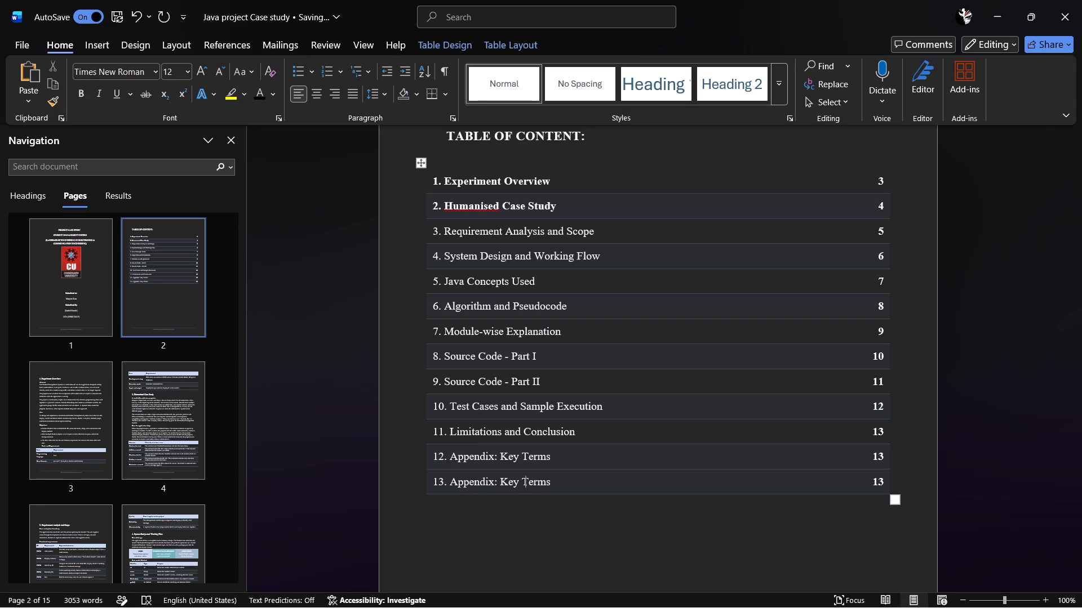
{"action": "key", "text": "Right"}
{"action": "key", "text": "Left"}
{"action": "key", "text": "Left"}
{"action": "key", "text": "Right"}
{"action": "key", "text": "Right"}
{"action": "key", "text": "Down"}
{"action": "key", "text": "Right"}
{"action": "key", "text": "Right"}
{"action": "key", "text": "Right"}
{"action": "key", "text": "Up"}
{"action": "key", "text": "Up"}
{"action": "key", "text": "Up"}
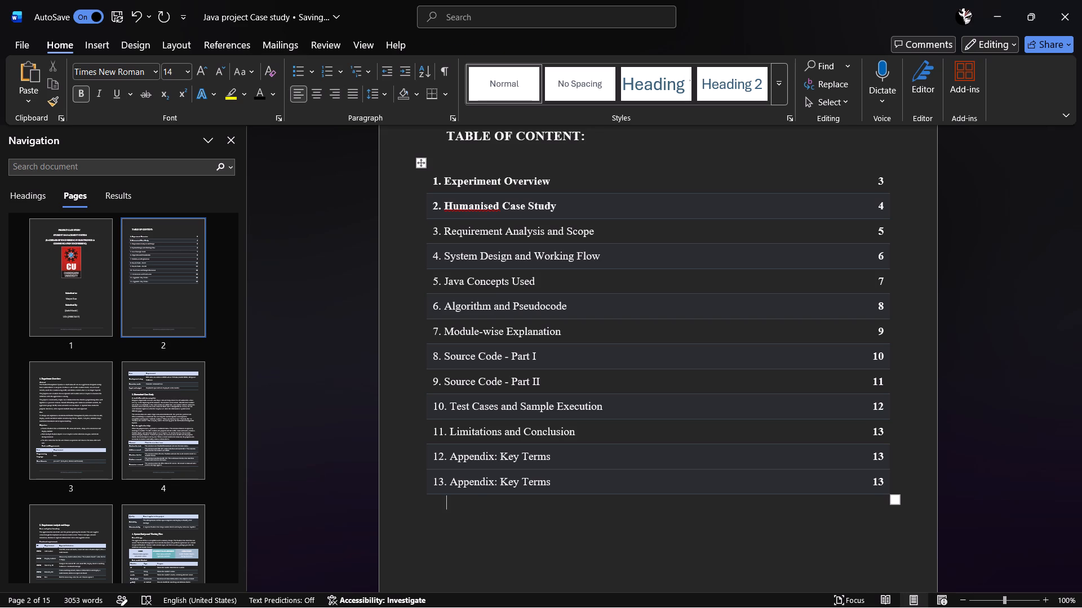
{"action": "key", "text": "Up"}
{"action": "key", "text": "Right"}
{"action": "key", "text": "Right"}
{"action": "key", "text": "Right"}
{"action": "key", "text": "Right"}
{"action": "key", "text": "Right"}
{"action": "key", "text": "Right"}
{"action": "key", "text": "Right"}
{"action": "key", "text": "Right"}
{"action": "key", "text": "Right"}
{"action": "key", "text": "Right"}
{"action": "key", "text": "Right"}
{"action": "key", "text": "Right"}
{"action": "key", "text": "Right"}
{"action": "key", "text": "Right"}
{"action": "key", "text": "Right"}
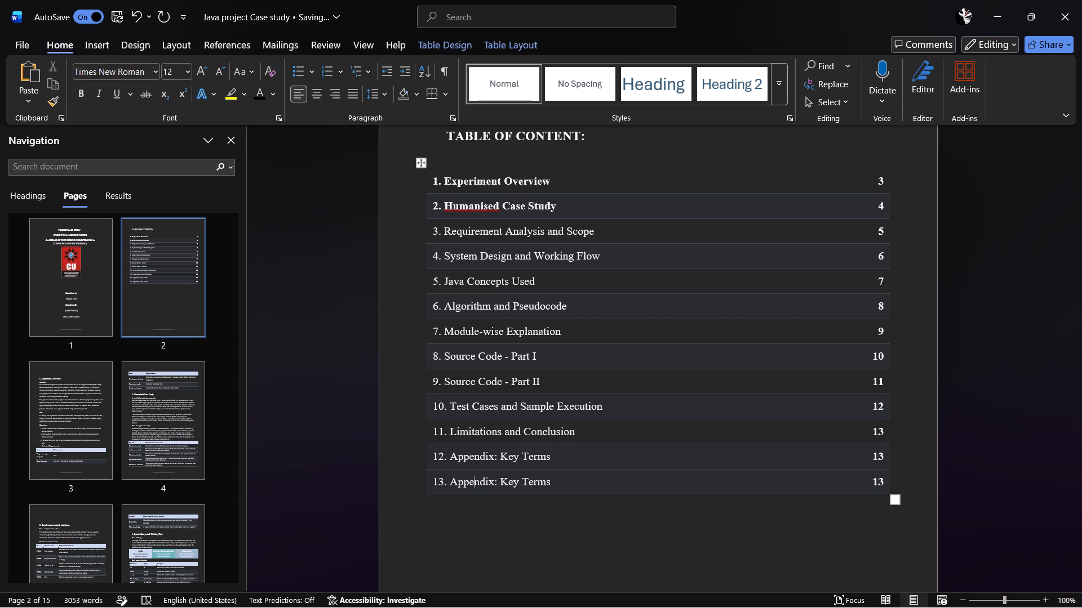
{"action": "key", "text": "Right"}
{"action": "key", "text": "Right"}
{"action": "key", "text": "Right"}
{"action": "key", "text": "Right"}
{"action": "key", "text": "Right"}
{"action": "key", "text": "BackSpace"}
{"action": "key", "text": "BackSpace"}
{"action": "key", "text": "BackSpace"}
{"action": "key", "text": "BackSpace"}
{"action": "key", "text": "BackSpace"}
{"action": "key", "text": "BackSpace"}
{"action": "key", "text": "BackSpace"}
{"action": "key", "text": "BackSpace"}
{"action": "key", "text": "BackSpace"}
{"action": "key", "text": "BackSpace"}
{"action": "key", "text": "BackSpace"}
{"action": "key", "text": "BackSpace"}
{"action": "key", "text": "BackSpace"}
{"action": "key", "text": "BackSpace"}
{"action": "key", "text": "BackSpace"}
{"action": "key", "text": "BackSpace"}
{"action": "key", "text": "BackSpace"}
{"action": "key", "text": "BackSpace"}
{"action": "key", "text": "BackSpace"}
{"action": "type", "text": "ult and"}
{"action": "key", "text": "space"}
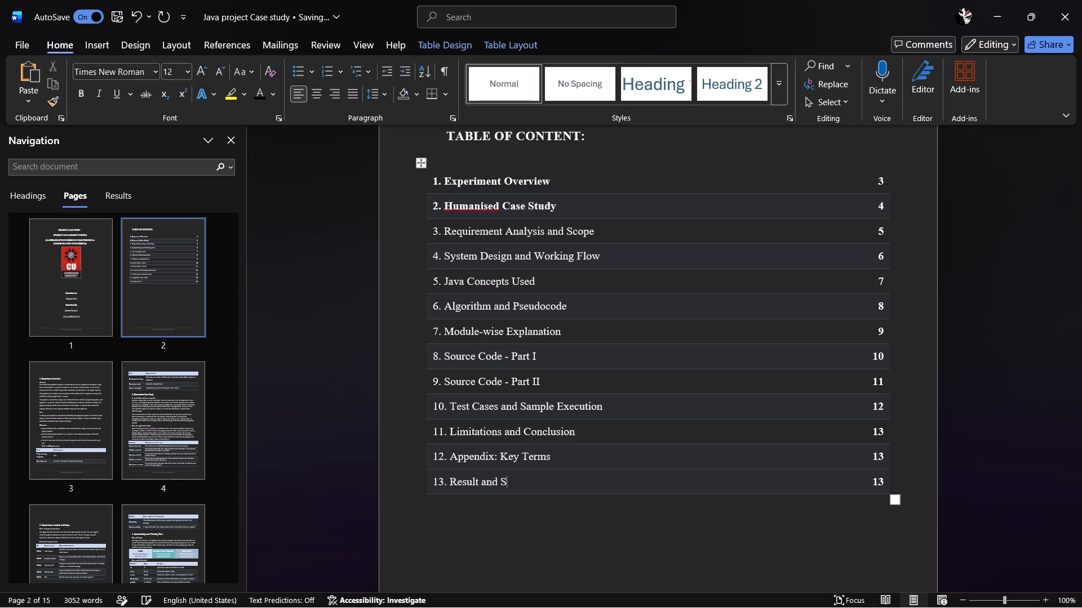
{"action": "type", "text": "creen"}
{"action": "type", "text": "shot"}
{"action": "key", "text": "s"}
Set the page number of the "Result and Screenshots" entry to 14.
{"action": "left_click", "coordinate": [886, 485]}
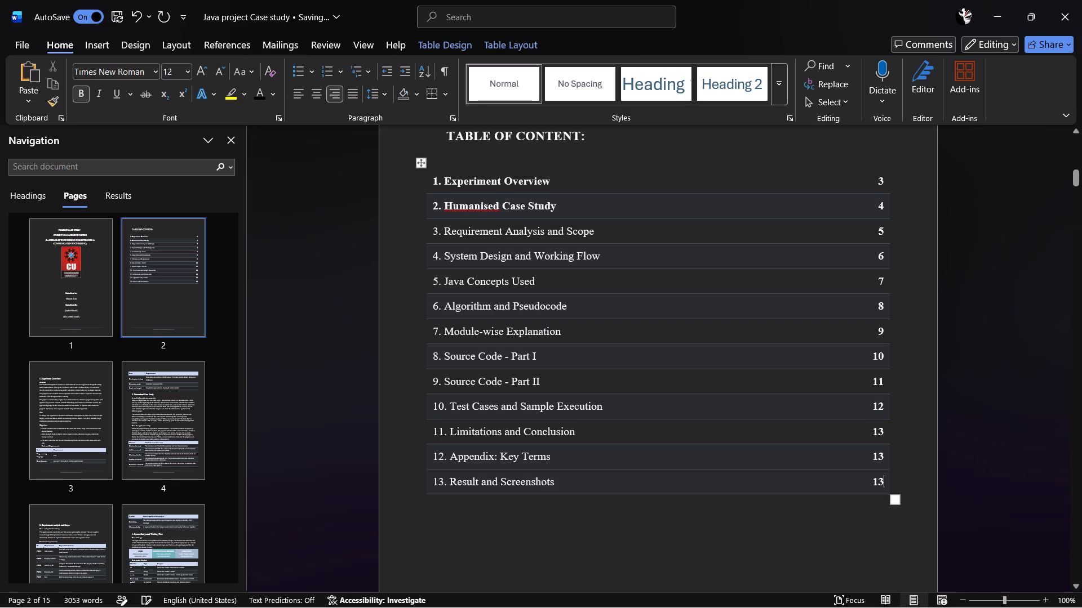
{"action": "key", "text": "BackSpace"}
{"action": "key", "text": "4"}
{"action": "scroll", "coordinate": [876, 431], "scroll_direction": "up", "scroll_amount": 20}
{"action": "scroll", "coordinate": [876, 431], "scroll_direction": "up", "scroll_amount": 20}
{"action": "scroll", "coordinate": [876, 431], "scroll_direction": "up", "scroll_amount": 7}
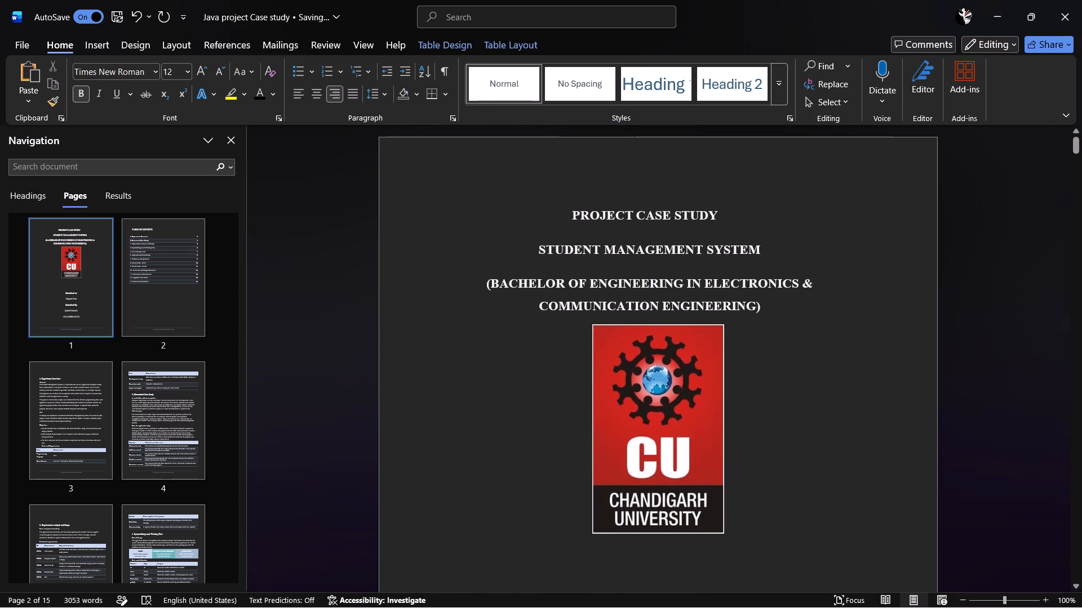
Review the table of contents and the Experiment Overview and Humanized Case Study sections for correct entries and formatting.
{"action": "scroll", "coordinate": [735, 406], "scroll_direction": "down", "scroll_amount": 20}
{"action": "scroll", "coordinate": [735, 406], "scroll_direction": "down", "scroll_amount": 8}
{"action": "scroll", "coordinate": [722, 426], "scroll_direction": "down", "scroll_amount": 14}
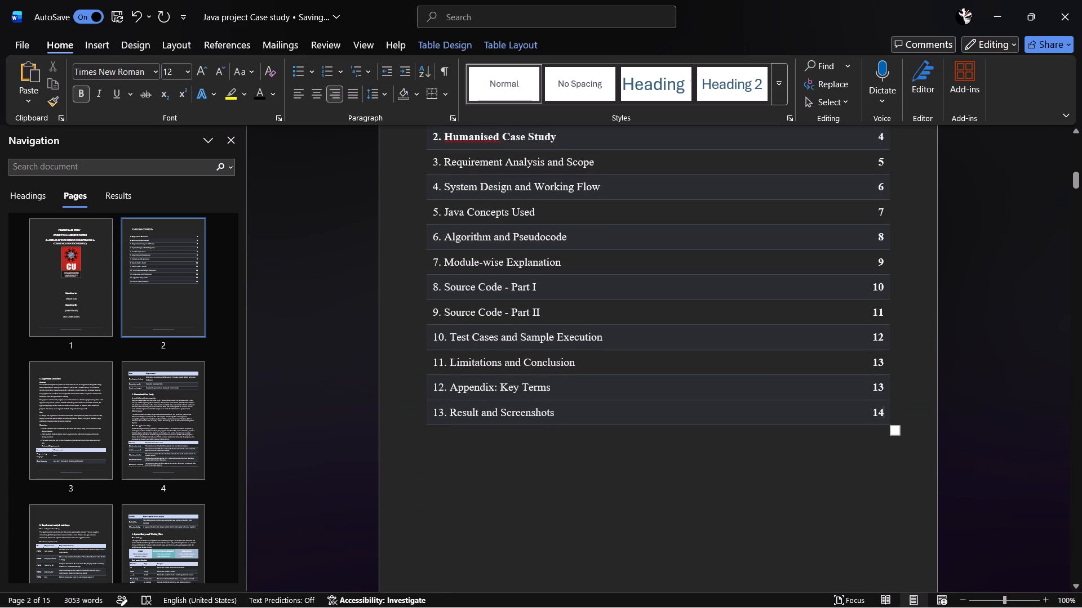
{"action": "key", "text": "Down"}
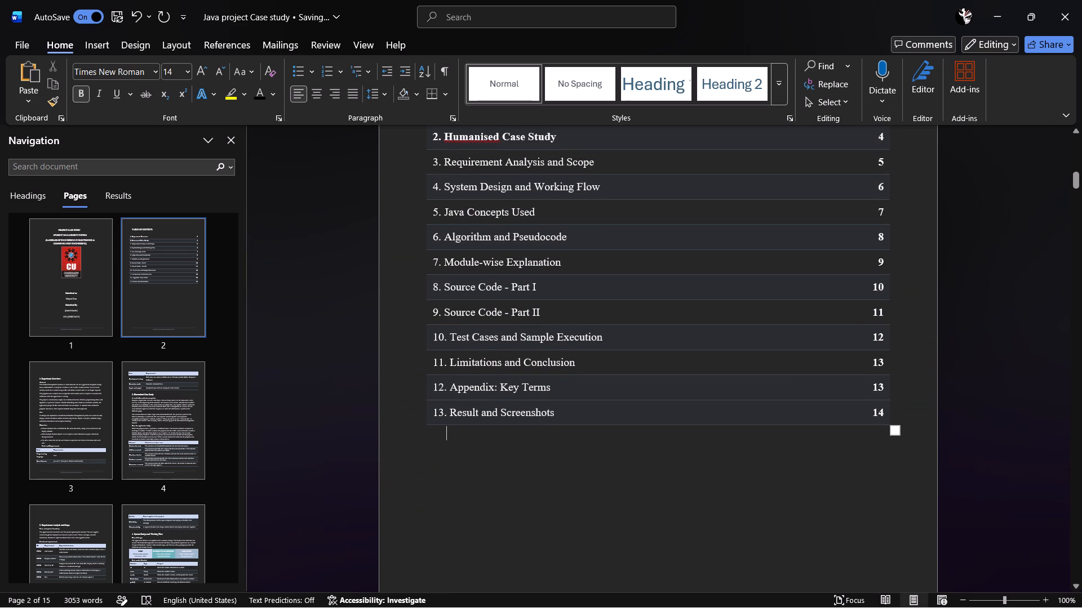
{"action": "left_click", "coordinate": [649, 480]}
{"action": "scroll", "coordinate": [640, 476], "scroll_direction": "up", "scroll_amount": 7}
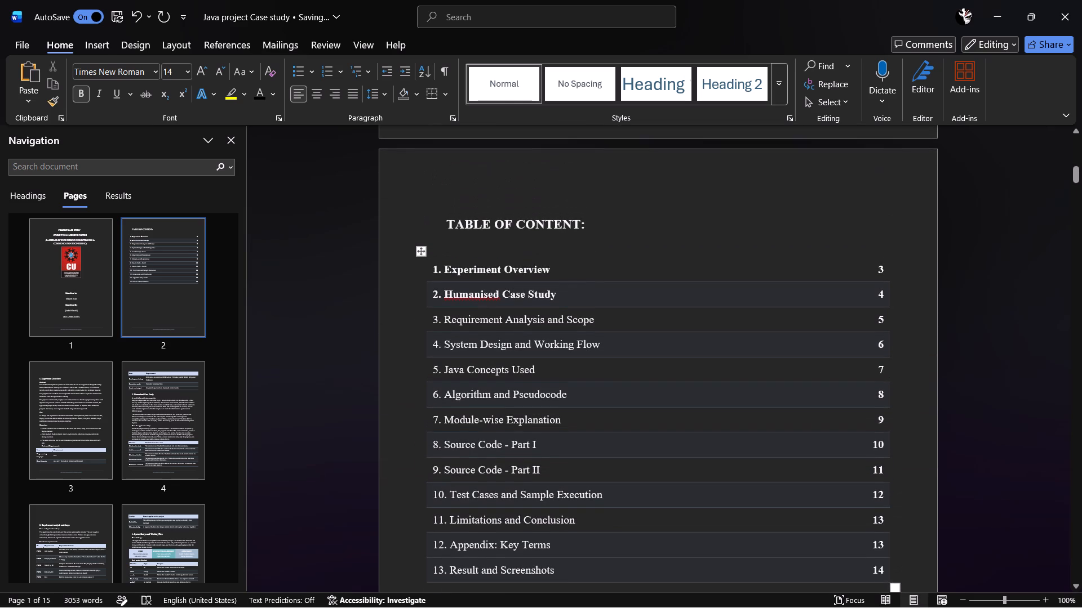
{"action": "scroll", "coordinate": [640, 476], "scroll_direction": "down", "scroll_amount": 20}
{"action": "scroll", "coordinate": [640, 476], "scroll_direction": "down", "scroll_amount": 1}
{"action": "scroll", "coordinate": [640, 476], "scroll_direction": "up", "scroll_amount": 11}
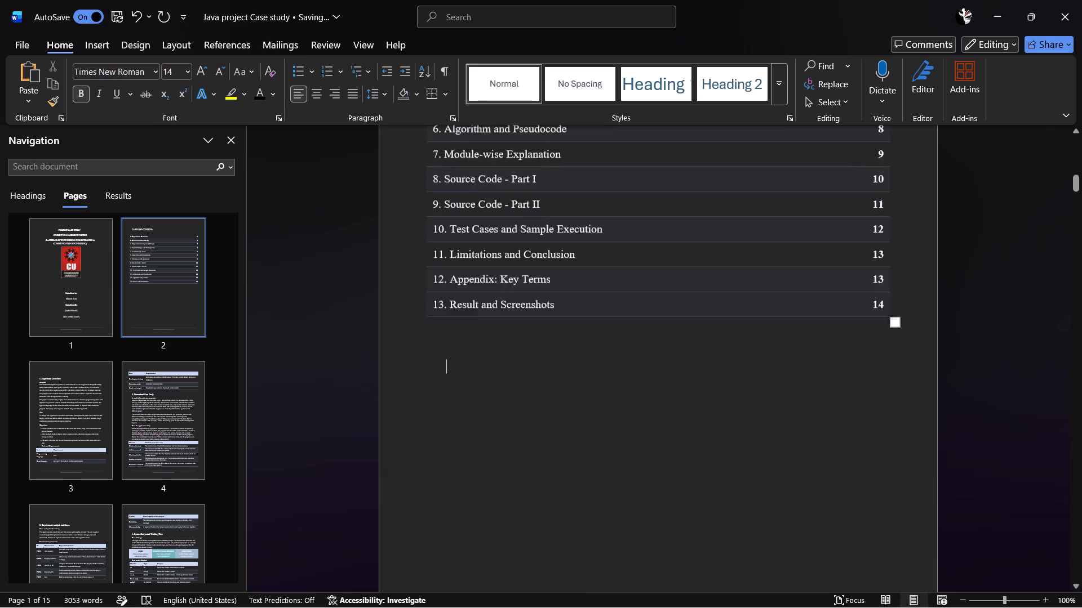
{"action": "scroll", "coordinate": [648, 500], "scroll_direction": "up", "scroll_amount": 20}
{"action": "scroll", "coordinate": [648, 500], "scroll_direction": "up", "scroll_amount": 4}
{"action": "scroll", "coordinate": [658, 511], "scroll_direction": "down", "scroll_amount": 12}
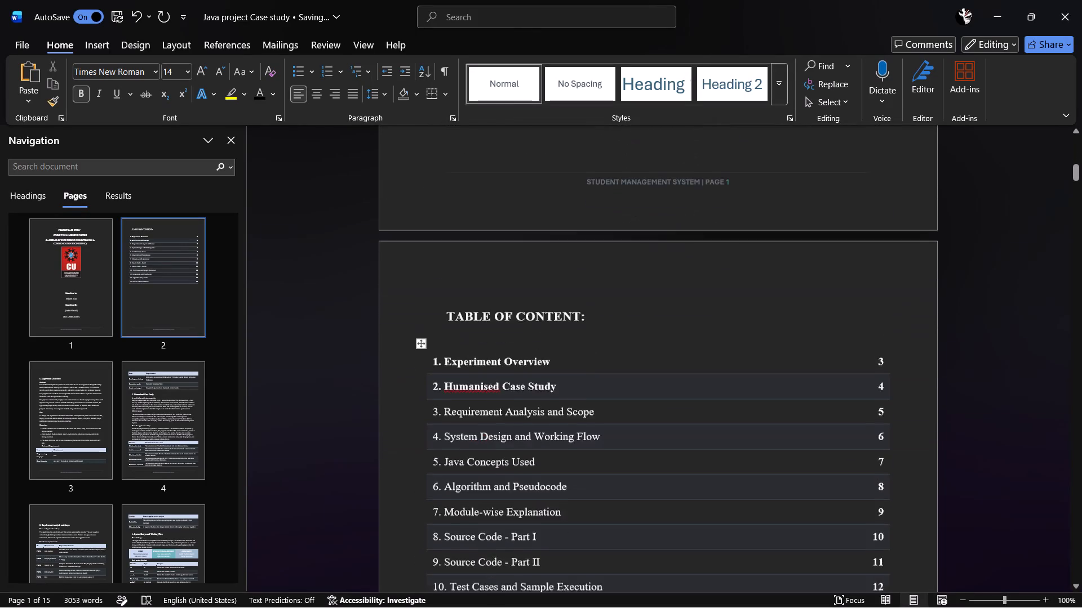
{"action": "scroll", "coordinate": [658, 511], "scroll_direction": "down", "scroll_amount": 20}
{"action": "scroll", "coordinate": [658, 511], "scroll_direction": "down", "scroll_amount": 20}
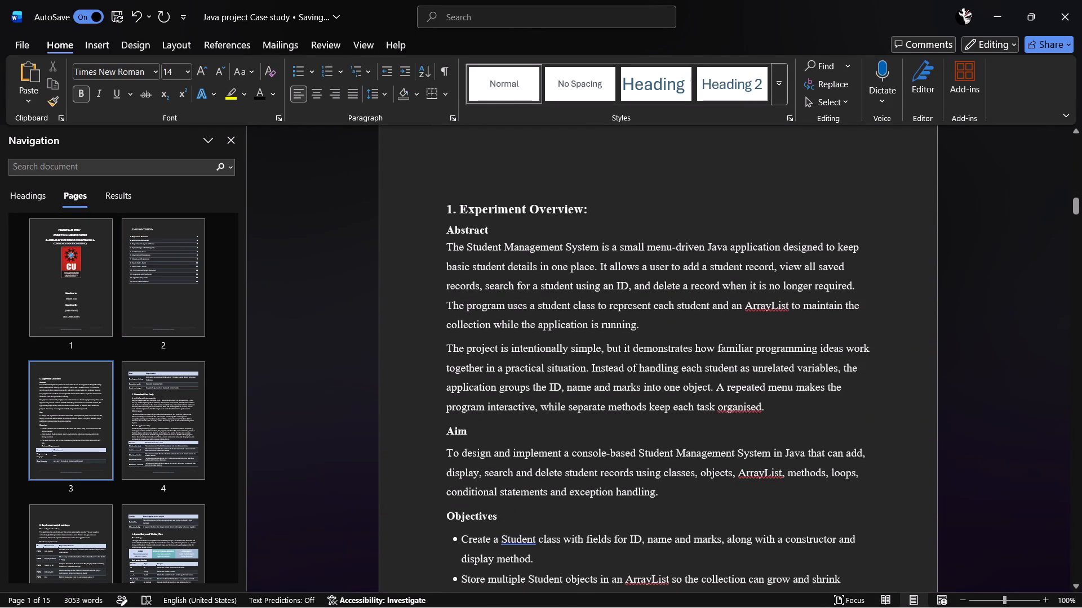
{"action": "scroll", "coordinate": [650, 501], "scroll_direction": "down", "scroll_amount": 3}
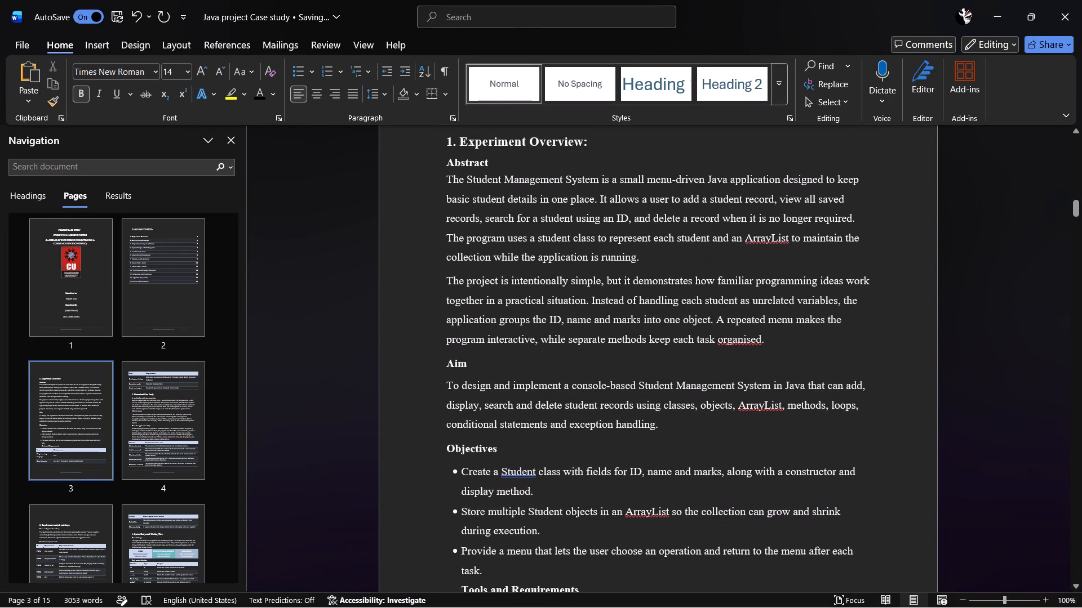
{"action": "scroll", "coordinate": [650, 501], "scroll_direction": "down", "scroll_amount": 15}
{"action": "scroll", "coordinate": [649, 500], "scroll_direction": "down", "scroll_amount": 14}
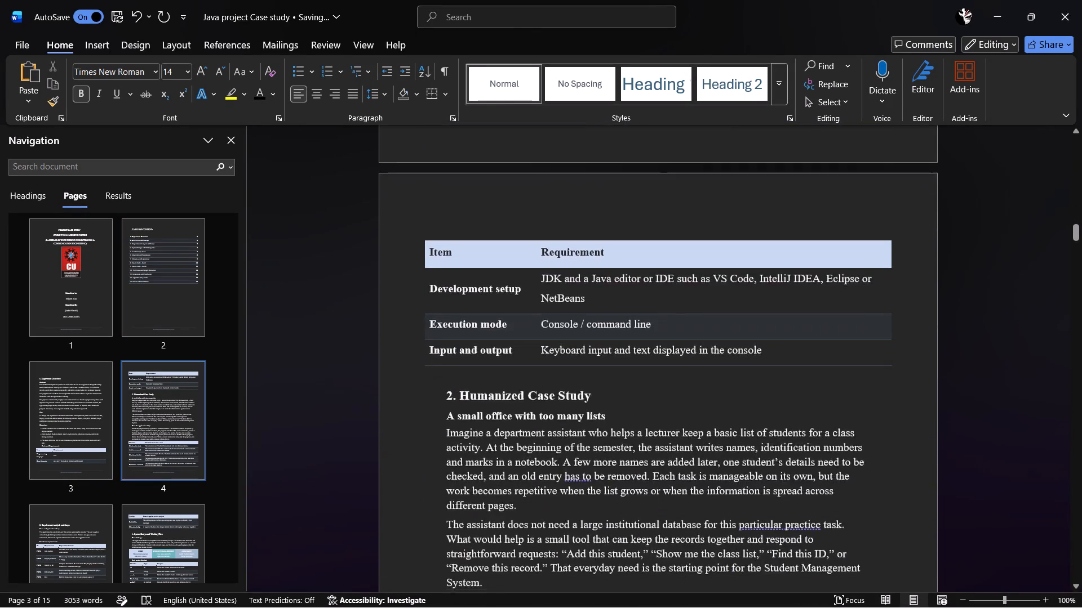
{"action": "scroll", "coordinate": [652, 489], "scroll_direction": "down", "scroll_amount": 7}
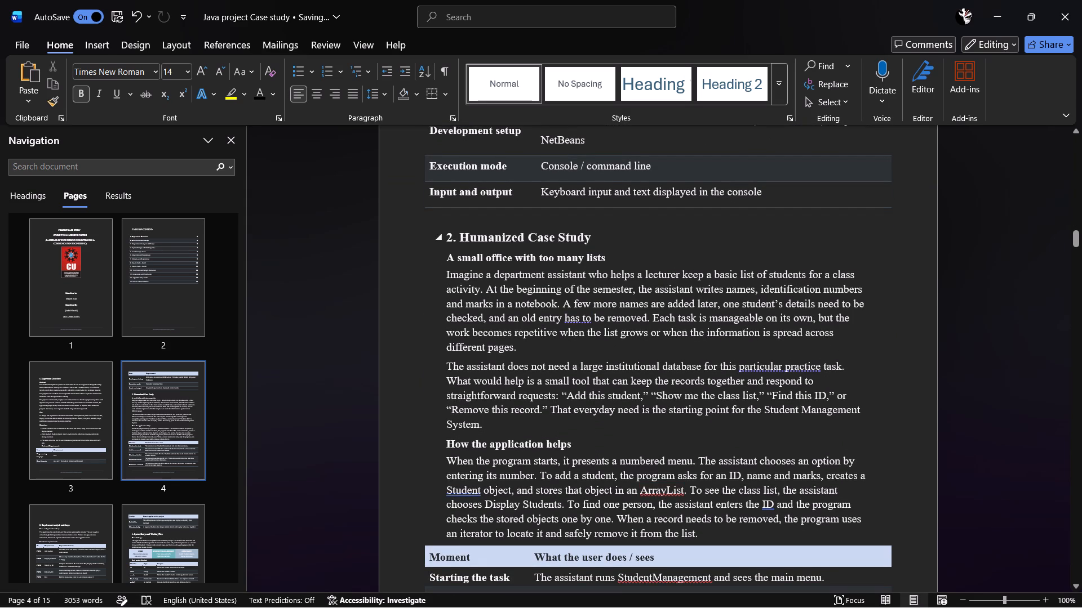
{"action": "scroll", "coordinate": [525, 234], "scroll_direction": "down", "scroll_amount": 7}
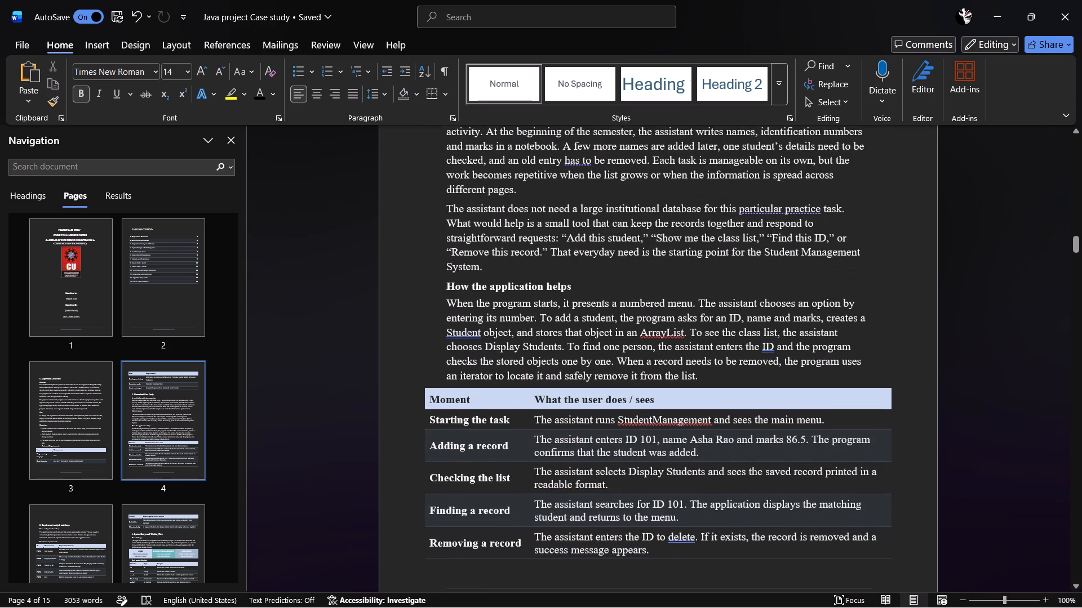
Remove the blank space above the "3. Requirement Analysis and Scope" heading so it starts at the top of its page.
{"action": "scroll", "coordinate": [526, 244], "scroll_direction": "down", "scroll_amount": 18}
{"action": "left_click", "coordinate": [456, 363]}
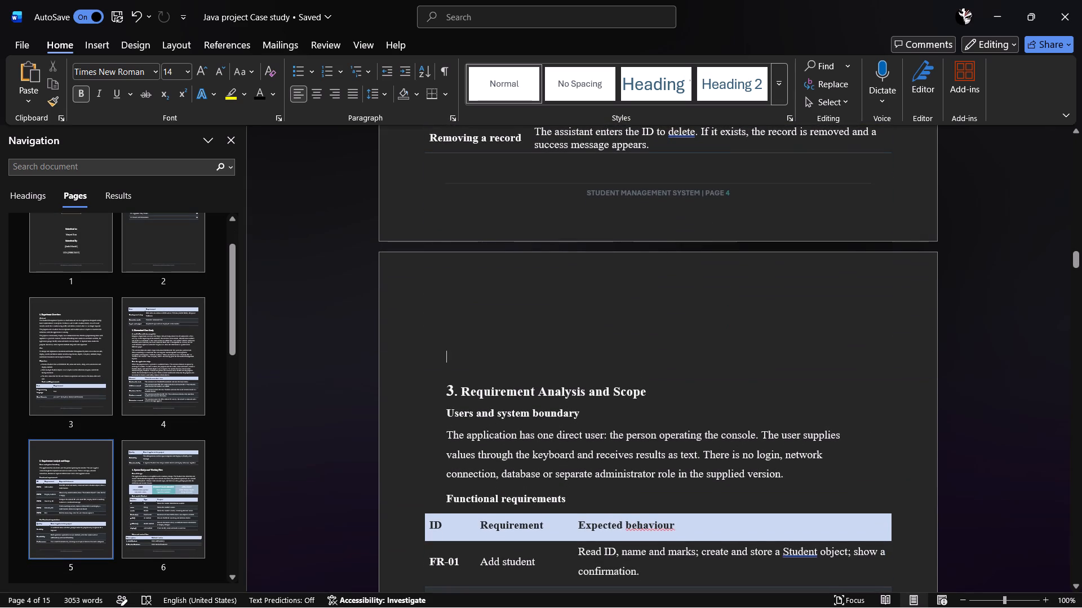
{"action": "left_click", "coordinate": [445, 380]}
{"action": "key", "text": "BackSpace"}
{"action": "key", "text": "BackSpace"}
{"action": "key", "text": "BackSpace"}
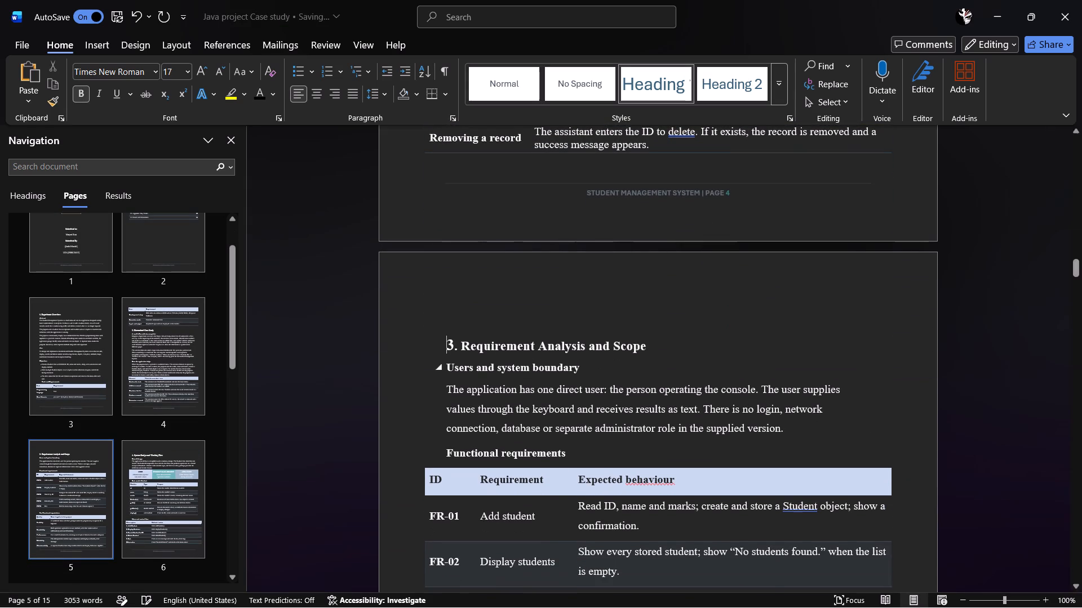
{"action": "key", "text": "BackSpace"}
{"action": "key", "text": "BackSpace"}
{"action": "key", "text": "BackSpace"}
{"action": "key", "text": "BackSpace"}
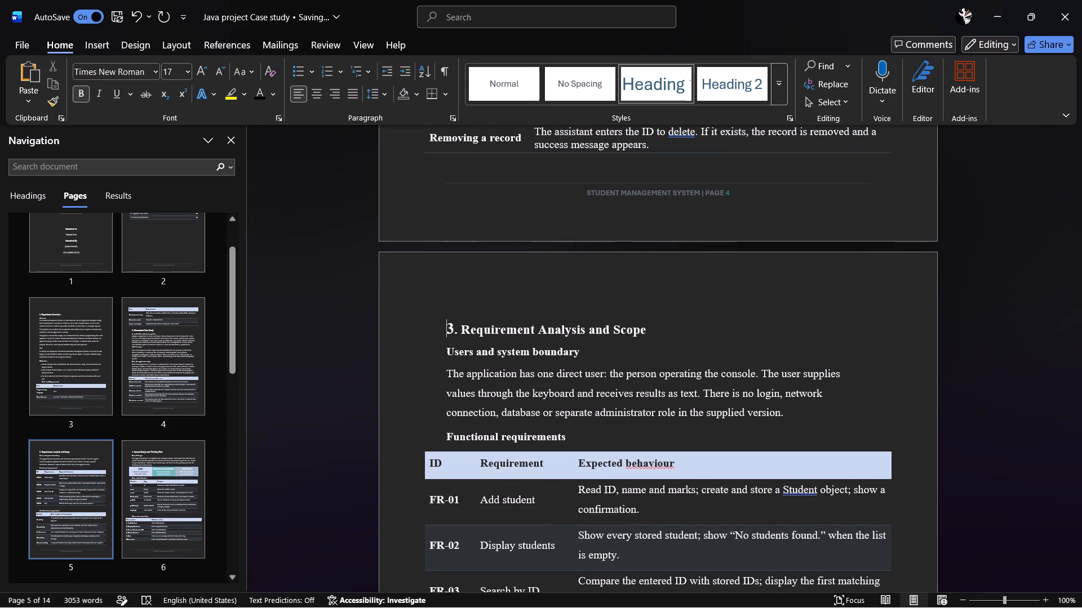
Set the number "3." in the "Requirement Analysis and Scope" heading to font size 14.
{"action": "left_click_drag", "start_coordinate": [457, 330], "coordinate": [432, 331]}
{"action": "left_click", "coordinate": [539, 286]}
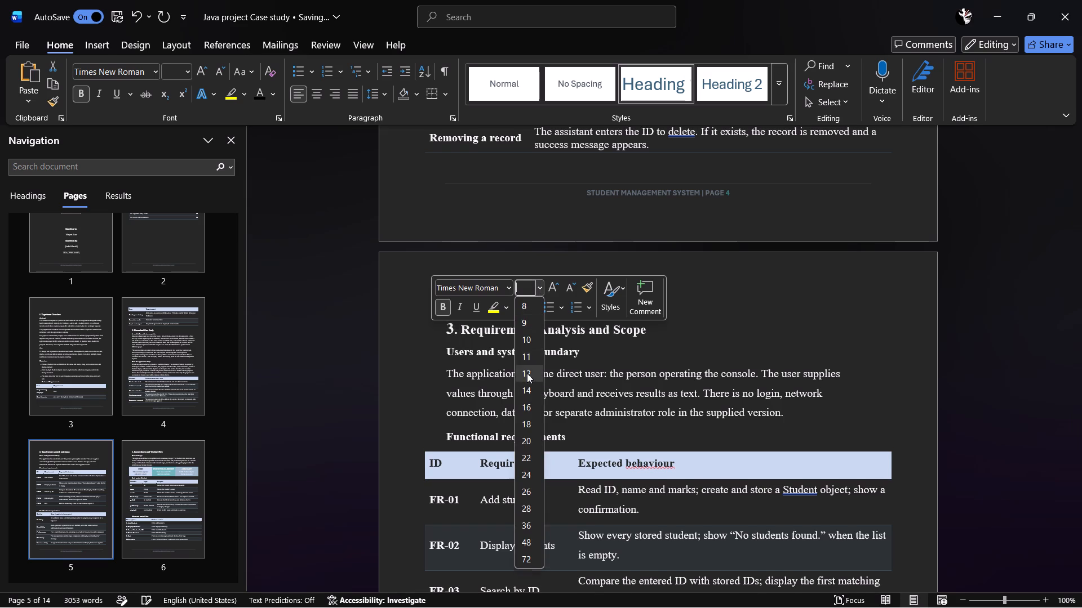
{"action": "left_click", "coordinate": [527, 373]}
{"action": "left_click", "coordinate": [537, 283]}
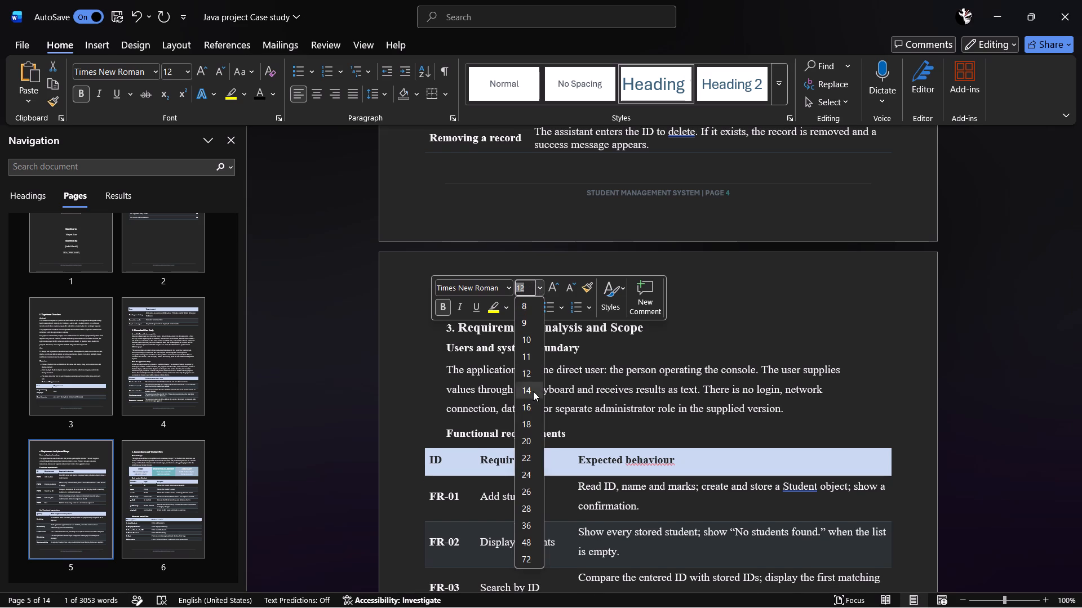
{"action": "left_click", "coordinate": [533, 391]}
{"action": "left_click", "coordinate": [714, 323]}
Check the layout and heading formatting of the remaining sections, from Requirement Analysis and Scope through Result and Screenshot.
{"action": "scroll", "coordinate": [712, 324], "scroll_direction": "down", "scroll_amount": 20}
{"action": "scroll", "coordinate": [712, 324], "scroll_direction": "down", "scroll_amount": 10}
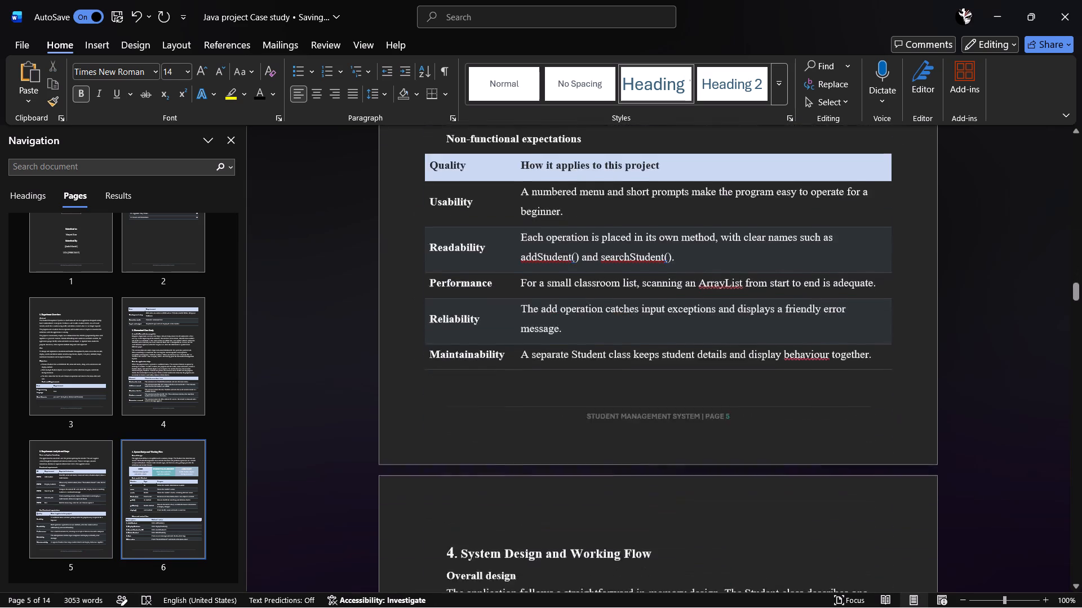
{"action": "scroll", "coordinate": [676, 342], "scroll_direction": "down", "scroll_amount": 12}
{"action": "scroll", "coordinate": [673, 343], "scroll_direction": "down", "scroll_amount": 20}
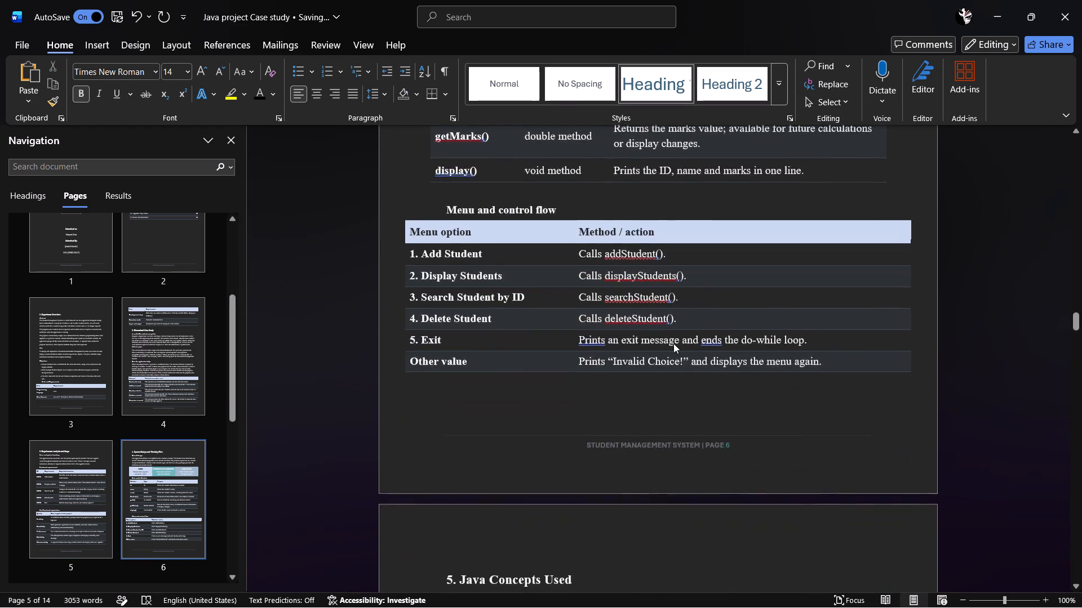
{"action": "scroll", "coordinate": [673, 343], "scroll_direction": "down", "scroll_amount": 14}
{"action": "scroll", "coordinate": [673, 343], "scroll_direction": "down", "scroll_amount": 20}
{"action": "scroll", "coordinate": [673, 343], "scroll_direction": "down", "scroll_amount": 8}
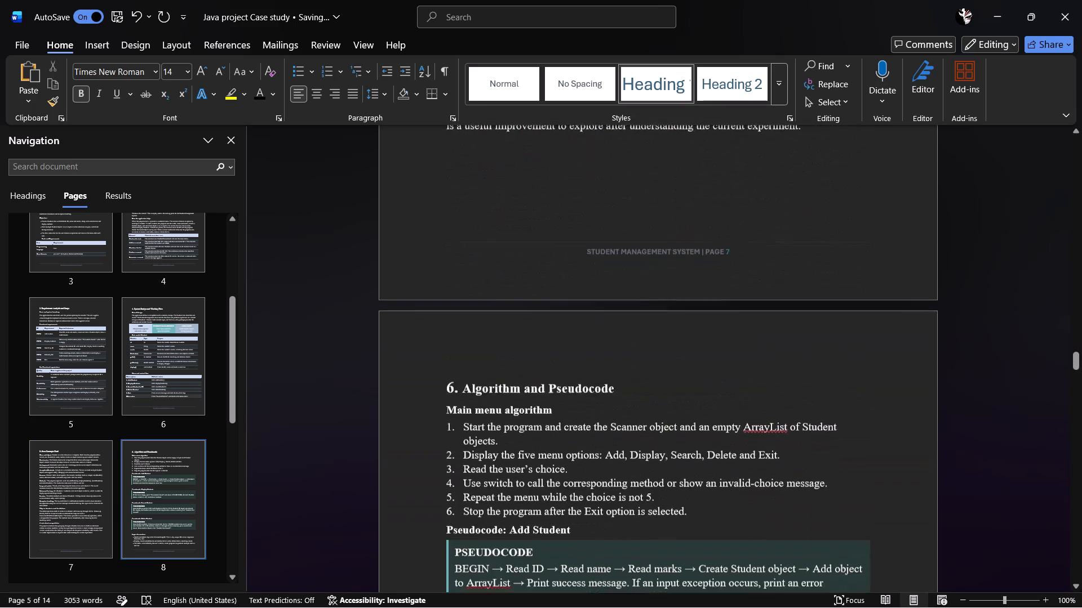
{"action": "scroll", "coordinate": [669, 344], "scroll_direction": "down", "scroll_amount": 8}
{"action": "scroll", "coordinate": [668, 345], "scroll_direction": "down", "scroll_amount": 17}
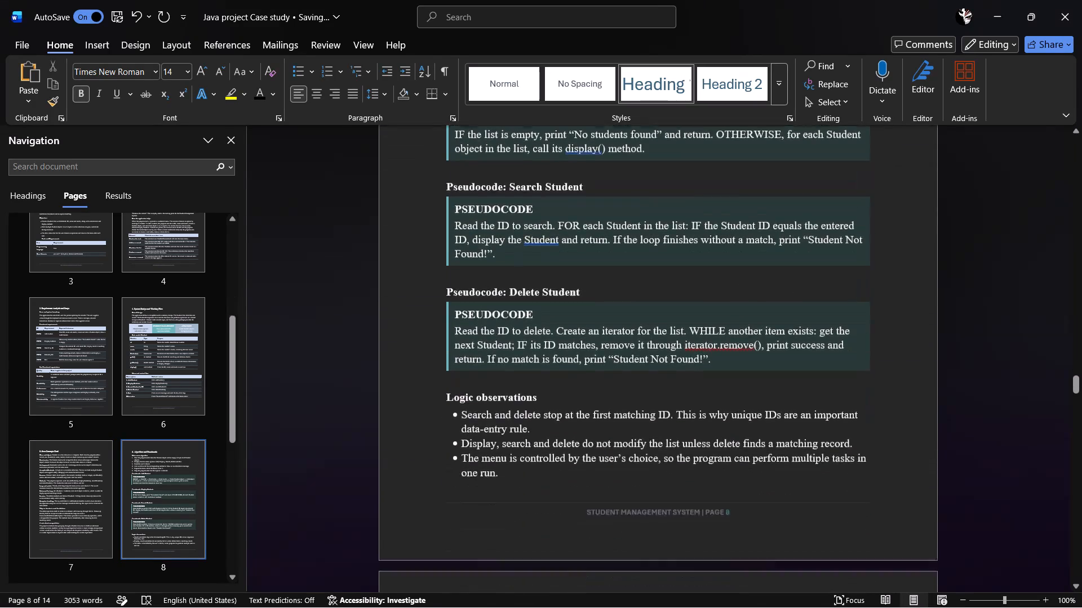
{"action": "scroll", "coordinate": [667, 345], "scroll_direction": "down", "scroll_amount": 15}
{"action": "scroll", "coordinate": [663, 345], "scroll_direction": "down", "scroll_amount": 20}
{"action": "scroll", "coordinate": [663, 345], "scroll_direction": "down", "scroll_amount": 15}
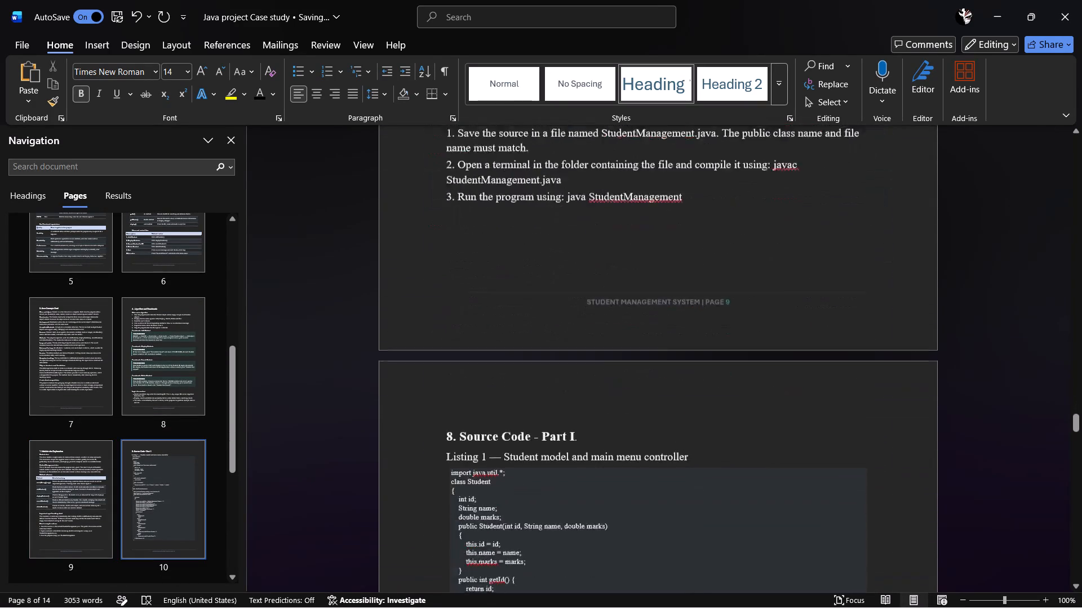
{"action": "scroll", "coordinate": [657, 347], "scroll_direction": "down", "scroll_amount": 20}
{"action": "scroll", "coordinate": [657, 347], "scroll_direction": "down", "scroll_amount": 19}
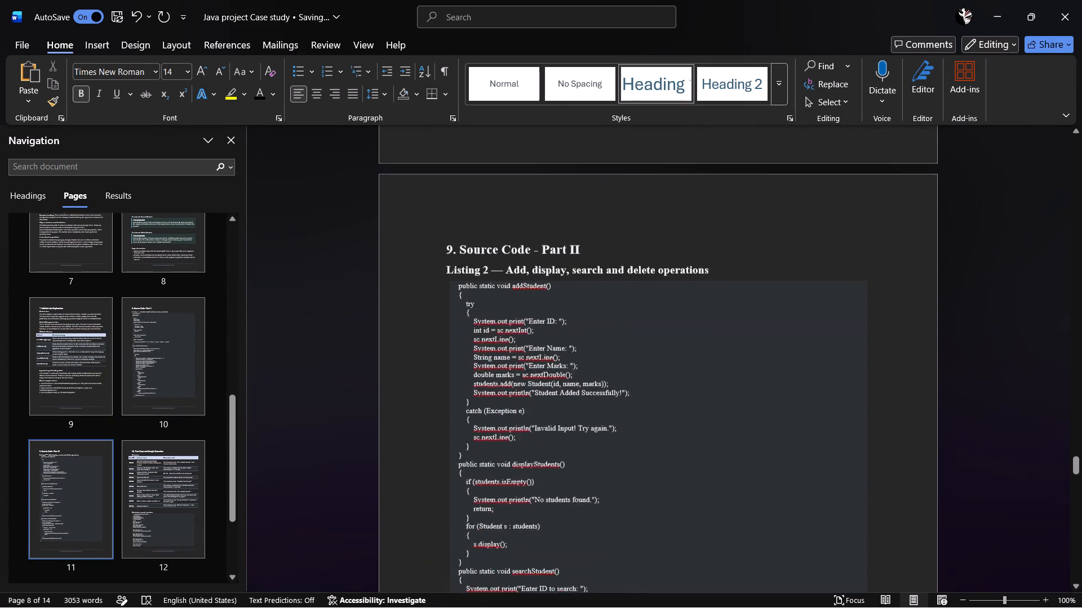
{"action": "scroll", "coordinate": [653, 347], "scroll_direction": "down", "scroll_amount": 20}
{"action": "scroll", "coordinate": [653, 347], "scroll_direction": "down", "scroll_amount": 20}
{"action": "scroll", "coordinate": [653, 347], "scroll_direction": "down", "scroll_amount": 12}
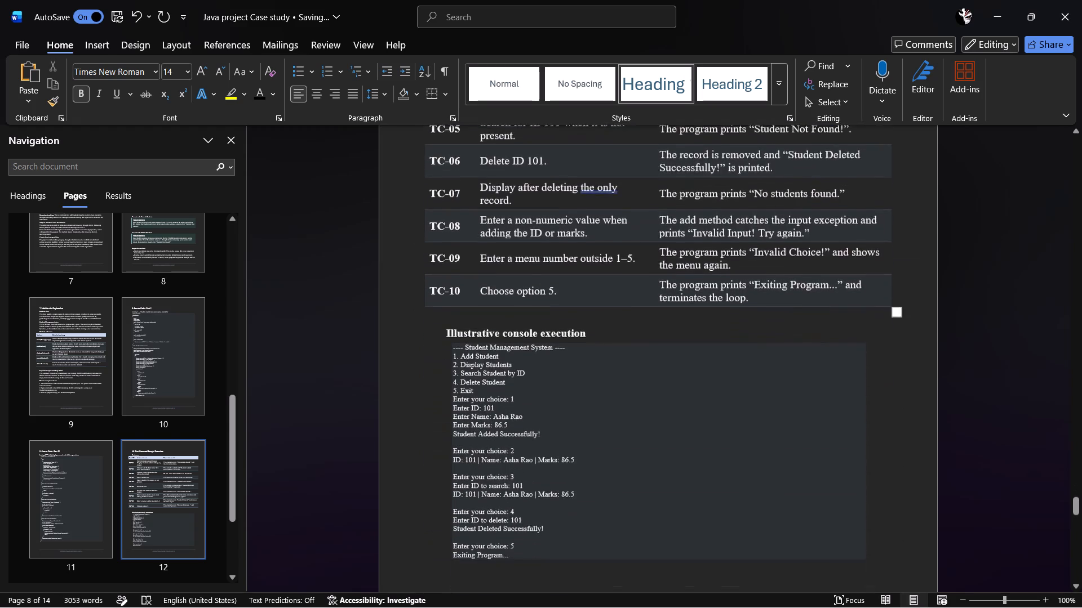
{"action": "scroll", "coordinate": [651, 347], "scroll_direction": "down", "scroll_amount": 3}
{"action": "scroll", "coordinate": [651, 347], "scroll_direction": "down", "scroll_amount": 18}
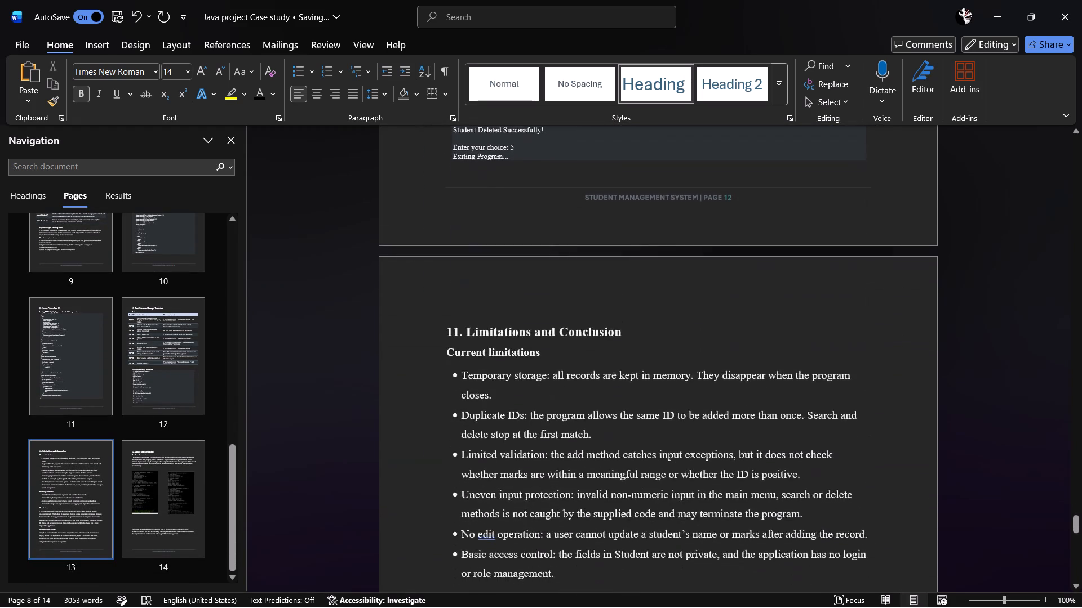
{"action": "scroll", "coordinate": [651, 347], "scroll_direction": "down", "scroll_amount": 18}
{"action": "scroll", "coordinate": [651, 347], "scroll_direction": "down", "scroll_amount": 7}
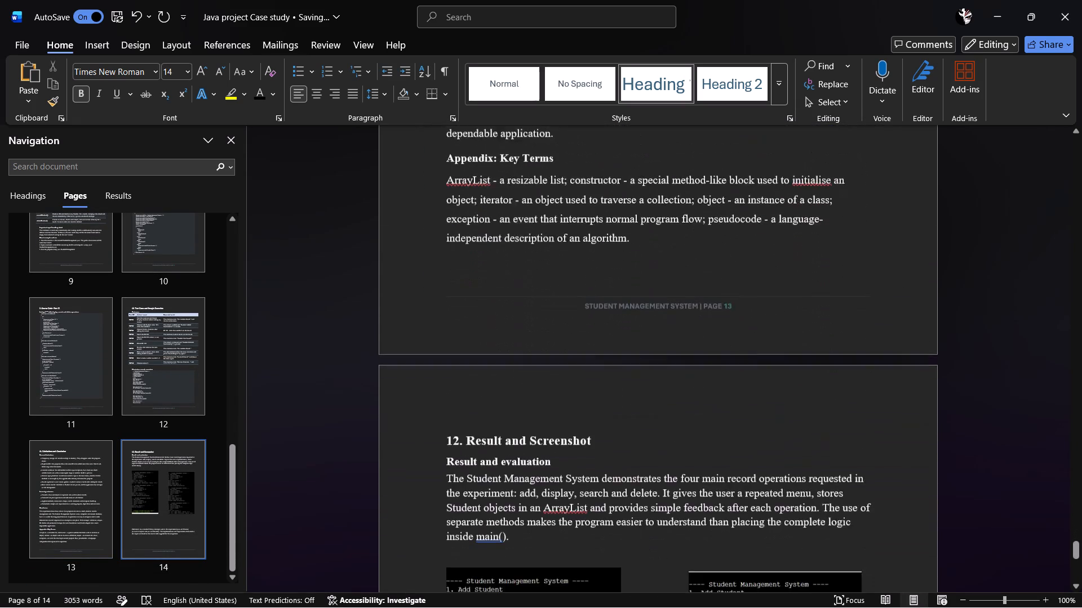
{"action": "scroll", "coordinate": [651, 347], "scroll_direction": "down", "scroll_amount": 15}
{"action": "scroll", "coordinate": [651, 347], "scroll_direction": "up", "scroll_amount": 1}
{"action": "scroll", "coordinate": [651, 347], "scroll_direction": "down", "scroll_amount": 14}
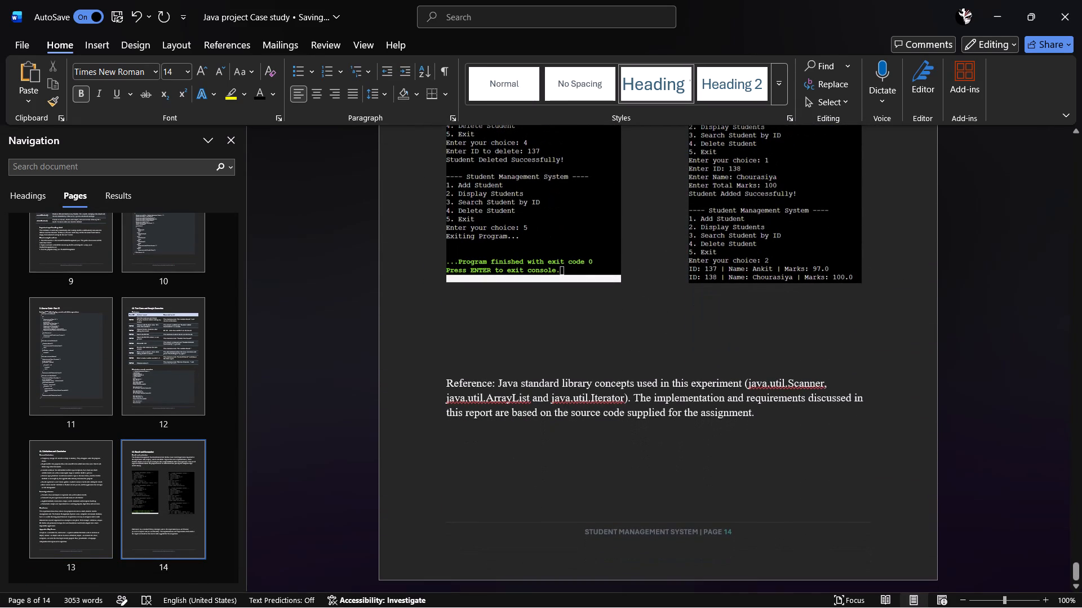
Format the "Reference:" label on the last page as bold with font size 14.
{"action": "left_click_drag", "start_coordinate": [495, 385], "coordinate": [440, 390]}
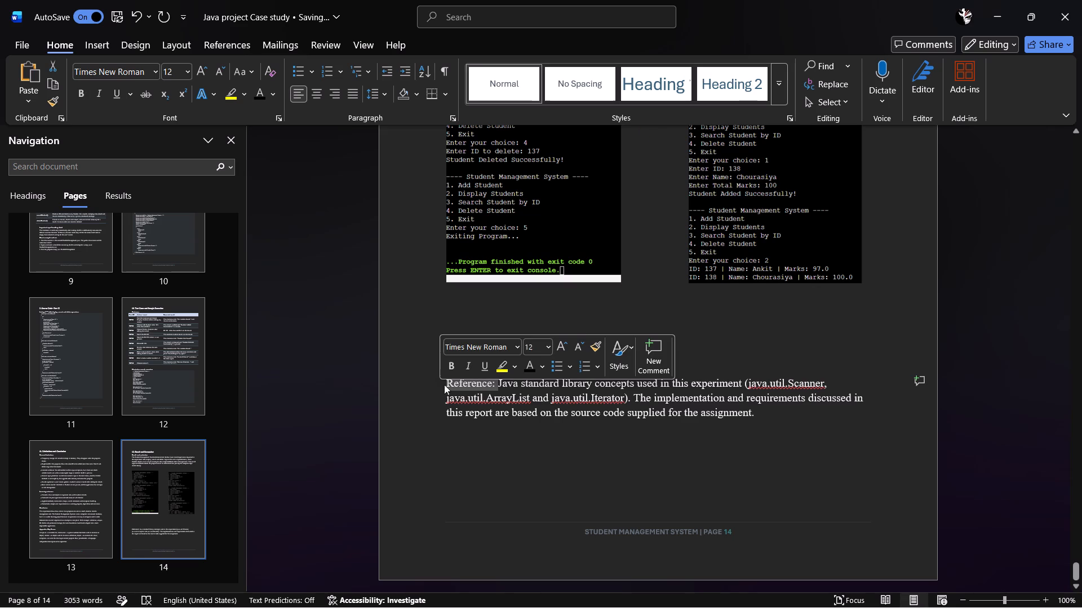
{"action": "left_click", "coordinate": [546, 345]}
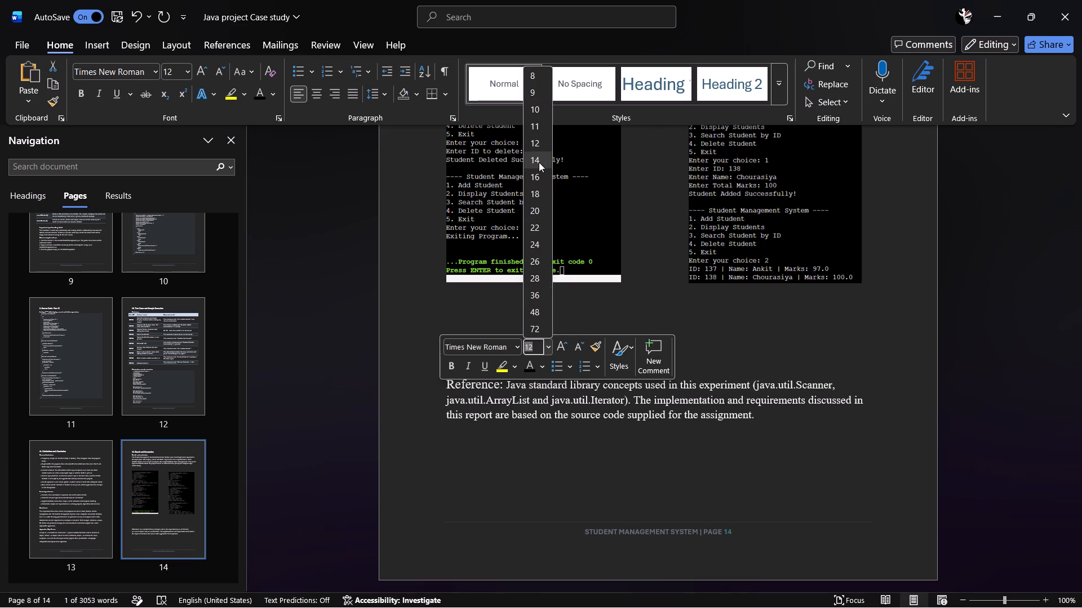
{"action": "left_click", "coordinate": [539, 162]}
{"action": "left_click", "coordinate": [534, 411]}
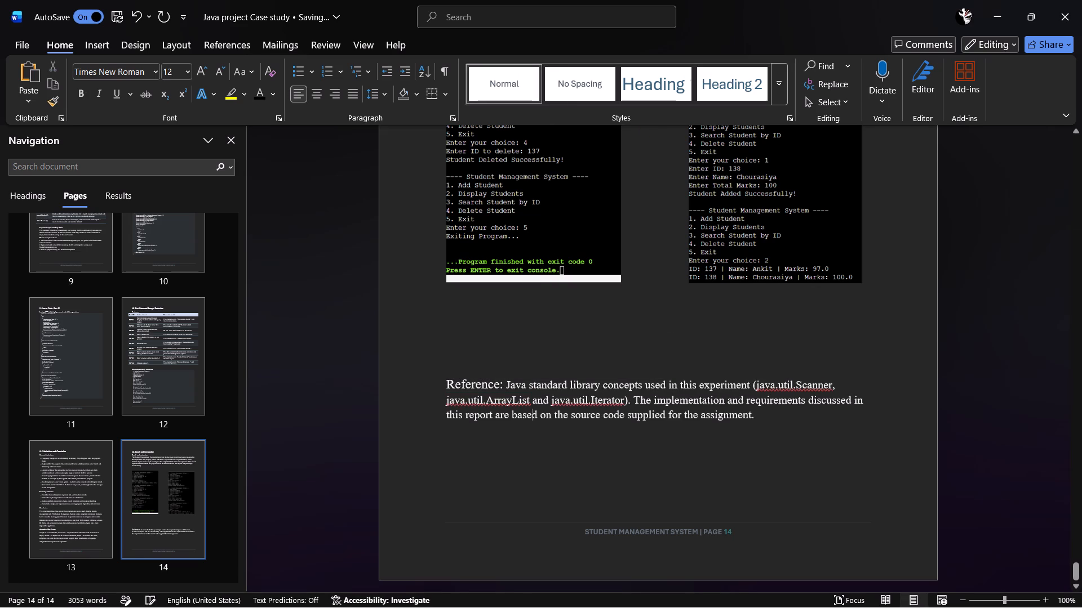
{"action": "left_click_drag", "start_coordinate": [504, 383], "coordinate": [445, 388]}
{"action": "left_click", "coordinate": [456, 363]}
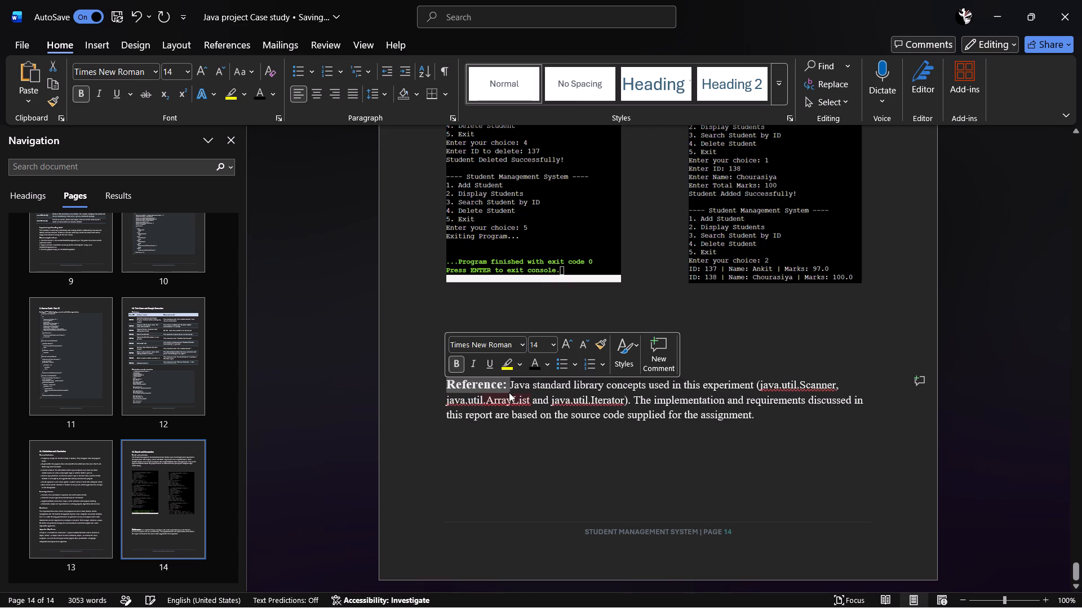
Move the reference text onto its own line below the "Reference:" label.
{"action": "left_click", "coordinate": [509, 388]}
{"action": "key", "text": "Return"}
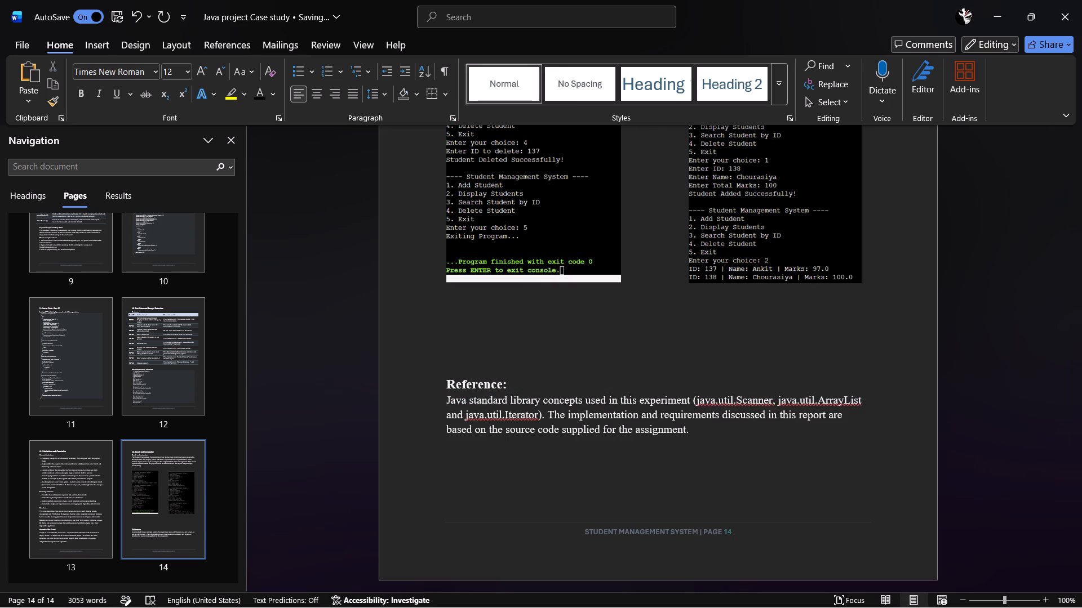
{"action": "left_click", "coordinate": [689, 427]}
{"action": "left_click", "coordinate": [698, 434]}
Review the "12. Result and Screenshot" section, its console screenshots and the reference below them.
{"action": "scroll", "coordinate": [673, 437], "scroll_direction": "up", "scroll_amount": 13}
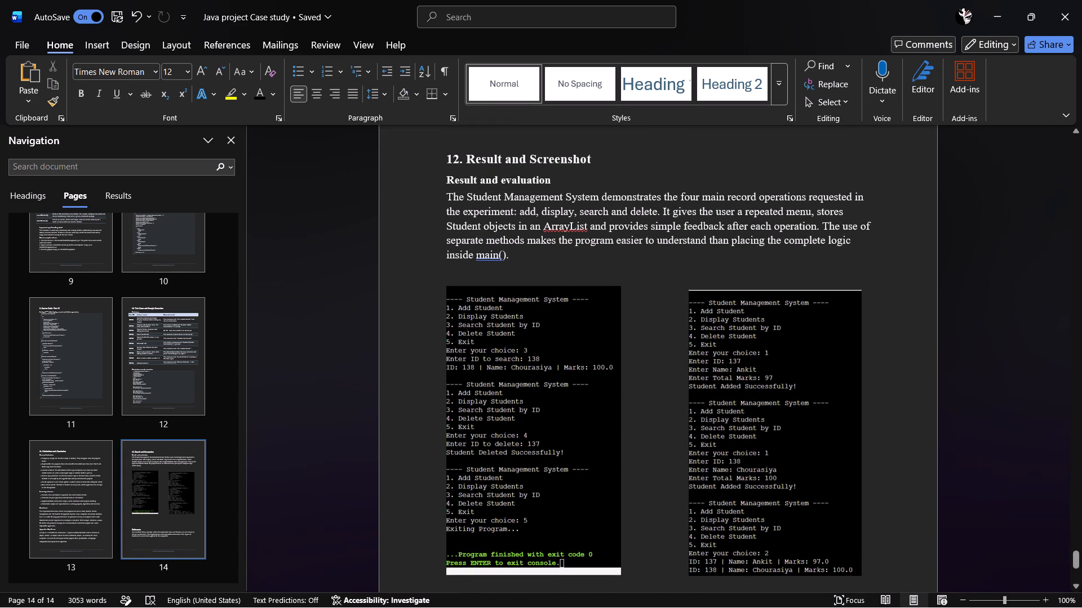
{"action": "scroll", "coordinate": [610, 440], "scroll_direction": "up", "scroll_amount": 8}
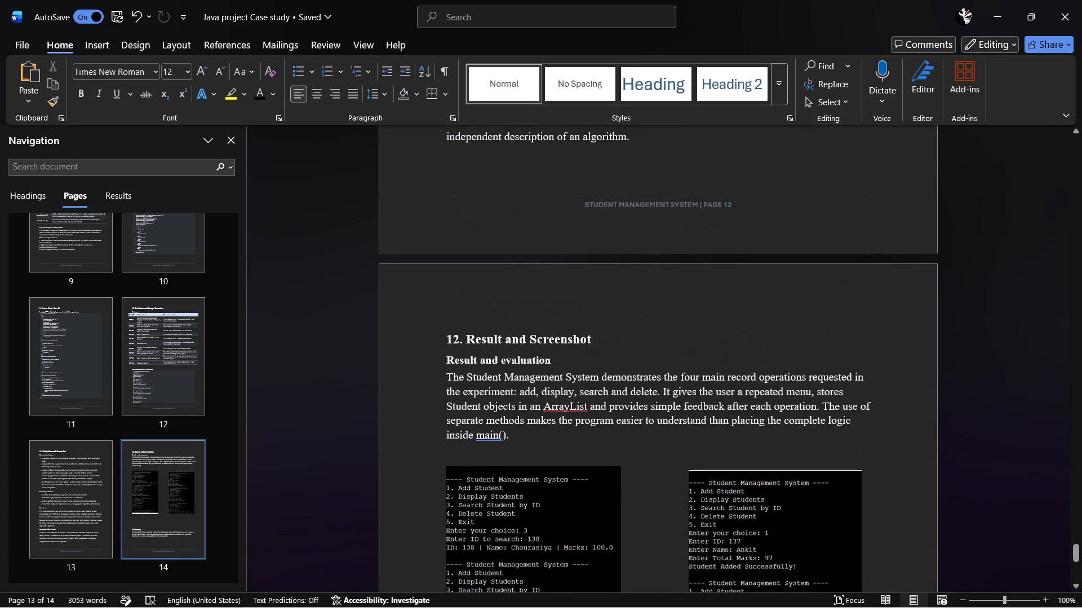
{"action": "scroll", "coordinate": [610, 440], "scroll_direction": "down", "scroll_amount": 12}
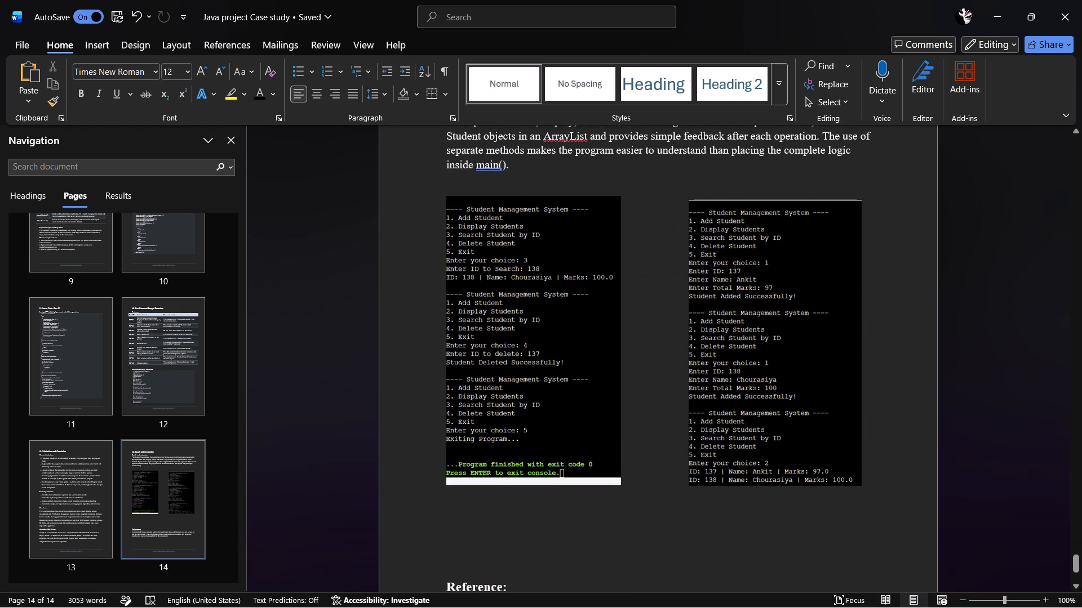
{"action": "scroll", "coordinate": [605, 424], "scroll_direction": "up", "scroll_amount": 4}
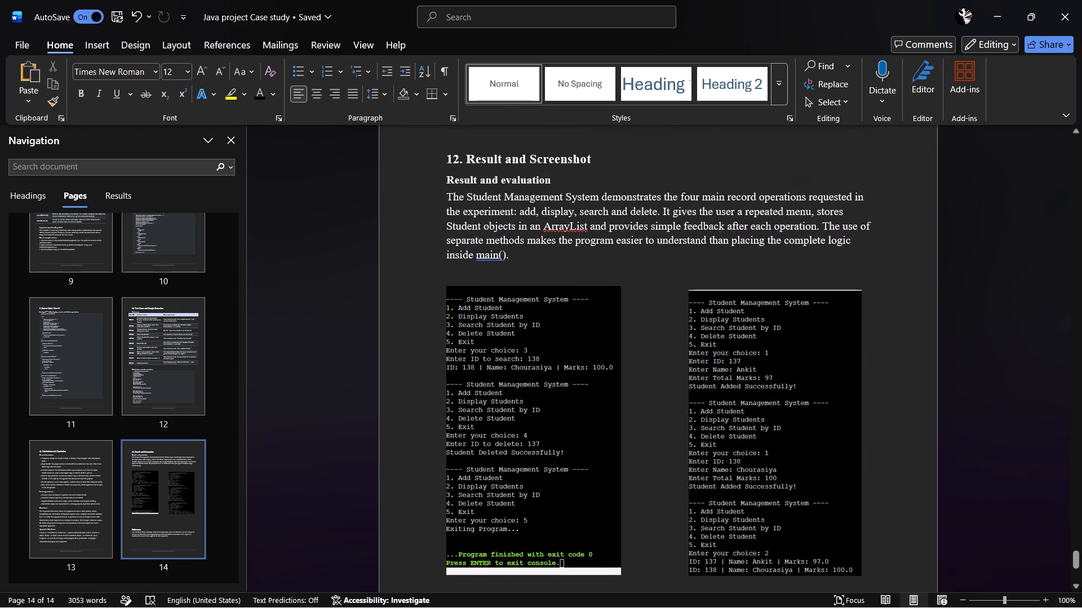
Set the font colour of the entire document's text to Automatic.
{"action": "scroll", "coordinate": [602, 417], "scroll_direction": "up", "scroll_amount": 20}
{"action": "scroll", "coordinate": [602, 417], "scroll_direction": "up", "scroll_amount": 20}
{"action": "scroll", "coordinate": [602, 417], "scroll_direction": "up", "scroll_amount": 7}
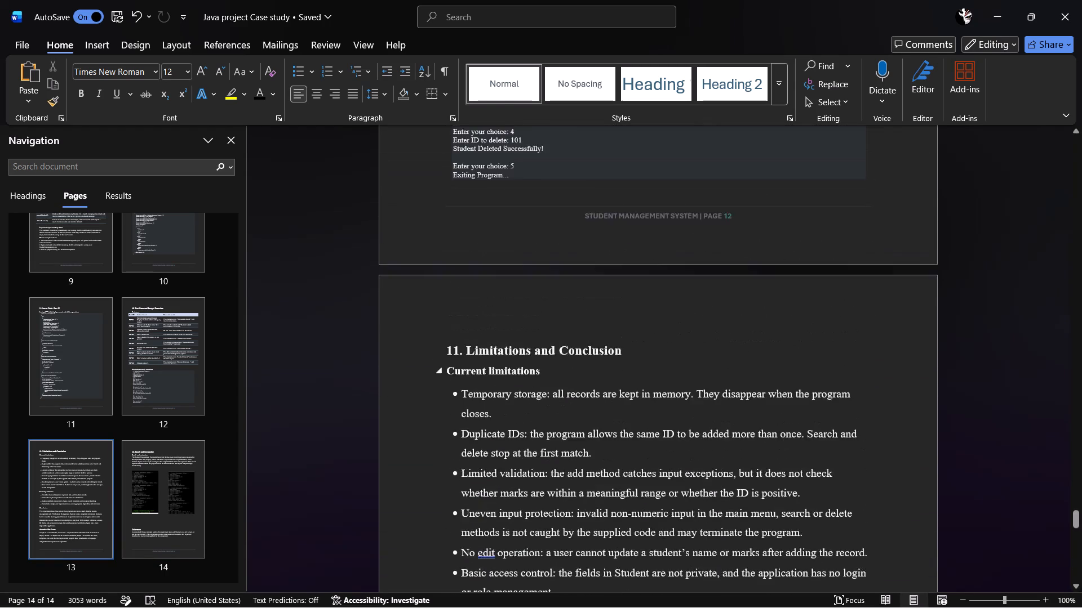
{"action": "scroll", "coordinate": [600, 417], "scroll_direction": "up", "scroll_amount": 13}
{"action": "scroll", "coordinate": [591, 413], "scroll_direction": "up", "scroll_amount": 10}
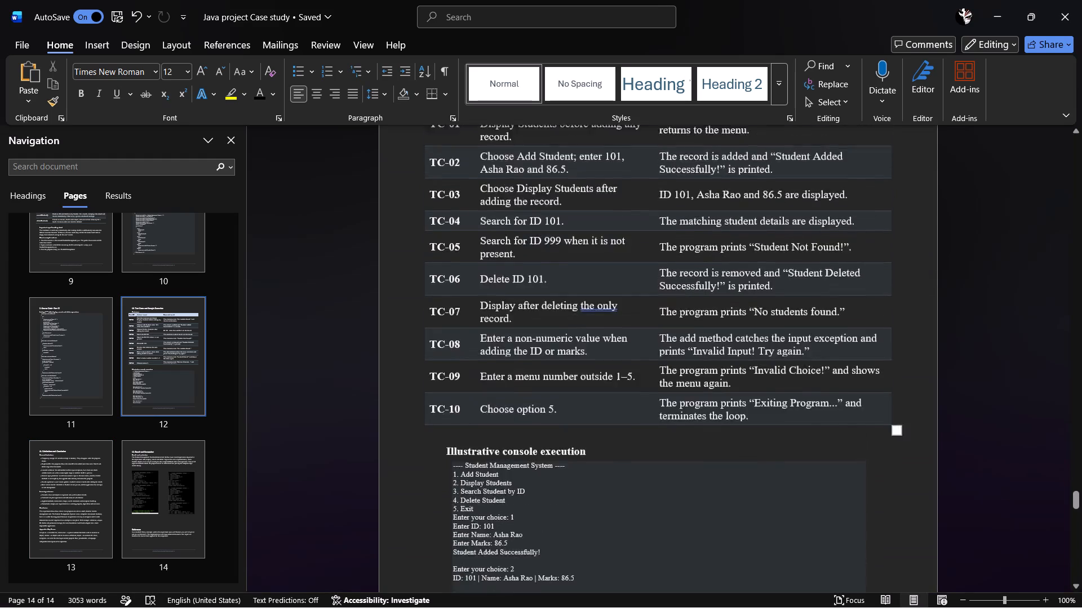
{"action": "scroll", "coordinate": [591, 413], "scroll_direction": "up", "scroll_amount": 20}
{"action": "scroll", "coordinate": [591, 413], "scroll_direction": "up", "scroll_amount": 20}
{"action": "scroll", "coordinate": [591, 413], "scroll_direction": "up", "scroll_amount": 15}
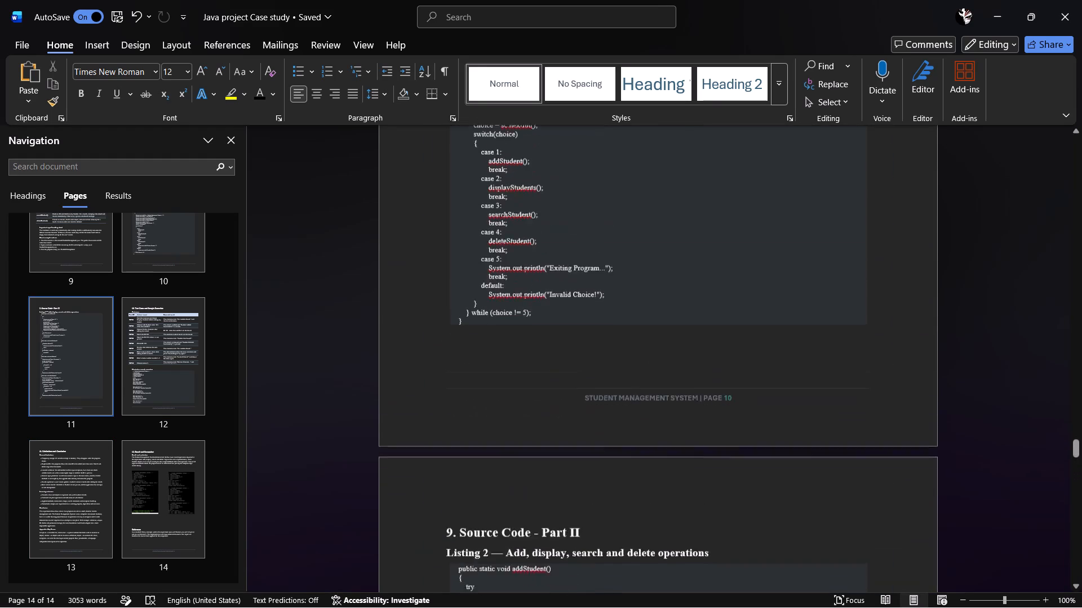
{"action": "scroll", "coordinate": [591, 413], "scroll_direction": "up", "scroll_amount": 20}
{"action": "scroll", "coordinate": [591, 413], "scroll_direction": "up", "scroll_amount": 20}
{"action": "scroll", "coordinate": [591, 413], "scroll_direction": "up", "scroll_amount": 15}
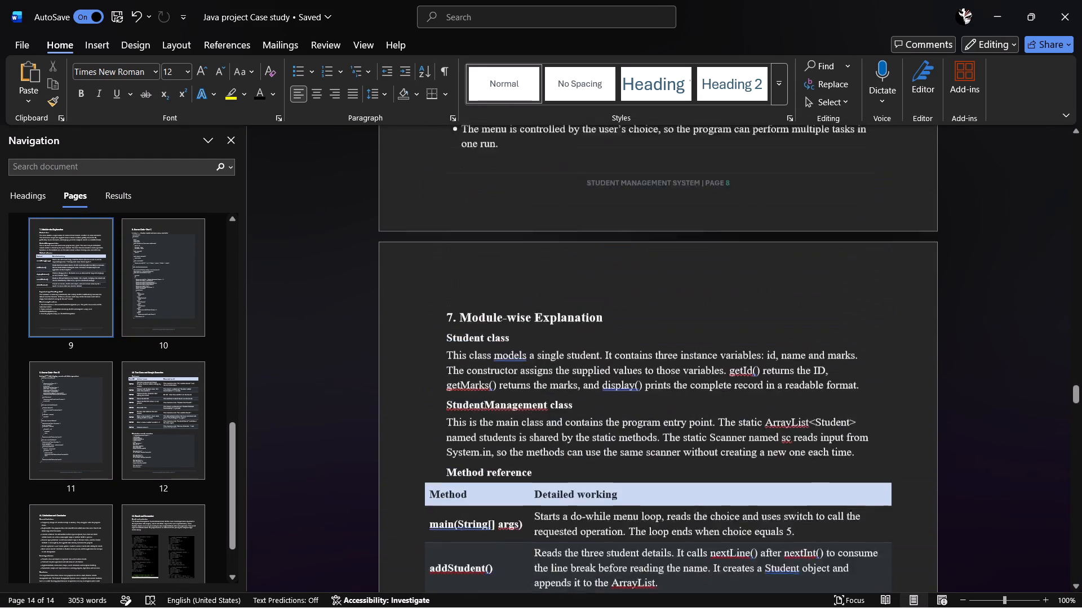
{"action": "scroll", "coordinate": [591, 413], "scroll_direction": "up", "scroll_amount": 20}
{"action": "scroll", "coordinate": [591, 413], "scroll_direction": "up", "scroll_amount": 20}
{"action": "scroll", "coordinate": [591, 413], "scroll_direction": "up", "scroll_amount": 15}
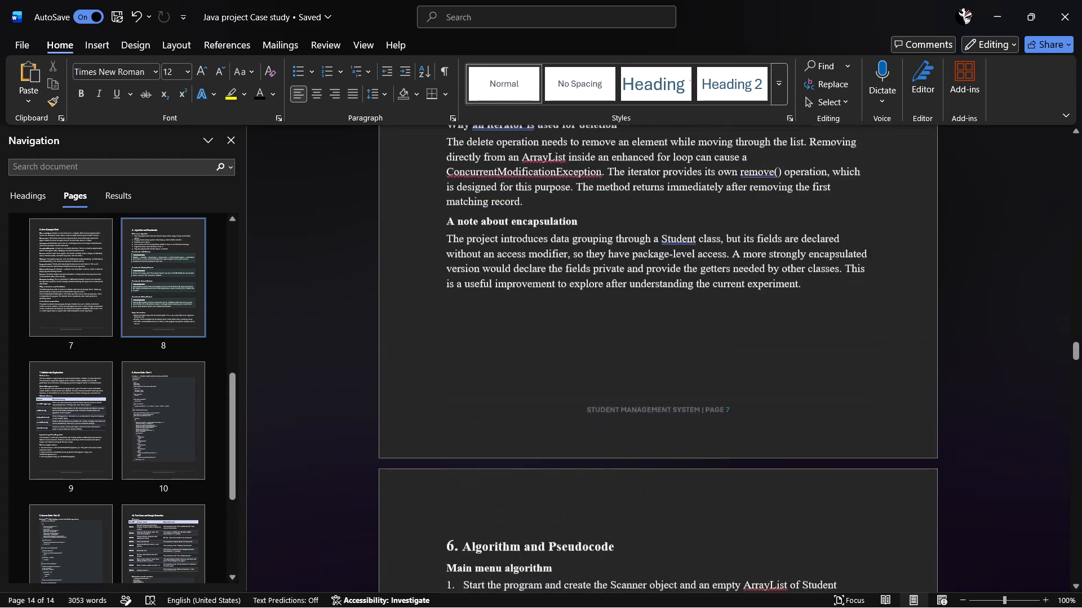
{"action": "scroll", "coordinate": [592, 413], "scroll_direction": "up", "scroll_amount": 14}
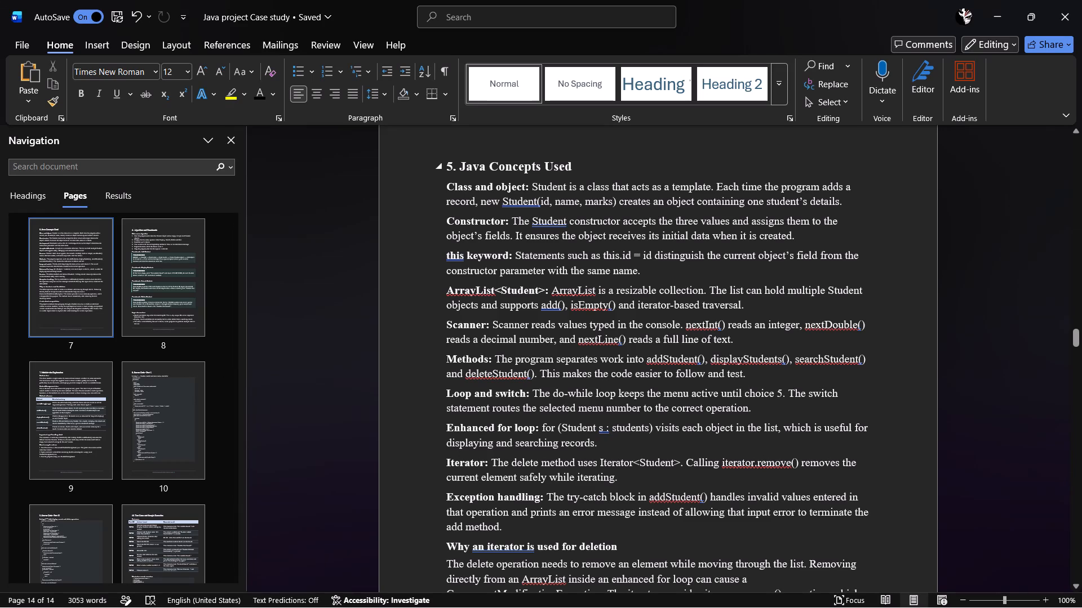
{"action": "left_click", "coordinate": [450, 165]}
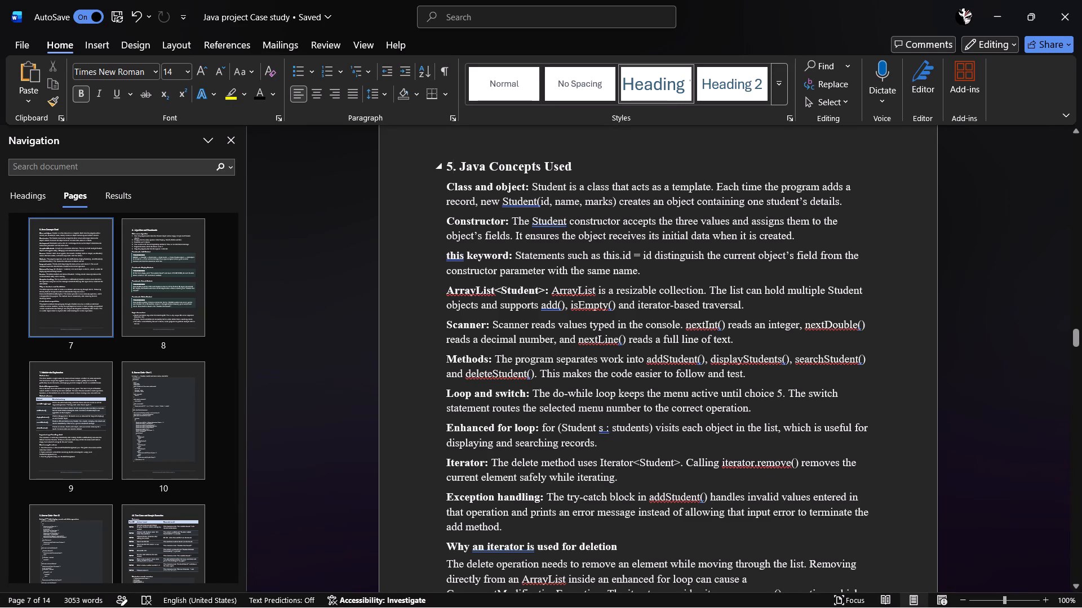
{"action": "key", "text": "ctrl+a"}
{"action": "left_click", "coordinate": [273, 94]}
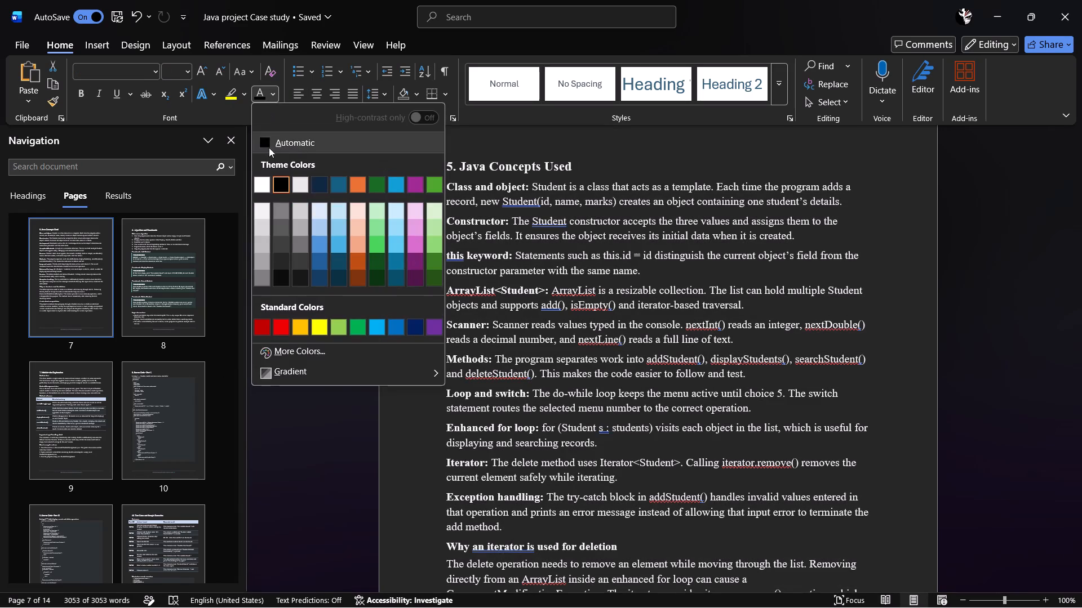
{"action": "left_click", "coordinate": [267, 146]}
{"action": "left_click", "coordinate": [442, 320]}
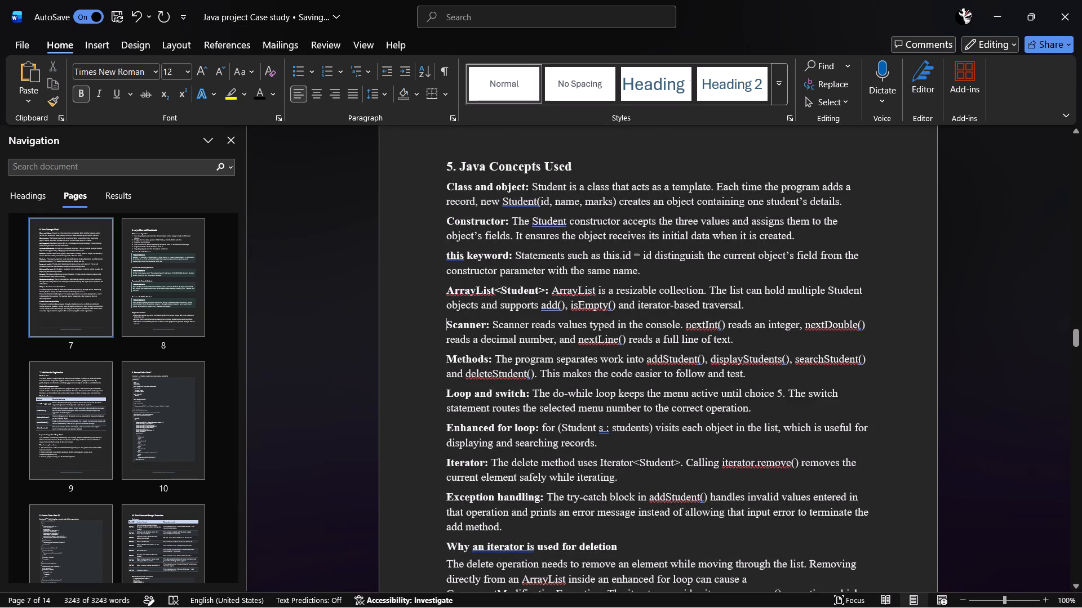
Review the text colour and layout from the Algorithm and Pseudocode section through the reference on the last page.
{"action": "scroll", "coordinate": [442, 321], "scroll_direction": "down", "scroll_amount": 20}
{"action": "scroll", "coordinate": [442, 321], "scroll_direction": "down", "scroll_amount": 20}
{"action": "scroll", "coordinate": [442, 321], "scroll_direction": "down", "scroll_amount": 11}
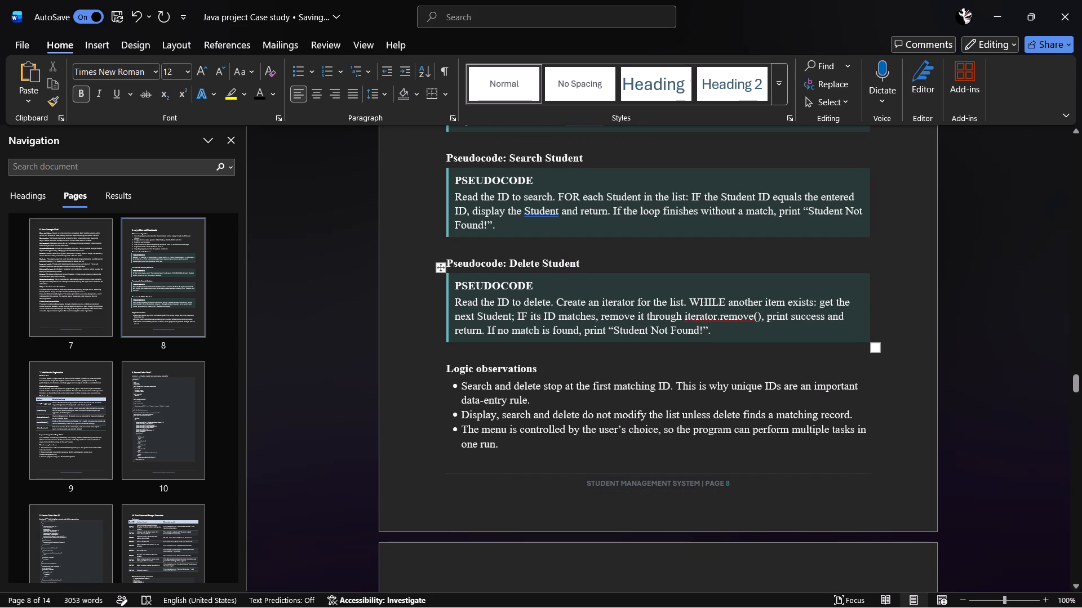
{"action": "left_click", "coordinate": [481, 311]}
{"action": "scroll", "coordinate": [555, 369], "scroll_direction": "down", "scroll_amount": 20}
{"action": "scroll", "coordinate": [555, 369], "scroll_direction": "down", "scroll_amount": 13}
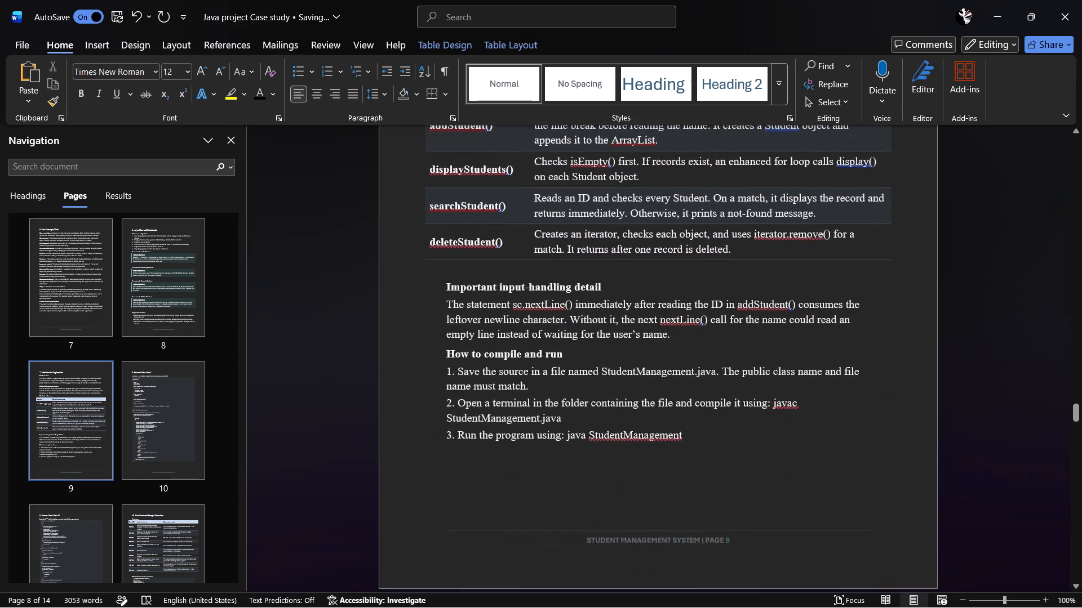
{"action": "scroll", "coordinate": [549, 386], "scroll_direction": "down", "scroll_amount": 17}
{"action": "scroll", "coordinate": [548, 386], "scroll_direction": "down", "scroll_amount": 16}
{"action": "scroll", "coordinate": [548, 386], "scroll_direction": "down", "scroll_amount": 7}
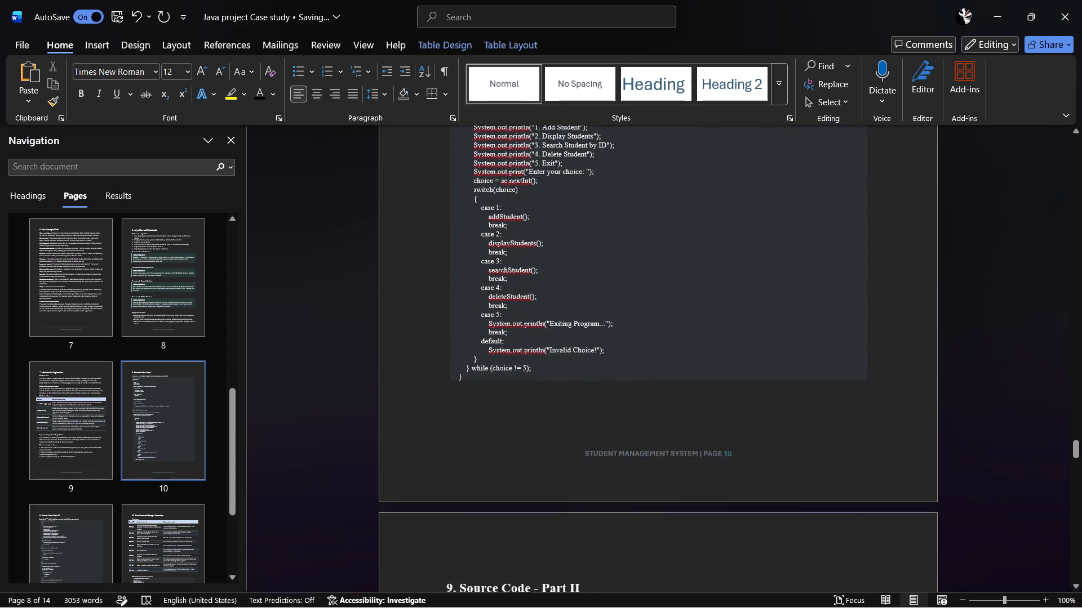
{"action": "scroll", "coordinate": [548, 386], "scroll_direction": "down", "scroll_amount": 16}
{"action": "scroll", "coordinate": [543, 387], "scroll_direction": "down", "scroll_amount": 15}
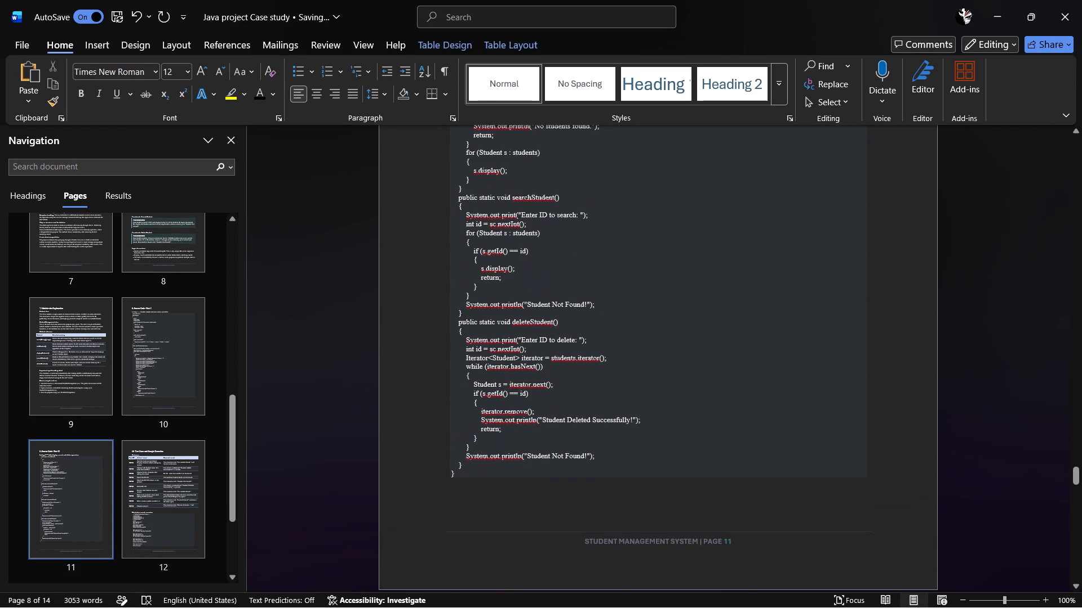
{"action": "left_click", "coordinate": [646, 346]}
{"action": "left_click", "coordinate": [657, 401]}
{"action": "left_click", "coordinate": [641, 459]}
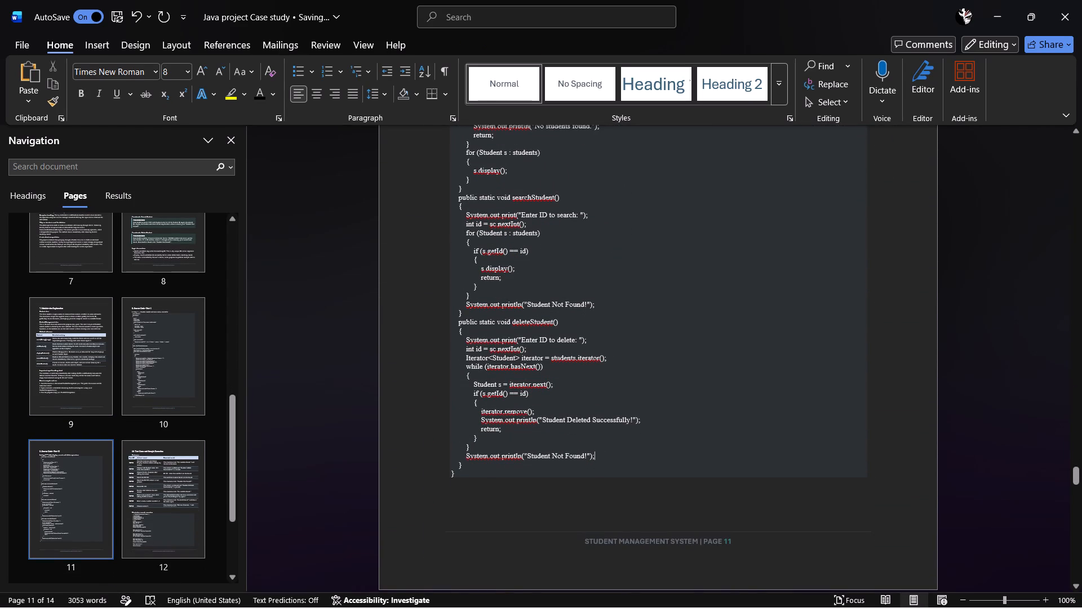
{"action": "left_click", "coordinate": [619, 479]}
{"action": "scroll", "coordinate": [616, 478], "scroll_direction": "down", "scroll_amount": 14}
{"action": "scroll", "coordinate": [602, 474], "scroll_direction": "down", "scroll_amount": 8}
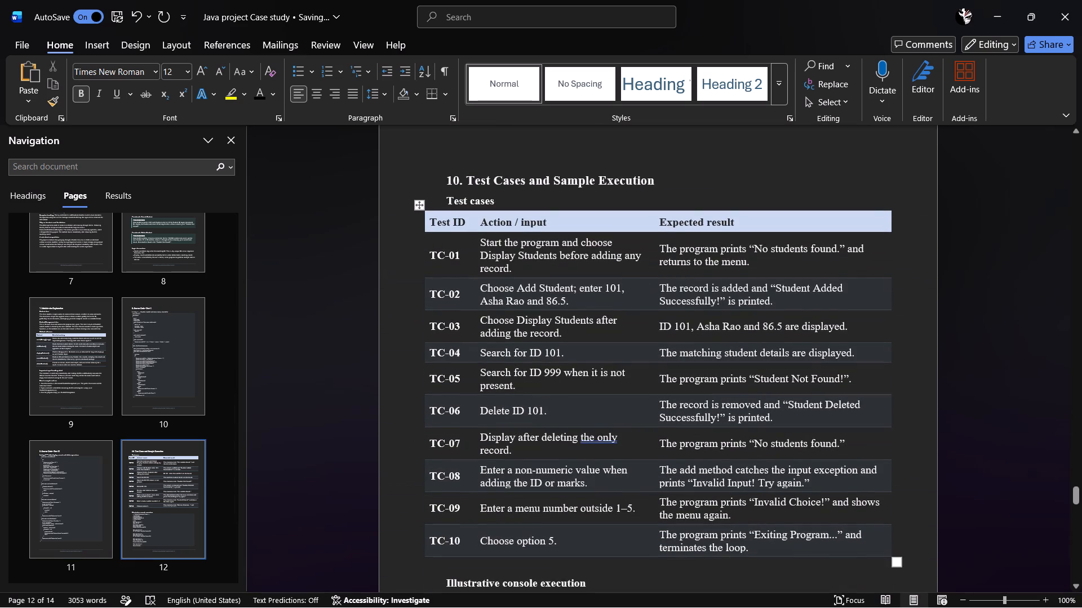
{"action": "scroll", "coordinate": [589, 462], "scroll_direction": "down", "scroll_amount": 14}
{"action": "scroll", "coordinate": [586, 458], "scroll_direction": "down", "scroll_amount": 8}
{"action": "scroll", "coordinate": [583, 455], "scroll_direction": "down", "scroll_amount": 17}
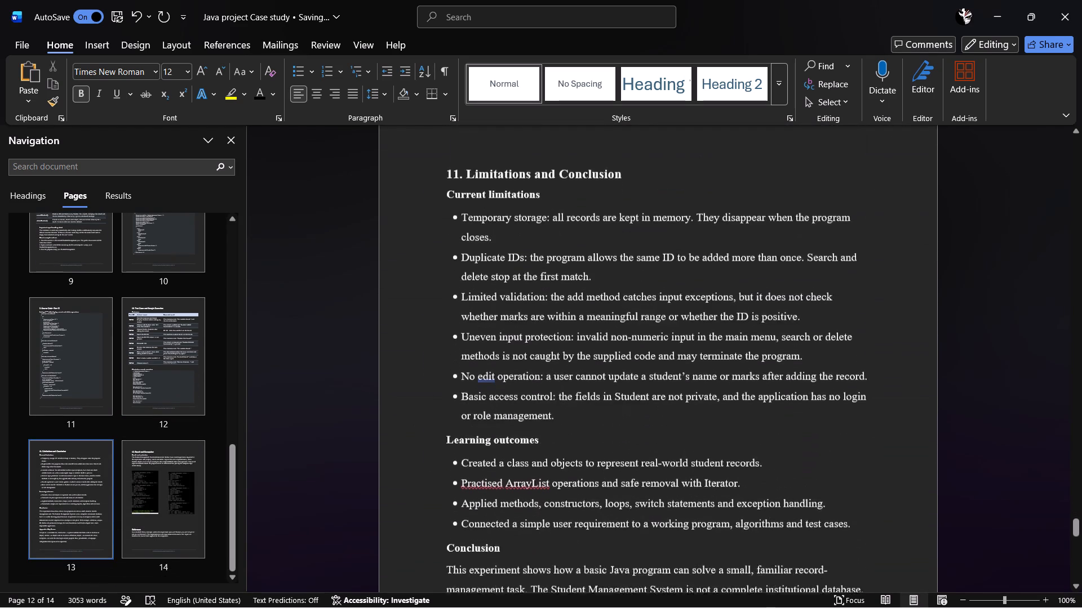
{"action": "scroll", "coordinate": [583, 455], "scroll_direction": "down", "scroll_amount": 20}
{"action": "scroll", "coordinate": [583, 455], "scroll_direction": "down", "scroll_amount": 19}
{"action": "scroll", "coordinate": [570, 443], "scroll_direction": "down", "scroll_amount": 8}
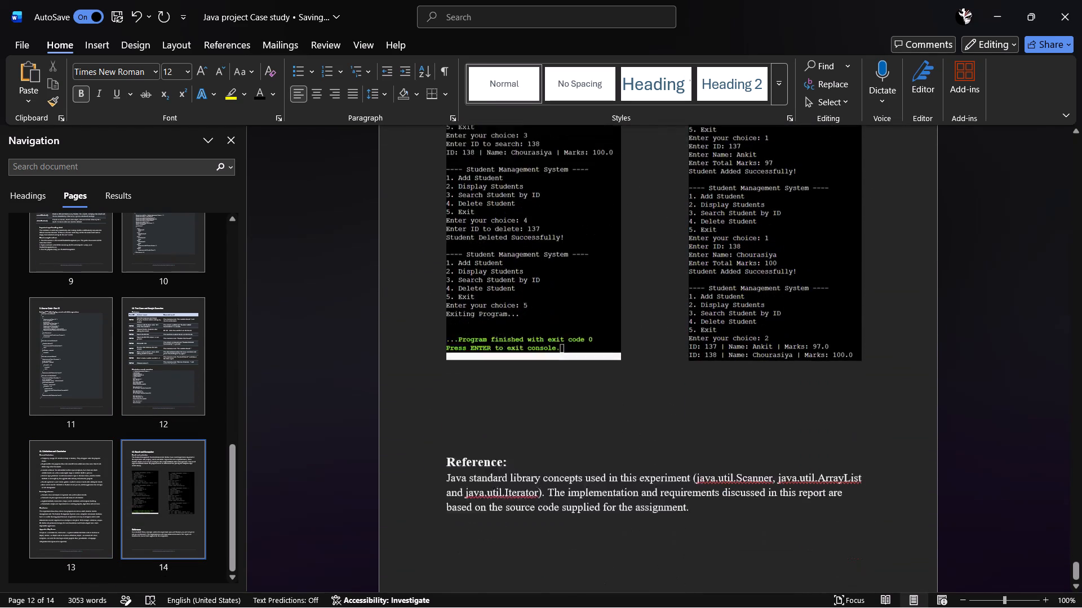
{"action": "scroll", "coordinate": [569, 441], "scroll_direction": "down", "scroll_amount": 8}
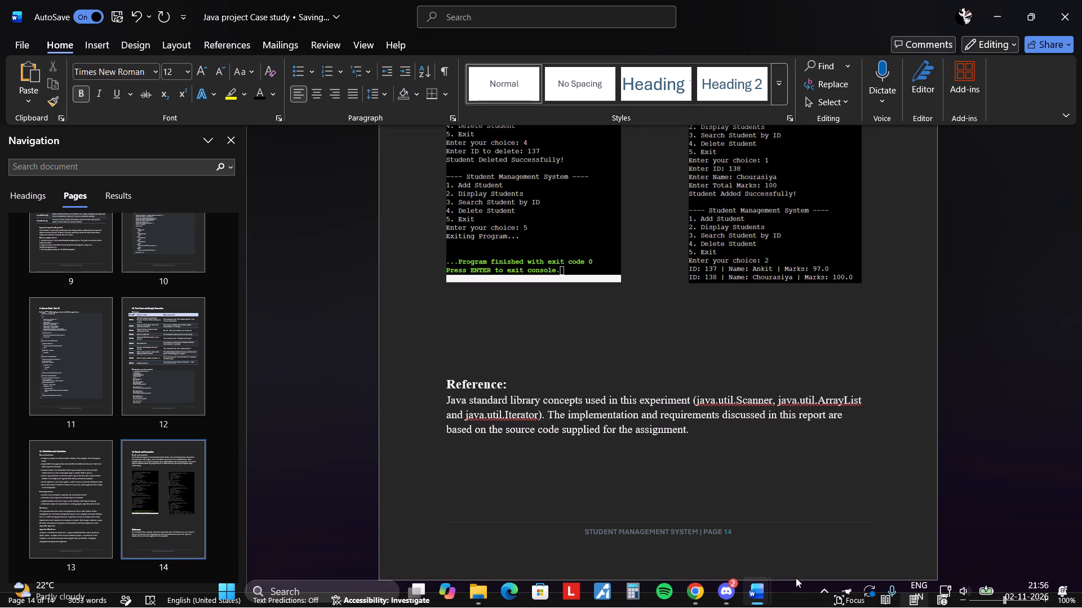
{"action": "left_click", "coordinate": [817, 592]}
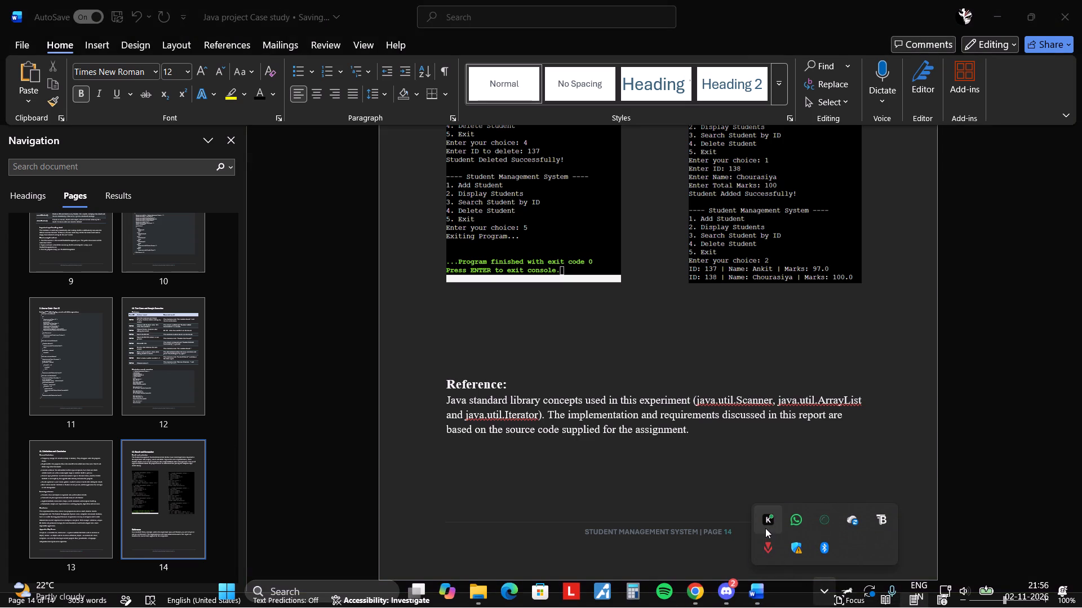
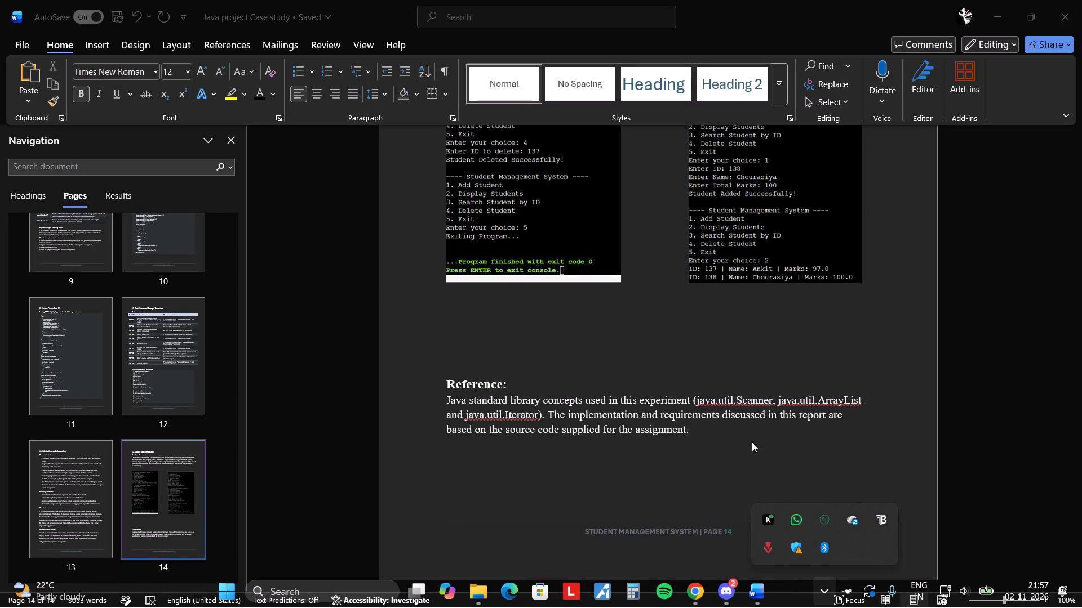
Review the start of the "12. Result and Screenshot" page, the cover page and the table of contents.
{"action": "left_click", "coordinate": [533, 465]}
{"action": "left_click", "coordinate": [440, 370]}
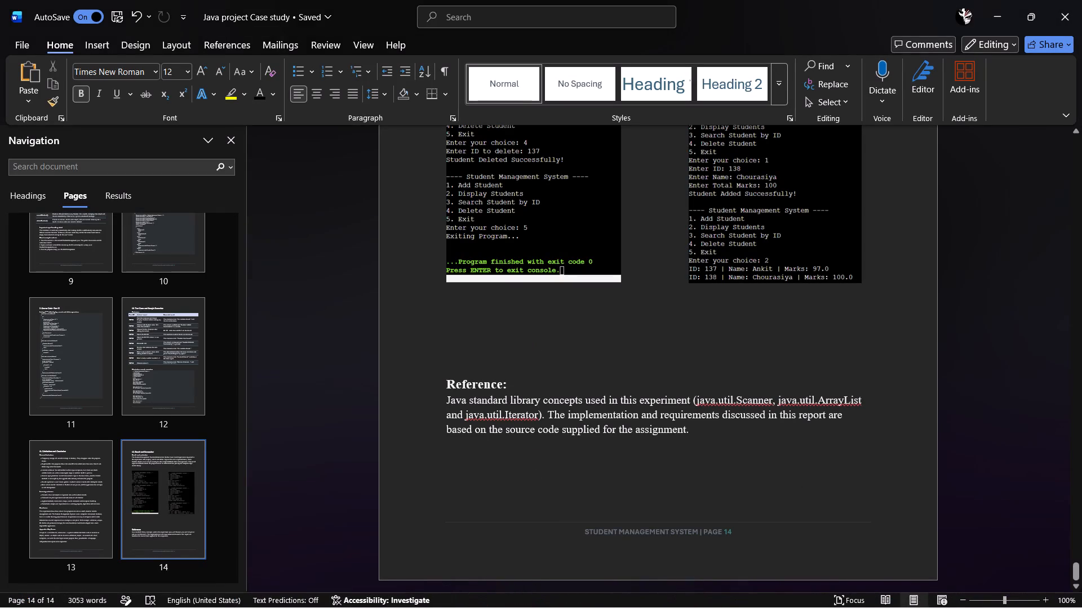
{"action": "scroll", "coordinate": [499, 309], "scroll_direction": "up", "scroll_amount": 20}
{"action": "scroll", "coordinate": [499, 309], "scroll_direction": "up", "scroll_amount": 2}
{"action": "scroll", "coordinate": [44, 440], "scroll_direction": "up", "scroll_amount": 8}
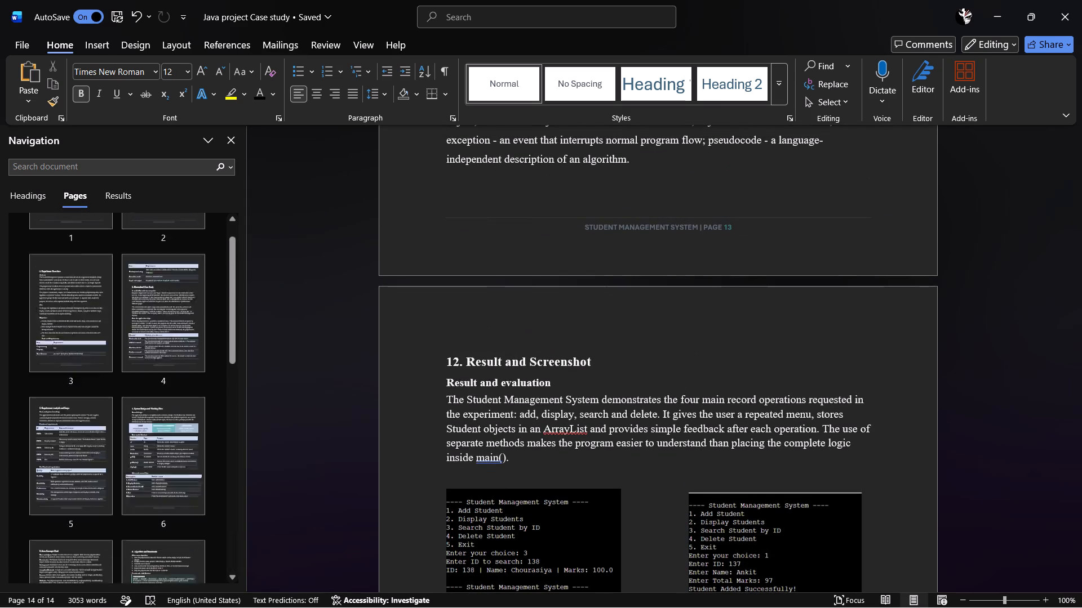
{"action": "scroll", "coordinate": [93, 413], "scroll_direction": "up", "scroll_amount": 3}
{"action": "scroll", "coordinate": [123, 396], "scroll_direction": "down", "scroll_amount": 13}
{"action": "scroll", "coordinate": [122, 365], "scroll_direction": "up", "scroll_amount": 8}
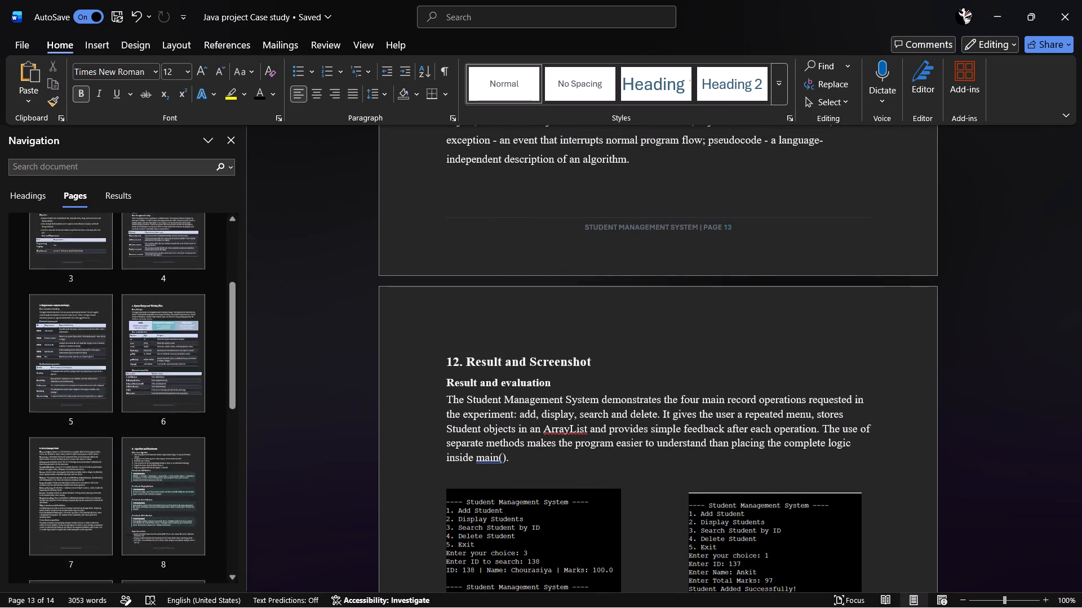
{"action": "scroll", "coordinate": [122, 365], "scroll_direction": "up", "scroll_amount": 8}
{"action": "left_click", "coordinate": [79, 306]}
{"action": "scroll", "coordinate": [497, 296], "scroll_direction": "up", "scroll_amount": 1}
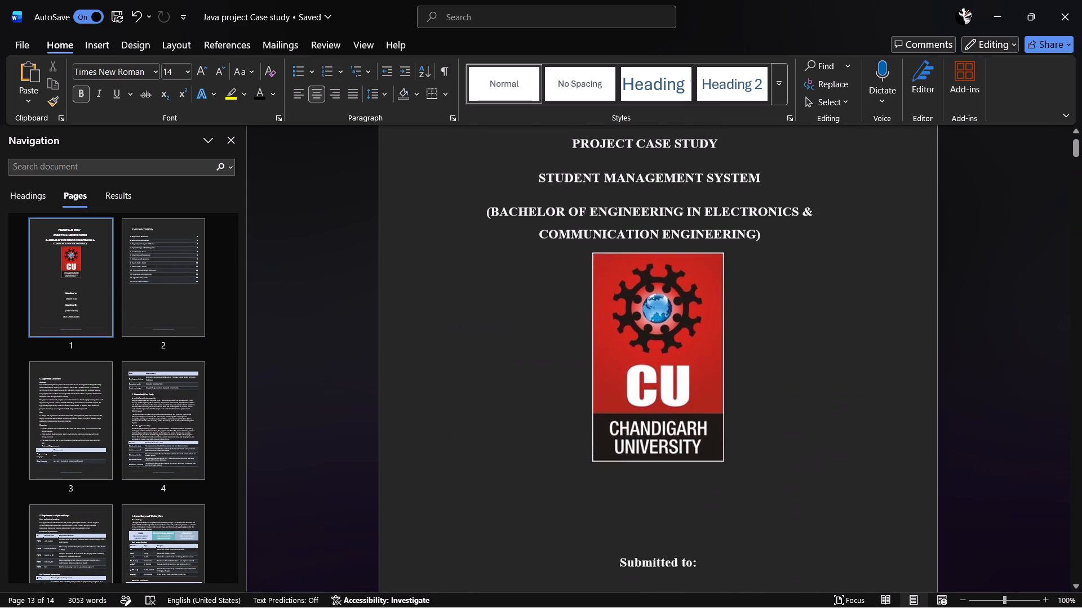
{"action": "scroll", "coordinate": [497, 296], "scroll_direction": "up", "scroll_amount": 2}
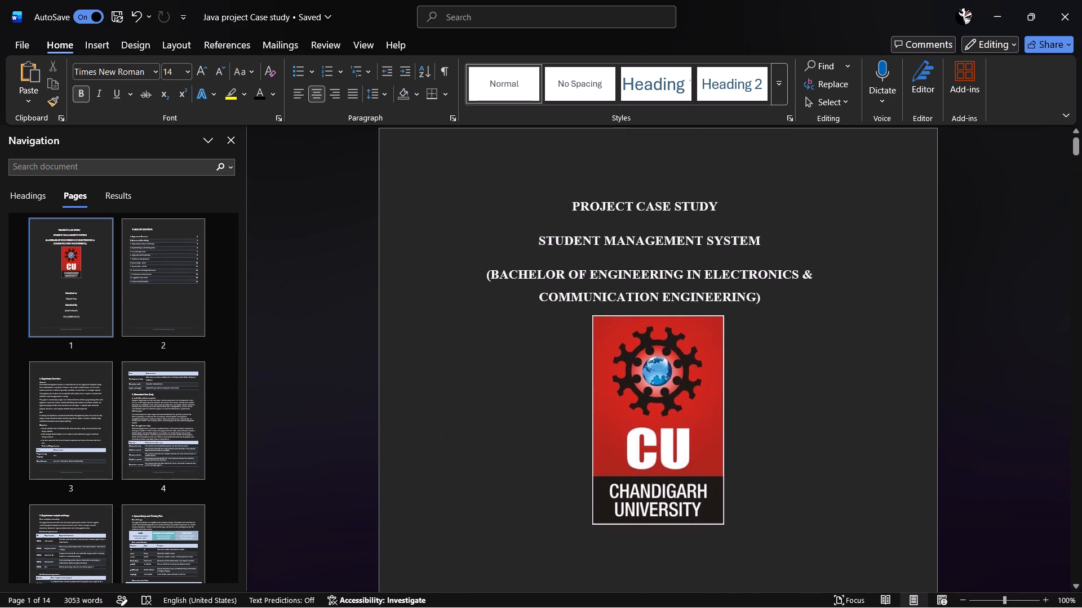
{"action": "scroll", "coordinate": [546, 262], "scroll_direction": "down", "scroll_amount": 9}
{"action": "scroll", "coordinate": [545, 262], "scroll_direction": "down", "scroll_amount": 13}
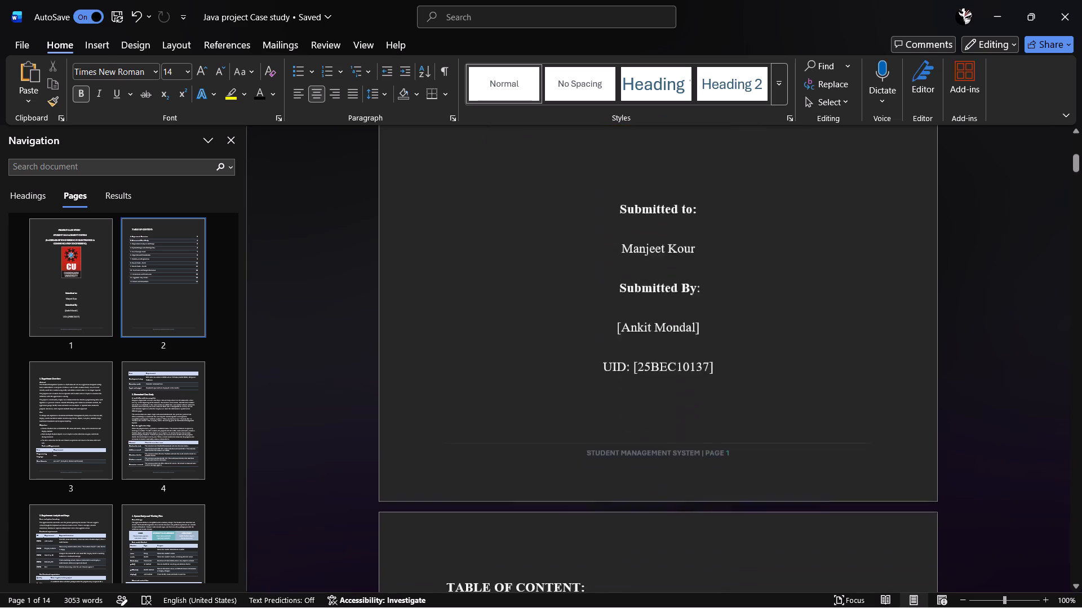
{"action": "scroll", "coordinate": [545, 263], "scroll_direction": "down", "scroll_amount": 16}
Set the line spacing to 1.0 for the cover page's submission details, from "Submitted to:" through the UID line.
{"action": "scroll", "coordinate": [542, 270], "scroll_direction": "up", "scroll_amount": 8}
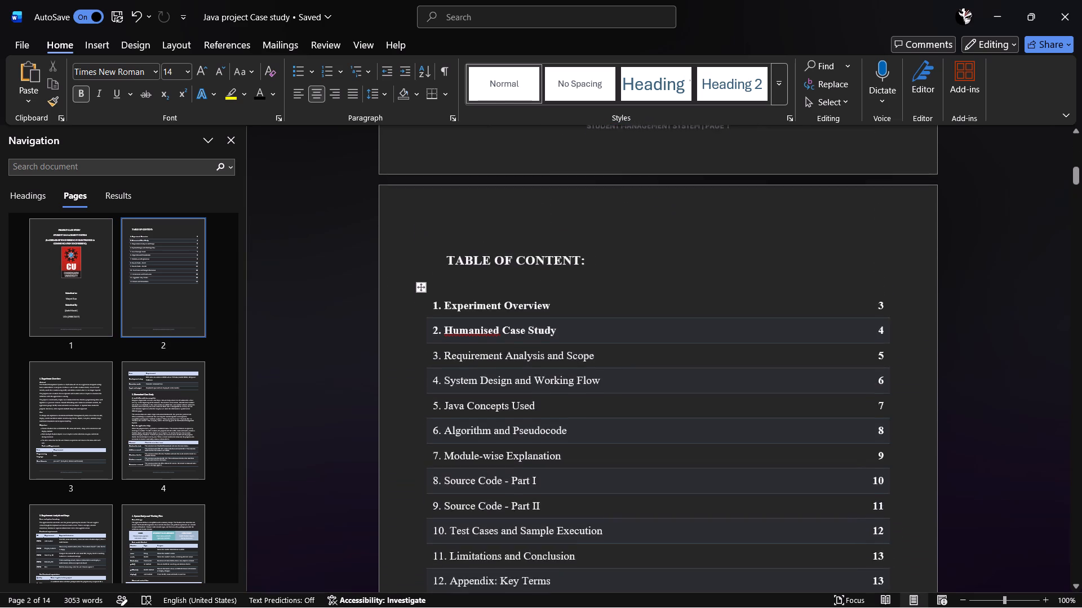
{"action": "scroll", "coordinate": [542, 270], "scroll_direction": "up", "scroll_amount": 12}
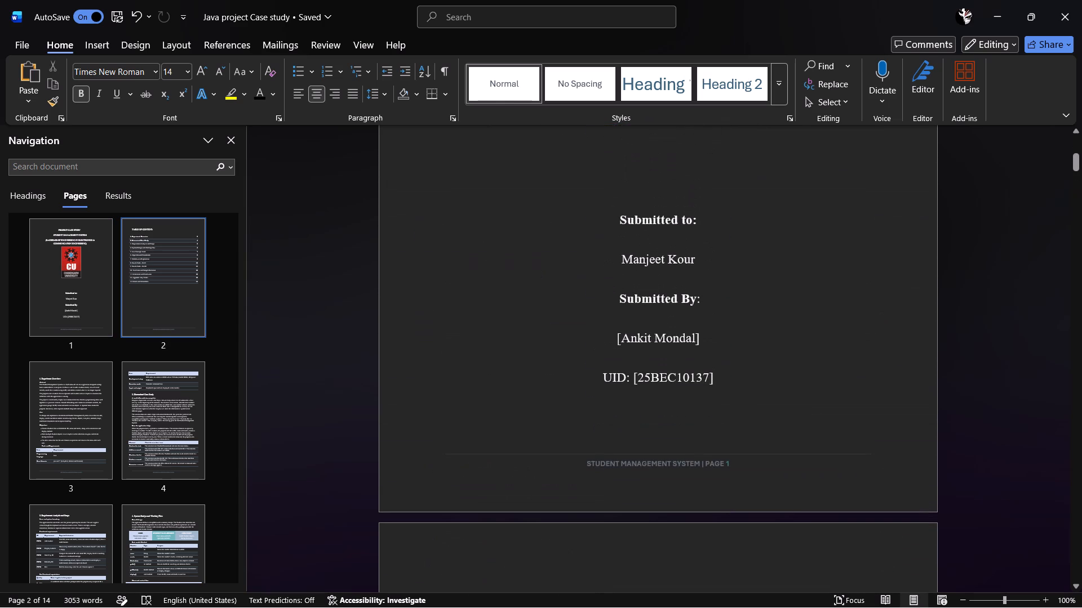
{"action": "left_click", "coordinate": [645, 250]}
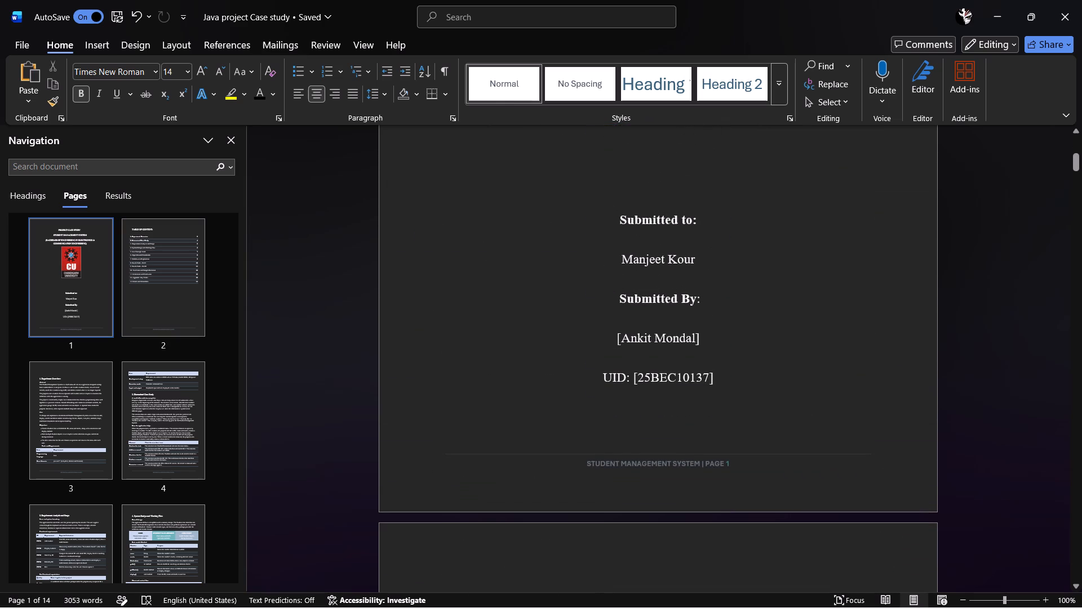
{"action": "left_click_drag", "start_coordinate": [613, 220], "coordinate": [649, 280]}
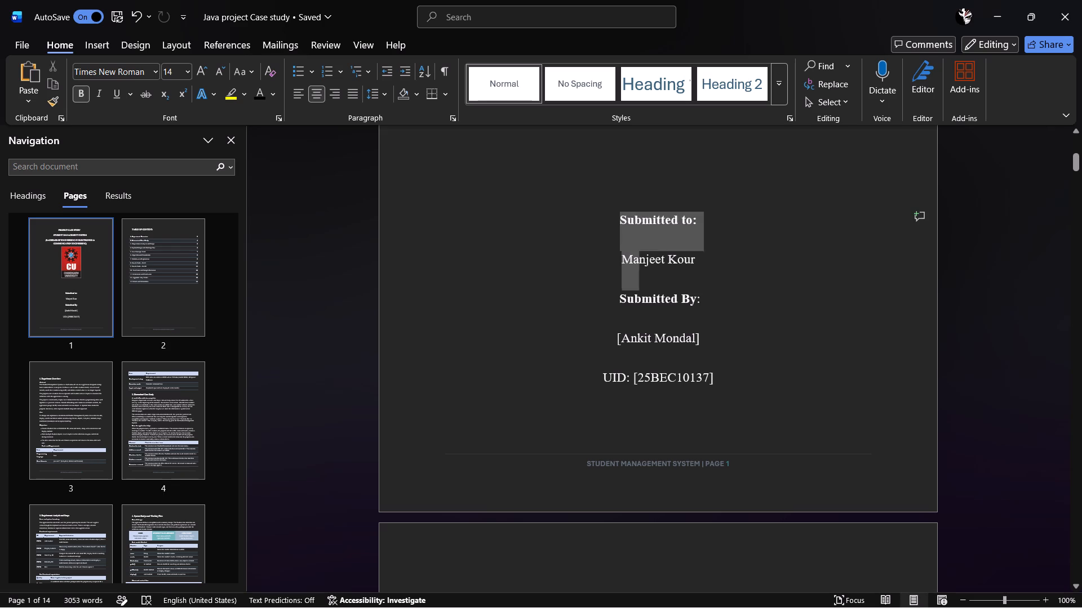
{"action": "left_click_drag", "start_coordinate": [649, 280], "coordinate": [712, 383]}
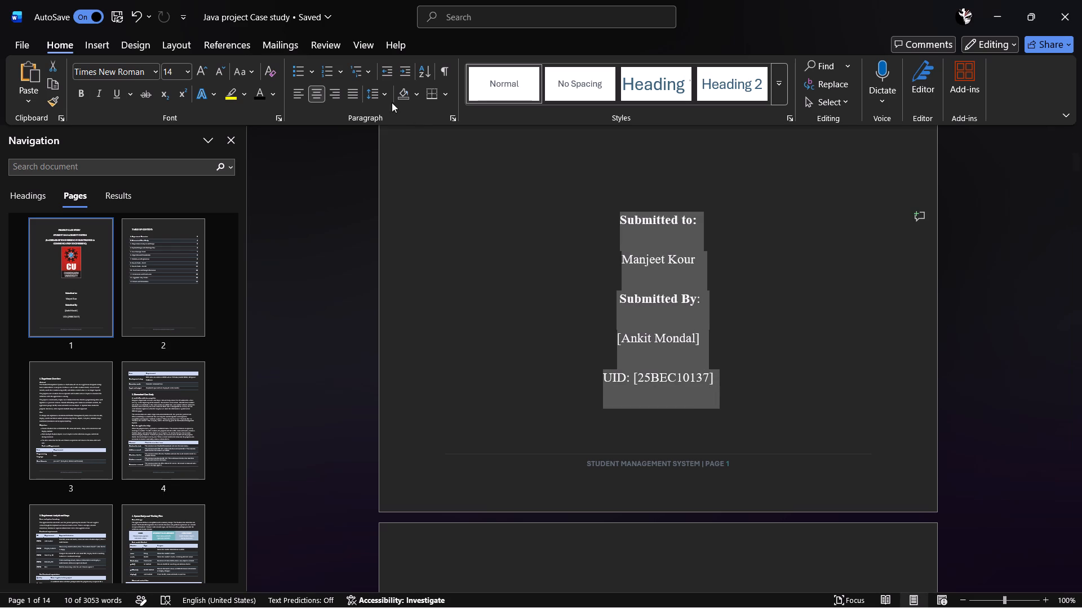
{"action": "left_click", "coordinate": [384, 93]}
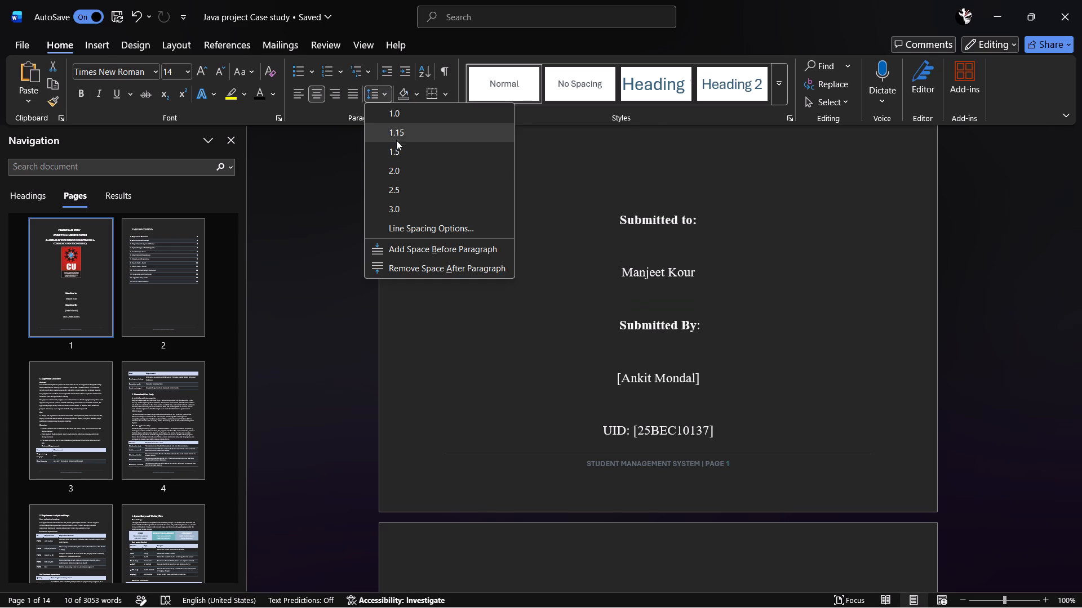
{"action": "left_click", "coordinate": [395, 117]}
{"action": "left_click", "coordinate": [528, 271]}
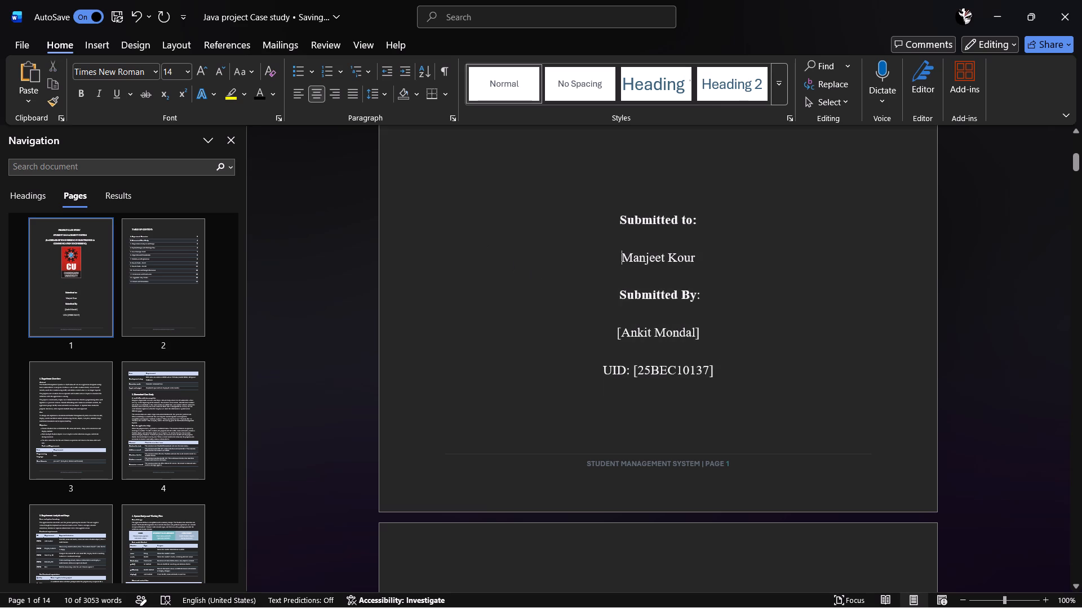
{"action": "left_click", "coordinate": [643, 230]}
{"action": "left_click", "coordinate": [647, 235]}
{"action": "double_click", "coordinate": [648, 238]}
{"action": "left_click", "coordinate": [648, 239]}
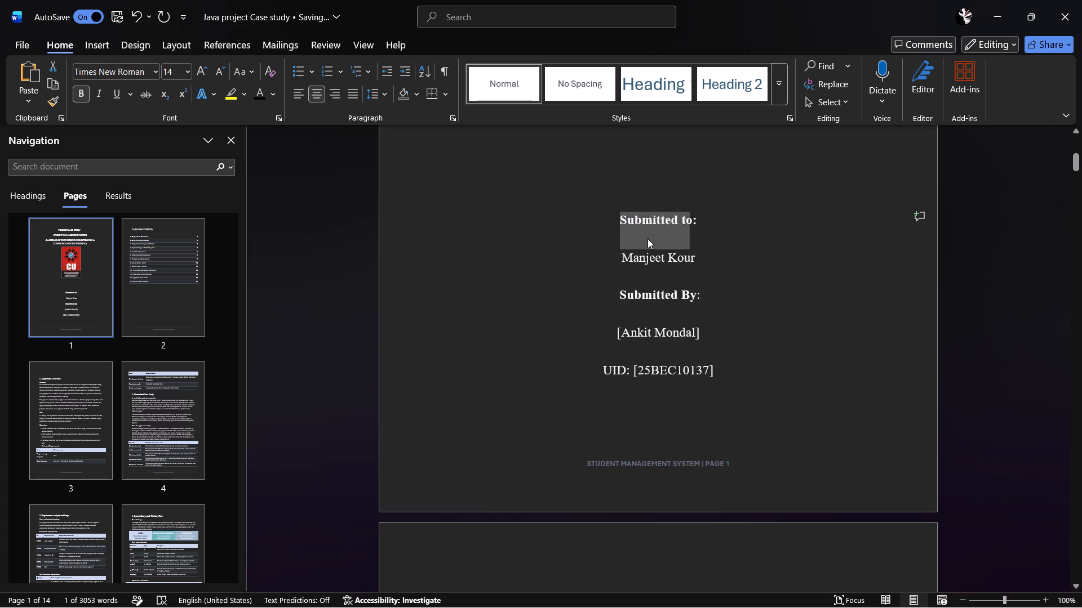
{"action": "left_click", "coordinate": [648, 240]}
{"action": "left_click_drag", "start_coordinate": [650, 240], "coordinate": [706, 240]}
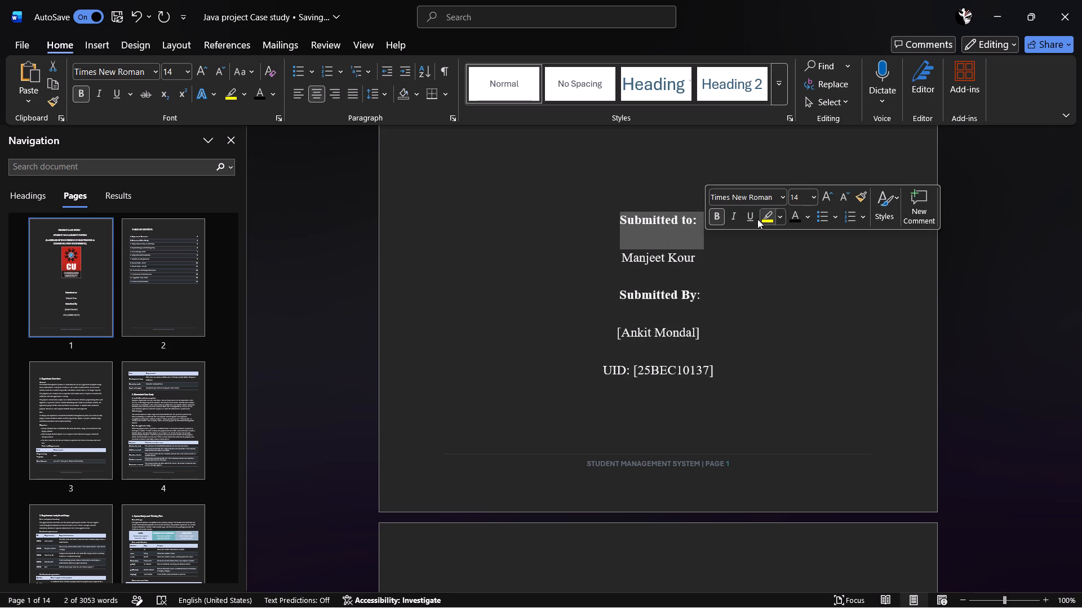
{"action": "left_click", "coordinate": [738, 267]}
Review the layout and formatting from the table of contents through the start of "4. System Design and Working Flow".
{"action": "scroll", "coordinate": [740, 272], "scroll_direction": "down", "scroll_amount": 8}
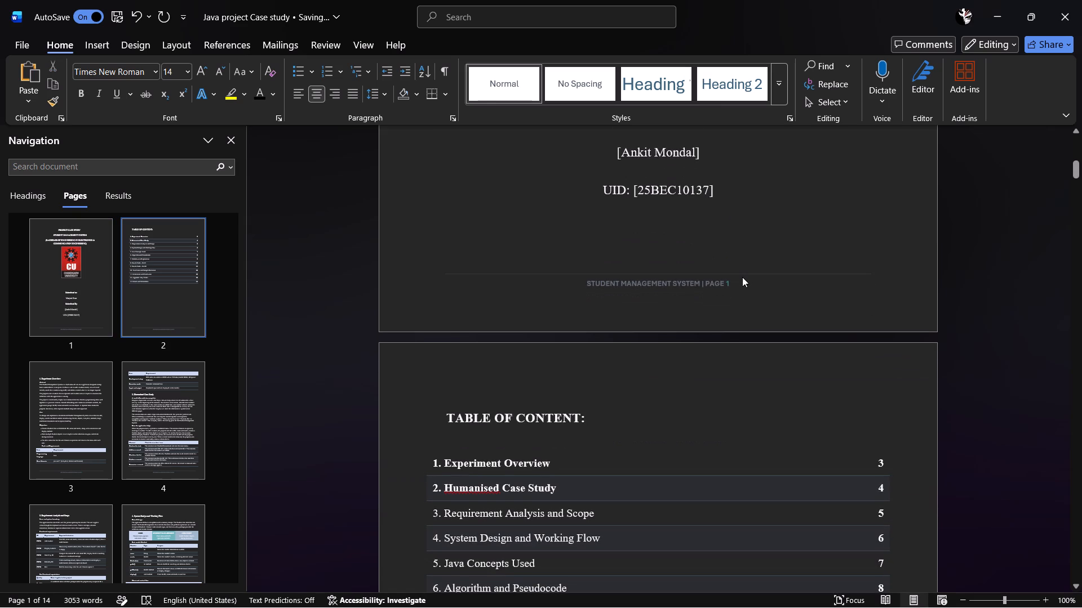
{"action": "scroll", "coordinate": [775, 307], "scroll_direction": "down", "scroll_amount": 8}
{"action": "scroll", "coordinate": [785, 369], "scroll_direction": "down", "scroll_amount": 16}
{"action": "scroll", "coordinate": [771, 413], "scroll_direction": "down", "scroll_amount": 8}
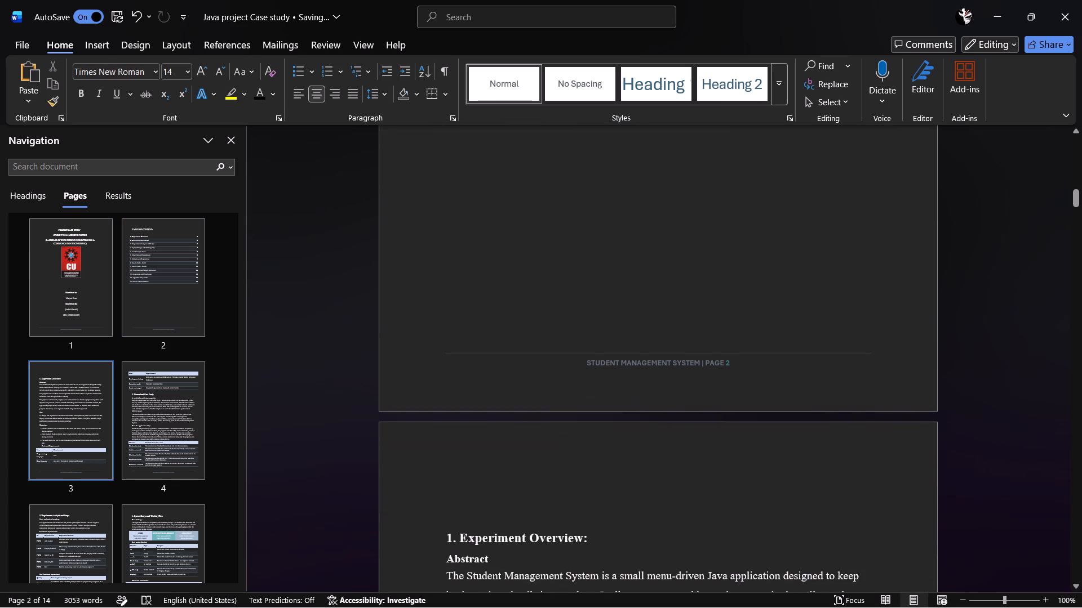
{"action": "scroll", "coordinate": [769, 424], "scroll_direction": "down", "scroll_amount": 15}
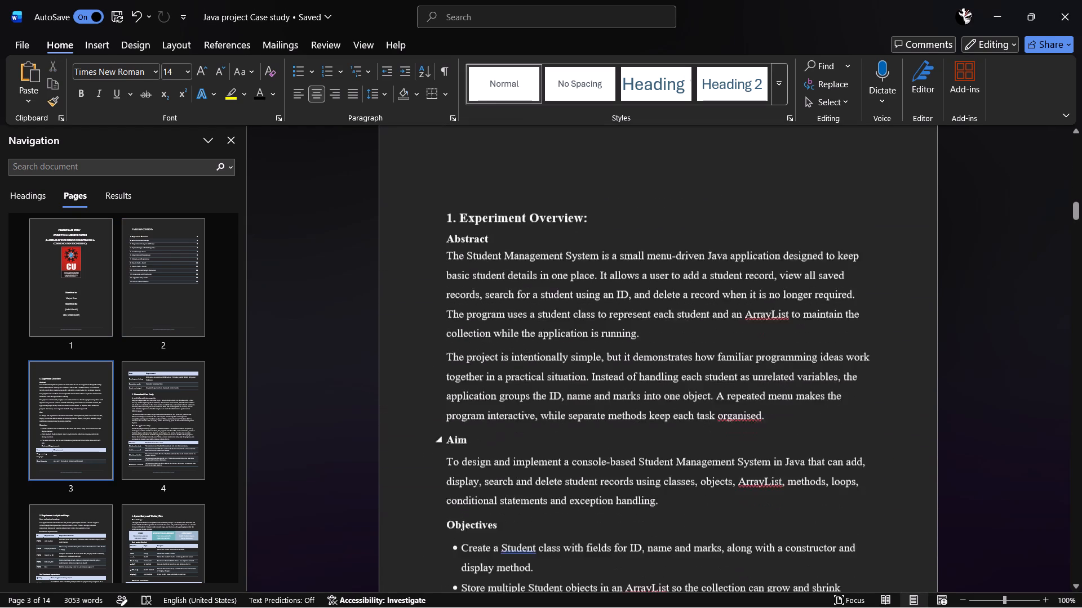
{"action": "scroll", "coordinate": [769, 428], "scroll_direction": "down", "scroll_amount": 5}
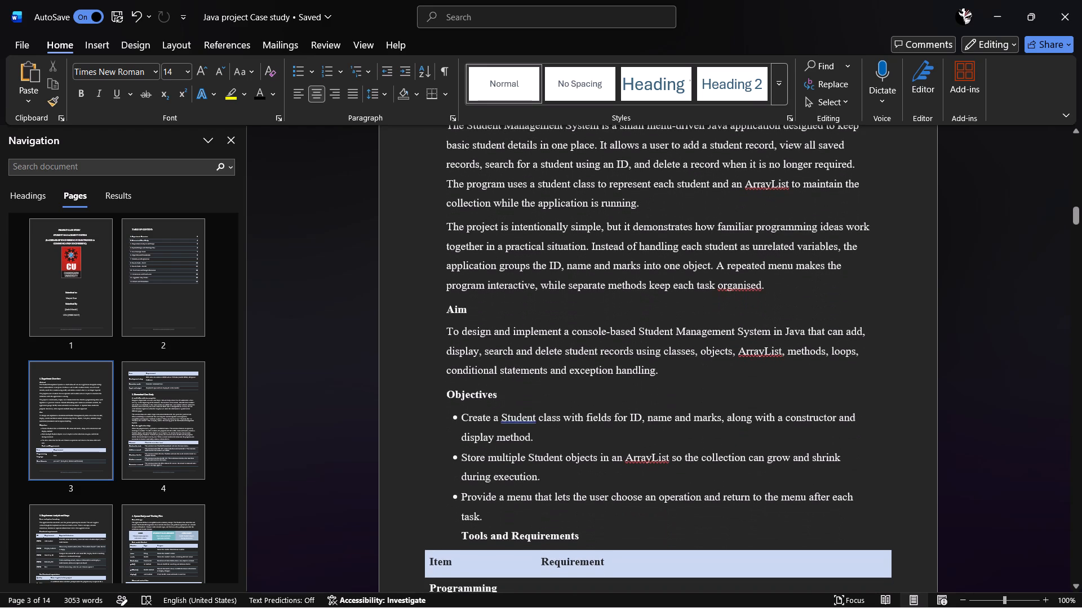
{"action": "scroll", "coordinate": [783, 438], "scroll_direction": "down", "scroll_amount": 7}
{"action": "scroll", "coordinate": [783, 438], "scroll_direction": "down", "scroll_amount": 20}
{"action": "scroll", "coordinate": [783, 438], "scroll_direction": "down", "scroll_amount": 5}
{"action": "scroll", "coordinate": [751, 401], "scroll_direction": "down", "scroll_amount": 8}
{"action": "scroll", "coordinate": [732, 387], "scroll_direction": "down", "scroll_amount": 18}
{"action": "scroll", "coordinate": [704, 368], "scroll_direction": "down", "scroll_amount": 12}
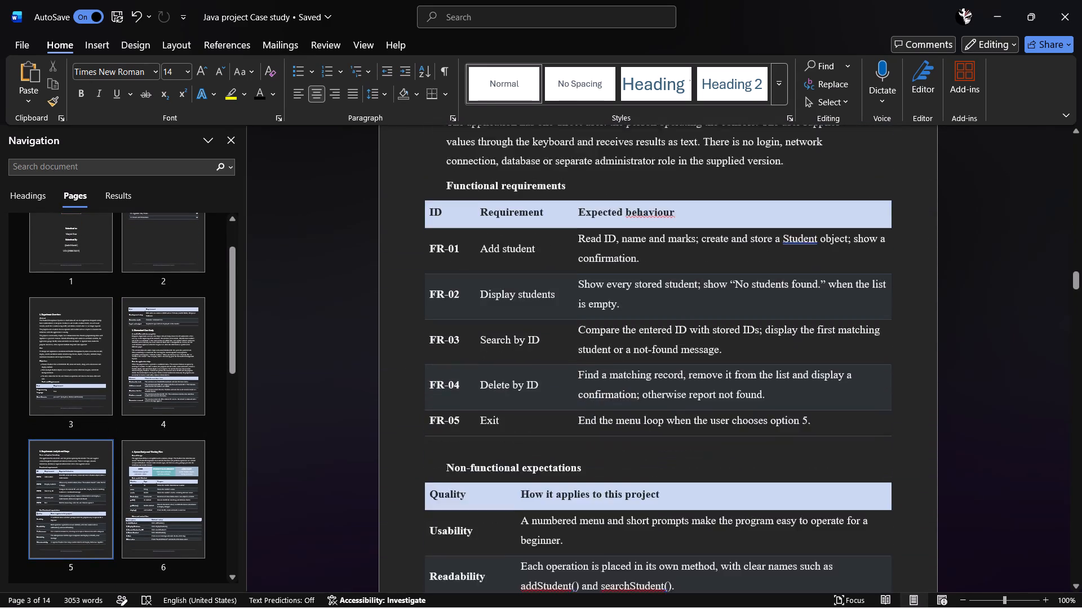
{"action": "scroll", "coordinate": [698, 365], "scroll_direction": "down", "scroll_amount": 19}
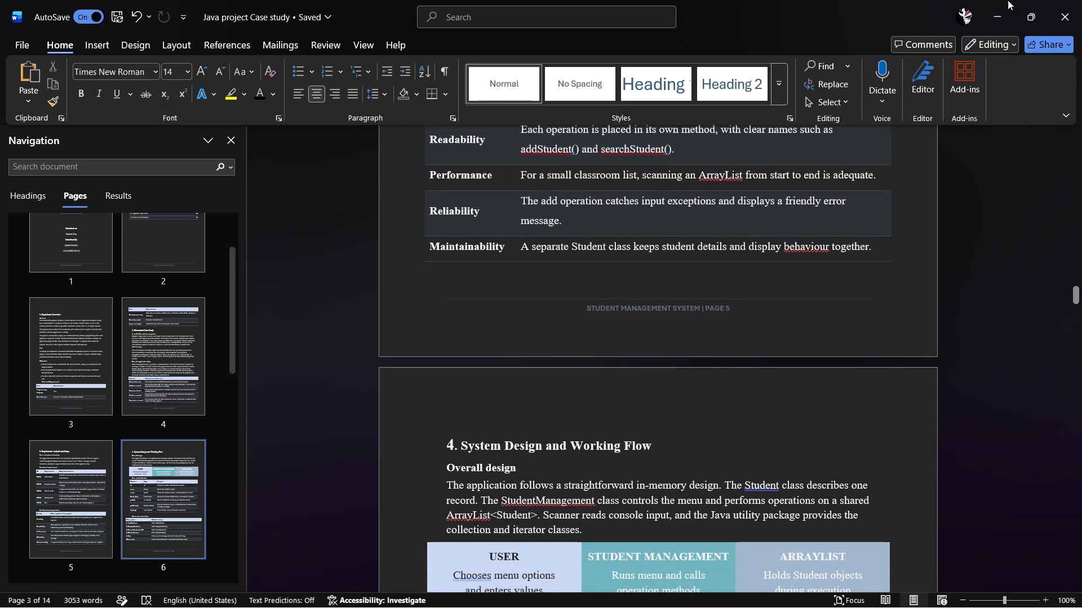
Close the Java project Case study document.
{"action": "left_click", "coordinate": [1081, 0]}
Skim the PCB_PROJECT_v3 report from its cover page through the abstract.
{"action": "scroll", "coordinate": [697, 425], "scroll_direction": "down", "scroll_amount": 5}
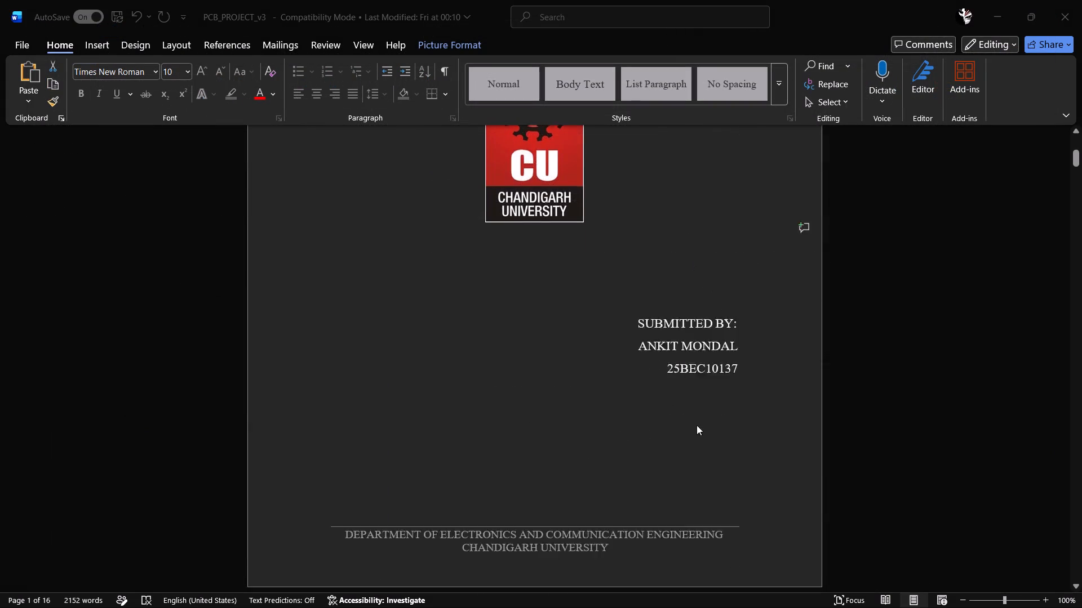
{"action": "scroll", "coordinate": [696, 420], "scroll_direction": "down", "scroll_amount": 15}
{"action": "scroll", "coordinate": [699, 403], "scroll_direction": "down", "scroll_amount": 20}
{"action": "scroll", "coordinate": [699, 403], "scroll_direction": "down", "scroll_amount": 4}
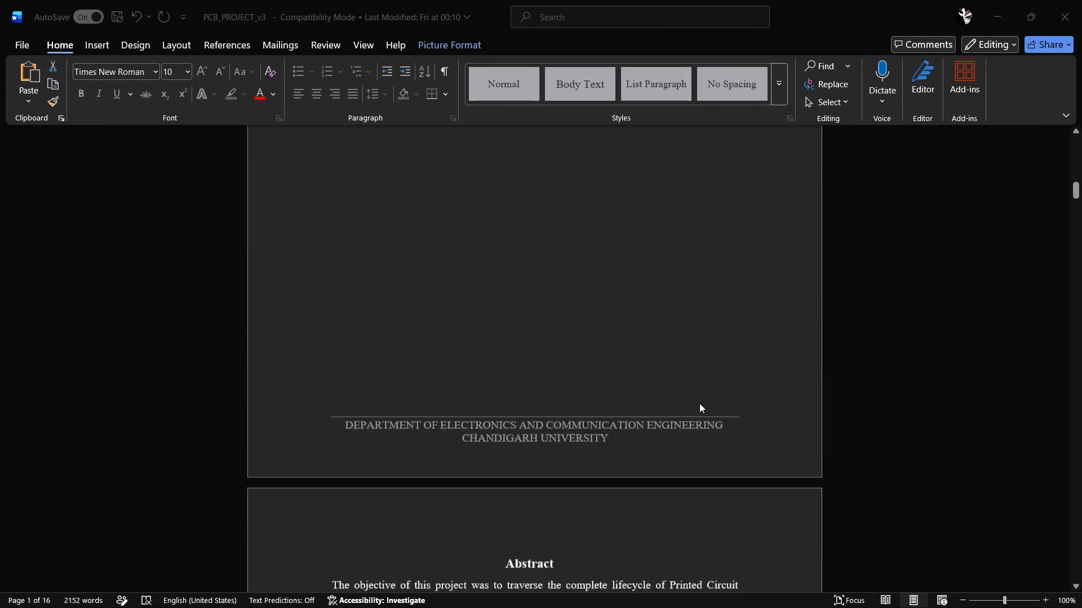
{"action": "scroll", "coordinate": [699, 403], "scroll_direction": "down", "scroll_amount": 7}
{"action": "scroll", "coordinate": [699, 403], "scroll_direction": "down", "scroll_amount": 14}
{"action": "scroll", "coordinate": [700, 404], "scroll_direction": "up", "scroll_amount": 1}
{"action": "scroll", "coordinate": [700, 404], "scroll_direction": "down", "scroll_amount": 4}
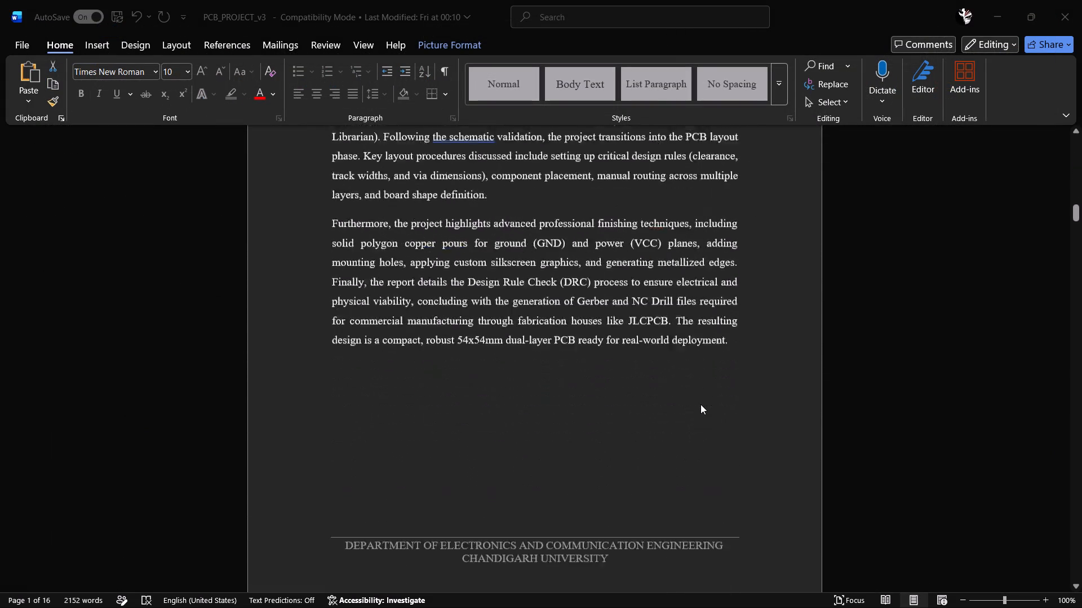
{"action": "scroll", "coordinate": [700, 404], "scroll_direction": "down", "scroll_amount": 20}
{"action": "scroll", "coordinate": [700, 404], "scroll_direction": "down", "scroll_amount": 1}
Close the PCB_PROJECT_v3 document.
{"action": "left_click", "coordinate": [1081, 0]}
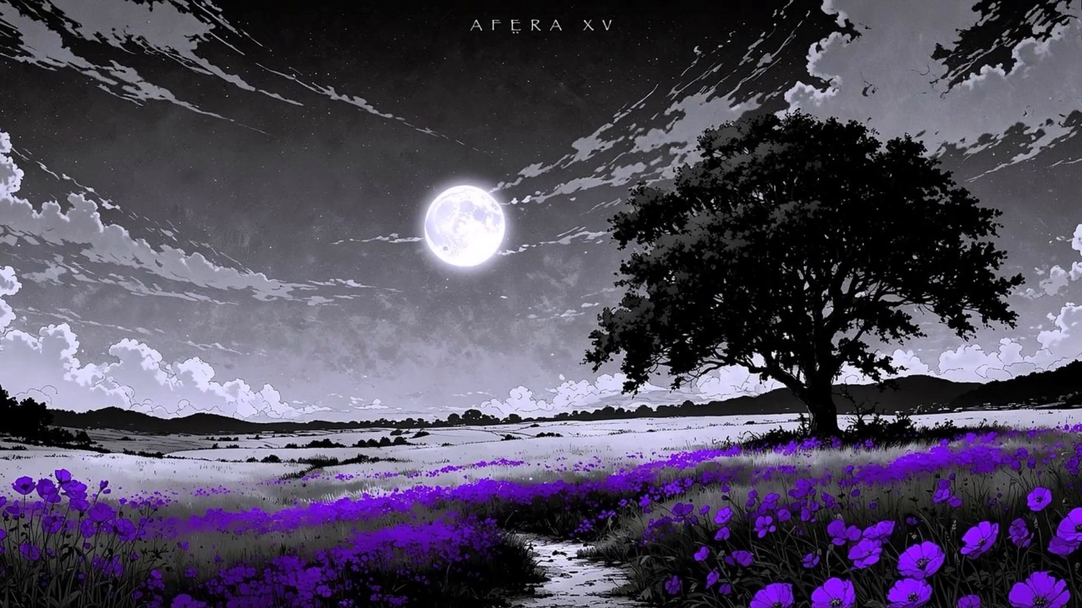
Bring up the Student_Management_System_Experiment_Report document in Word and close it without saving the changes.
{"action": "left_click", "coordinate": [755, 585]}
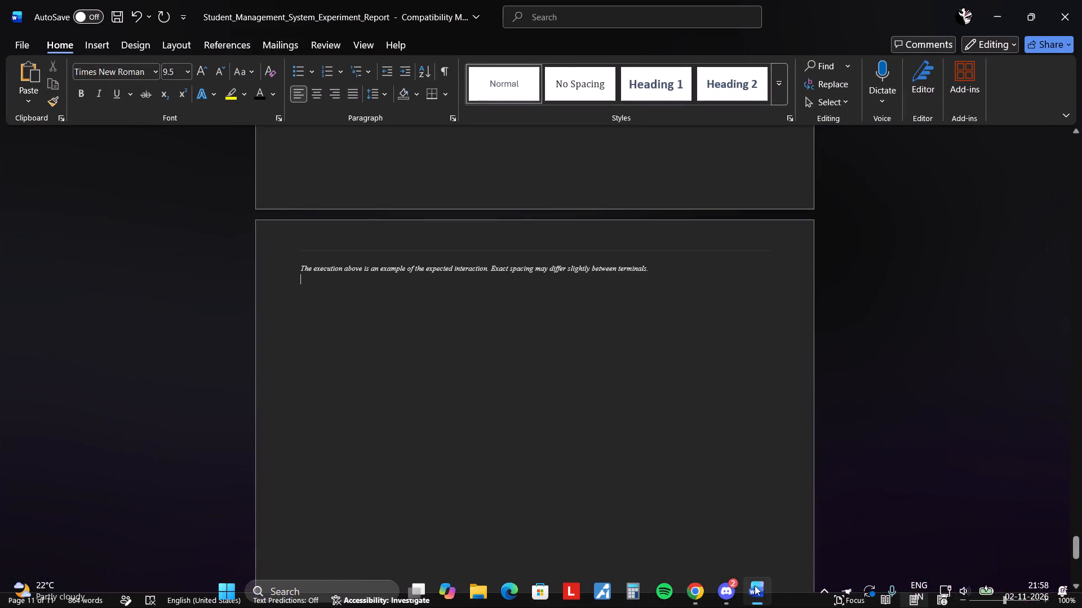
{"action": "scroll", "coordinate": [574, 404], "scroll_direction": "up", "scroll_amount": 5}
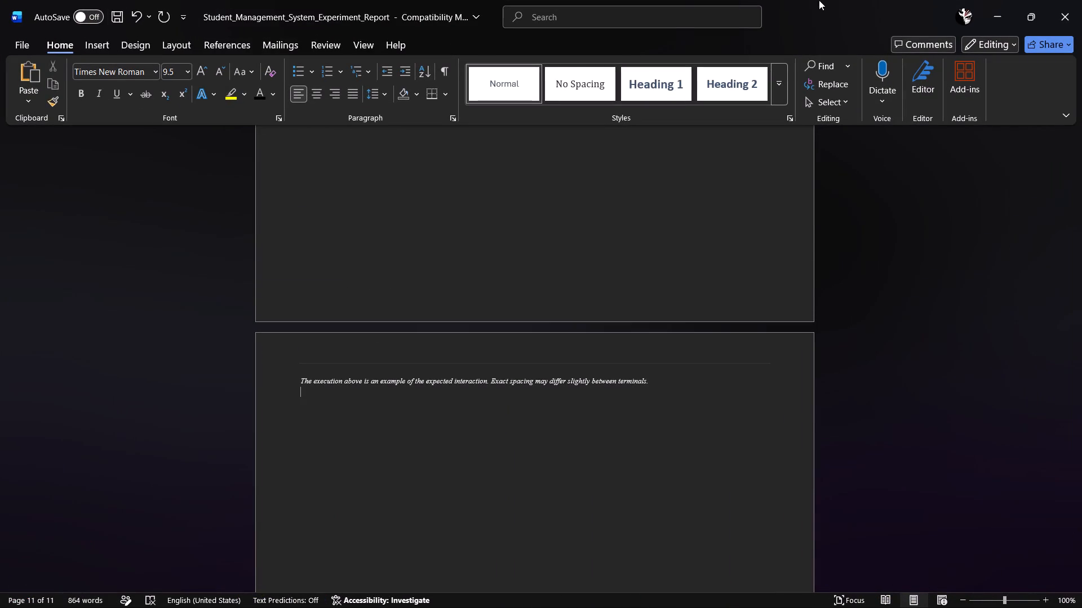
{"action": "left_click", "coordinate": [1051, 8]}
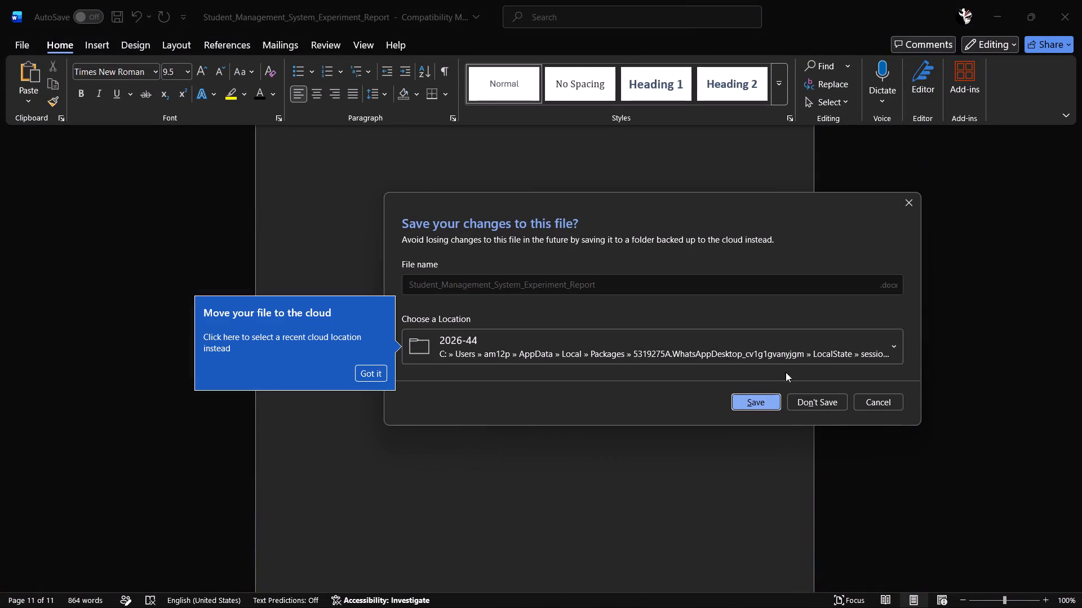
{"action": "left_click", "coordinate": [809, 407]}
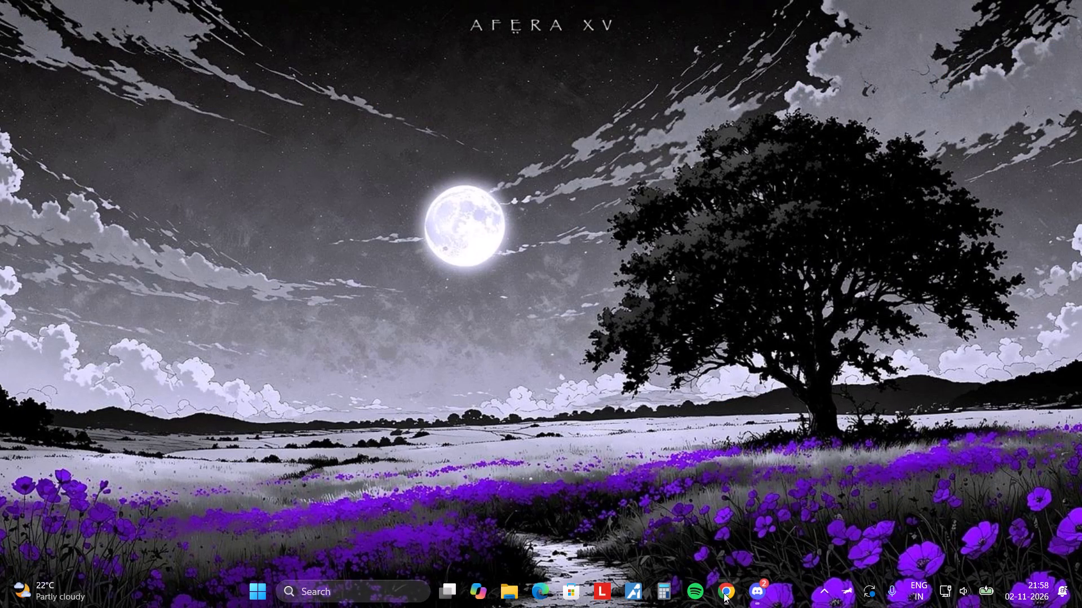
Open the Start menu.
{"action": "left_click", "coordinate": [254, 599]}
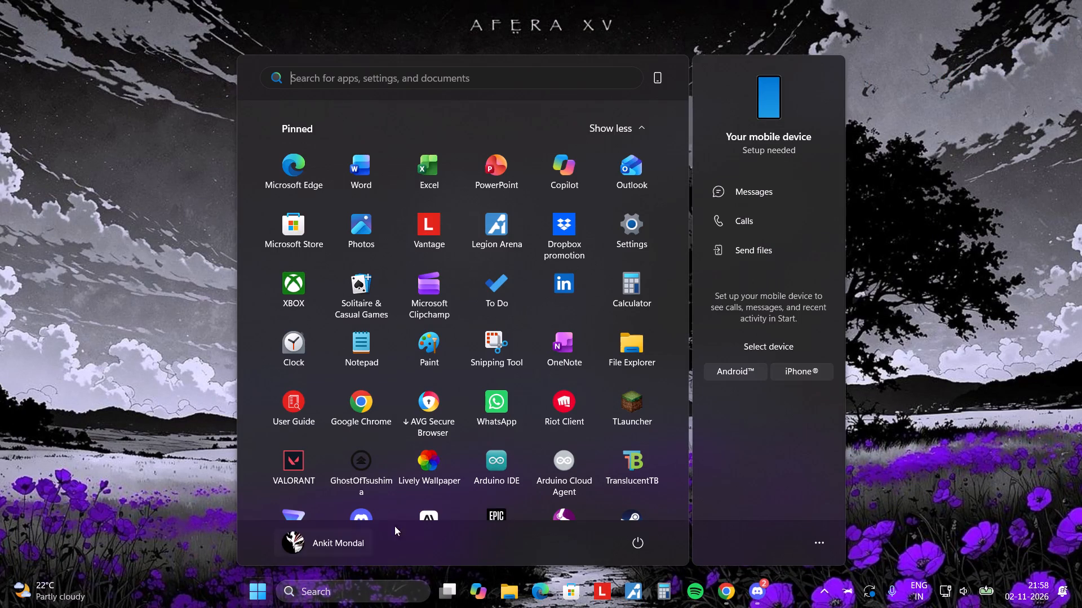
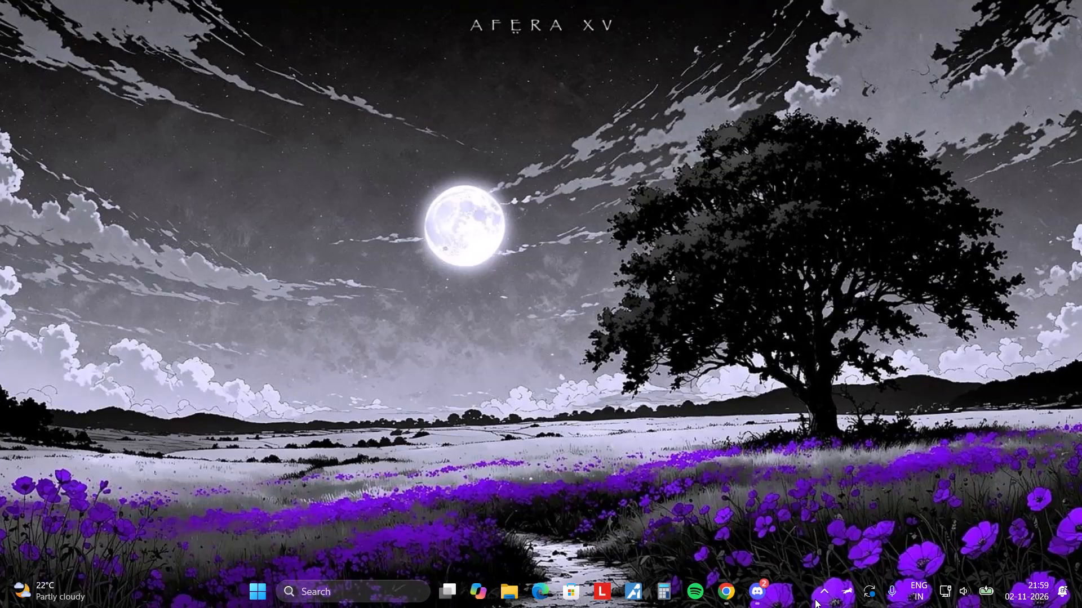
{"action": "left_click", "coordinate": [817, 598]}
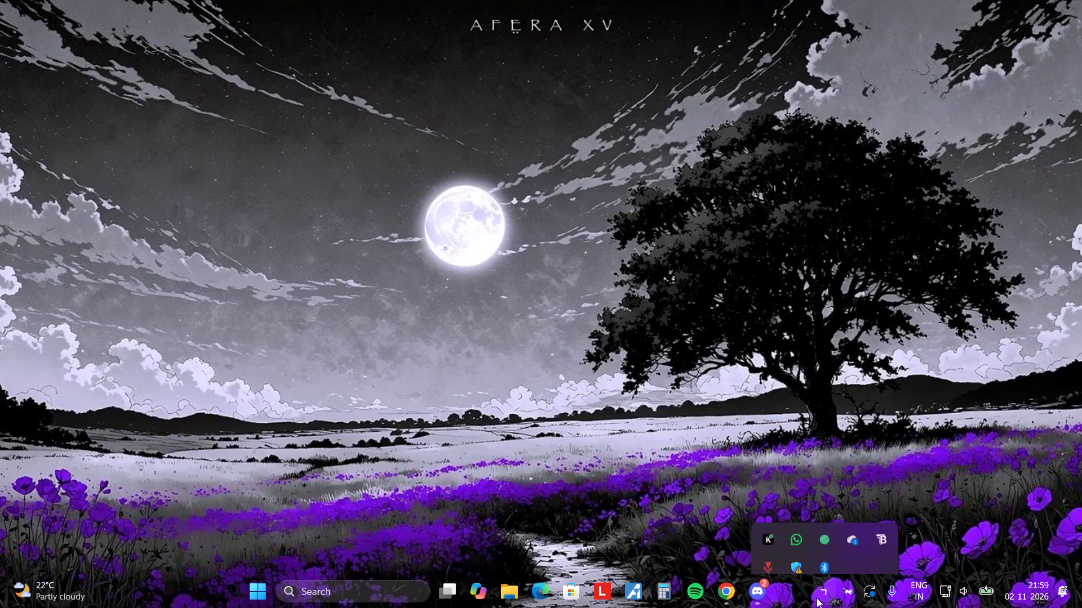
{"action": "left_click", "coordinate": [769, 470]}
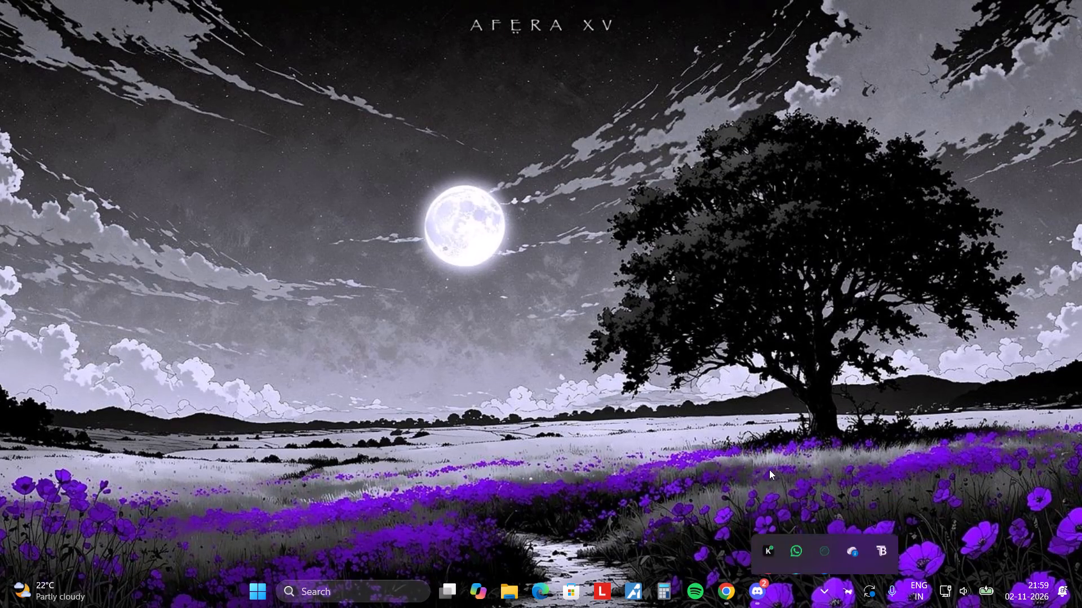
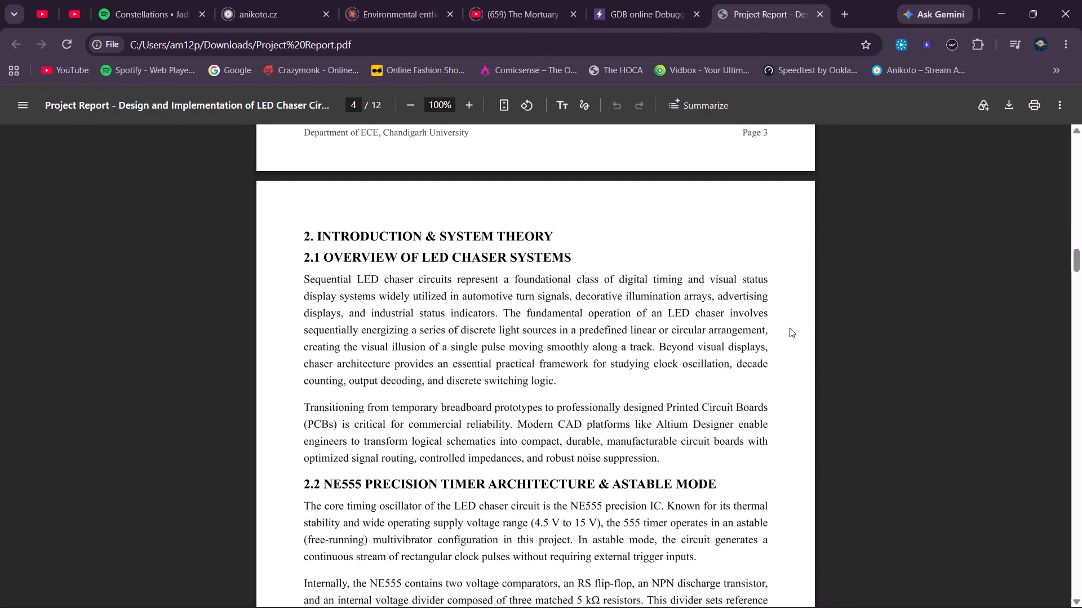
Examine the LED chaser project report PDF from the system theory section through the 3D PCB board visualization section.
{"action": "scroll", "coordinate": [790, 328], "scroll_direction": "down", "scroll_amount": 20}
{"action": "scroll", "coordinate": [790, 328], "scroll_direction": "down", "scroll_amount": 7}
{"action": "scroll", "coordinate": [741, 321], "scroll_direction": "down", "scroll_amount": 7}
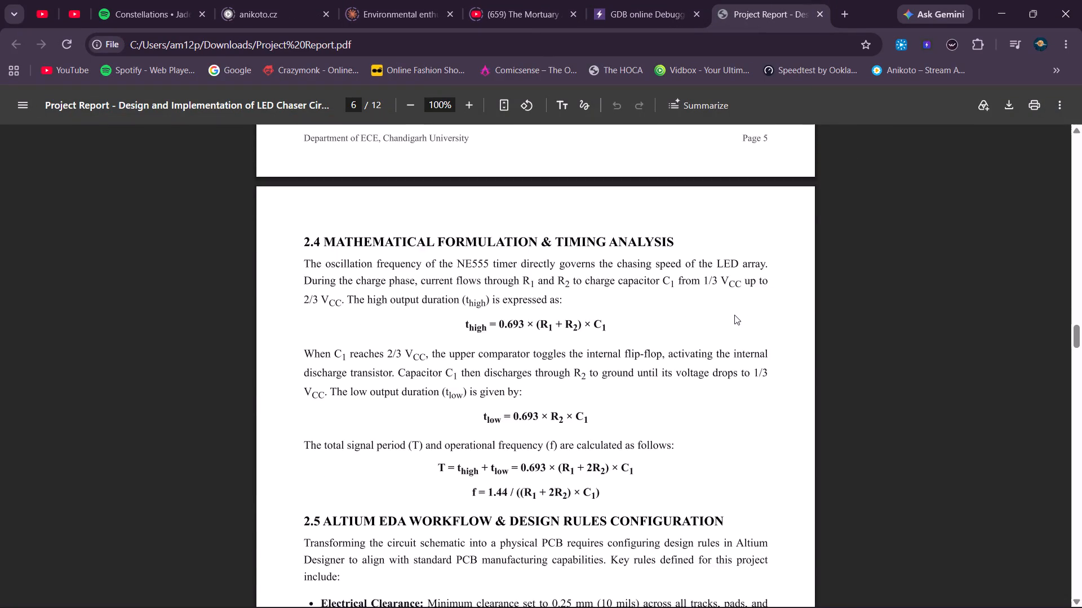
{"action": "scroll", "coordinate": [734, 315], "scroll_direction": "down", "scroll_amount": 20}
{"action": "scroll", "coordinate": [738, 320], "scroll_direction": "down", "scroll_amount": 13}
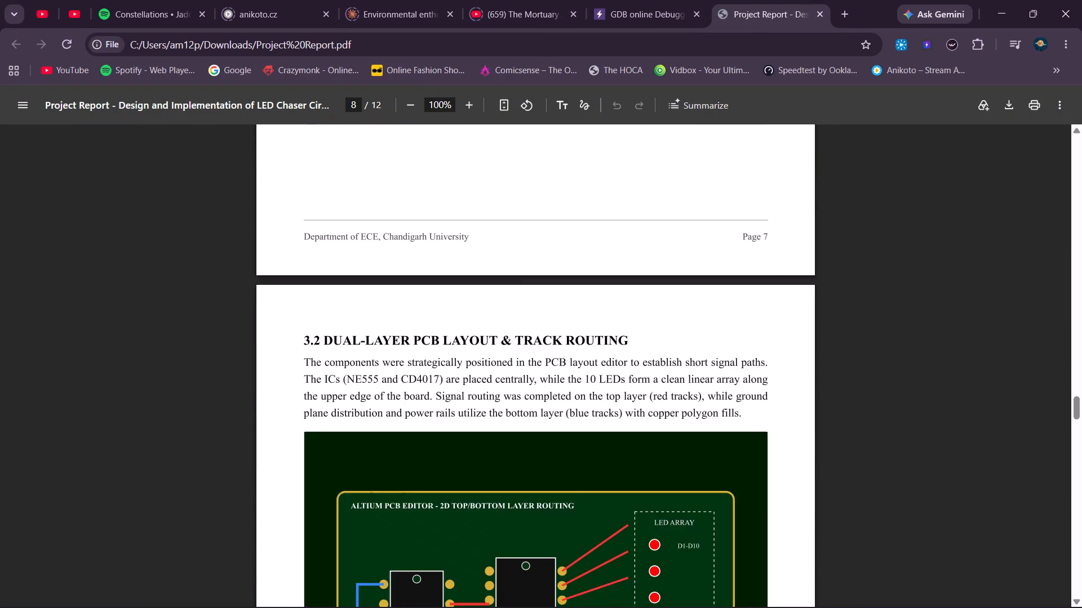
{"action": "scroll", "coordinate": [738, 321], "scroll_direction": "down", "scroll_amount": 19}
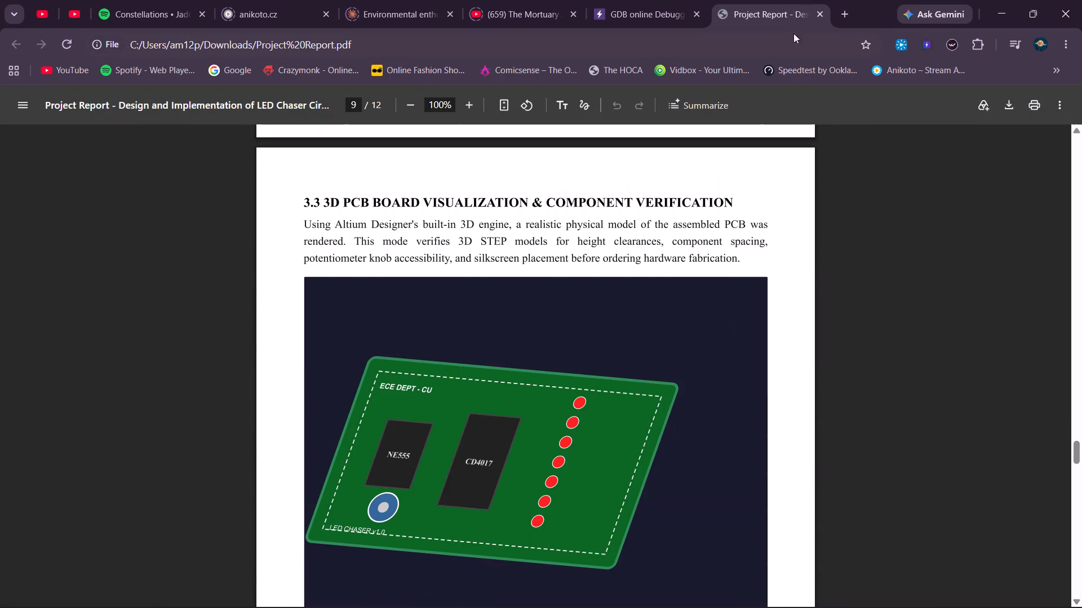
Open a new browser tab.
{"action": "left_click", "coordinate": [849, 10]}
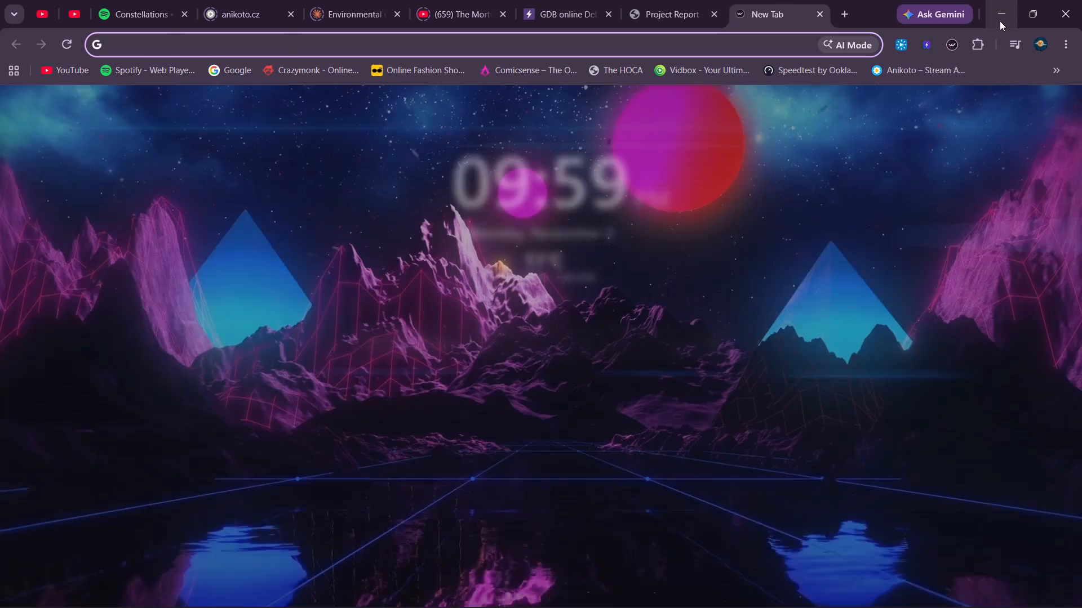